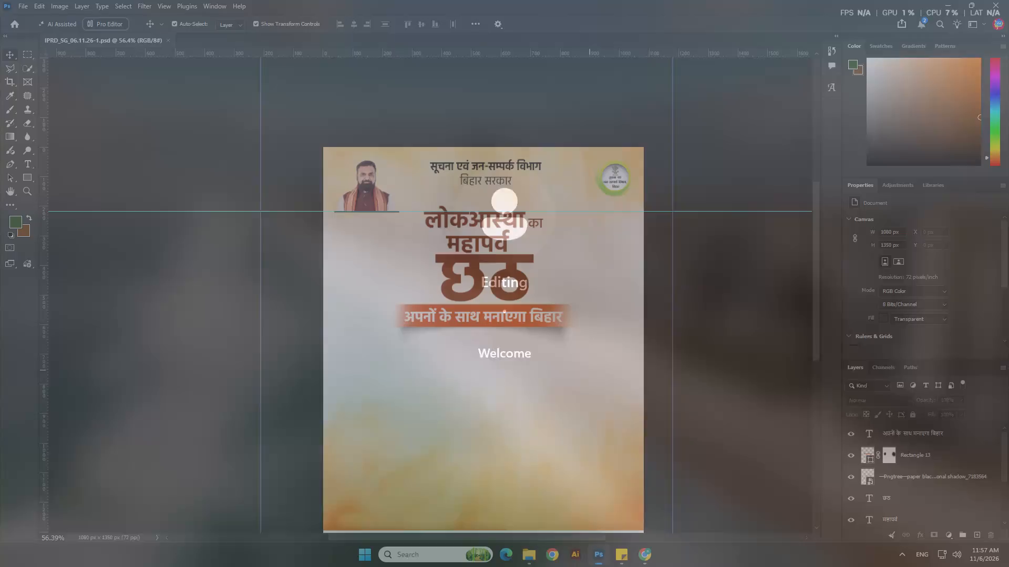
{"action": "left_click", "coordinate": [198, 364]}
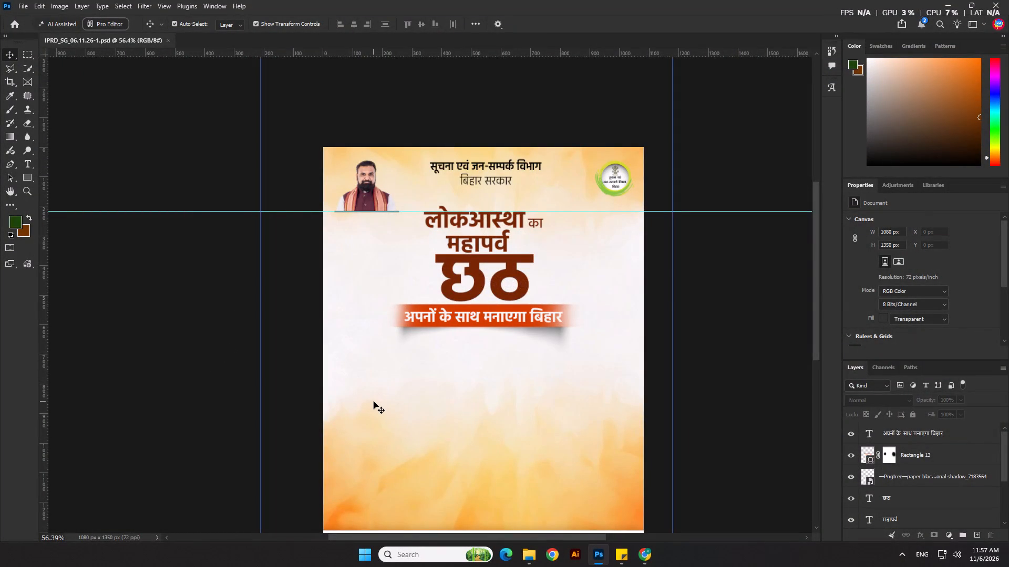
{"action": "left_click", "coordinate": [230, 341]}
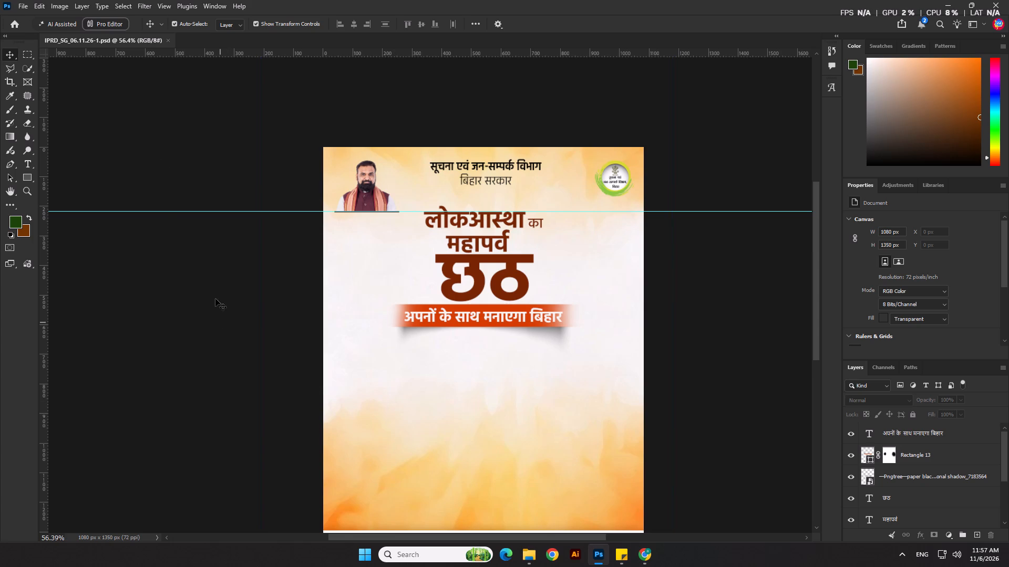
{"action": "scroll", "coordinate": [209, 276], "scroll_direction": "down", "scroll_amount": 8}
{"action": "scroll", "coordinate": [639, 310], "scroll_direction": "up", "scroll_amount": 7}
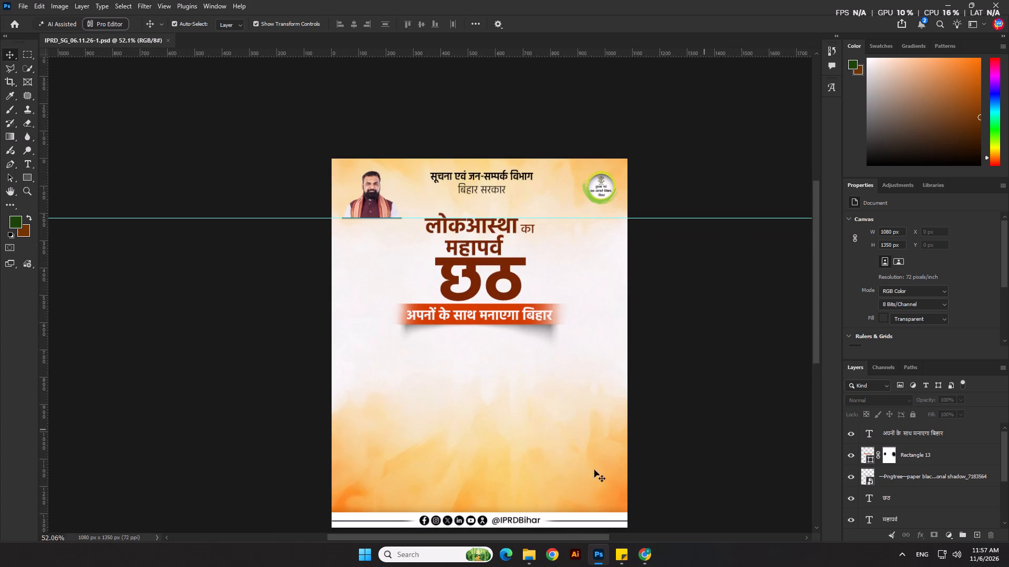
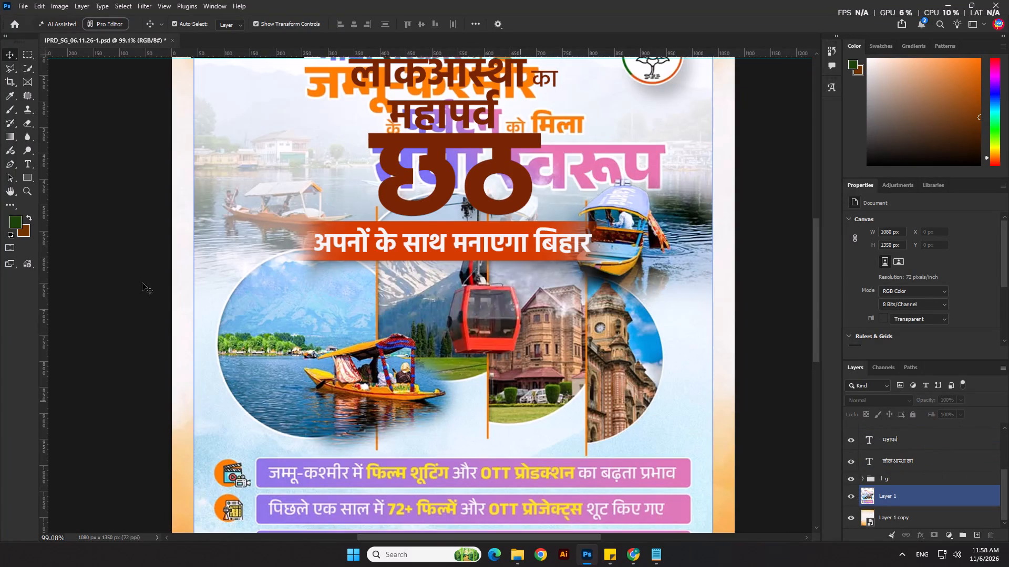
Draw a circle about 369 px in diameter over the leftmost photo of the strip, positioned at about X 80, Y 584 px.
{"action": "right_click", "coordinate": [30, 179]}
{"action": "left_click", "coordinate": [70, 187]}
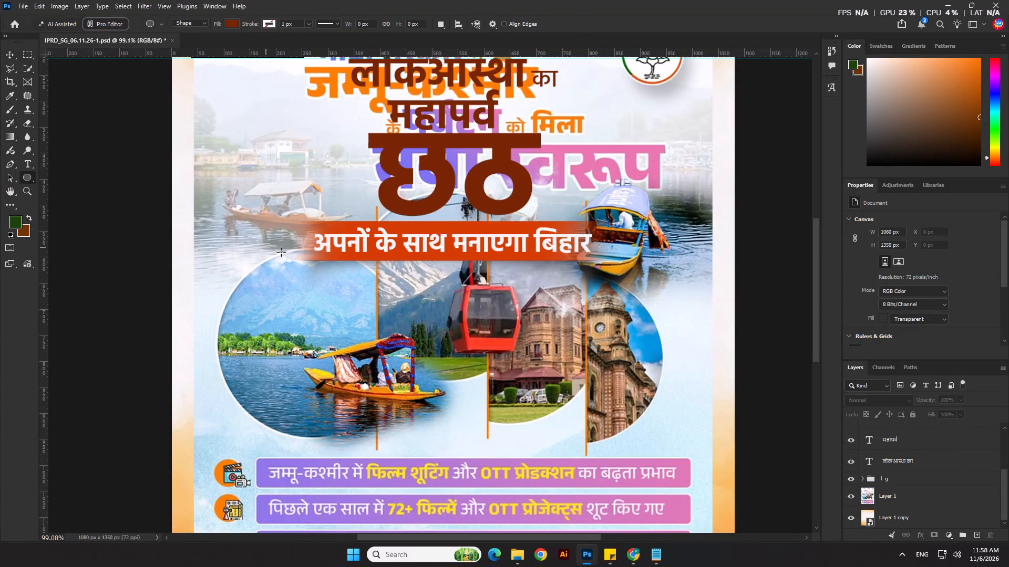
{"action": "left_click_drag", "start_coordinate": [254, 251], "coordinate": [447, 473]}
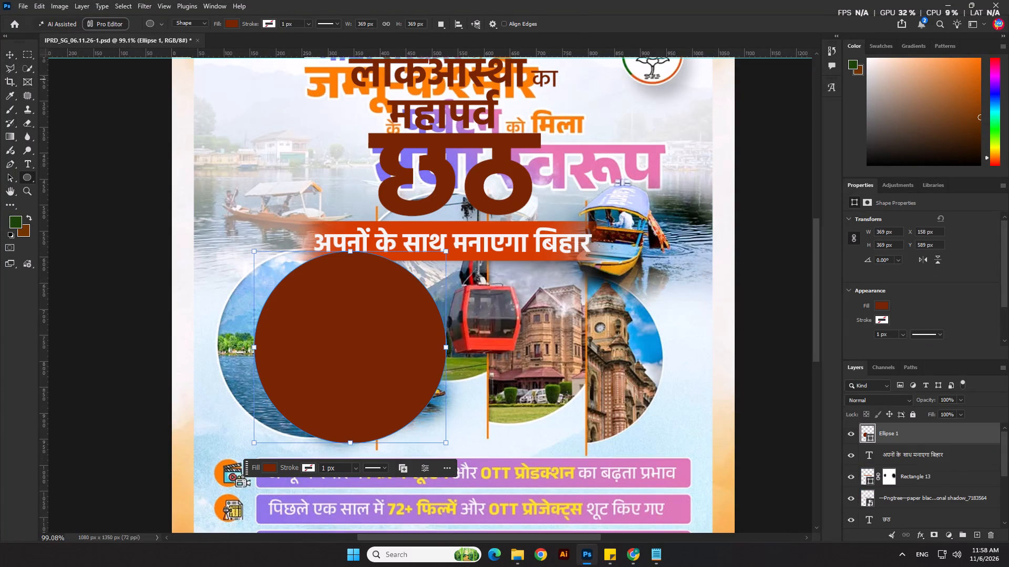
{"action": "left_click", "coordinate": [11, 54]}
{"action": "left_click_drag", "start_coordinate": [327, 332], "coordinate": [291, 332]}
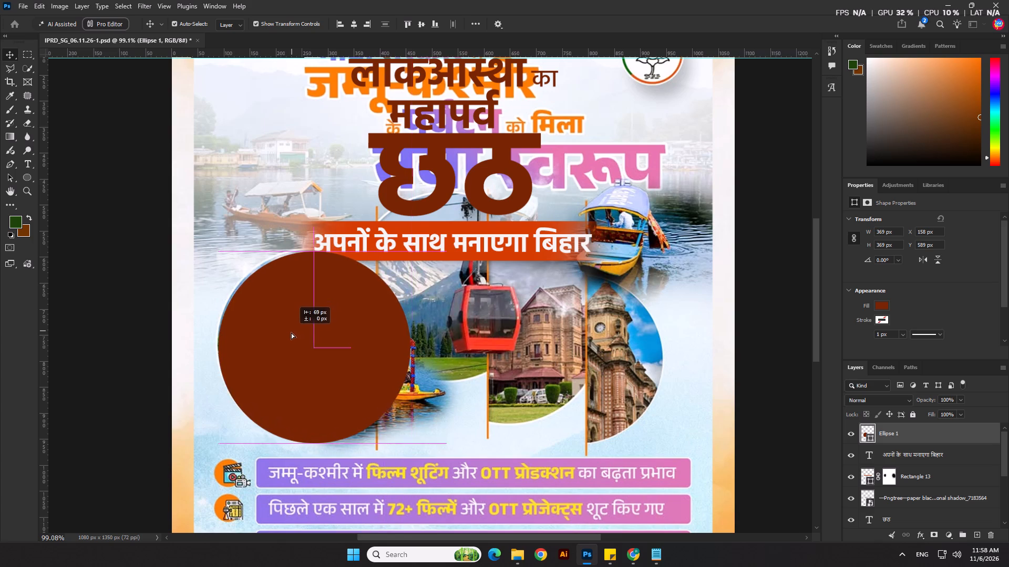
{"action": "left_click_drag", "start_coordinate": [291, 332], "coordinate": [293, 329]}
{"action": "key", "text": "shift+Left"}
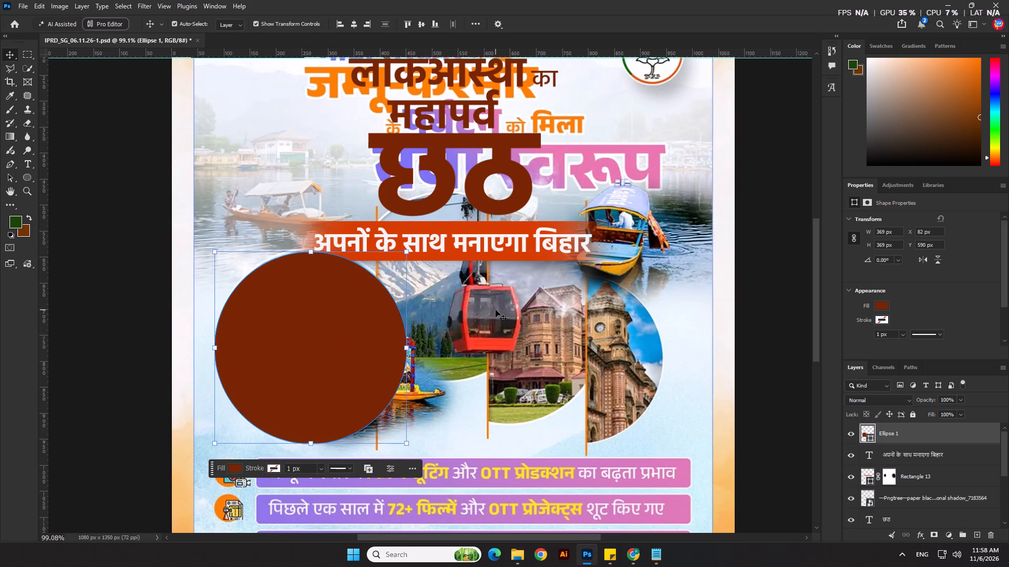
{"action": "key", "text": "Left"}
{"action": "key", "text": "Up"}
{"action": "key", "text": "Up"}
{"action": "key", "text": "Up"}
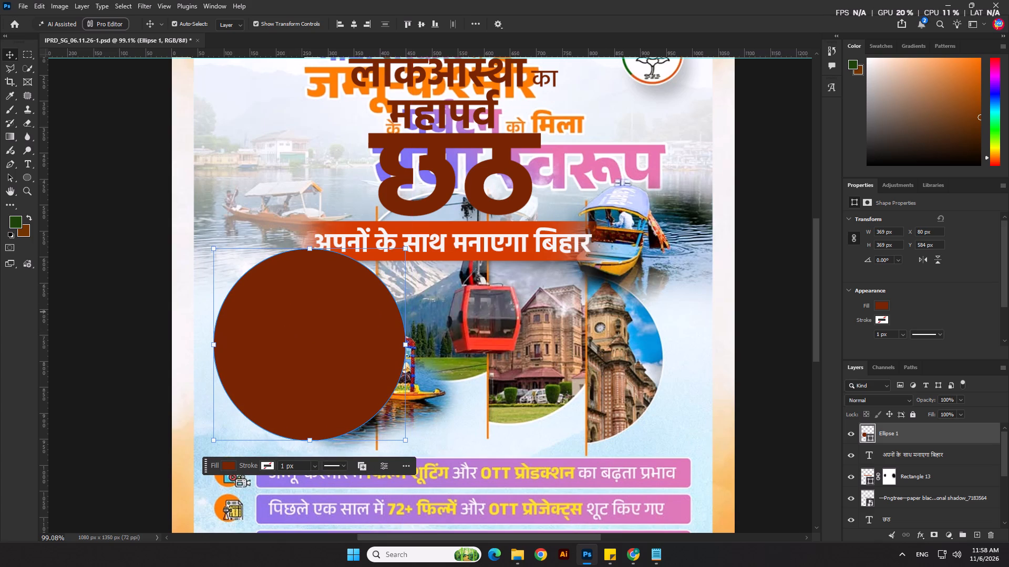
Give the circle a white stroke 3 px wide.
{"action": "left_click", "coordinate": [882, 319]}
{"action": "left_click", "coordinate": [895, 377]}
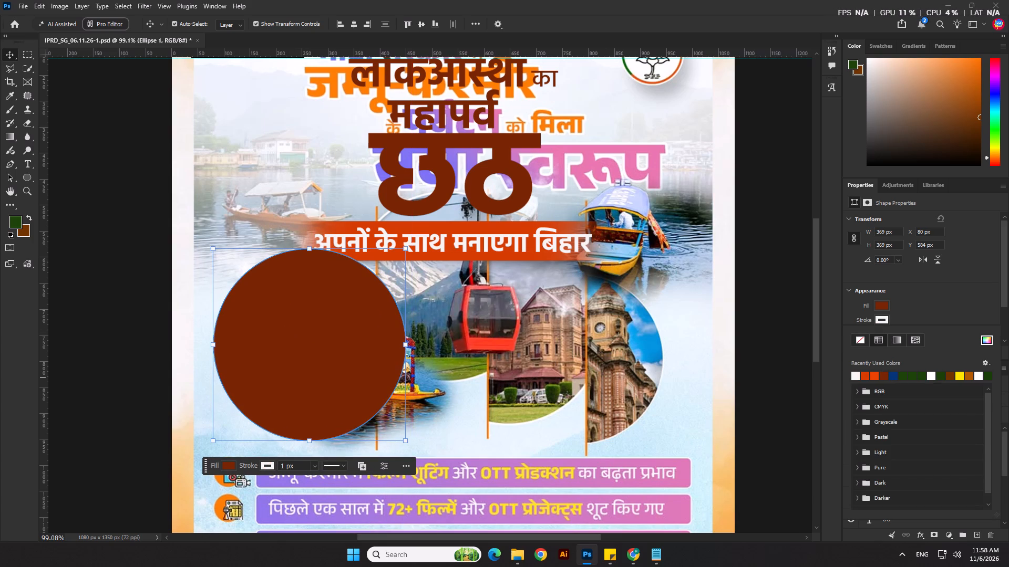
{"action": "left_click", "coordinate": [915, 314]}
{"action": "left_click_drag", "start_coordinate": [897, 334], "coordinate": [833, 352]}
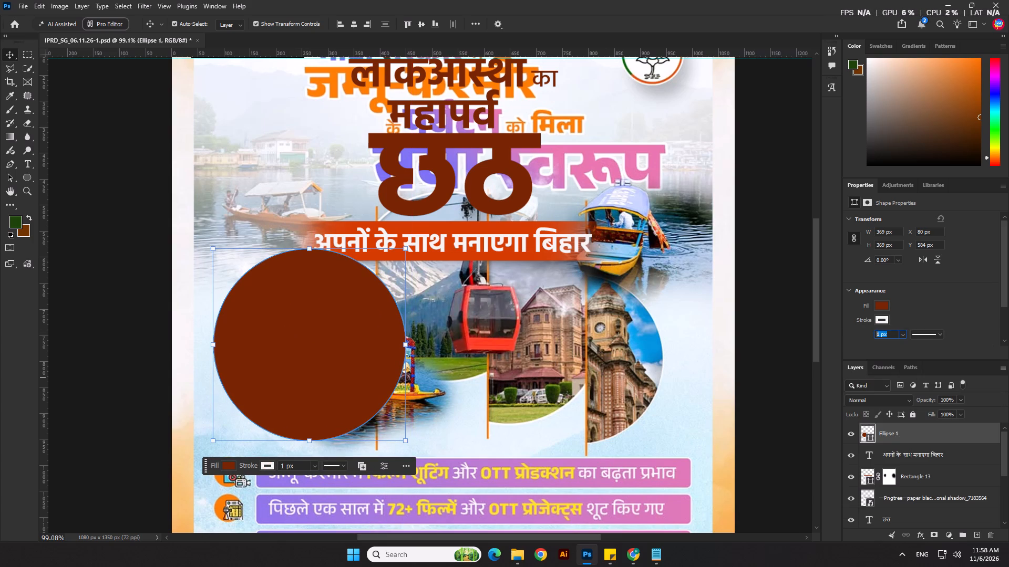
{"action": "key", "text": "4"}
{"action": "key", "text": "Return"}
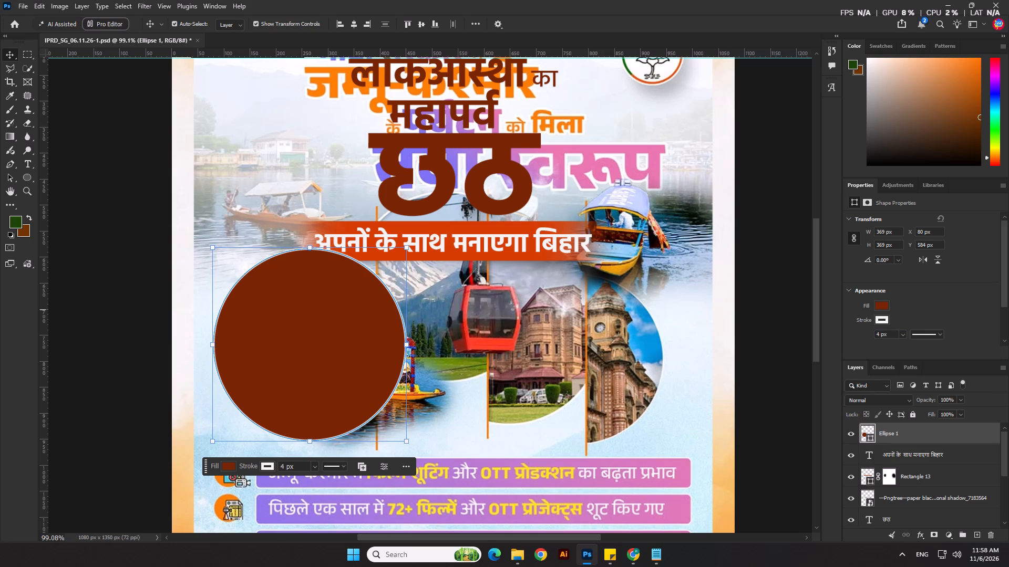
{"action": "left_click_drag", "start_coordinate": [892, 337], "coordinate": [840, 350]}
{"action": "key", "text": "3"}
{"action": "key", "text": "Return"}
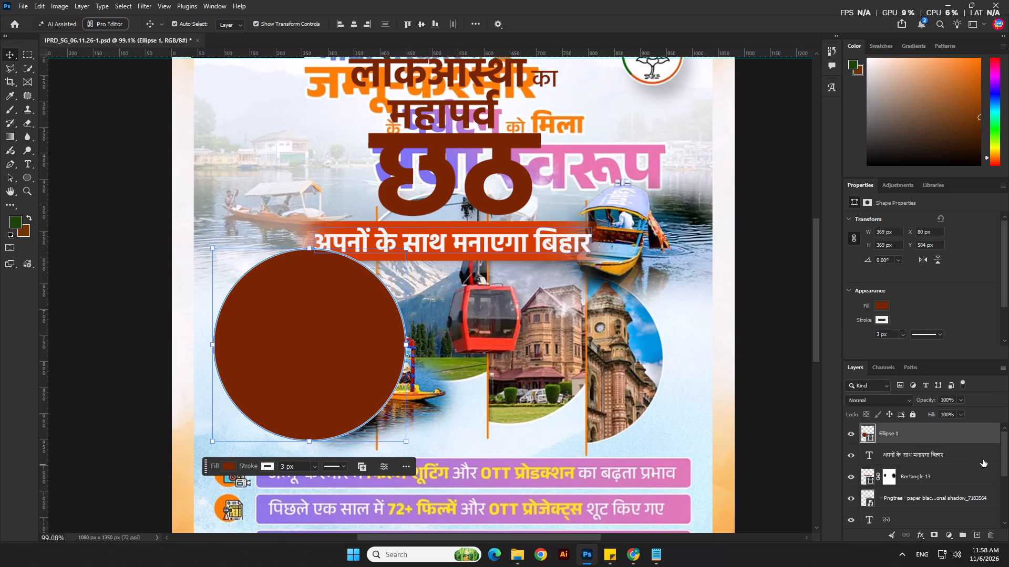
{"action": "double_click", "coordinate": [979, 439]}
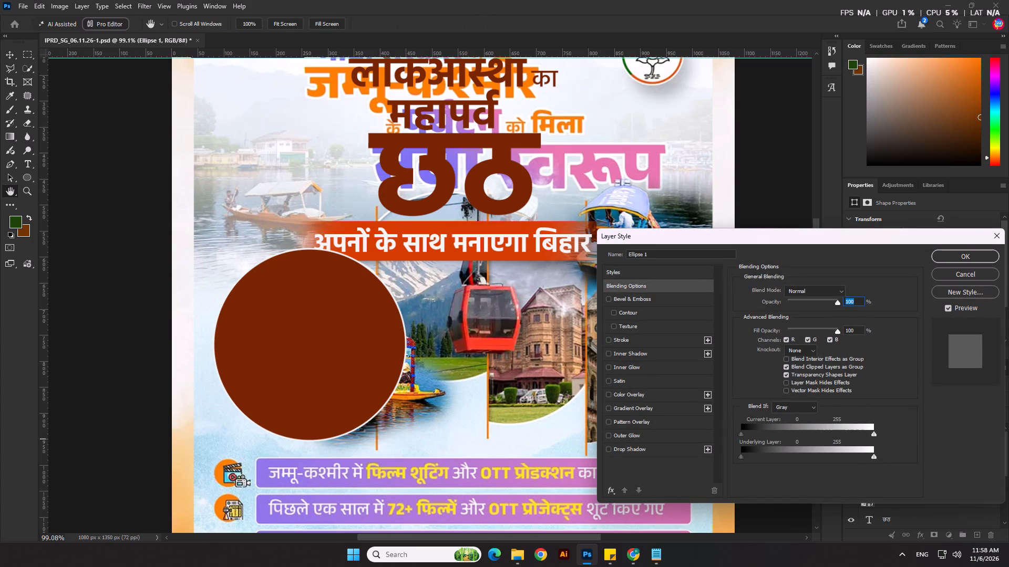
{"action": "left_click", "coordinate": [981, 255]}
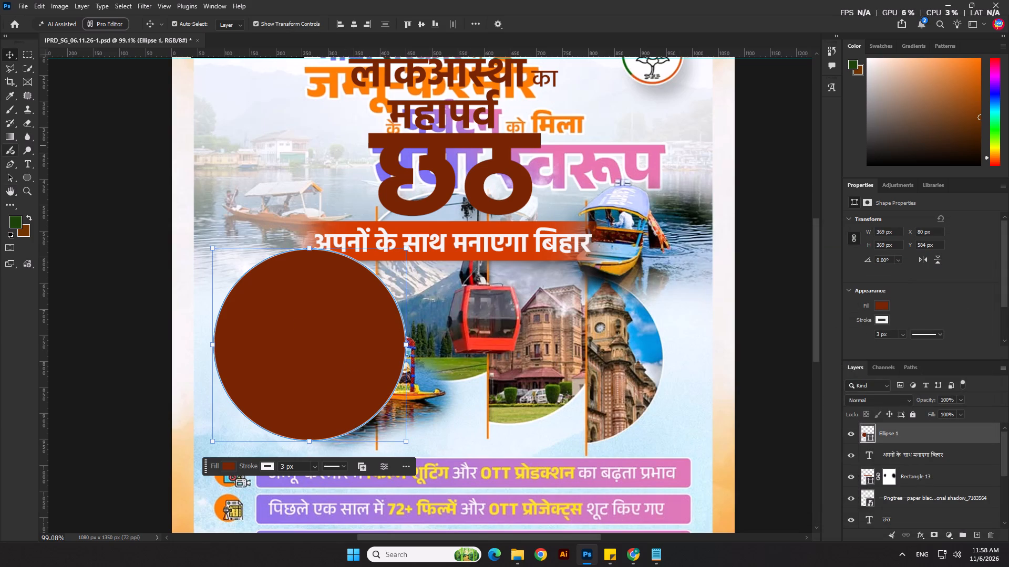
Draw a rectangle about 216 by 459 px between the first two orange dividers and remove its stroke.
{"action": "right_click", "coordinate": [25, 175]}
{"action": "left_click", "coordinate": [71, 177]}
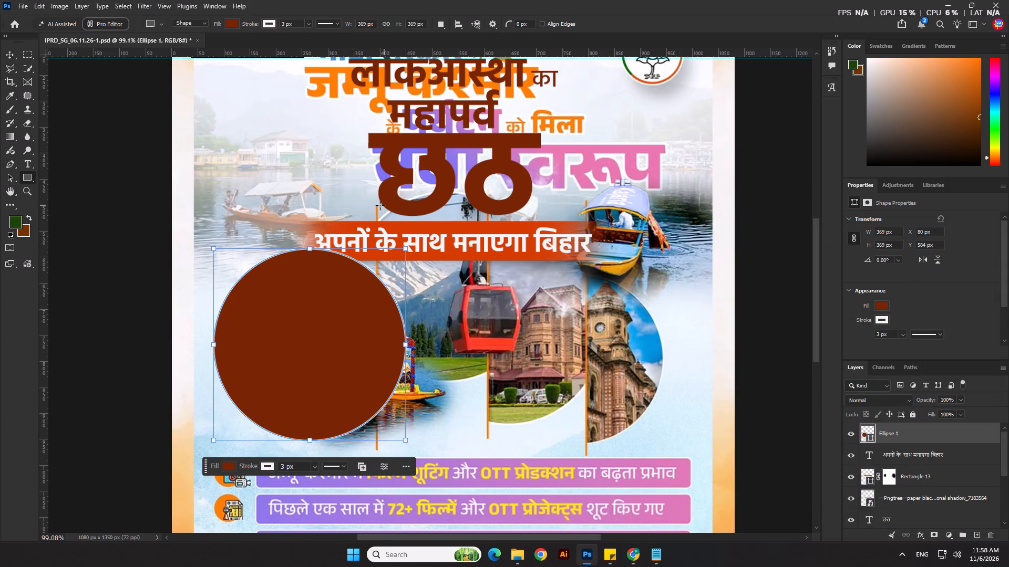
{"action": "left_click_drag", "start_coordinate": [376, 207], "coordinate": [488, 453]}
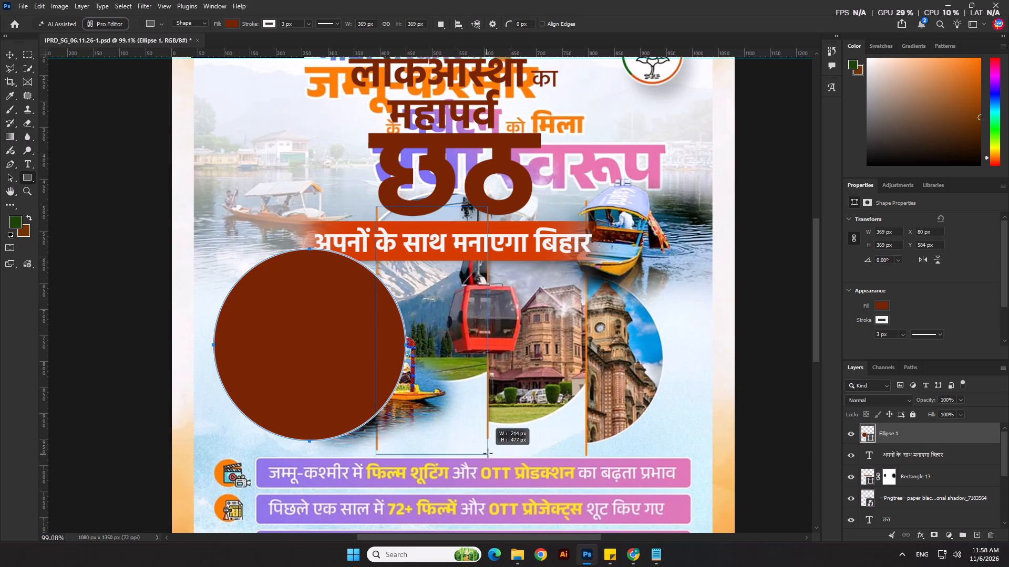
{"action": "left_click_drag", "start_coordinate": [488, 453], "coordinate": [488, 445]}
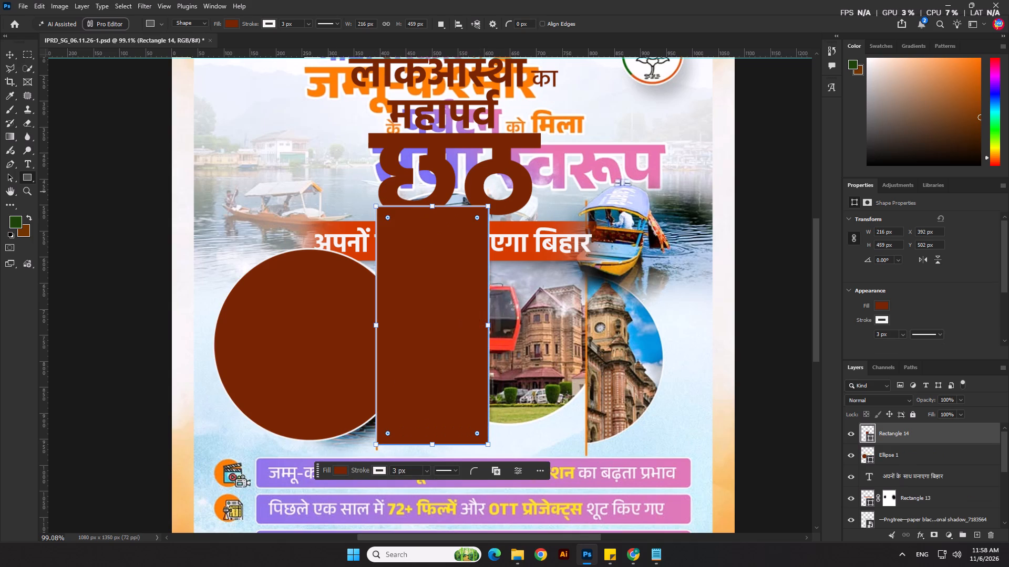
{"action": "left_click", "coordinate": [886, 318]}
{"action": "left_click", "coordinate": [860, 340]}
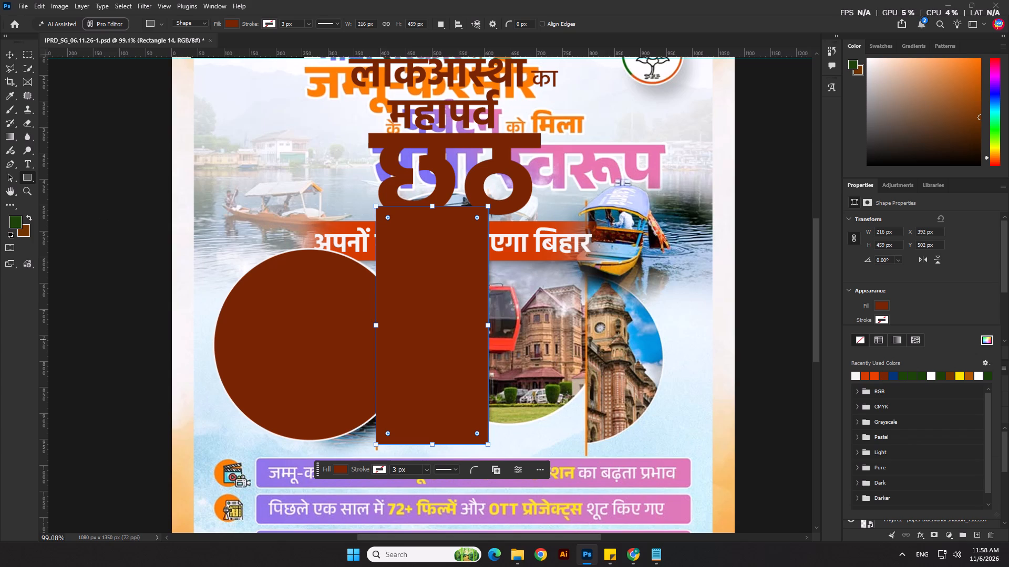
Duplicate the rectangle to the adjoining section and narrow the copy to about 196 px wide, ending at the third orange divider.
{"action": "left_click", "coordinate": [9, 50]}
{"action": "left_click_drag", "start_coordinate": [448, 334], "coordinate": [410, 343]}
{"action": "key", "text": "ctrl+z"}
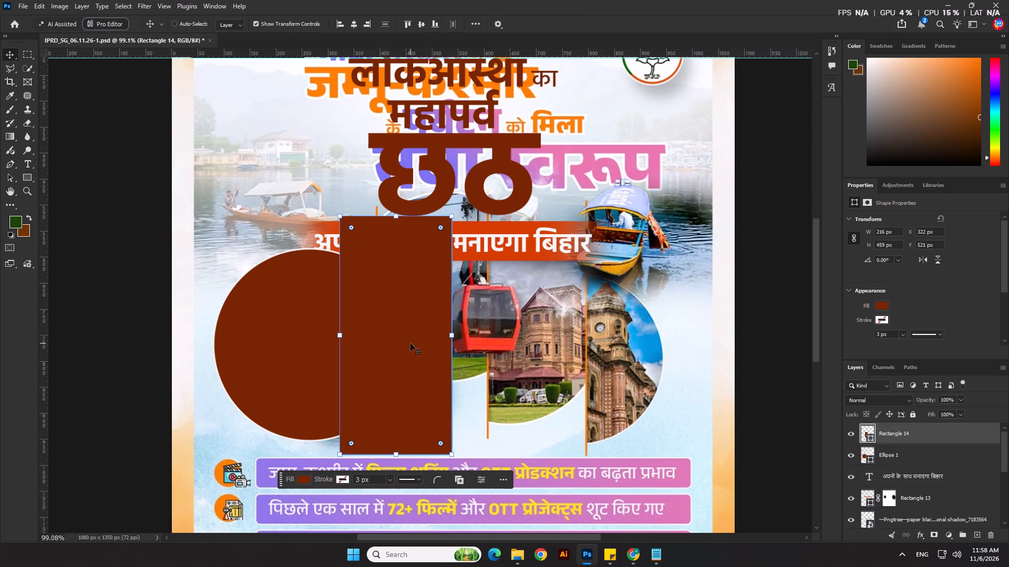
{"action": "left_click_drag", "start_coordinate": [477, 335], "coordinate": [595, 345], "text": "alt+shift"}
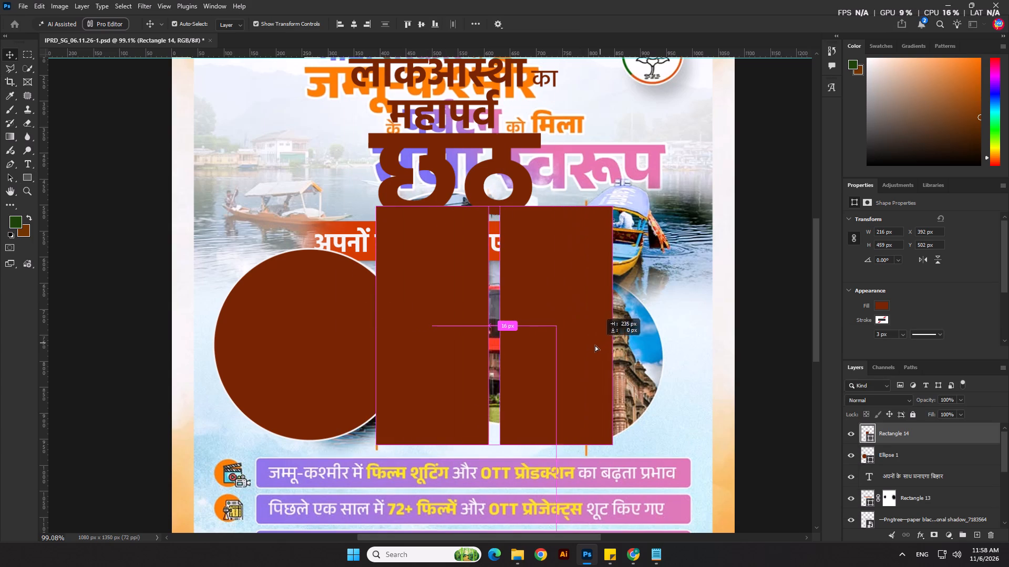
{"action": "left_click_drag", "start_coordinate": [595, 345], "coordinate": [585, 346], "text": "alt+shift"}
{"action": "scroll", "coordinate": [602, 338], "scroll_direction": "up", "scroll_amount": 3}
{"action": "left_click_drag", "start_coordinate": [595, 323], "coordinate": [533, 331]}
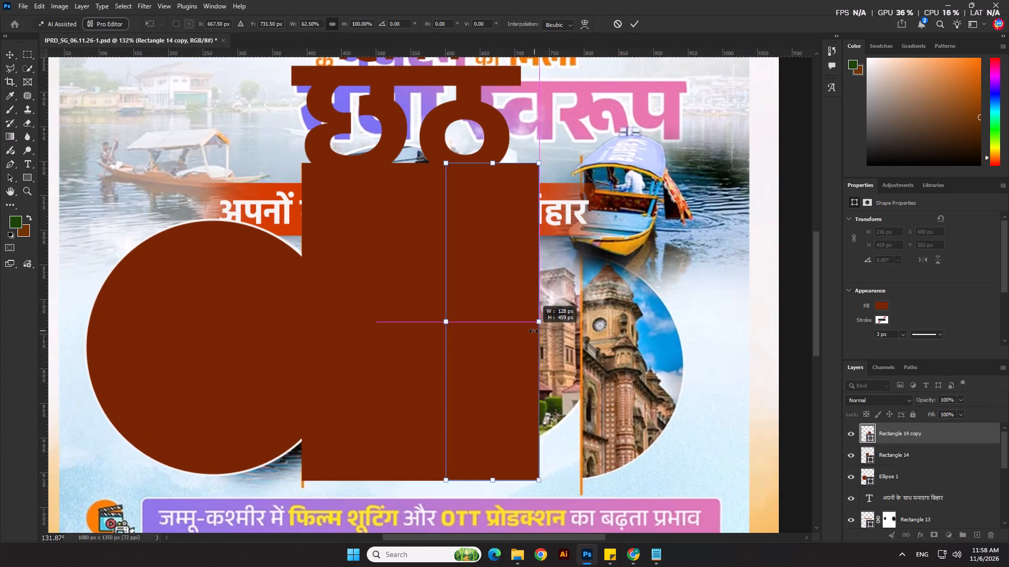
{"action": "left_click_drag", "start_coordinate": [533, 331], "coordinate": [494, 341]}
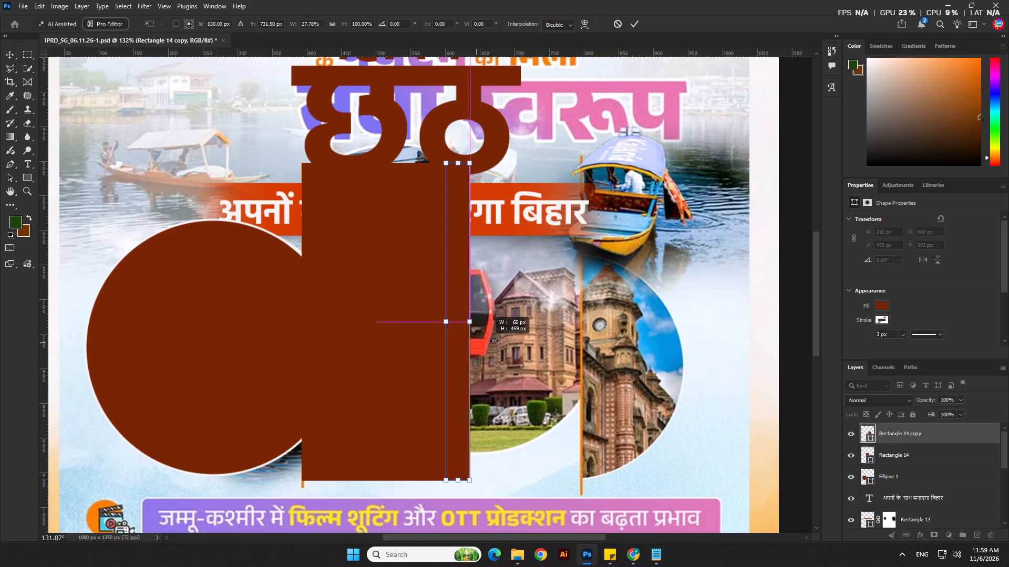
{"action": "left_click_drag", "start_coordinate": [494, 341], "coordinate": [581, 345]}
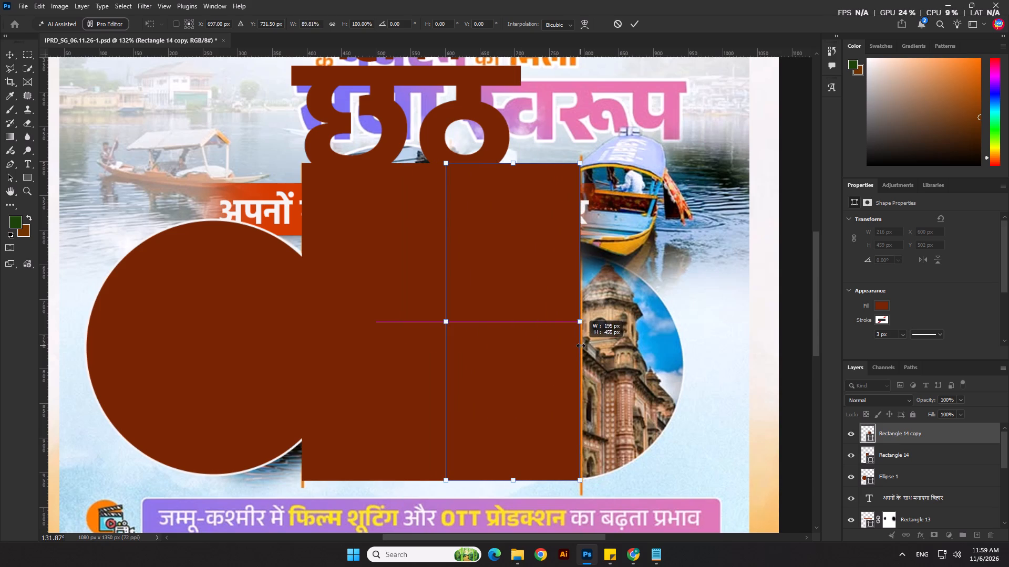
{"action": "left_click_drag", "start_coordinate": [581, 345], "coordinate": [581, 345]}
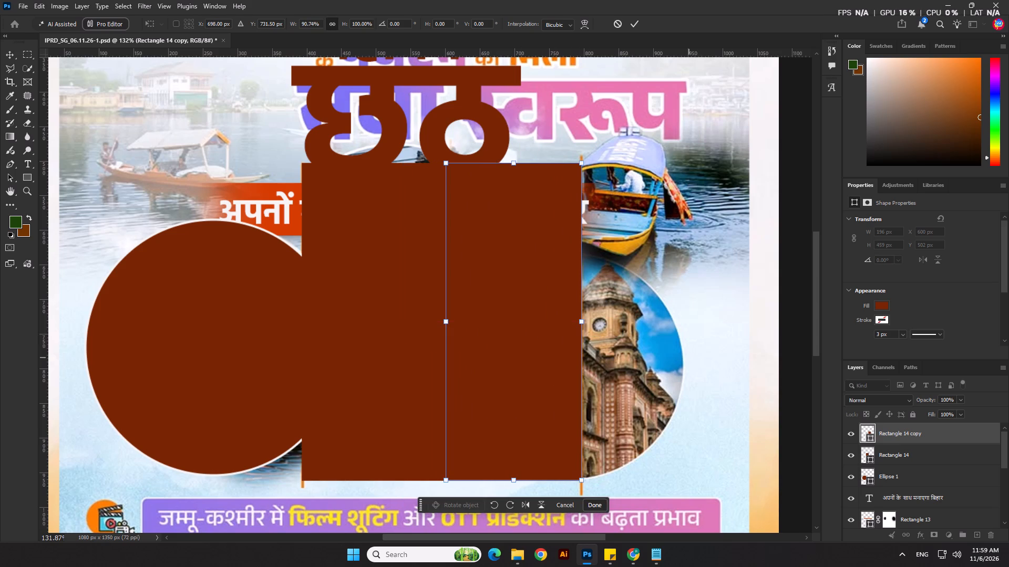
{"action": "key", "text": "Return"}
Hide both rectangles and place copies of the circle at about X 339, Y 476 px and X 581, Y 629 px.
{"action": "scroll", "coordinate": [628, 313], "scroll_direction": "down", "scroll_amount": 5}
{"action": "left_click", "coordinate": [346, 386]}
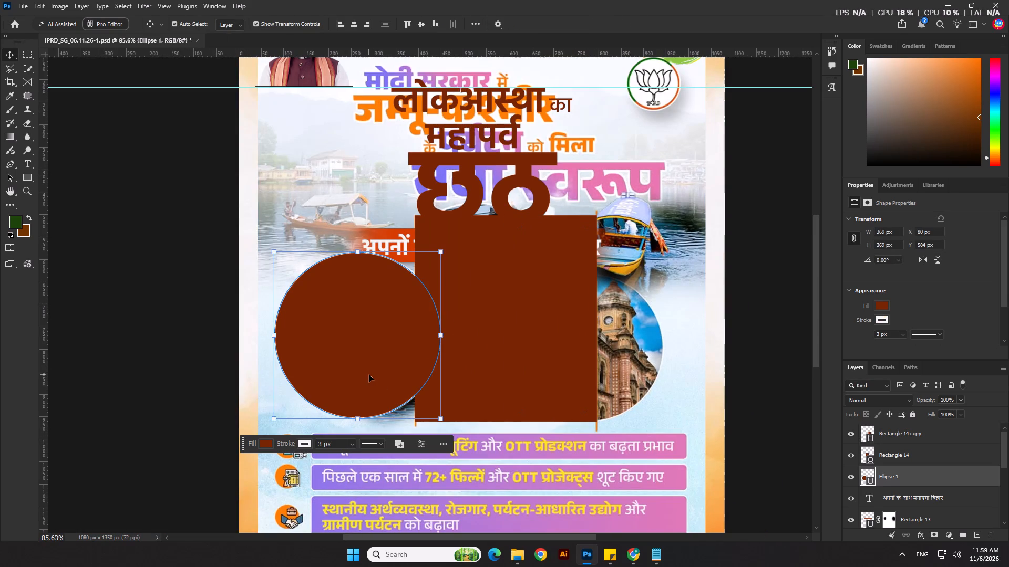
{"action": "left_click", "coordinate": [852, 455]}
{"action": "left_click", "coordinate": [852, 433]}
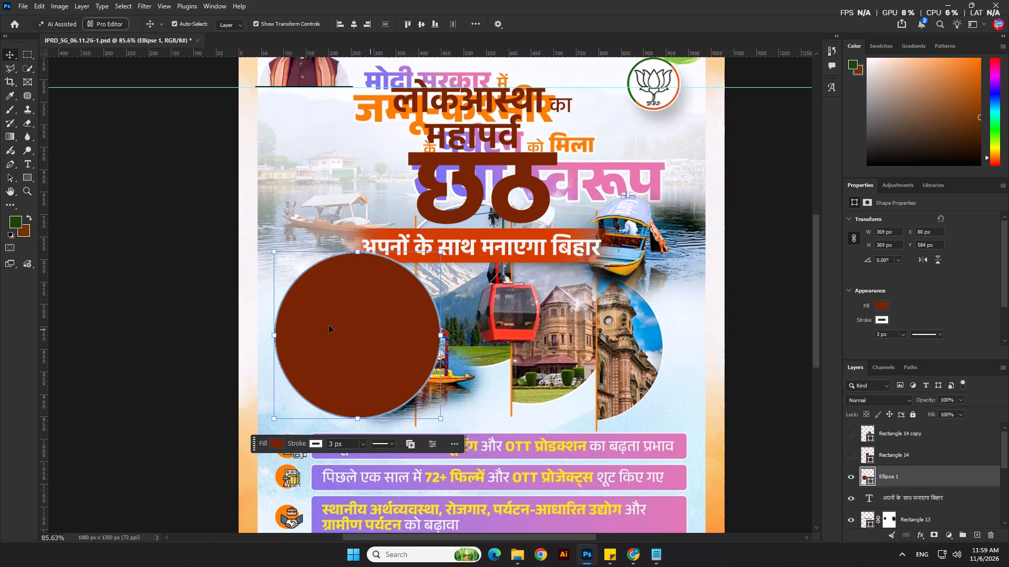
{"action": "left_click", "coordinate": [328, 325]}
{"action": "left_click_drag", "start_coordinate": [351, 341], "coordinate": [514, 377], "text": "alt"}
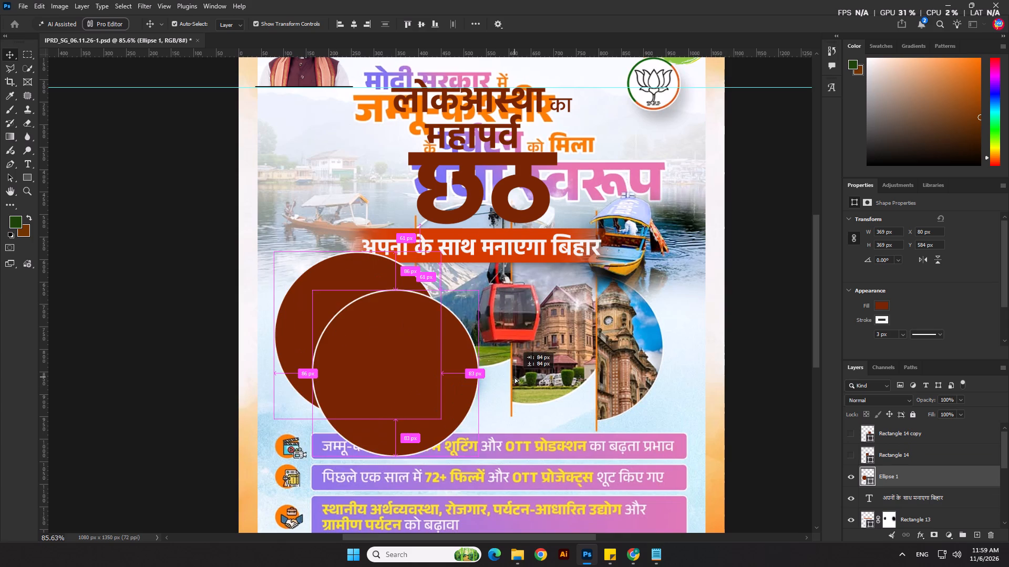
{"action": "left_click_drag", "start_coordinate": [514, 377], "coordinate": [467, 291], "text": "alt"}
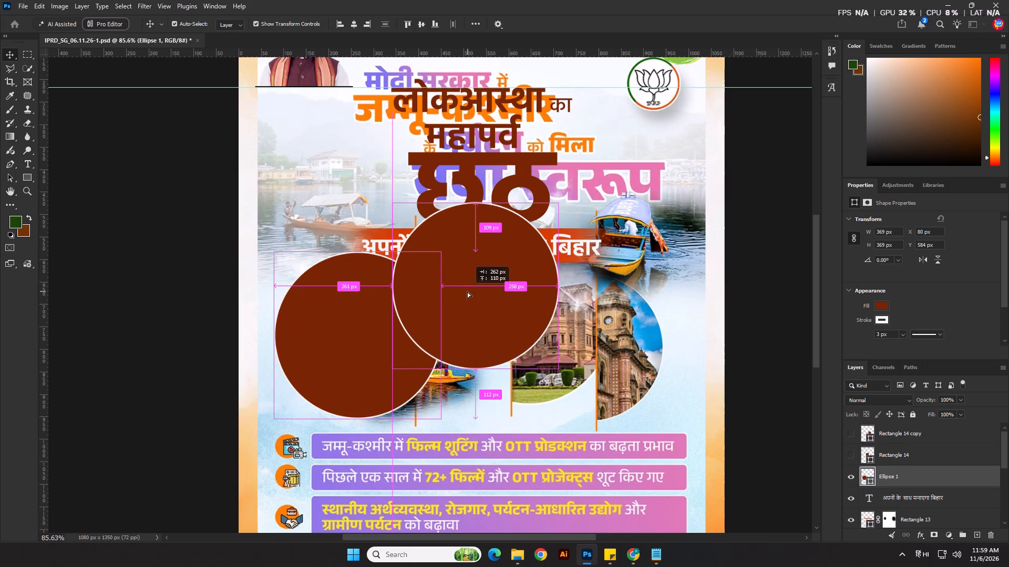
{"action": "left_click_drag", "start_coordinate": [467, 291], "coordinate": [467, 293], "text": "alt"}
{"action": "left_click_drag", "start_coordinate": [471, 297], "coordinate": [583, 436], "text": "alt+shift"}
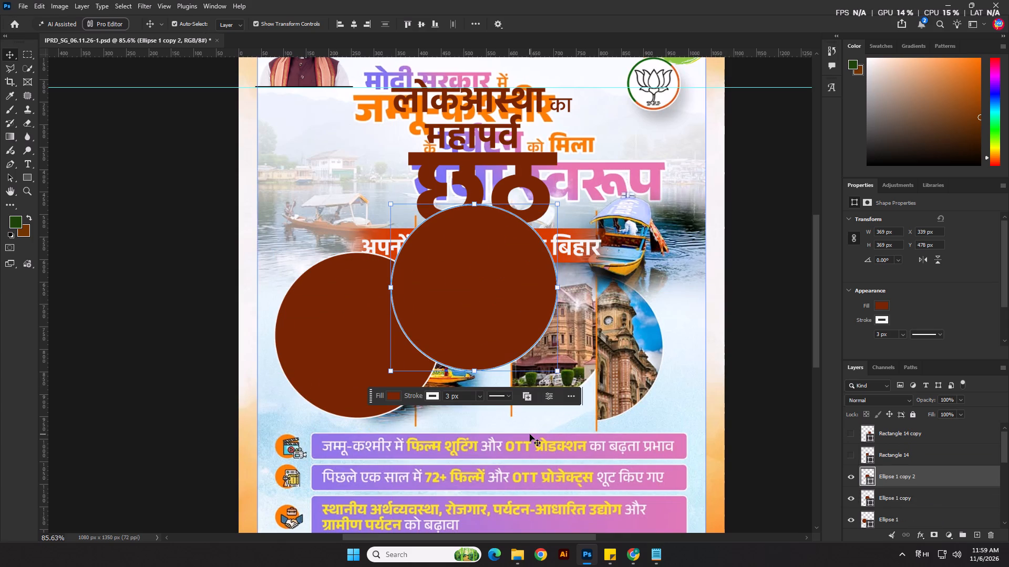
{"action": "left_click_drag", "start_coordinate": [490, 322], "coordinate": [553, 438], "text": "alt"}
{"action": "left_click_drag", "start_coordinate": [541, 437], "coordinate": [588, 388]}
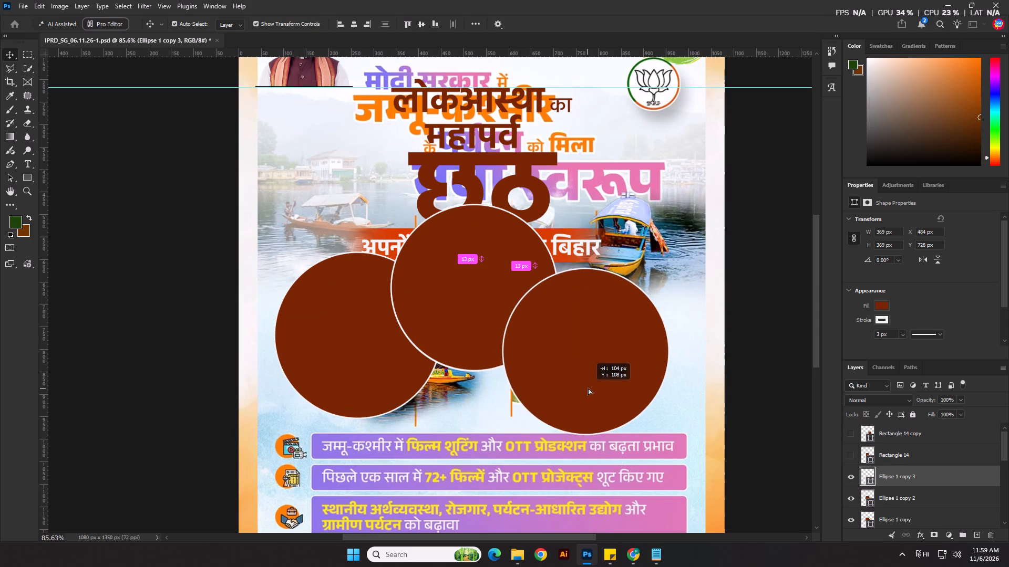
{"action": "left_click_drag", "start_coordinate": [588, 388], "coordinate": [585, 393]}
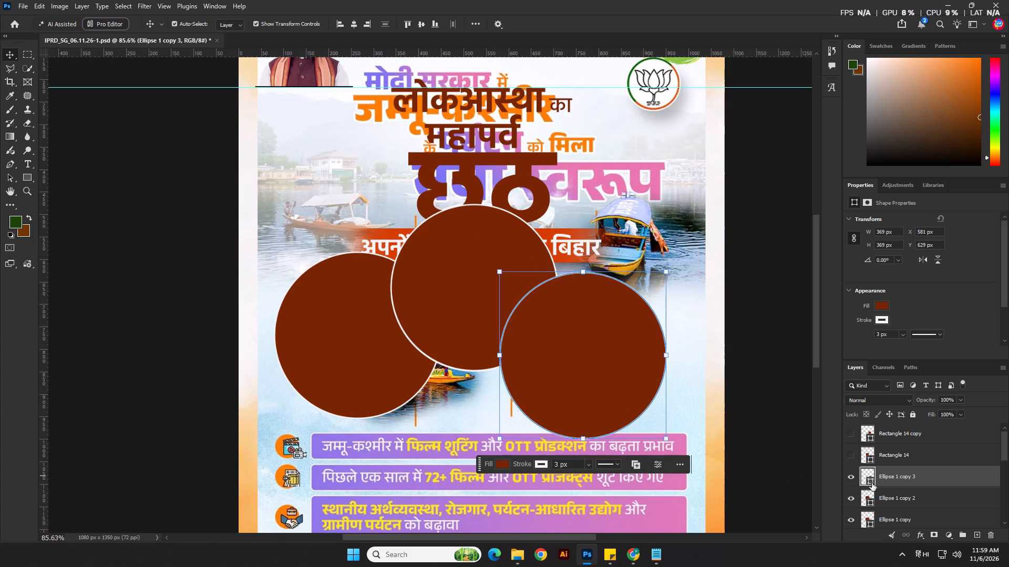
Show both rectangles again and change their fill to white.
{"action": "left_click", "coordinate": [853, 457]}
{"action": "left_click", "coordinate": [854, 438]}
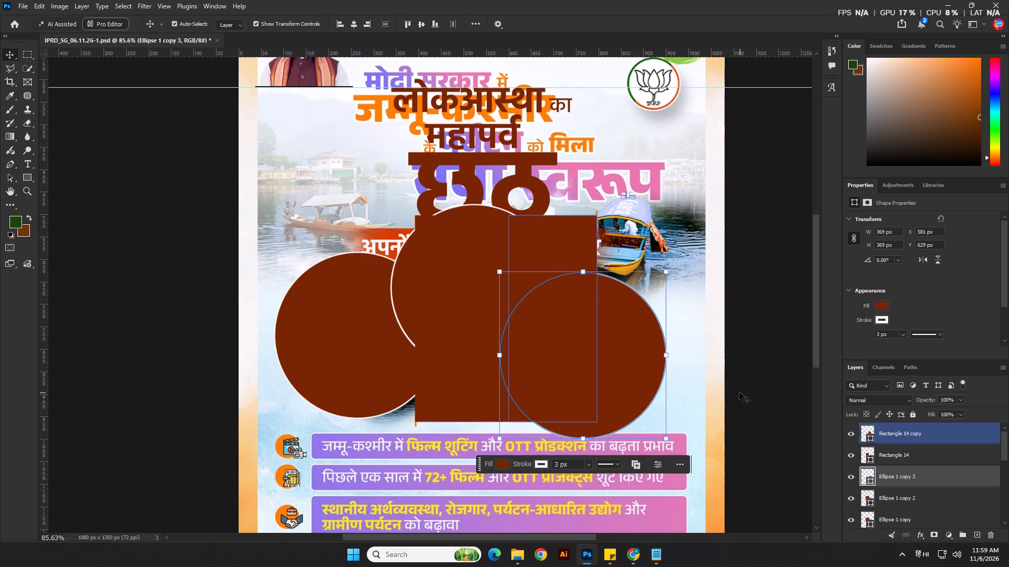
{"action": "left_click", "coordinate": [738, 391]}
{"action": "left_click", "coordinate": [464, 296]}
{"action": "left_click", "coordinate": [553, 275], "text": "shift"}
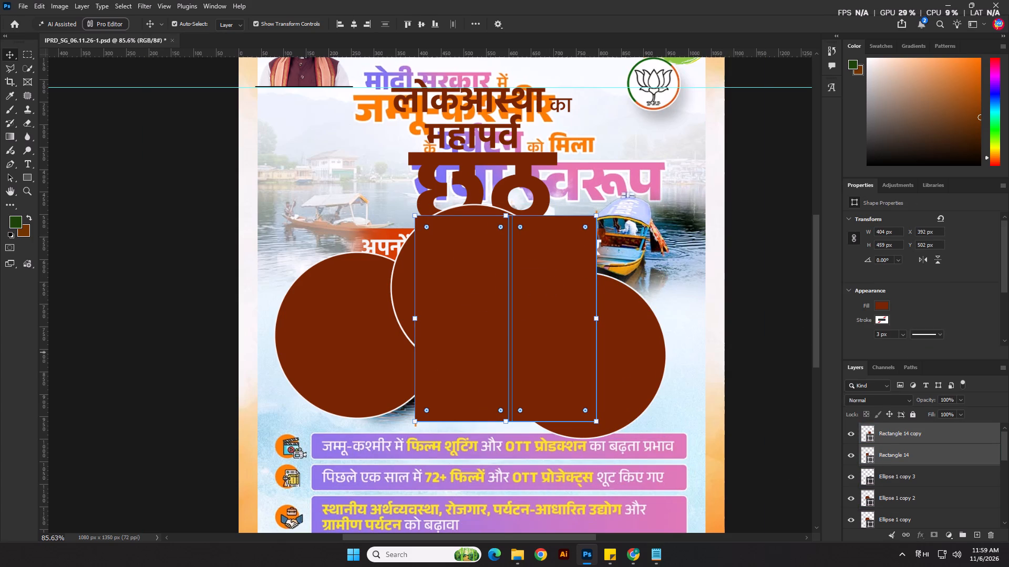
{"action": "left_click", "coordinate": [878, 307]}
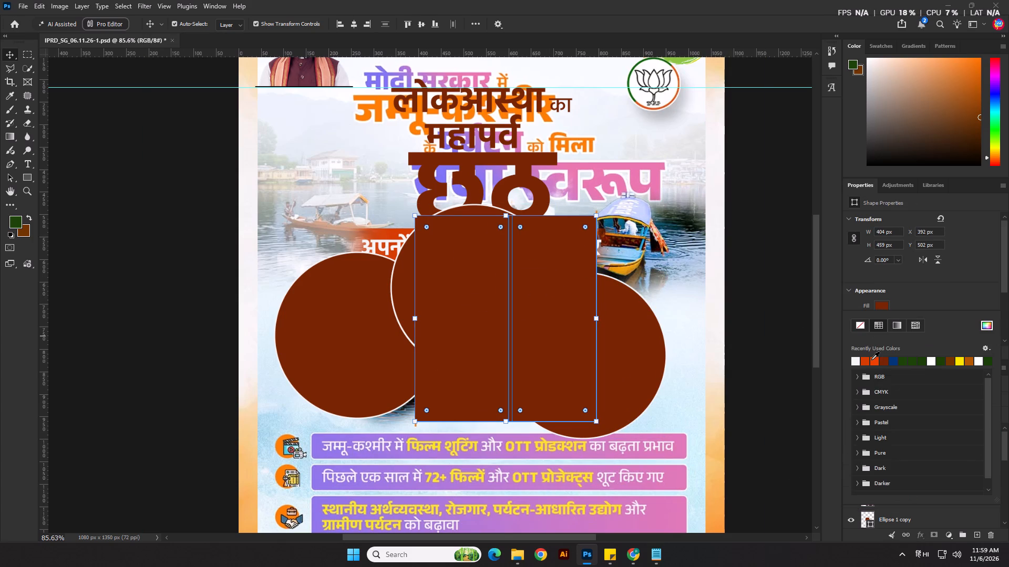
{"action": "left_click", "coordinate": [855, 359]}
{"action": "left_click", "coordinate": [758, 370]}
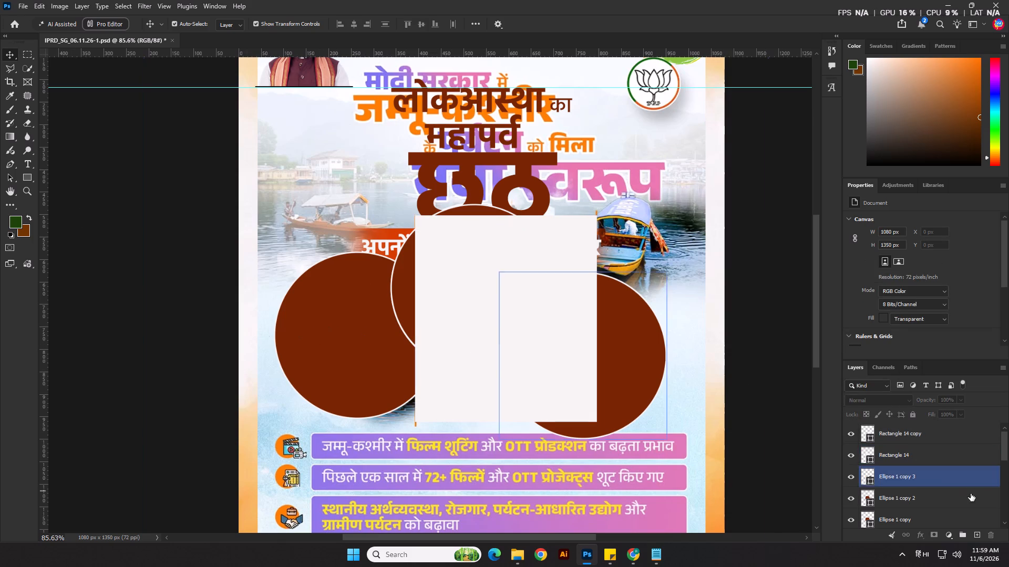
Hide the two white rectangles.
{"action": "left_click", "coordinate": [850, 437]}
{"action": "left_click", "coordinate": [849, 446]}
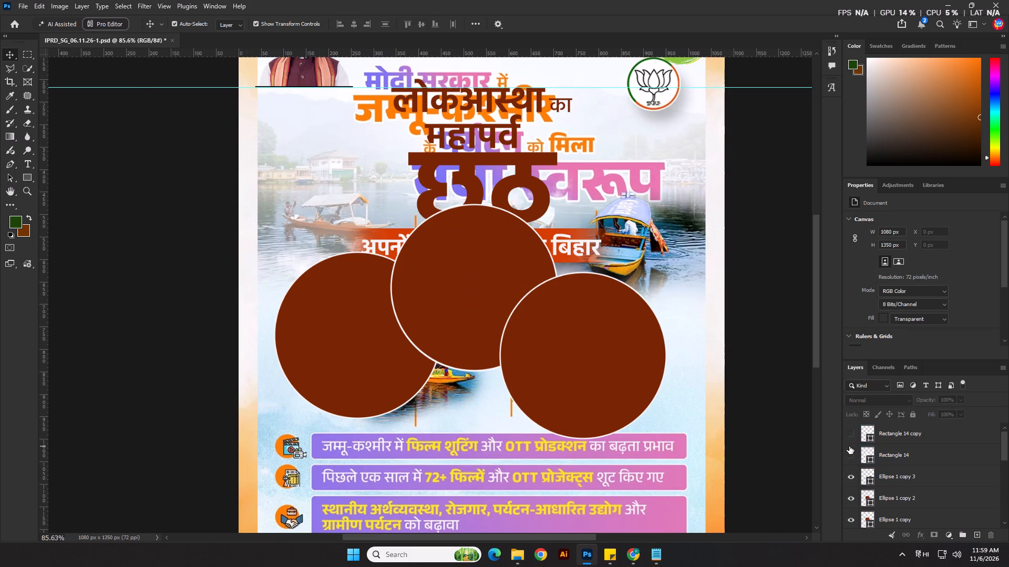
Hide the four circle layers one by one and show them again to check each against the reference photos beneath.
{"action": "scroll", "coordinate": [851, 451], "scroll_direction": "down", "scroll_amount": 2}
{"action": "left_click", "coordinate": [851, 448]}
{"action": "left_click", "coordinate": [853, 453]}
{"action": "left_click", "coordinate": [853, 472]}
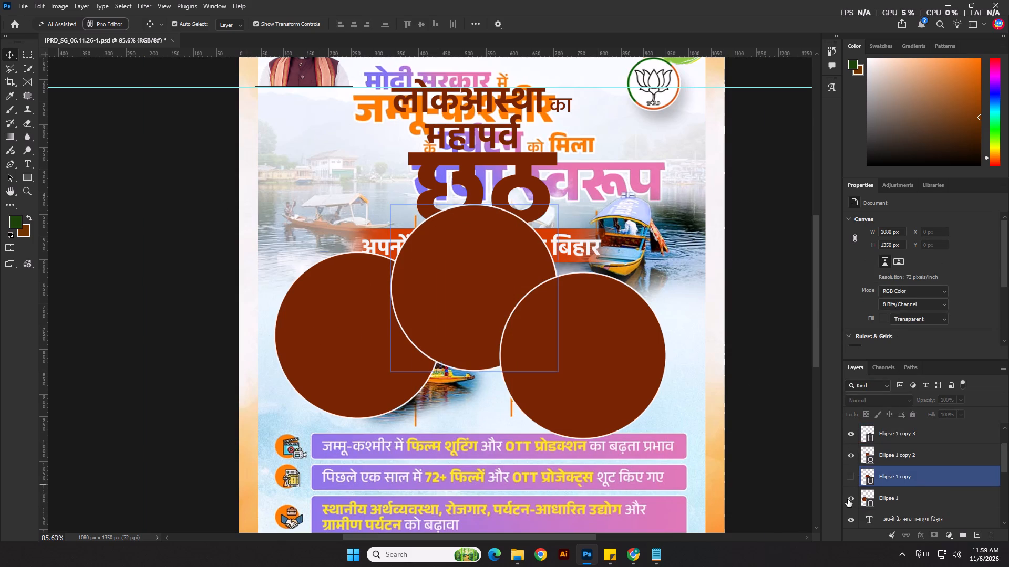
{"action": "left_click", "coordinate": [848, 500]}
{"action": "left_click", "coordinate": [851, 457]}
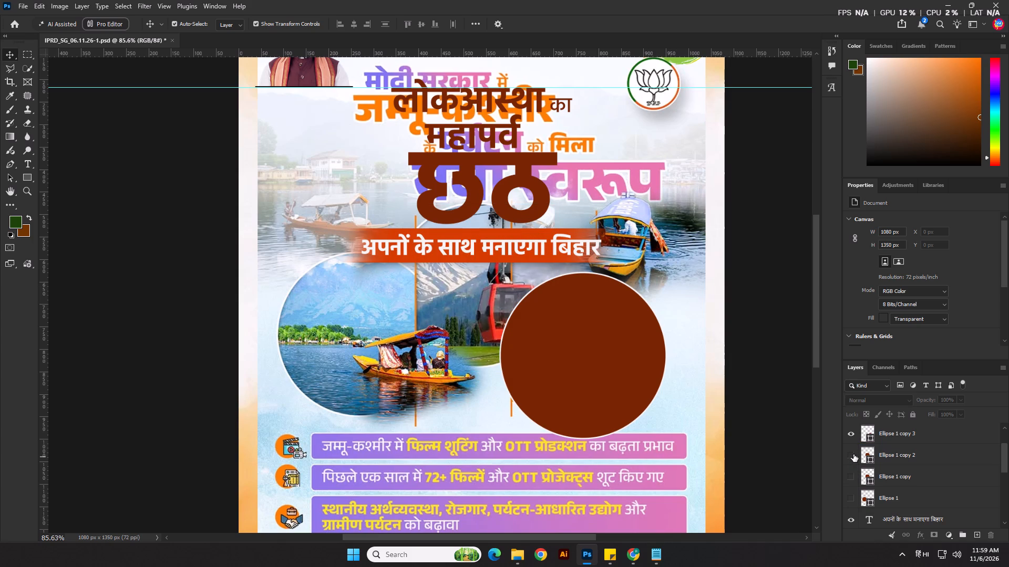
{"action": "left_click", "coordinate": [853, 454]}
{"action": "left_click", "coordinate": [851, 428]}
{"action": "left_click", "coordinate": [851, 434]}
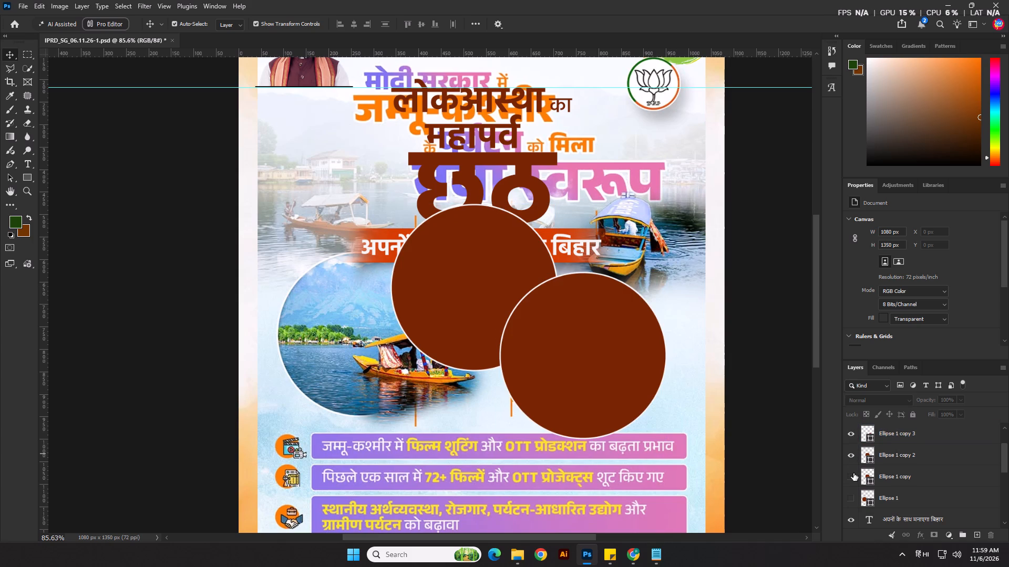
{"action": "left_click", "coordinate": [852, 474]}
{"action": "left_click", "coordinate": [856, 495]}
Show both white rectangles, Rectangle 14 and Rectangle 14 copy, again.
{"action": "scroll", "coordinate": [861, 492], "scroll_direction": "up", "scroll_amount": 6}
{"action": "left_click", "coordinate": [849, 451]}
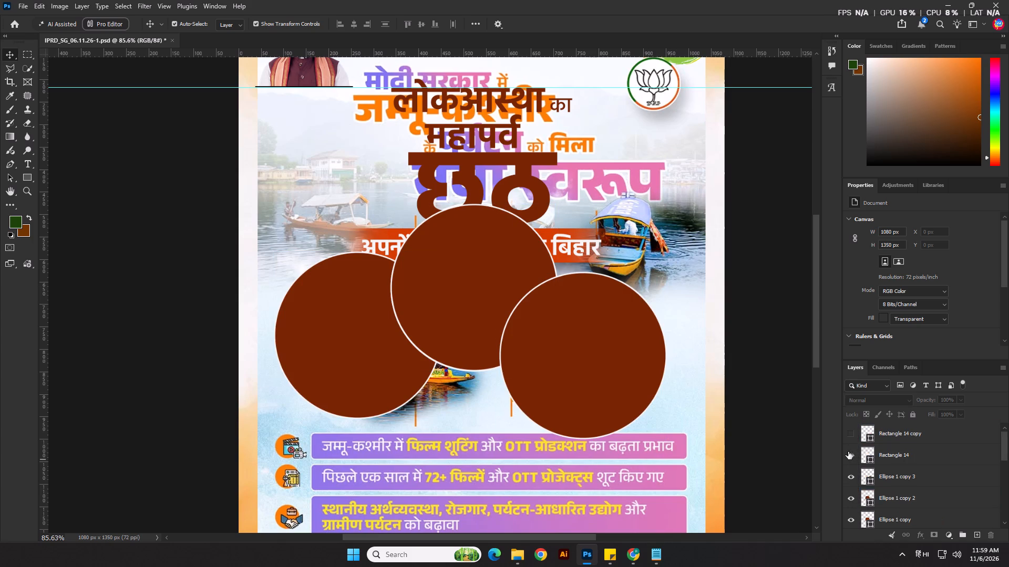
{"action": "left_click", "coordinate": [849, 431]}
Move the middle circle's layer, Ellipse 1 copy 2, down the layer stack to sit directly below Ellipse 1.
{"action": "left_click", "coordinate": [886, 456]}
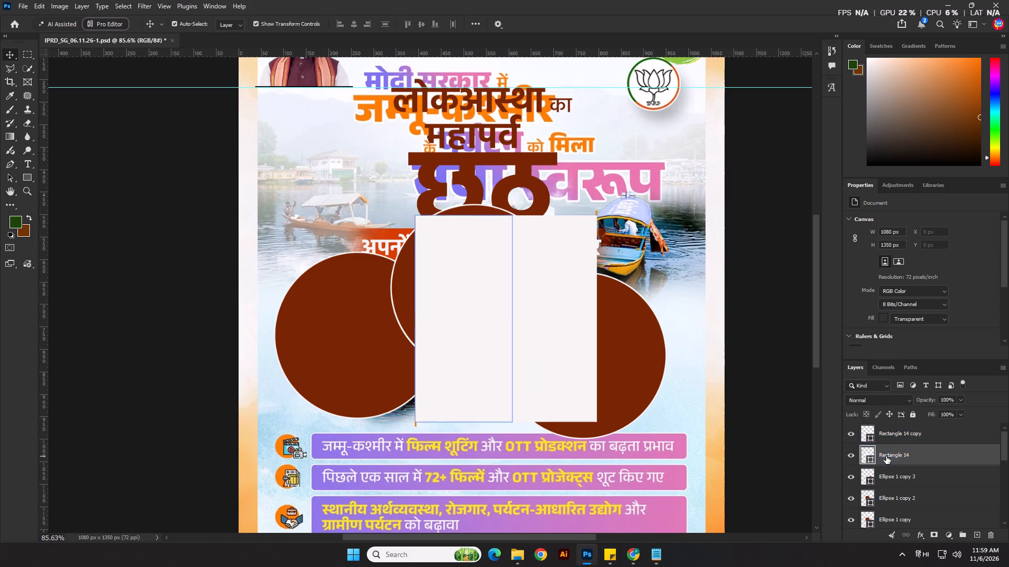
{"action": "left_click", "coordinate": [892, 479]}
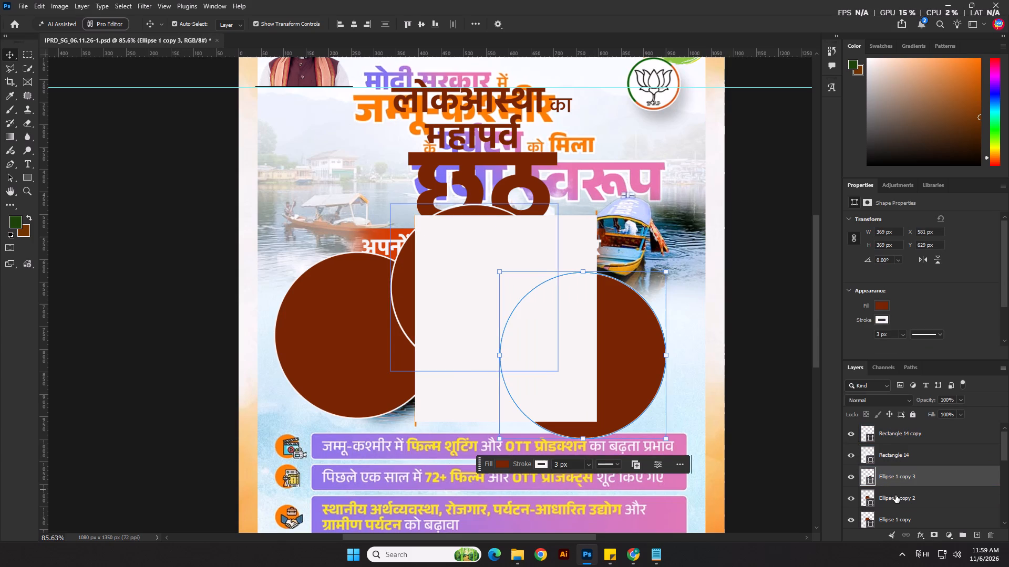
{"action": "left_click", "coordinate": [895, 497]}
{"action": "scroll", "coordinate": [895, 497], "scroll_direction": "down", "scroll_amount": 1}
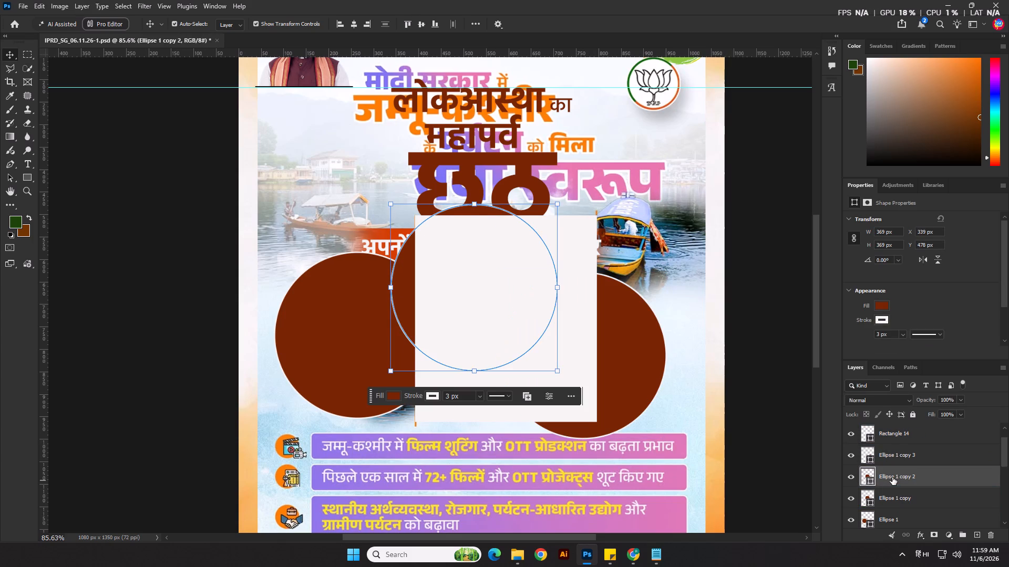
{"action": "left_click_drag", "start_coordinate": [892, 477], "coordinate": [889, 509]}
{"action": "scroll", "coordinate": [889, 500], "scroll_direction": "down", "scroll_amount": 1}
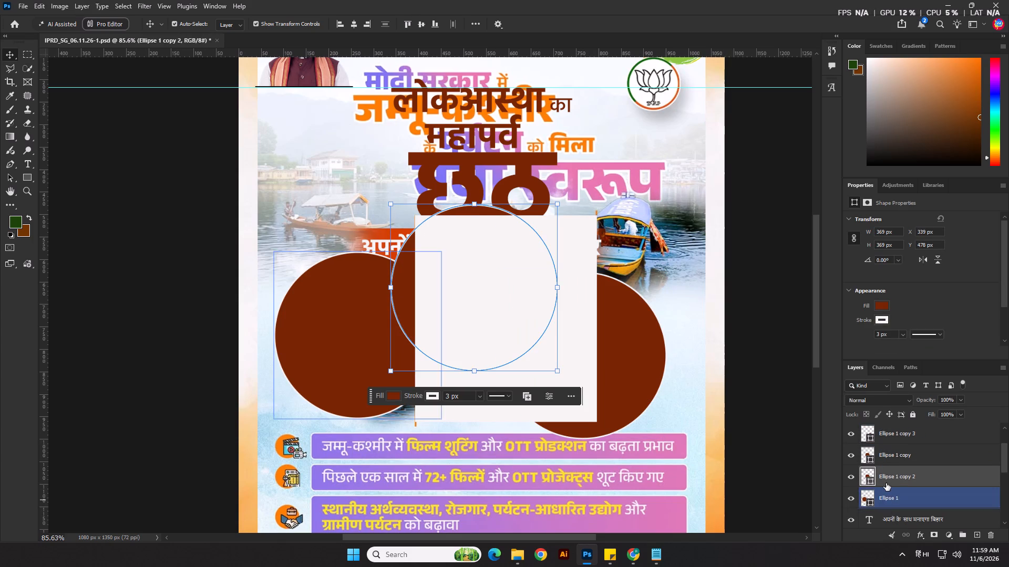
{"action": "left_click_drag", "start_coordinate": [885, 478], "coordinate": [885, 504]}
{"action": "left_click", "coordinate": [753, 461]}
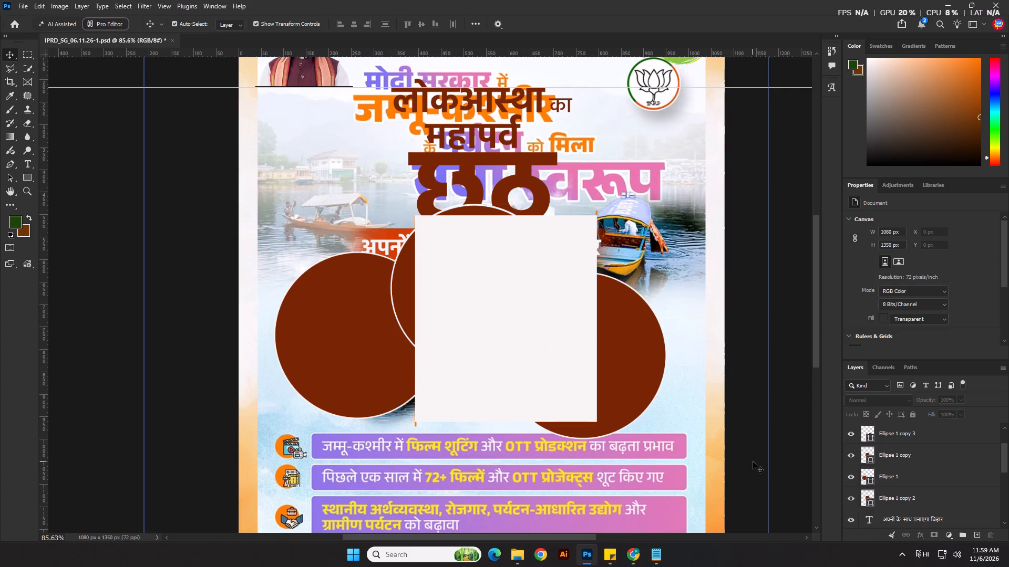
{"action": "left_click", "coordinate": [320, 350]}
{"action": "left_click", "coordinate": [897, 495]}
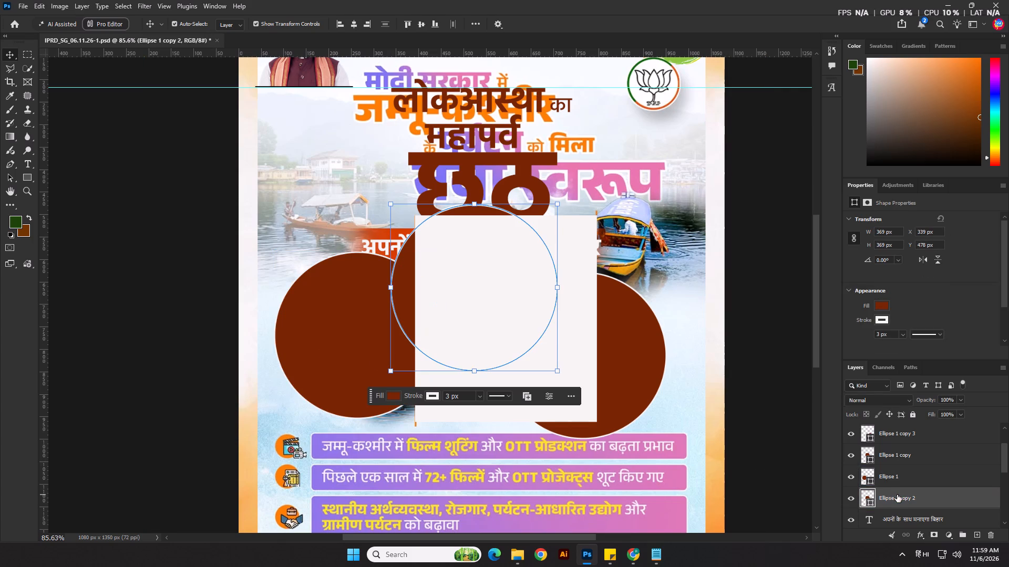
Hide the duplicate middle circle, Ellipse 1 copy.
{"action": "scroll", "coordinate": [888, 495], "scroll_direction": "down", "scroll_amount": 1}
{"action": "left_click", "coordinate": [891, 455]}
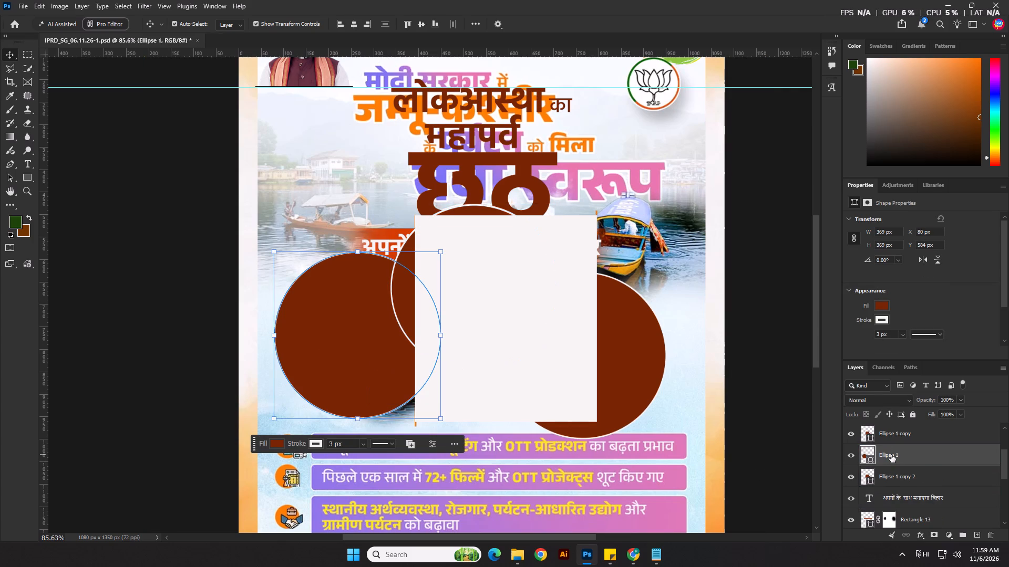
{"action": "left_click", "coordinate": [852, 434]}
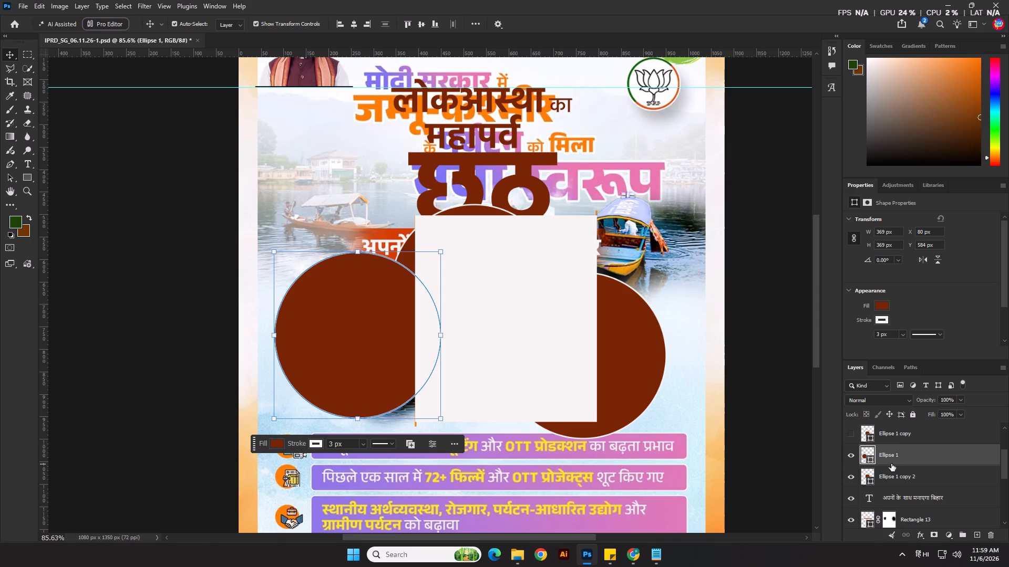
{"action": "left_click", "coordinate": [778, 432]}
Hide the reference artwork, Layer 1, to leave only the new poster's elements.
{"action": "scroll", "coordinate": [290, 313], "scroll_direction": "down", "scroll_amount": 3}
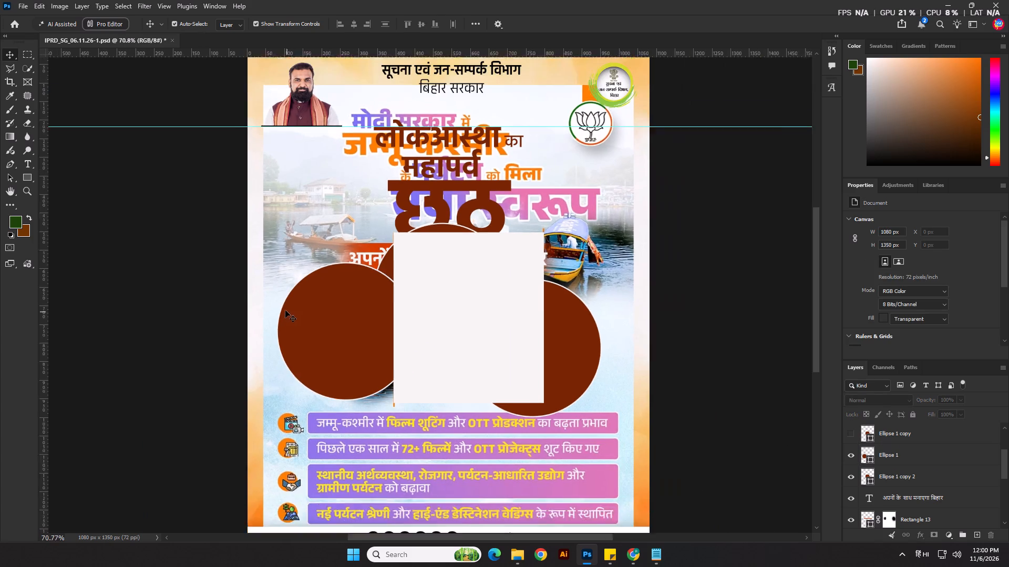
{"action": "scroll", "coordinate": [318, 304], "scroll_direction": "down", "scroll_amount": 1}
{"action": "scroll", "coordinate": [447, 320], "scroll_direction": "up", "scroll_amount": 3}
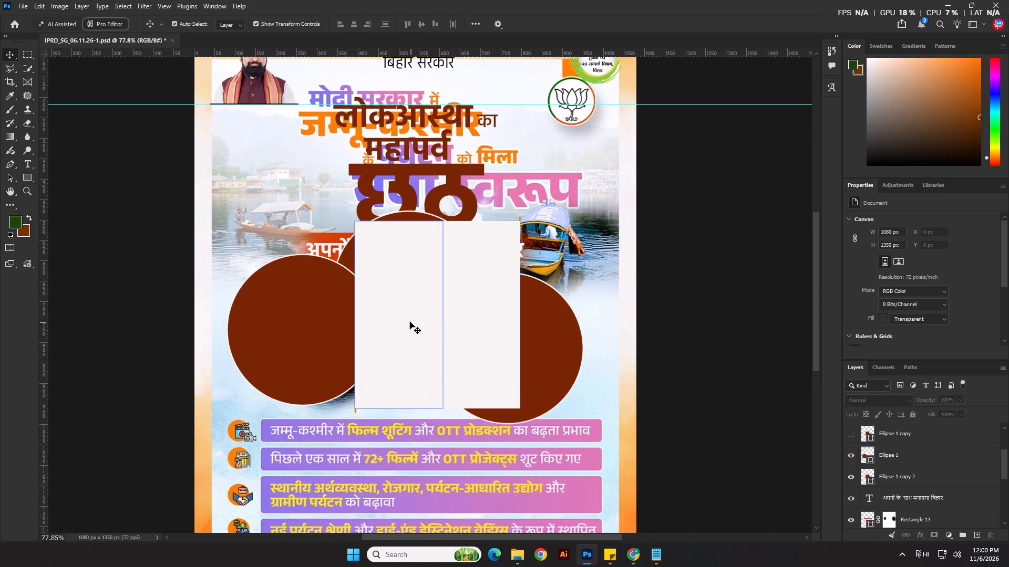
{"action": "left_click", "coordinate": [410, 322]}
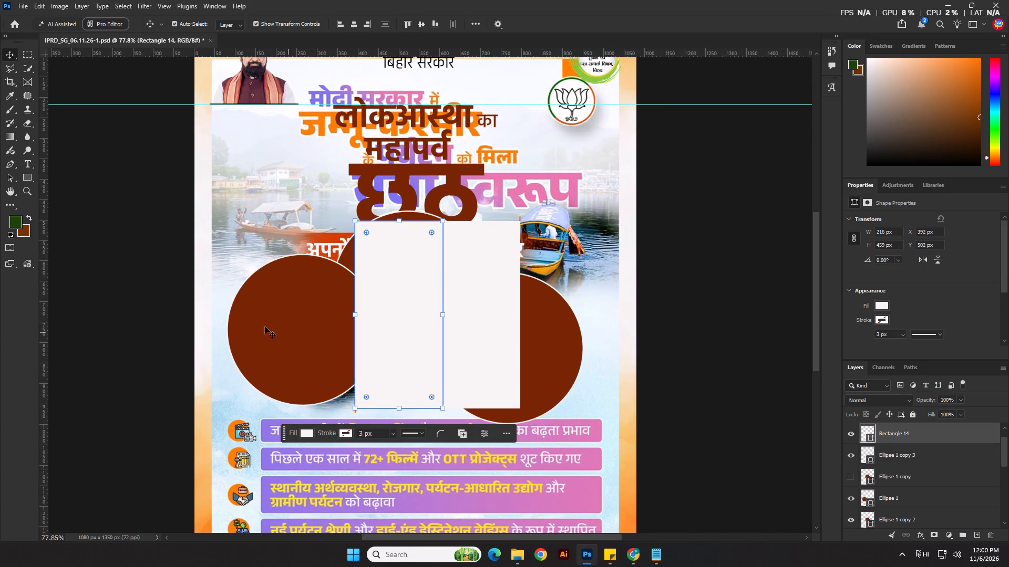
{"action": "left_click", "coordinate": [235, 330]}
{"action": "left_click", "coordinate": [278, 170]}
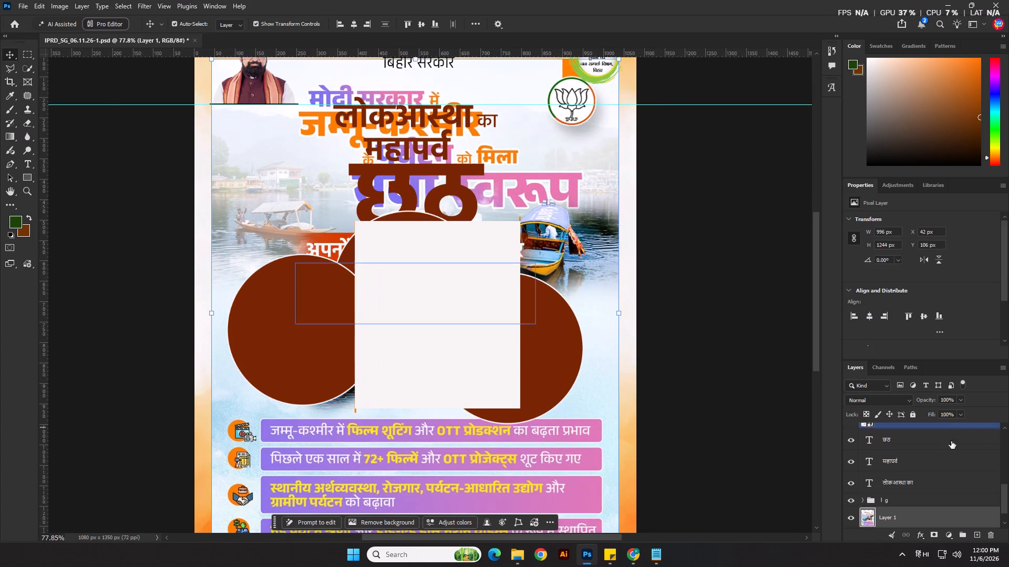
{"action": "left_click", "coordinate": [852, 516]}
{"action": "left_click", "coordinate": [695, 370]}
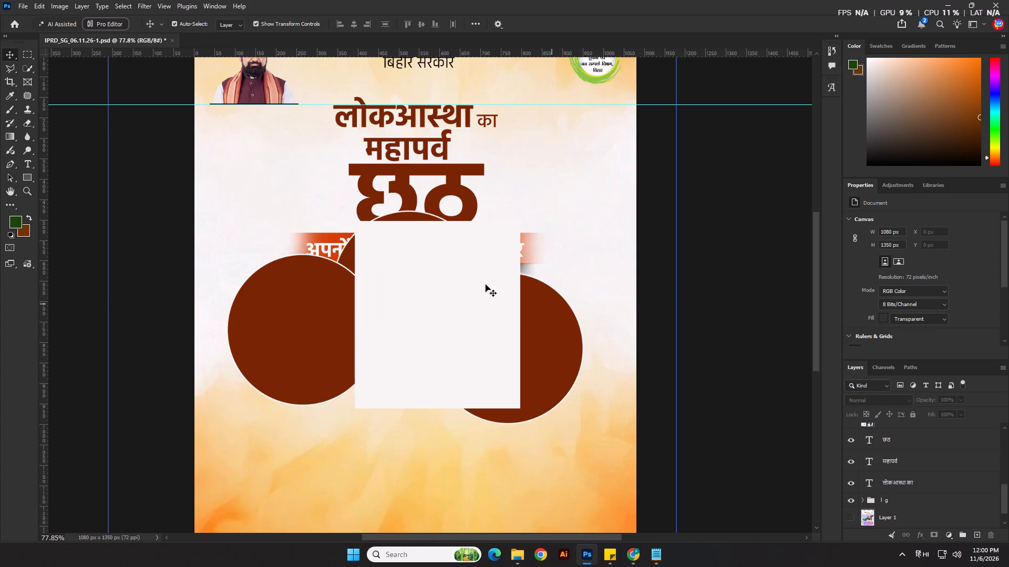
Select all the circle and rectangle frame layers and move them down together to about Y 618 px, below the red banner.
{"action": "left_click", "coordinate": [319, 339]}
{"action": "left_click", "coordinate": [920, 462]}
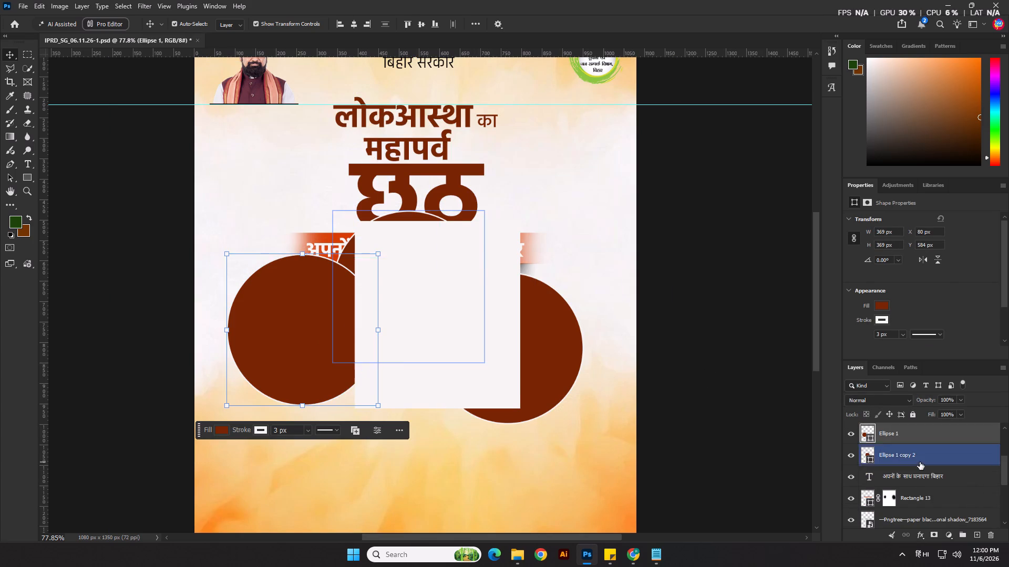
{"action": "scroll", "coordinate": [920, 462], "scroll_direction": "up", "scroll_amount": 6}
{"action": "left_click", "coordinate": [901, 437], "text": "shift"}
{"action": "key", "text": "shift+Down"}
{"action": "key", "text": "shift+Down"}
{"action": "key", "text": "shift+Down"}
{"action": "key", "text": "shift+Down"}
{"action": "key", "text": "shift+Down"}
{"action": "key", "text": "shift+Down"}
{"action": "key", "text": "shift+Down"}
{"action": "key", "text": "shift+Down"}
{"action": "key", "text": "shift+Down"}
{"action": "key", "text": "shift+Down"}
{"action": "key", "text": "shift+Down"}
{"action": "key", "text": "shift+Down"}
{"action": "key", "text": "shift+Down"}
{"action": "key", "text": "shift+Down"}
{"action": "key", "text": "shift+Down"}
{"action": "key", "text": "shift+Down"}
{"action": "key", "text": "shift+Down"}
{"action": "key", "text": "shift+Down"}
{"action": "key", "text": "shift+Down"}
{"action": "key", "text": "shift+Down"}
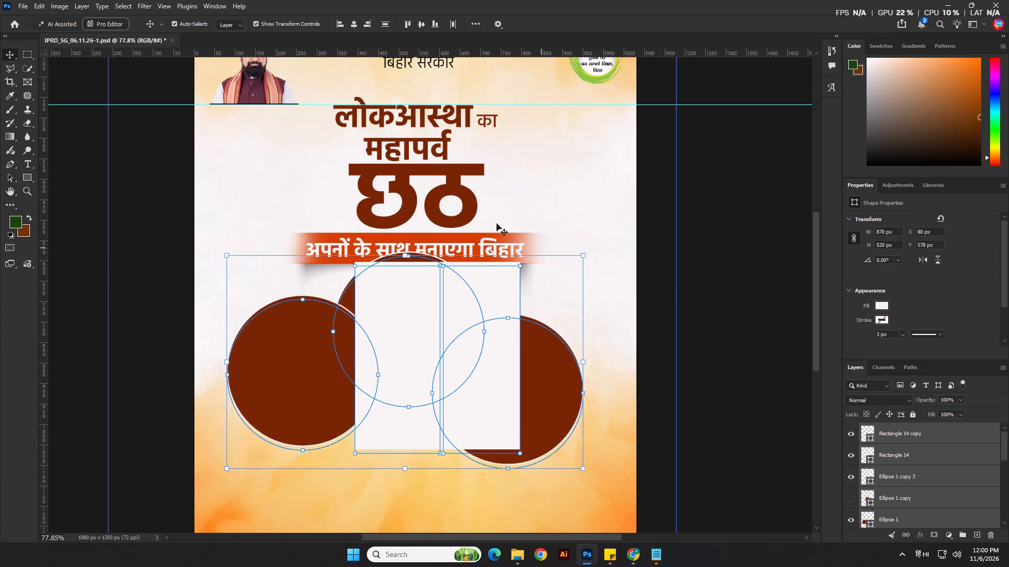
{"action": "key", "text": "shift+Down"}
Scale the selected frames together to about 81.6% and position the group at about X 160, Y 622 px.
{"action": "scroll", "coordinate": [450, 176], "scroll_direction": "down", "scroll_amount": 10}
{"action": "scroll", "coordinate": [507, 291], "scroll_direction": "up", "scroll_amount": 2}
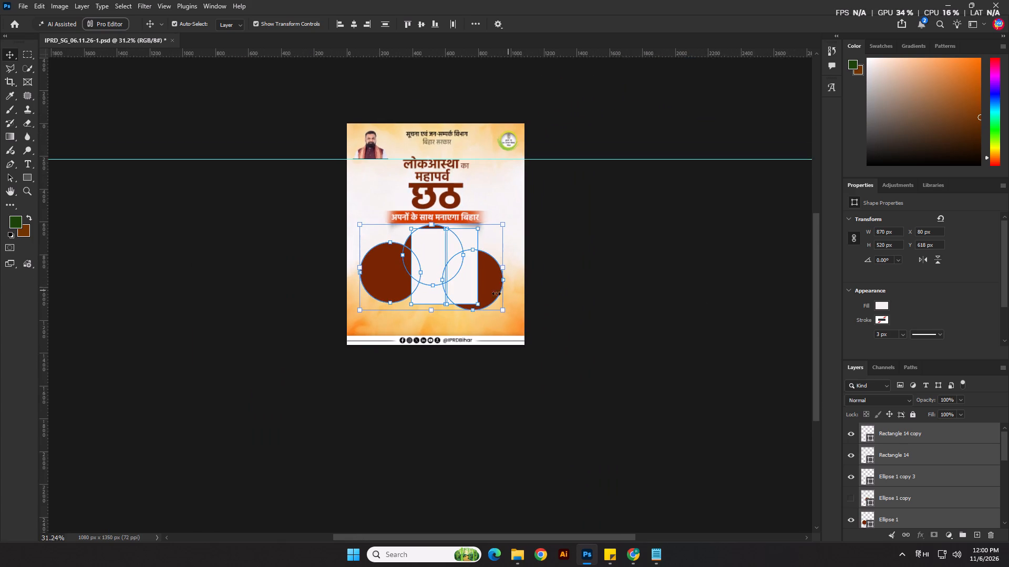
{"action": "scroll", "coordinate": [496, 293], "scroll_direction": "up", "scroll_amount": 3}
{"action": "left_click_drag", "start_coordinate": [396, 325], "coordinate": [401, 300]}
{"action": "key", "text": "Down"}
{"action": "key", "text": "Down"}
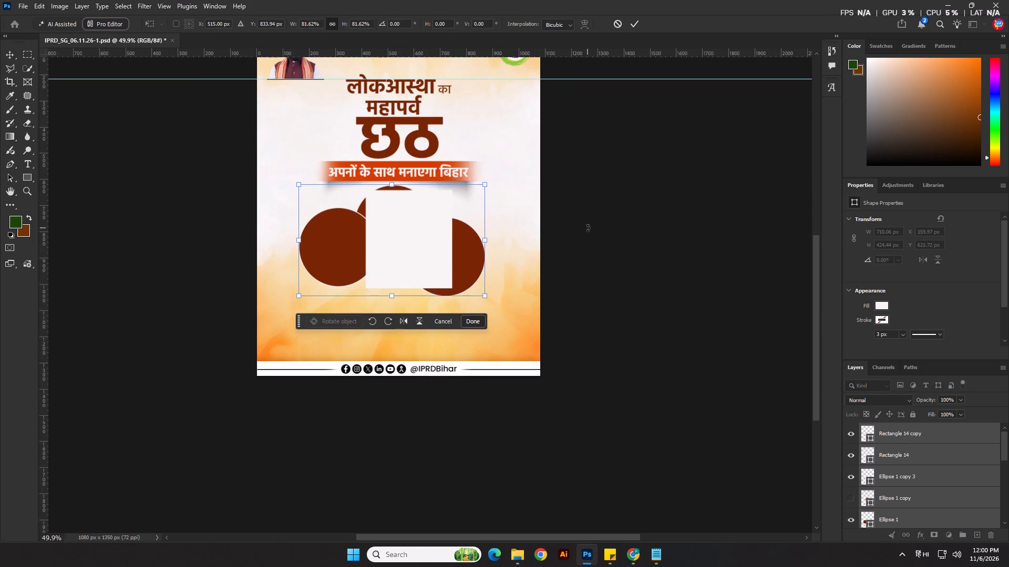
{"action": "key", "text": "Return"}
{"action": "left_click", "coordinate": [625, 233]}
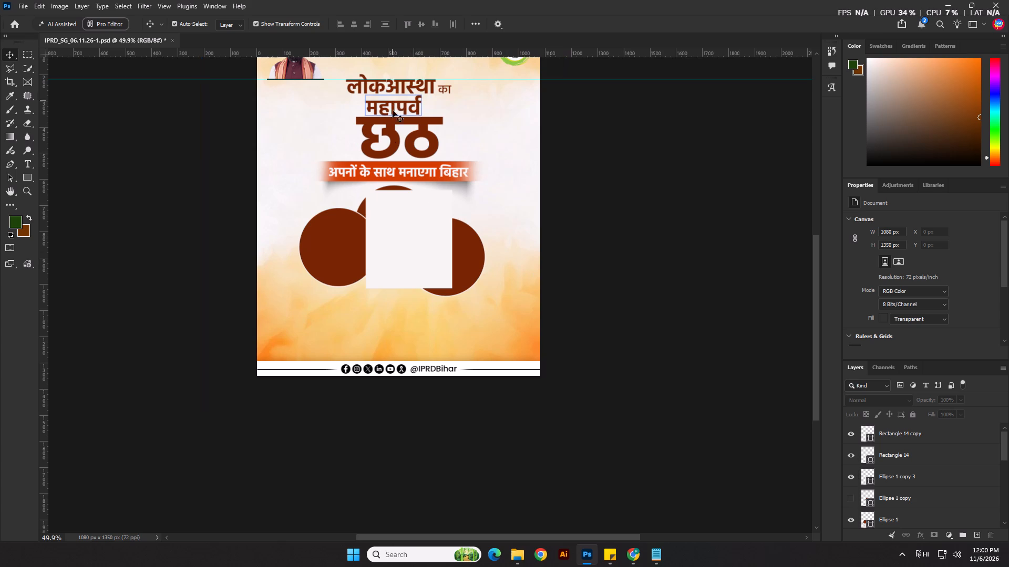
{"action": "left_click", "coordinate": [664, 280]}
Duplicate the first white rectangle, Rectangle 14, and offset the copy sideways to about X 385 px.
{"action": "scroll", "coordinate": [444, 226], "scroll_direction": "up", "scroll_amount": 2}
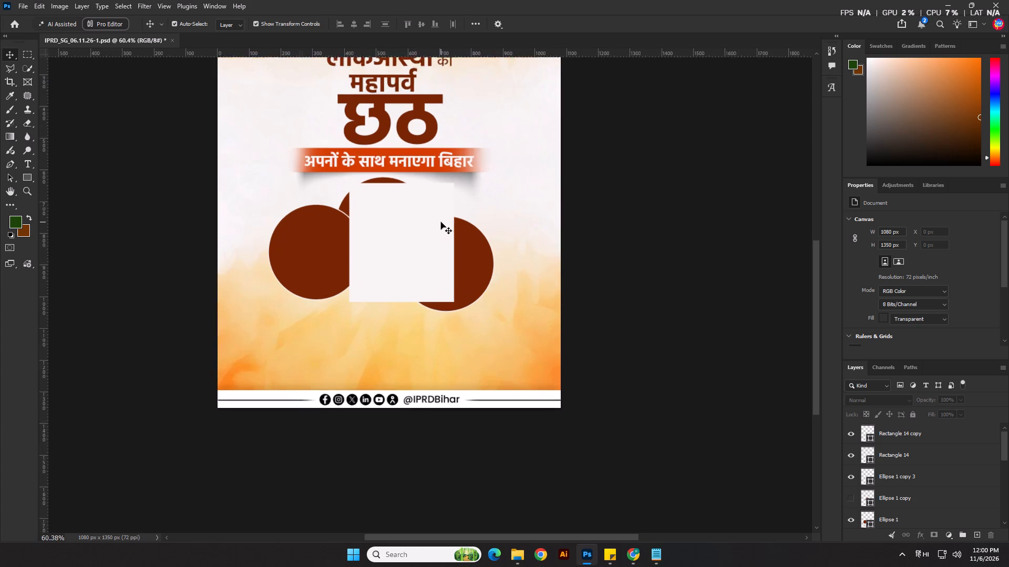
{"action": "scroll", "coordinate": [441, 222], "scroll_direction": "up", "scroll_amount": 3}
{"action": "left_click", "coordinate": [348, 245]}
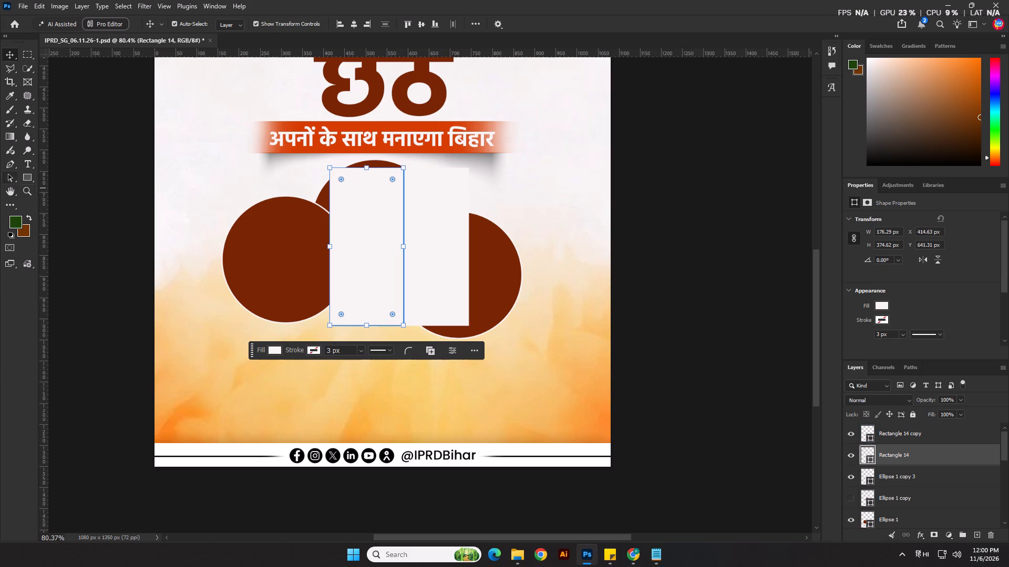
{"action": "left_click", "coordinate": [26, 181]}
{"action": "scroll", "coordinate": [355, 173], "scroll_direction": "up", "scroll_amount": 5}
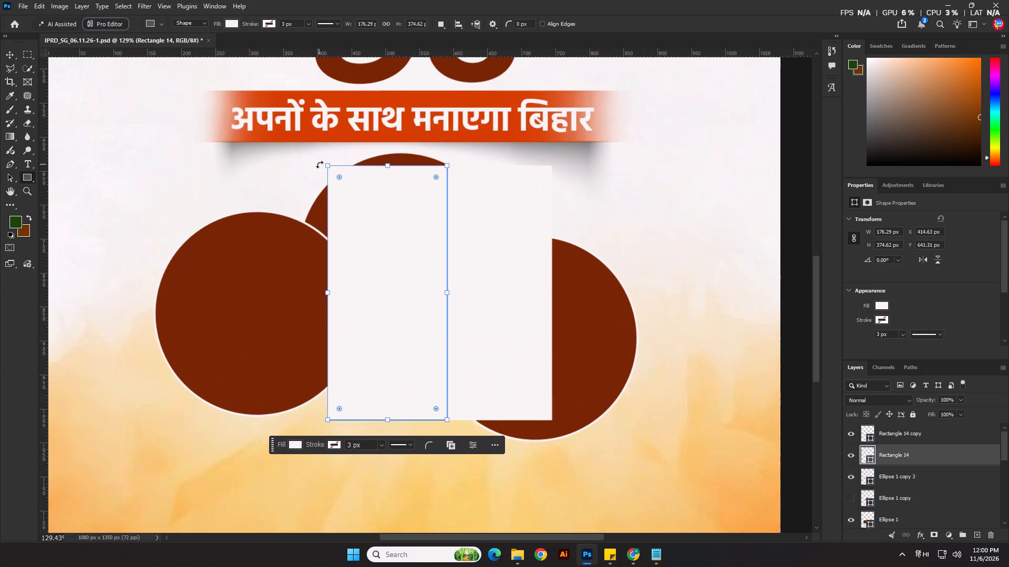
{"action": "left_click", "coordinate": [8, 55]}
{"action": "left_click_drag", "start_coordinate": [397, 281], "coordinate": [375, 283], "text": "alt"}
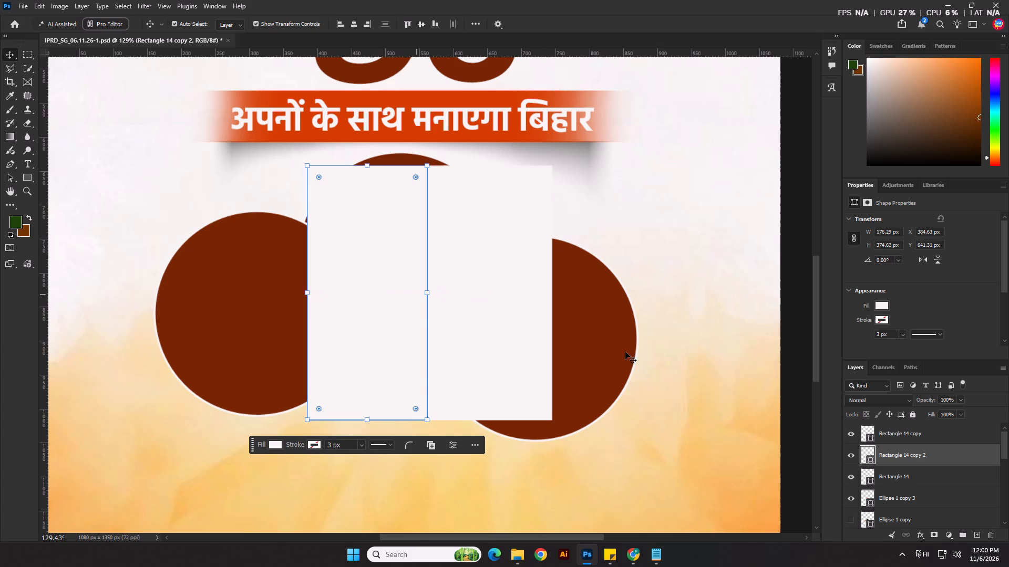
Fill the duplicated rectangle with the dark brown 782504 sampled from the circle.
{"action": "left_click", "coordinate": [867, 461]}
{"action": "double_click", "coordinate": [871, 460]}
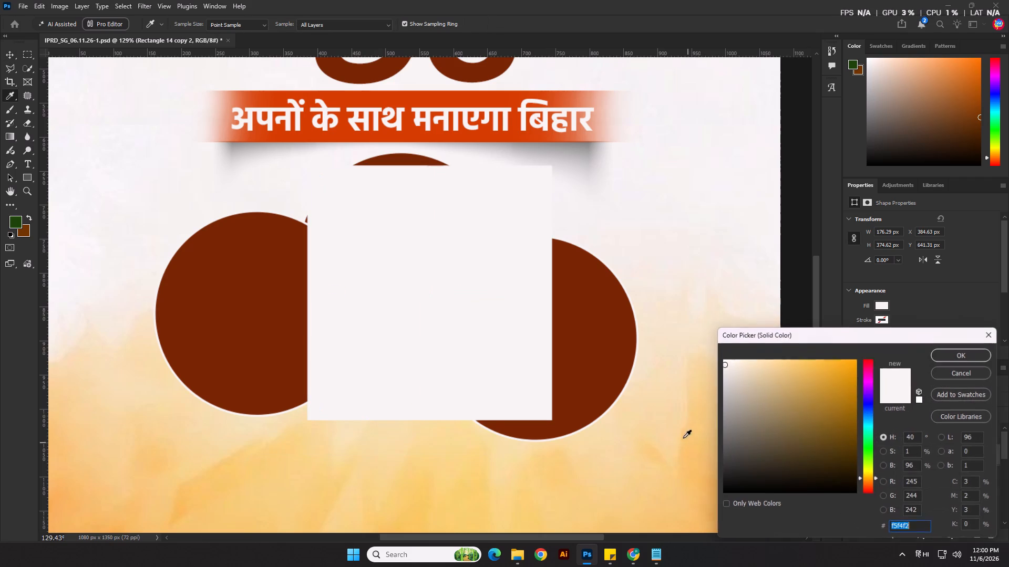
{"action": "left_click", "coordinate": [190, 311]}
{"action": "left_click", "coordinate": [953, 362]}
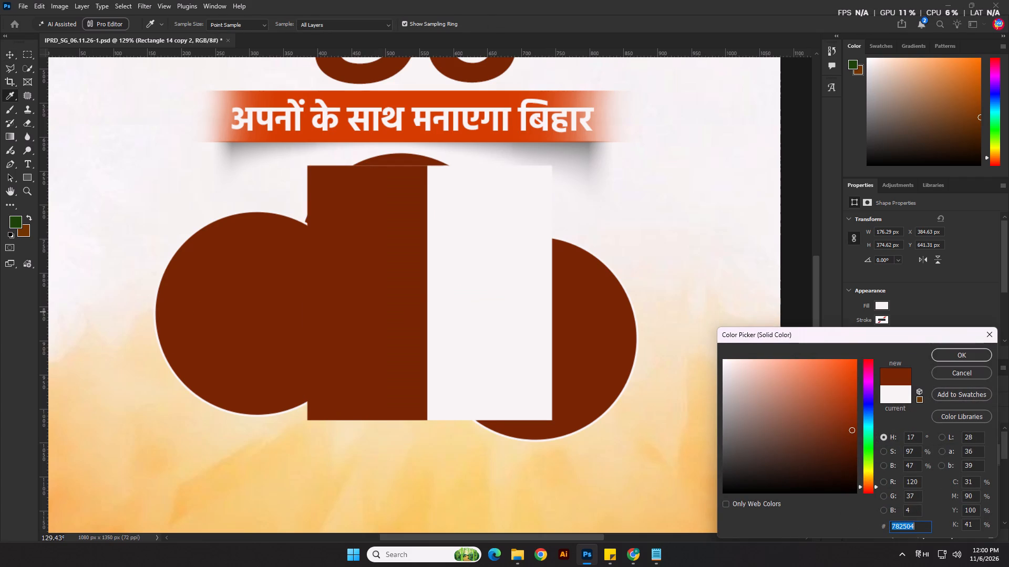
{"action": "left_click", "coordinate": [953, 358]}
Change the duplicated rectangle's fill to a bright golden yellow.
{"action": "left_click", "coordinate": [881, 304]}
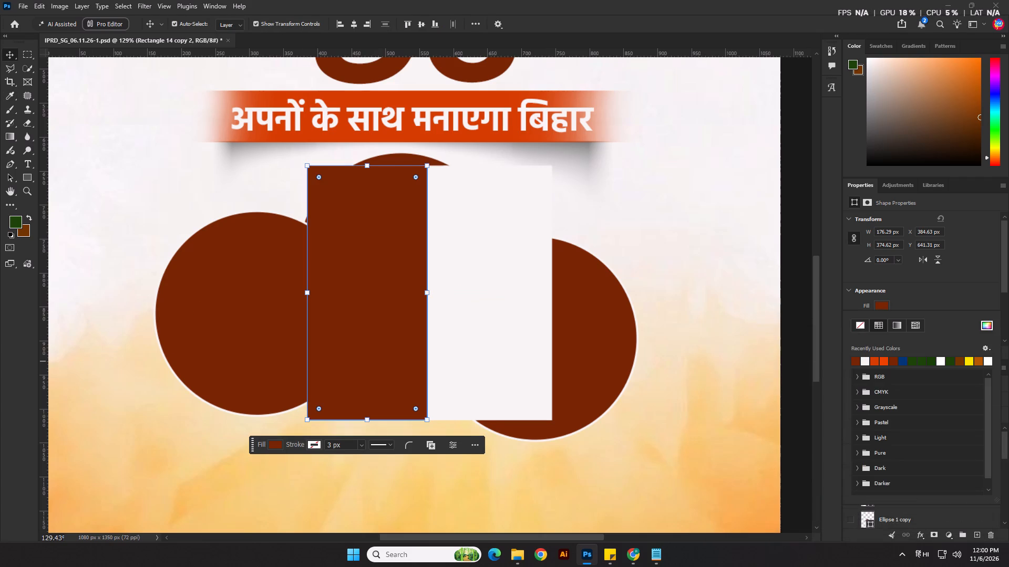
{"action": "left_click", "coordinate": [982, 330]}
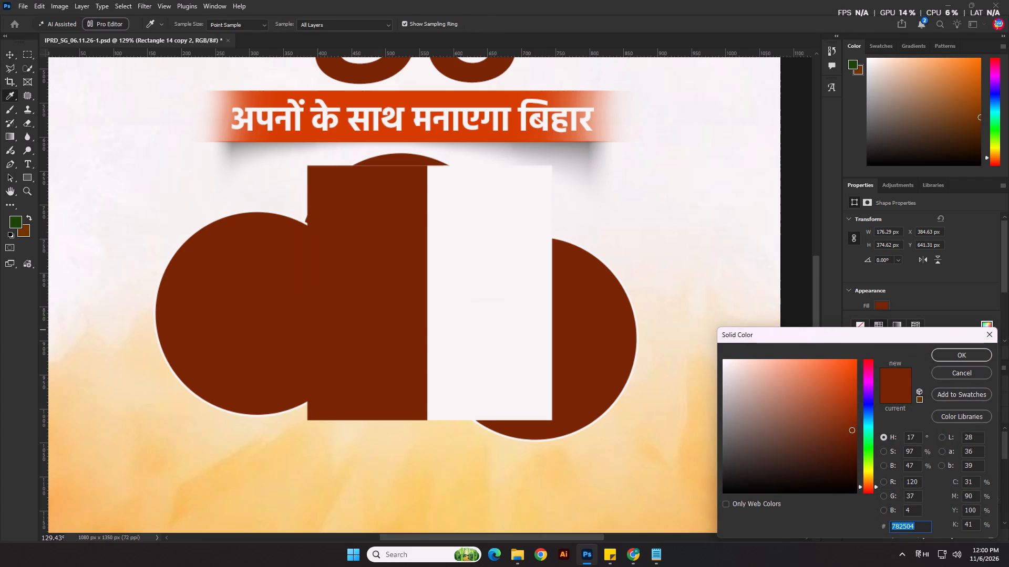
{"action": "left_click", "coordinate": [870, 477]}
{"action": "double_click", "coordinate": [868, 476]}
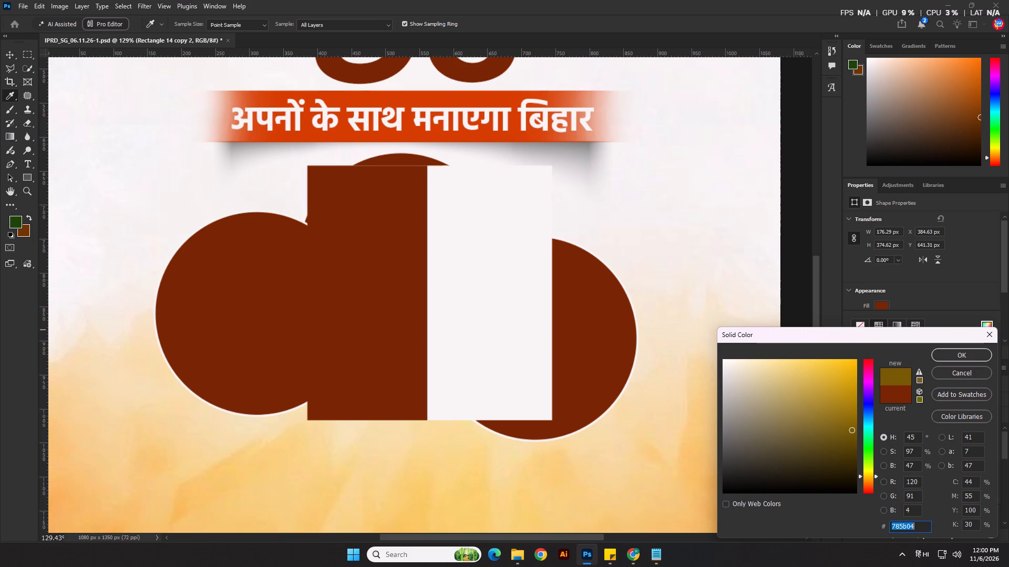
{"action": "left_click_drag", "start_coordinate": [831, 398], "coordinate": [862, 333]}
{"action": "left_click", "coordinate": [945, 355]}
Narrow the yellow rectangle to a 6 px wide strip and place it at X 415 px on the first white rectangle's outer edge.
{"action": "scroll", "coordinate": [431, 301], "scroll_direction": "up", "scroll_amount": 2}
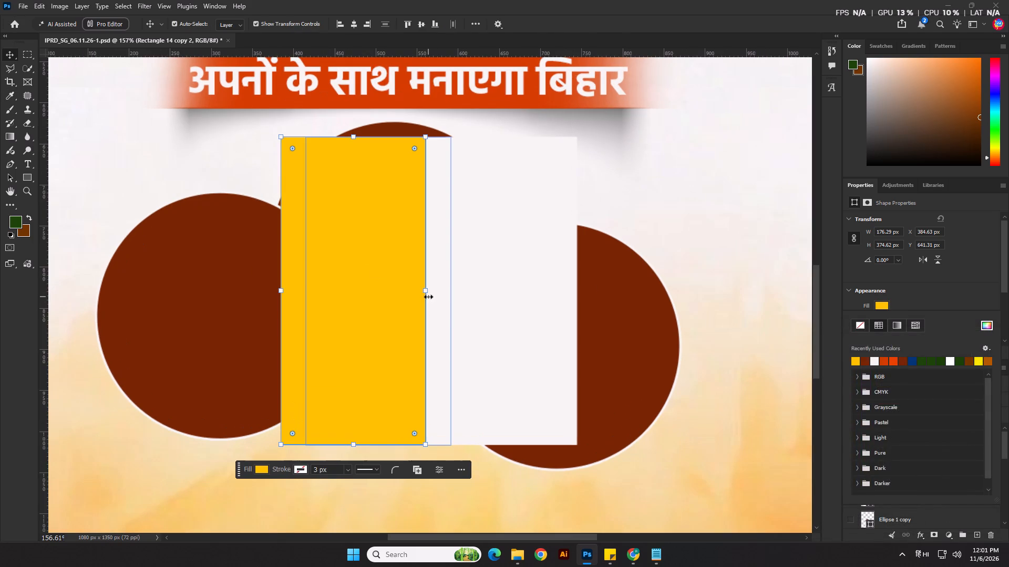
{"action": "left_click_drag", "start_coordinate": [427, 297], "coordinate": [286, 299]}
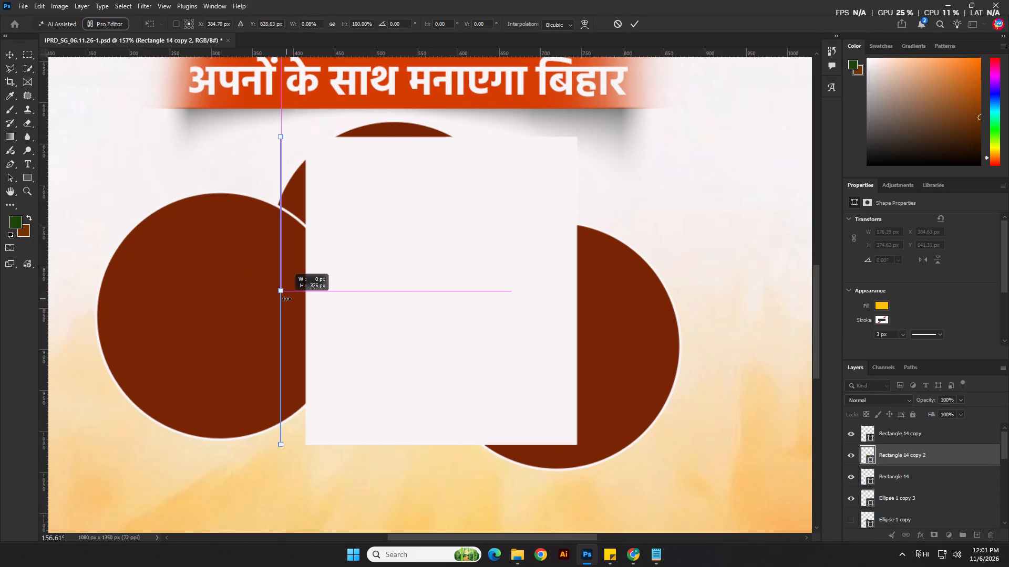
{"action": "left_click_drag", "start_coordinate": [286, 299], "coordinate": [287, 298]}
{"action": "key", "text": "shift+Right"}
{"action": "key", "text": "shift+Right"}
{"action": "key", "text": "shift+Right"}
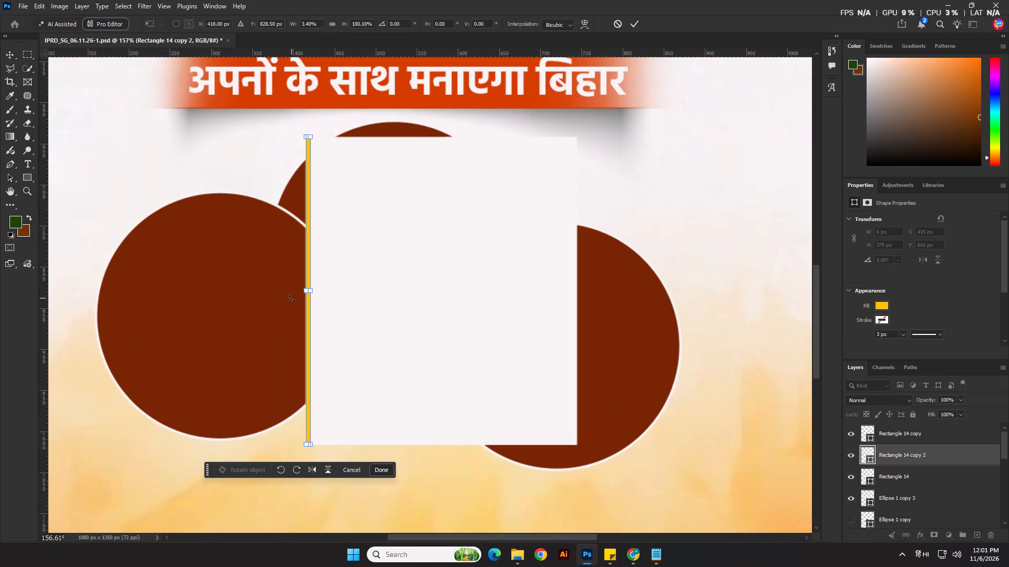
{"action": "key", "text": "Return"}
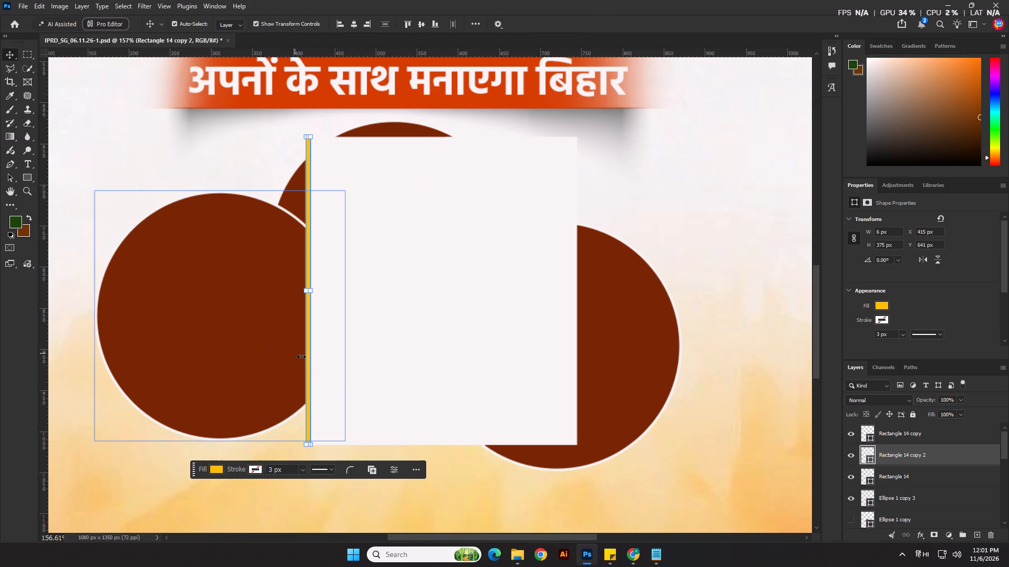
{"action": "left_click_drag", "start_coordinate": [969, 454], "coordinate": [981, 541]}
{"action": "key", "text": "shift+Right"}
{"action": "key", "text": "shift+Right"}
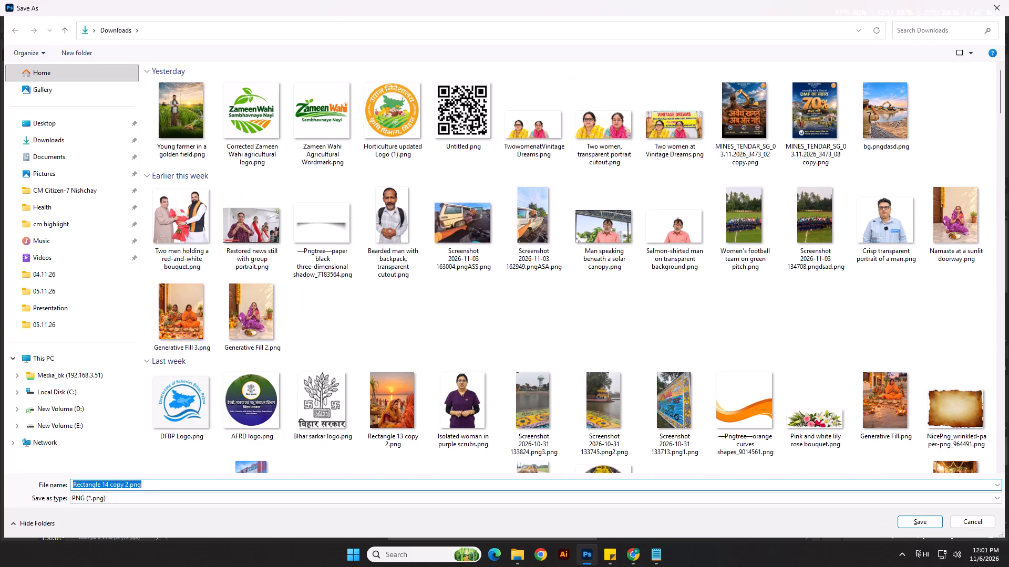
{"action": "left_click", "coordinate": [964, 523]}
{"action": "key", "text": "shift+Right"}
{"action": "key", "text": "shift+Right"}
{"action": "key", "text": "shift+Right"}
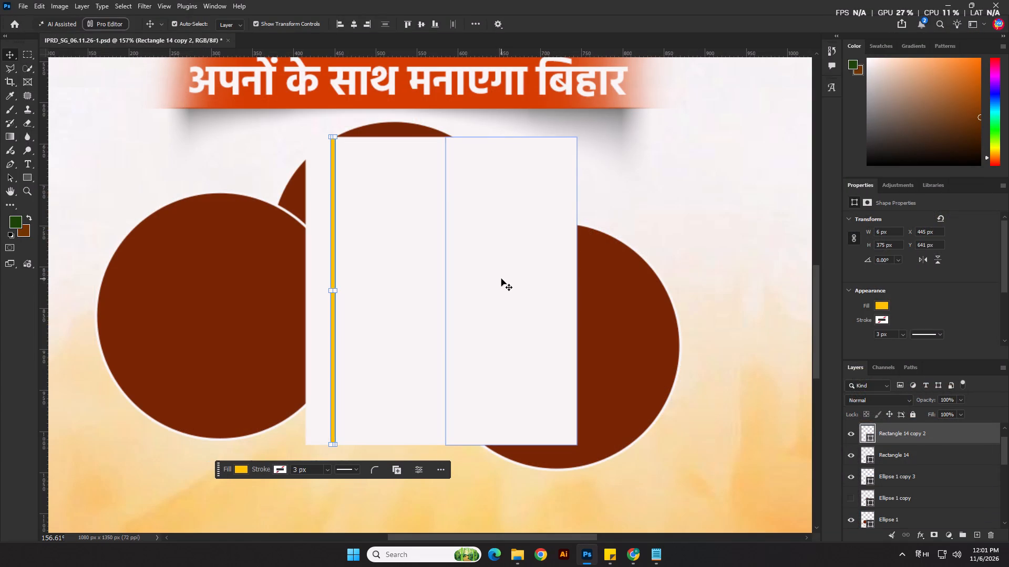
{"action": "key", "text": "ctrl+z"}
Duplicate the yellow strip and move the copy sideways to X 586 px, where the two white rectangles meet.
{"action": "left_click_drag", "start_coordinate": [983, 435], "coordinate": [977, 538]}
{"action": "key", "text": "shift+Right"}
{"action": "key", "text": "shift+Right"}
{"action": "key", "text": "shift+Right"}
{"action": "key", "text": "shift+Right"}
{"action": "key", "text": "shift+Right"}
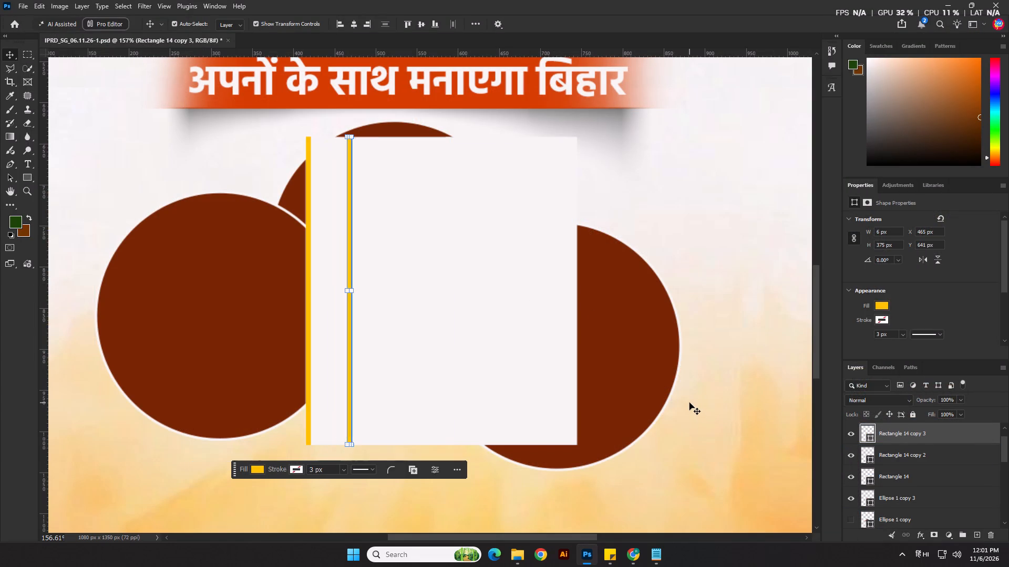
{"action": "key", "text": "shift+Right"}
{"action": "key", "text": "shift+Right"}
{"action": "key", "text": "shift+Right"}
{"action": "key", "text": "shift+Right"}
{"action": "key", "text": "shift+Right"}
{"action": "key", "text": "shift+Right"}
{"action": "key", "text": "shift+Right"}
{"action": "key", "text": "shift+Right"}
{"action": "key", "text": "shift+Right"}
{"action": "key", "text": "Right"}
{"action": "left_click", "coordinate": [552, 395]}
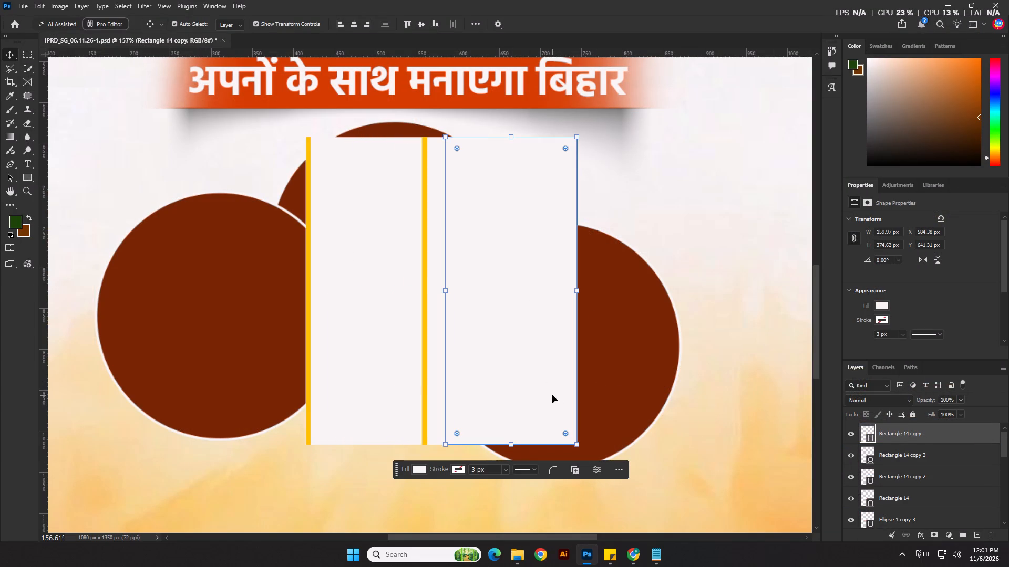
{"action": "left_click", "coordinate": [426, 384]}
{"action": "key", "text": "shift+Right"}
{"action": "key", "text": "shift+Right"}
{"action": "key", "text": "shift+Right"}
Move the second yellow strip's layer, Rectangle 14 copy 3, above the second white rectangle, Rectangle 14 copy.
{"action": "left_click", "coordinate": [513, 388]}
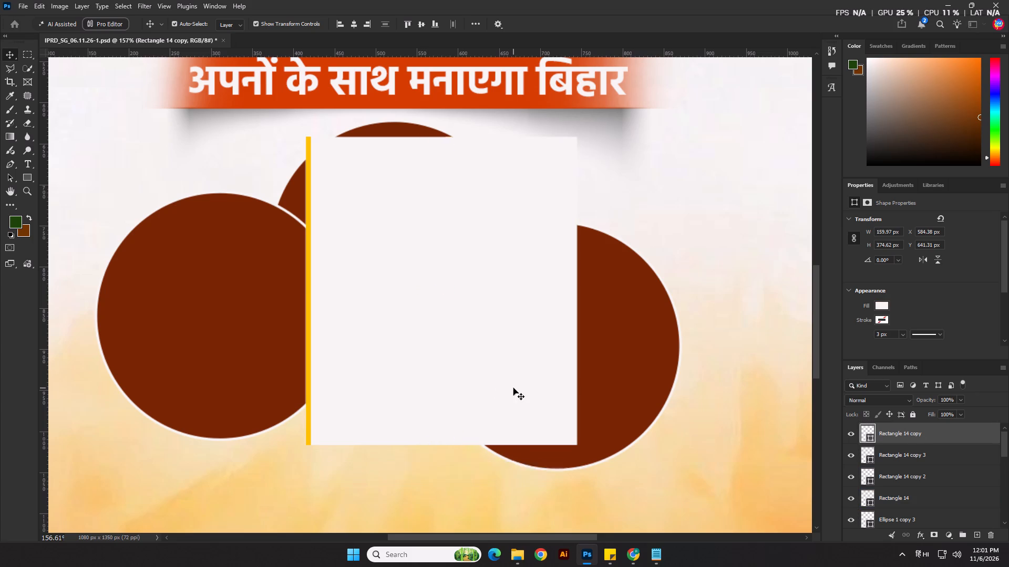
{"action": "left_click", "coordinate": [409, 383]}
{"action": "left_click", "coordinate": [902, 484]}
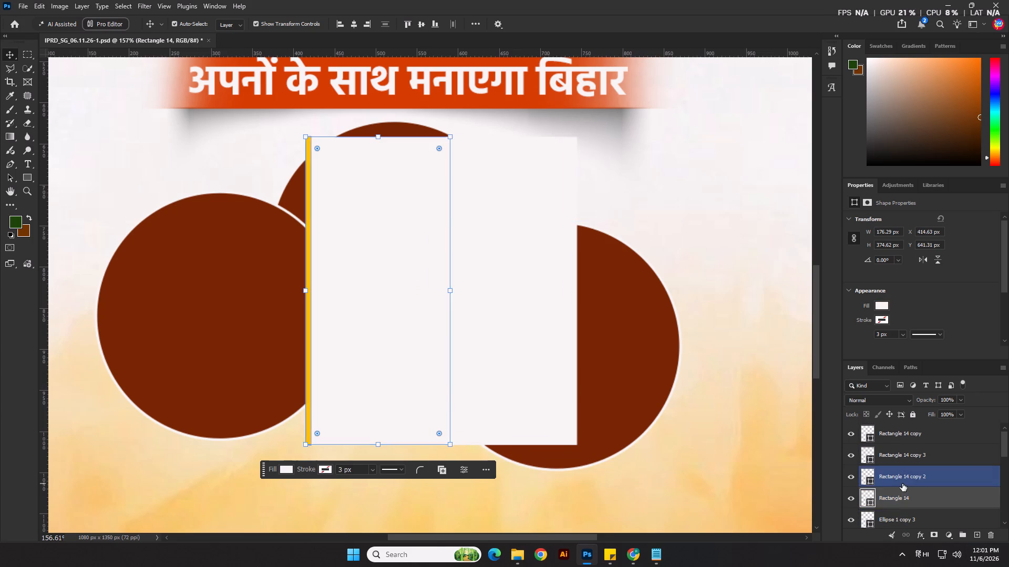
{"action": "left_click", "coordinate": [906, 456]}
{"action": "left_click_drag", "start_coordinate": [906, 456], "coordinate": [908, 417]}
{"action": "left_click", "coordinate": [737, 373]}
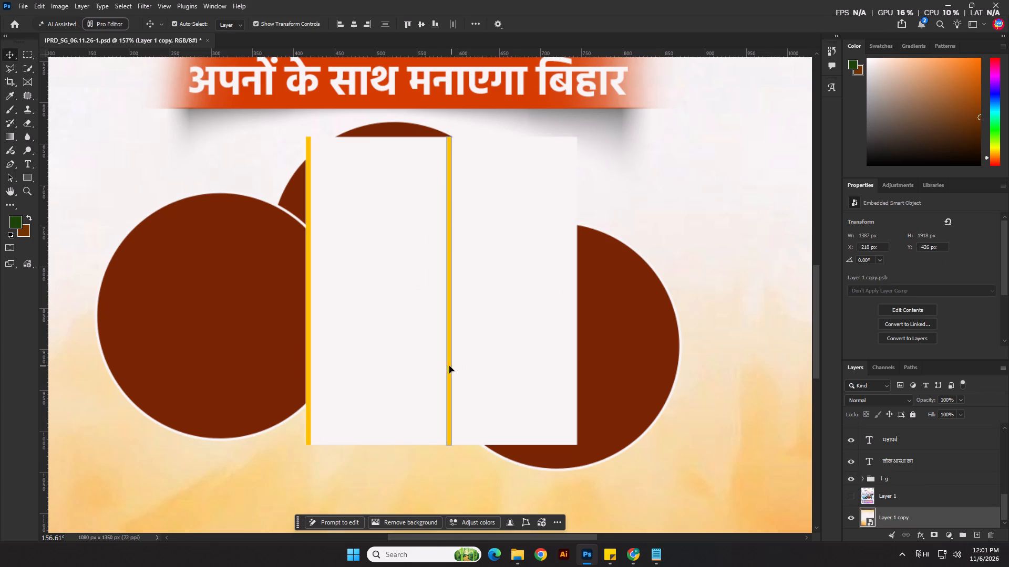
Duplicate the middle yellow strip and place the copy on the second white rectangle's outer edge, at about X 740 px.
{"action": "left_click", "coordinate": [450, 365]}
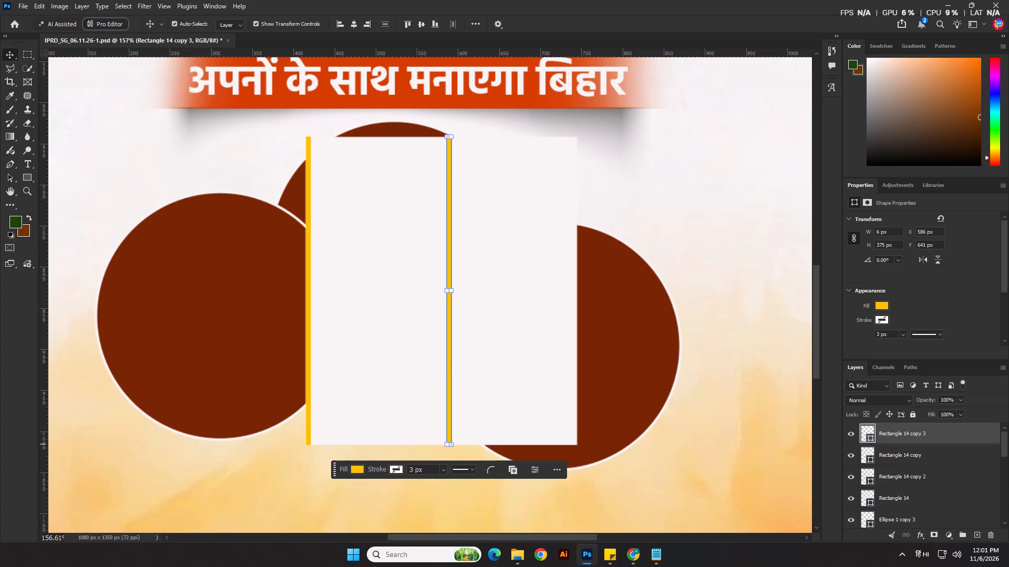
{"action": "left_click_drag", "start_coordinate": [983, 435], "coordinate": [979, 537]}
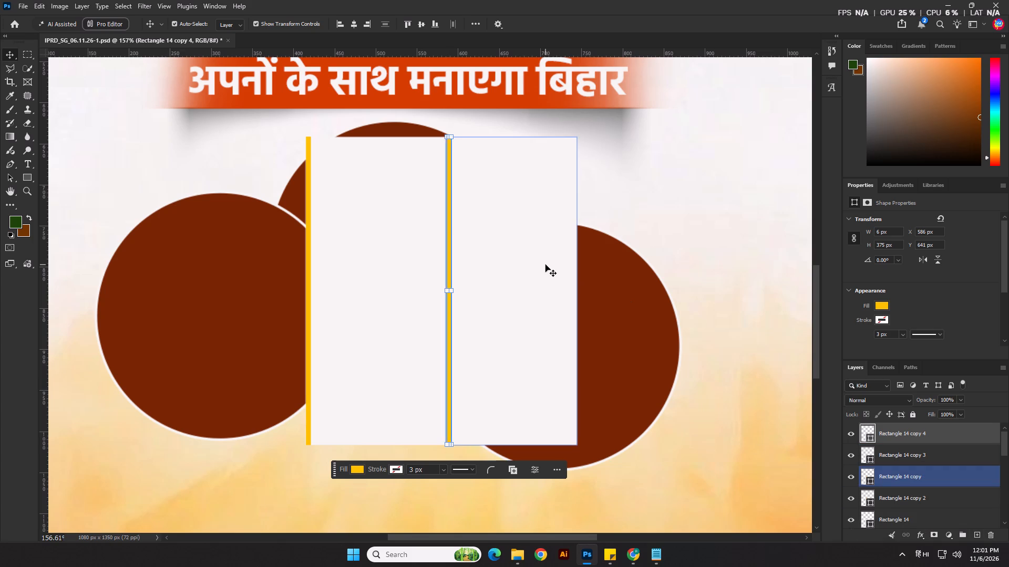
{"action": "key", "text": "shift+Right"}
{"action": "key", "text": "shift+Right"}
{"action": "key", "text": "shift+Right"}
{"action": "key", "text": "shift+Right"}
{"action": "key", "text": "shift+Right"}
{"action": "key", "text": "shift+Right"}
{"action": "key", "text": "shift+Right"}
{"action": "key", "text": "shift+Right"}
{"action": "key", "text": "shift+Right"}
{"action": "key", "text": "shift+Right"}
{"action": "key", "text": "shift+Right"}
{"action": "key", "text": "shift+Right"}
{"action": "key", "text": "shift+Right"}
{"action": "key", "text": "shift+Right"}
{"action": "key", "text": "shift+Right"}
{"action": "key", "text": "shift+Right"}
{"action": "key", "text": "shift+Right"}
{"action": "key", "text": "shift+Right"}
{"action": "key", "text": "shift+Right"}
{"action": "key", "text": "shift+Right"}
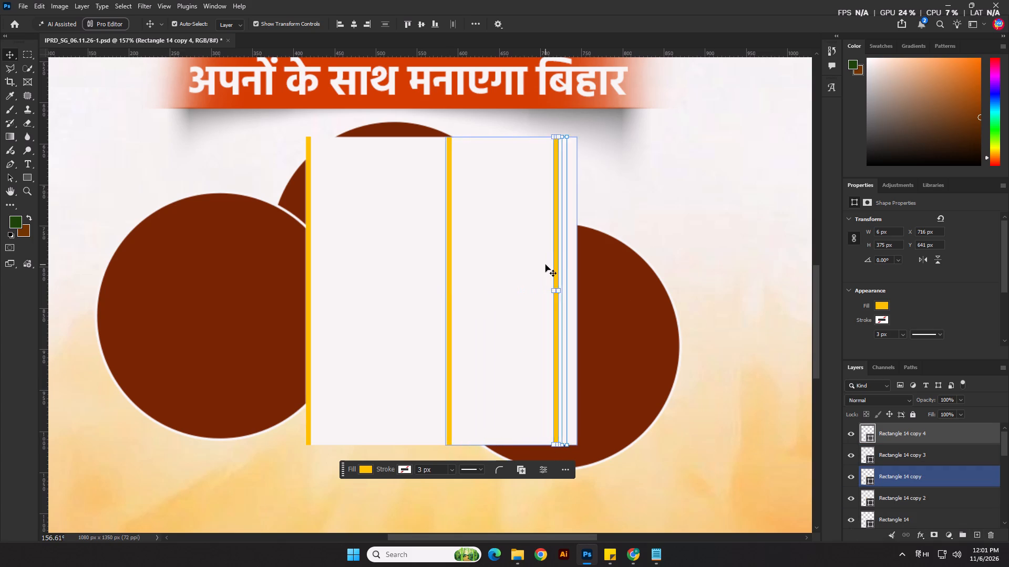
{"action": "key", "text": "shift+Right"}
{"action": "key", "text": "shift+Right"}
{"action": "key", "text": "shift+Left"}
{"action": "key", "text": "Right"}
{"action": "key", "text": "Right"}
{"action": "key", "text": "Right"}
{"action": "key", "text": "Right"}
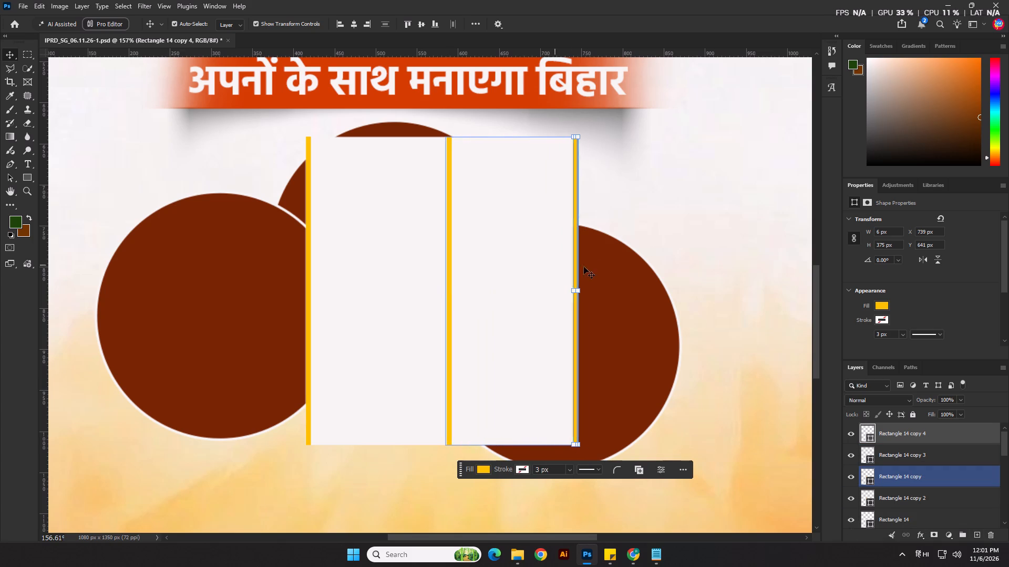
{"action": "key", "text": "Right"}
{"action": "left_click", "coordinate": [750, 244]}
Briefly show the reference design, Layer 1, to compare the frame layout with it, and hide it again.
{"action": "scroll", "coordinate": [502, 300], "scroll_direction": "down", "scroll_amount": 5}
{"action": "scroll", "coordinate": [457, 297], "scroll_direction": "down", "scroll_amount": 3}
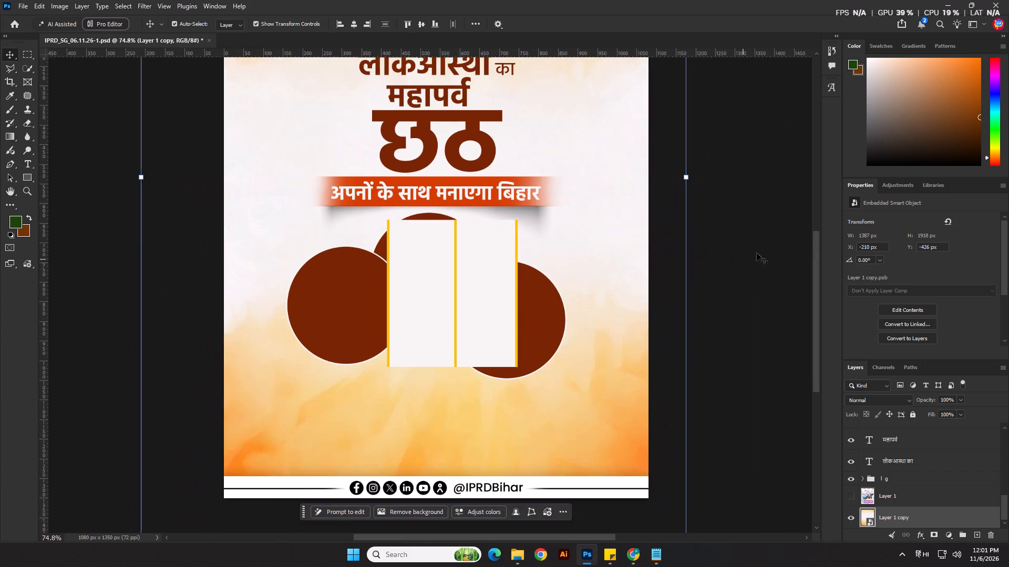
{"action": "left_click", "coordinate": [766, 246]}
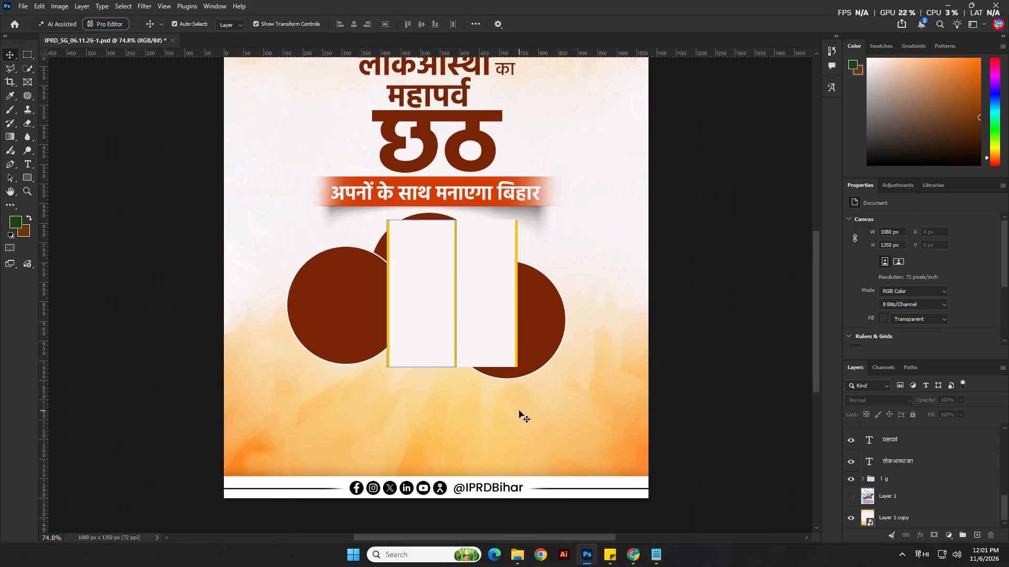
{"action": "left_click", "coordinate": [849, 495]}
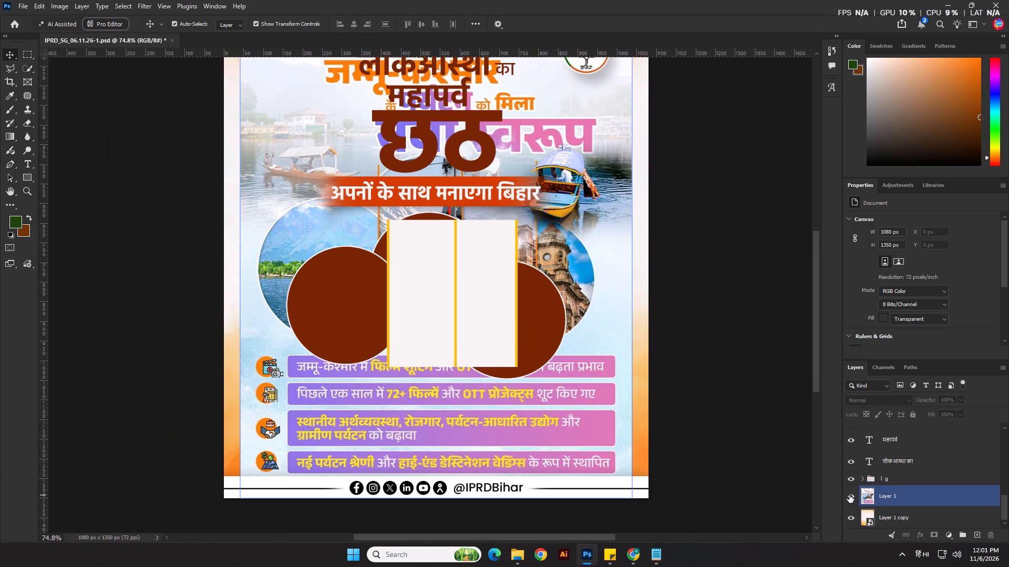
{"action": "left_click", "coordinate": [849, 495]}
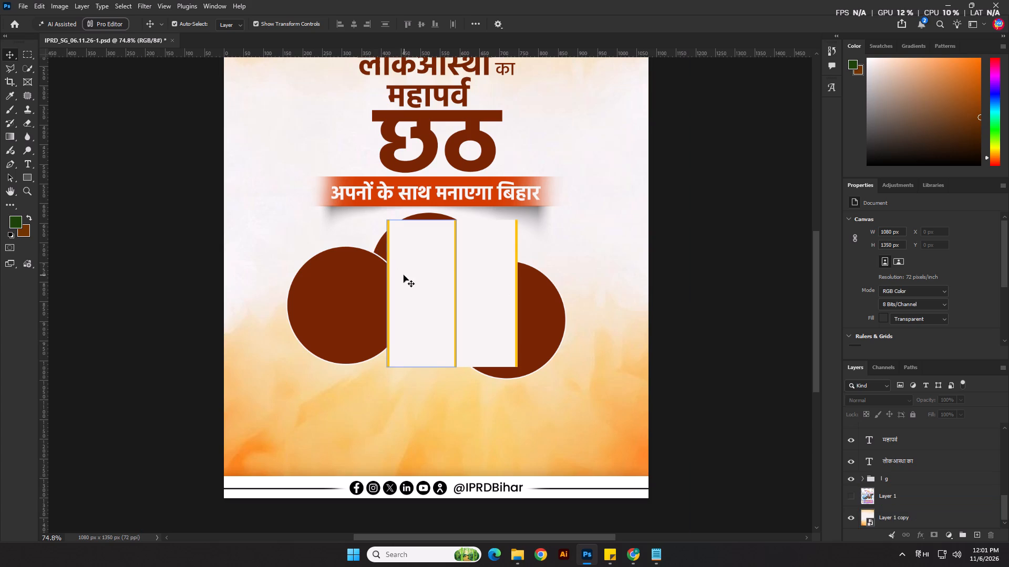
Group the two white rectangles with their three yellow strips and center the group horizontally on the poster.
{"action": "left_click", "coordinate": [387, 270]}
{"action": "left_click", "coordinate": [411, 267], "text": "shift"}
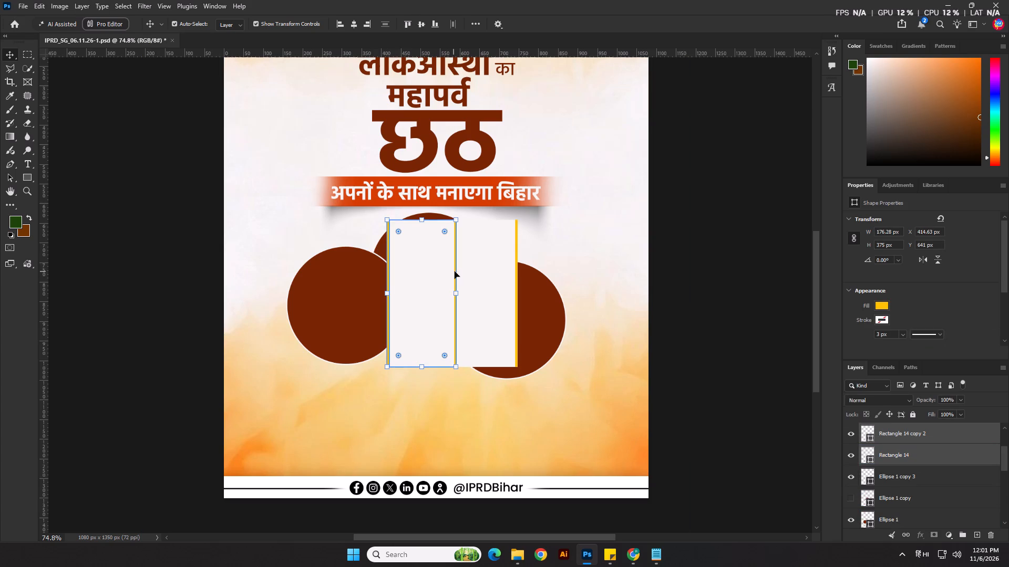
{"action": "left_click", "coordinate": [456, 271], "text": "shift"}
{"action": "left_click", "coordinate": [478, 273], "text": "shift"}
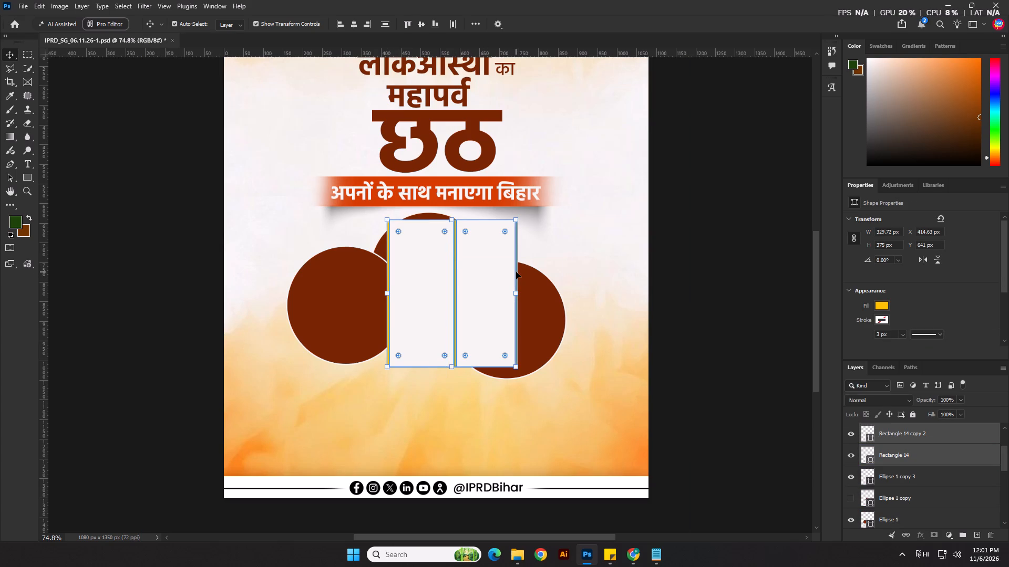
{"action": "left_click", "coordinate": [516, 272], "text": "shift"}
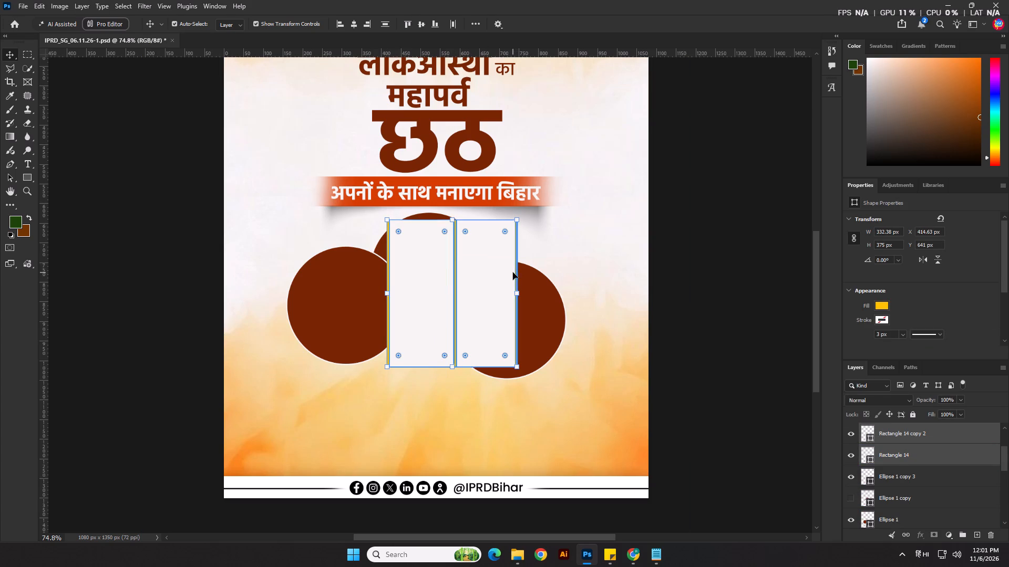
{"action": "key", "text": "ctrl+g"}
{"action": "left_click", "coordinate": [353, 25]}
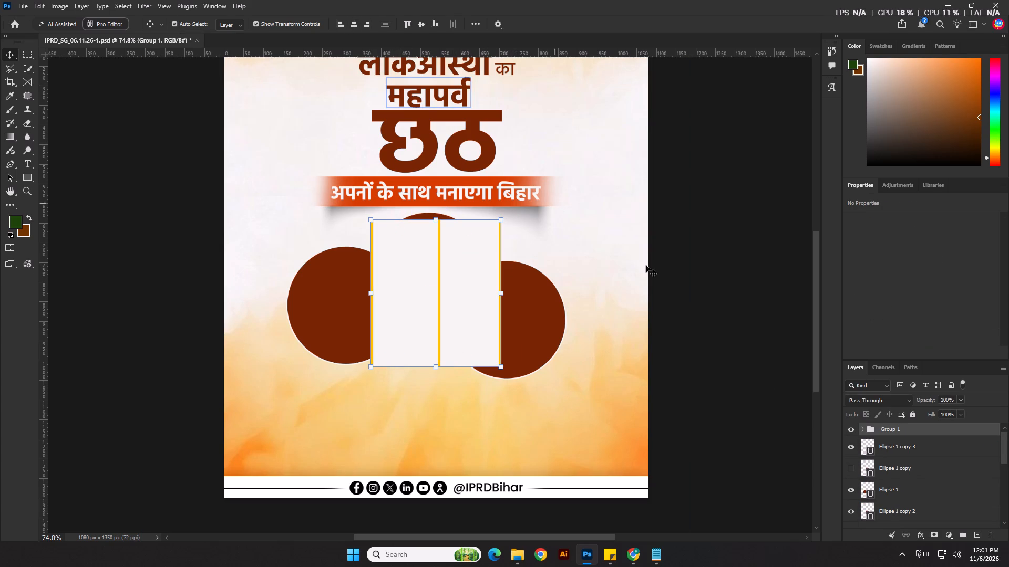
{"action": "left_click", "coordinate": [714, 331]}
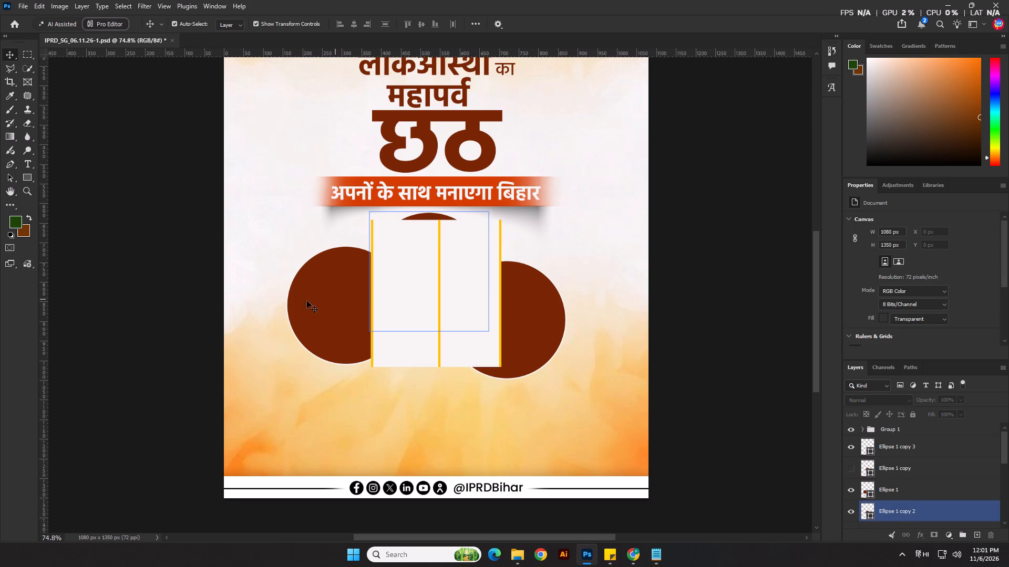
Mask out the part of the left circle, Ellipse 1, behind the white rectangles using a rectangular selection about 178 × 462 px.
{"action": "left_click", "coordinate": [211, 295]}
{"action": "scroll", "coordinate": [384, 300], "scroll_direction": "up", "scroll_amount": 3}
{"action": "left_click", "coordinate": [324, 307]}
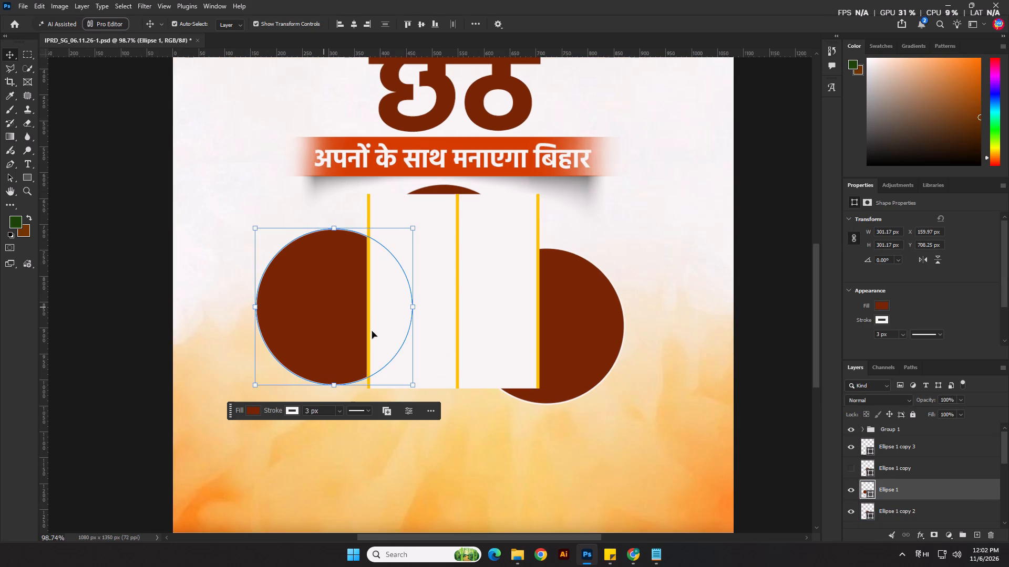
{"action": "left_click", "coordinate": [932, 533]}
{"action": "key", "text": "ctrl+z"}
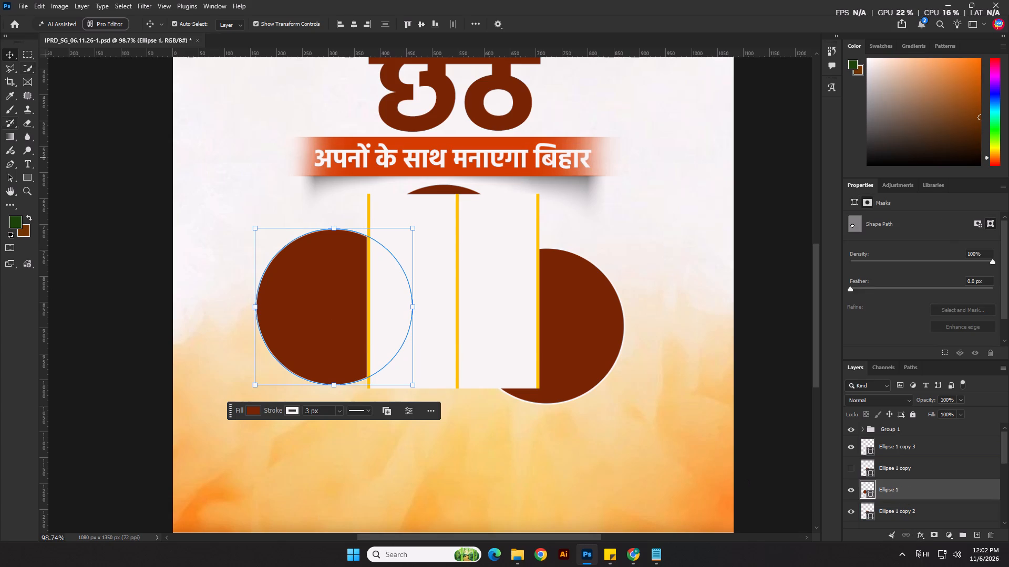
{"action": "left_click", "coordinate": [29, 56]}
{"action": "left_click_drag", "start_coordinate": [378, 191], "coordinate": [381, 373]}
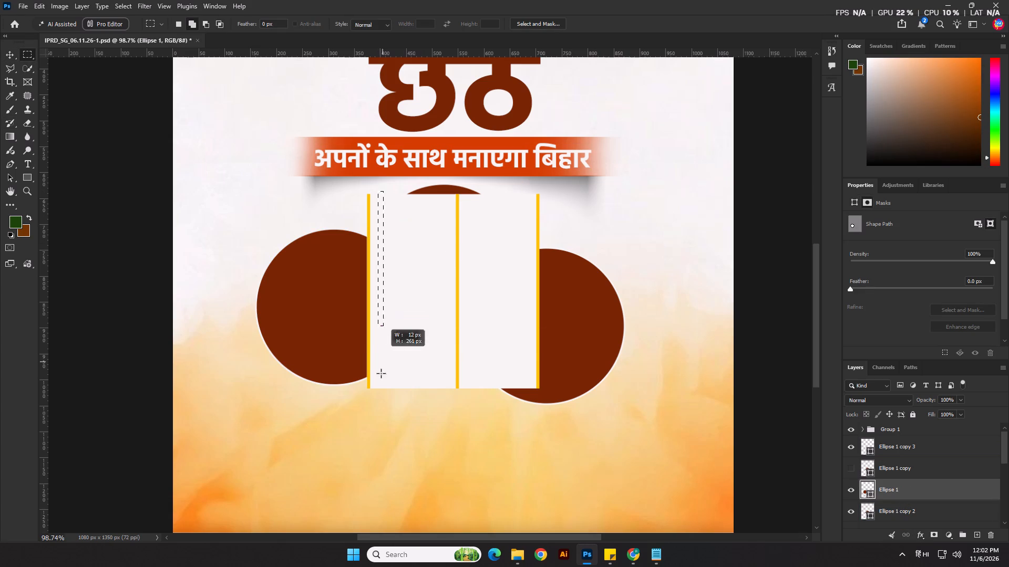
{"action": "left_click_drag", "start_coordinate": [381, 373], "coordinate": [370, 432]}
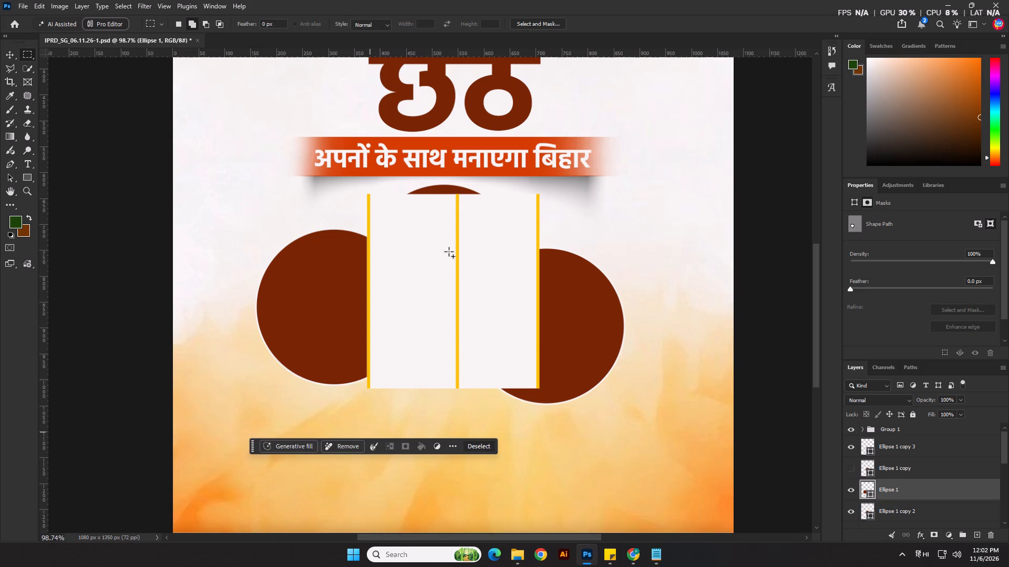
{"action": "left_click_drag", "start_coordinate": [458, 184], "coordinate": [366, 419]}
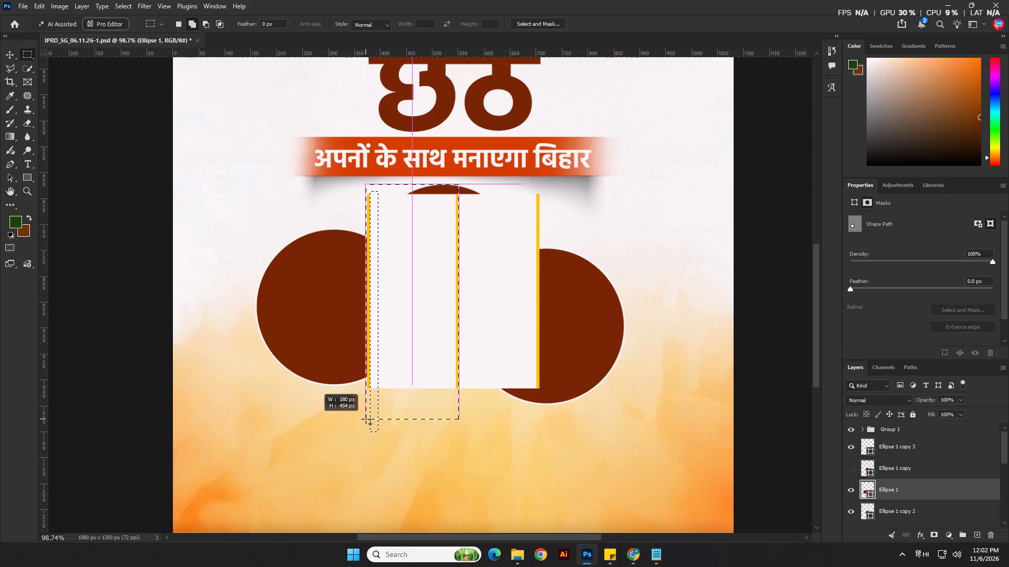
{"action": "left_click_drag", "start_coordinate": [366, 419], "coordinate": [367, 423]}
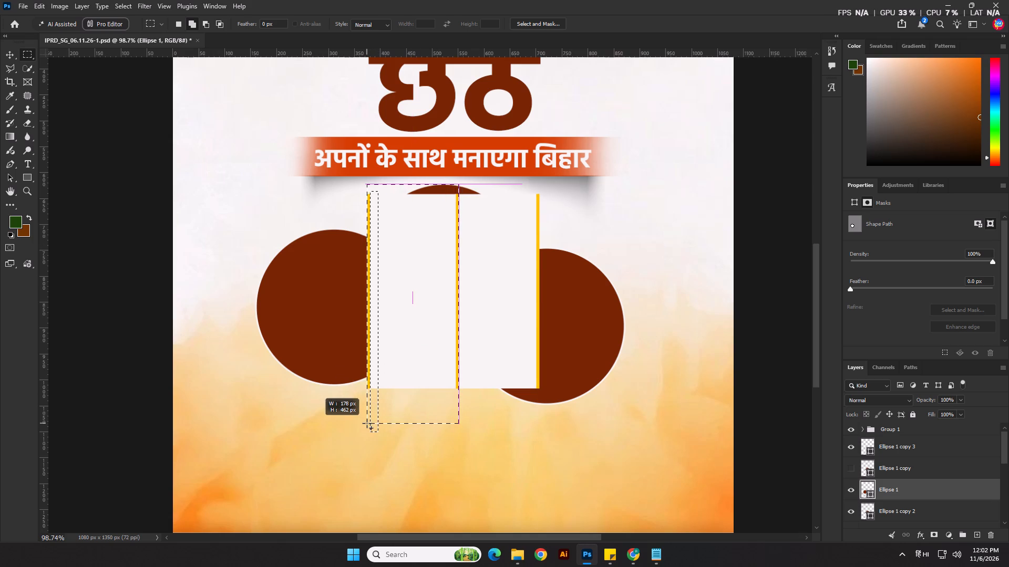
{"action": "left_click_drag", "start_coordinate": [367, 423], "coordinate": [369, 423]}
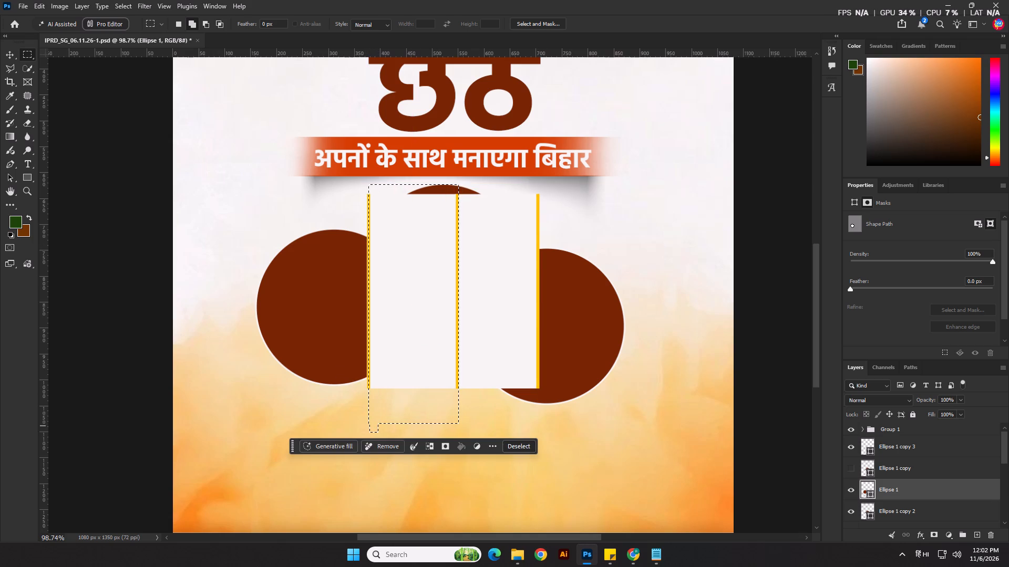
{"action": "left_click", "coordinate": [936, 538], "text": "alt"}
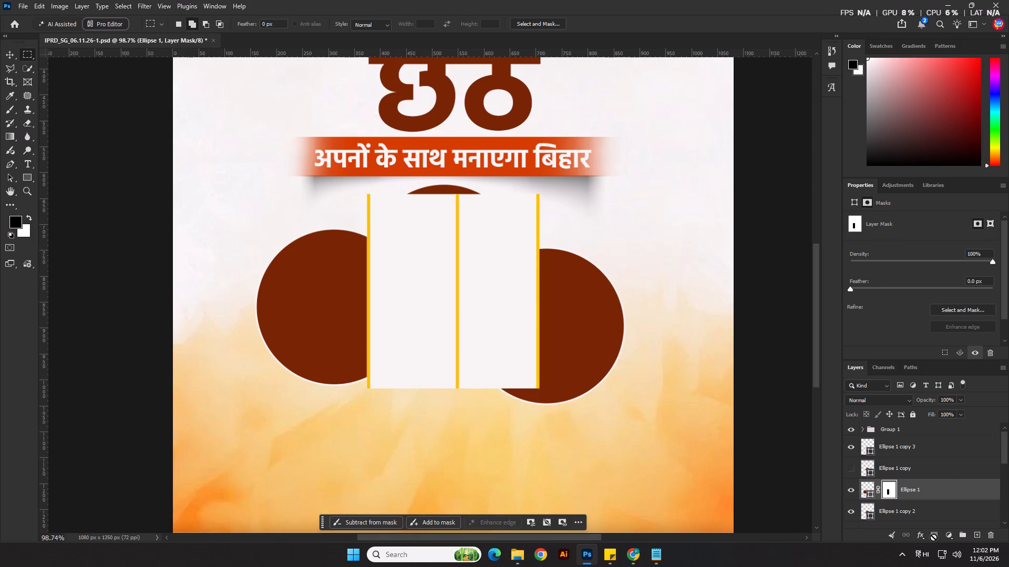
{"action": "left_click", "coordinate": [850, 492]}
{"action": "left_click", "coordinate": [850, 492]}
Mask out the part of the right circle, Ellipse 1 copy 3, behind the white rectangles using a rectangular selection about 471 px tall.
{"action": "left_click", "coordinate": [593, 329], "text": "ctrl"}
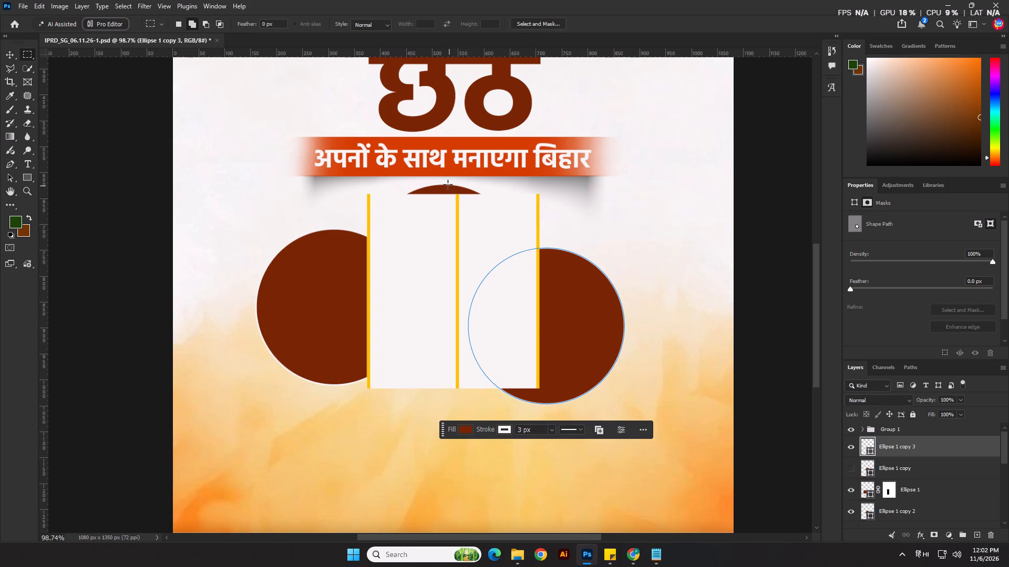
{"action": "left_click_drag", "start_coordinate": [448, 184], "coordinate": [536, 428]}
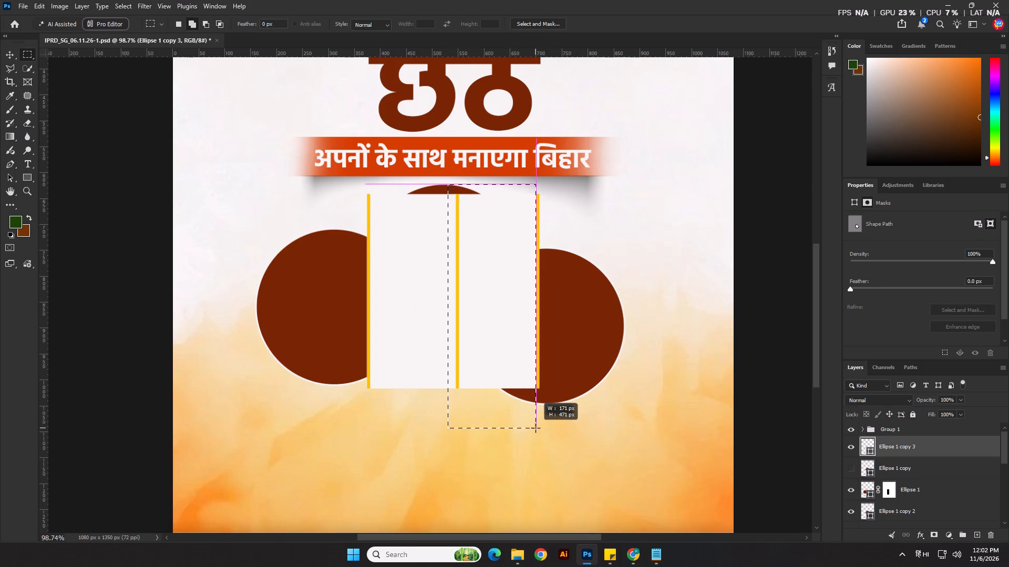
{"action": "left_click_drag", "start_coordinate": [536, 428], "coordinate": [538, 428]}
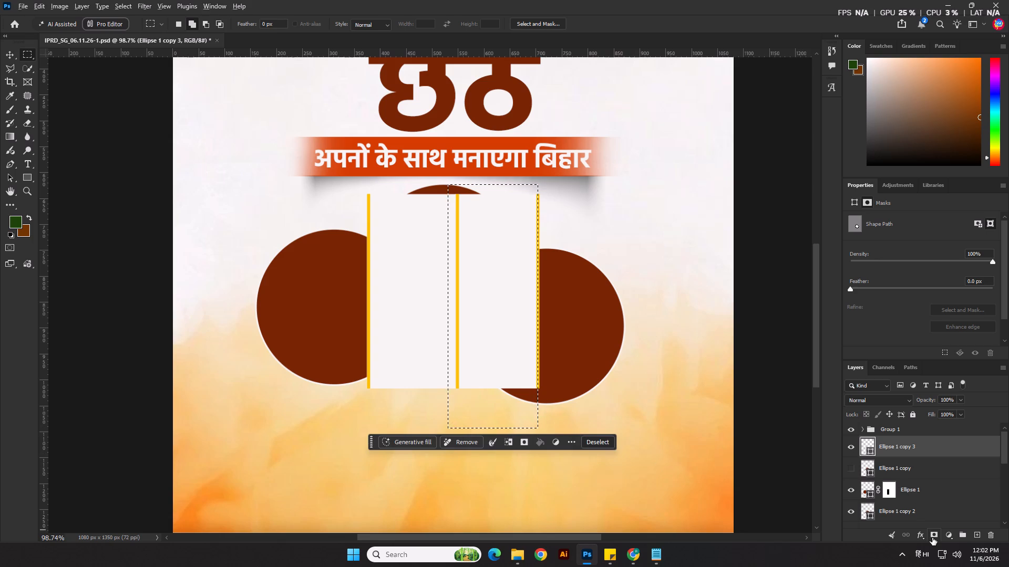
{"action": "left_click", "coordinate": [932, 538], "text": "alt"}
Move the masked right circle, Ellipse 1 copy 3, up by 30 px.
{"action": "left_click", "coordinate": [13, 48]}
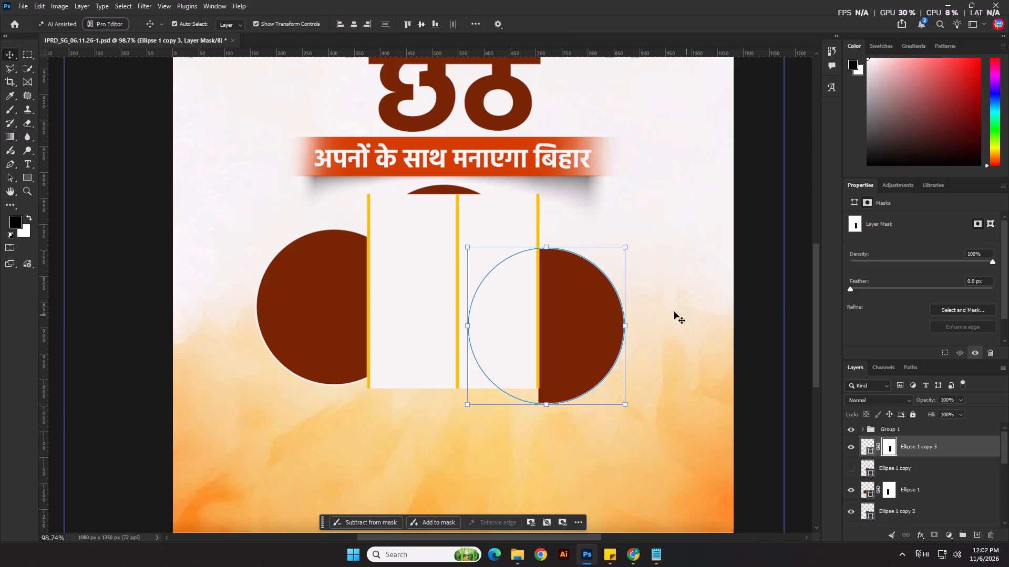
{"action": "key", "text": "shift+Up"}
{"action": "key", "text": "shift+Up"}
{"action": "key", "text": "shift+Up"}
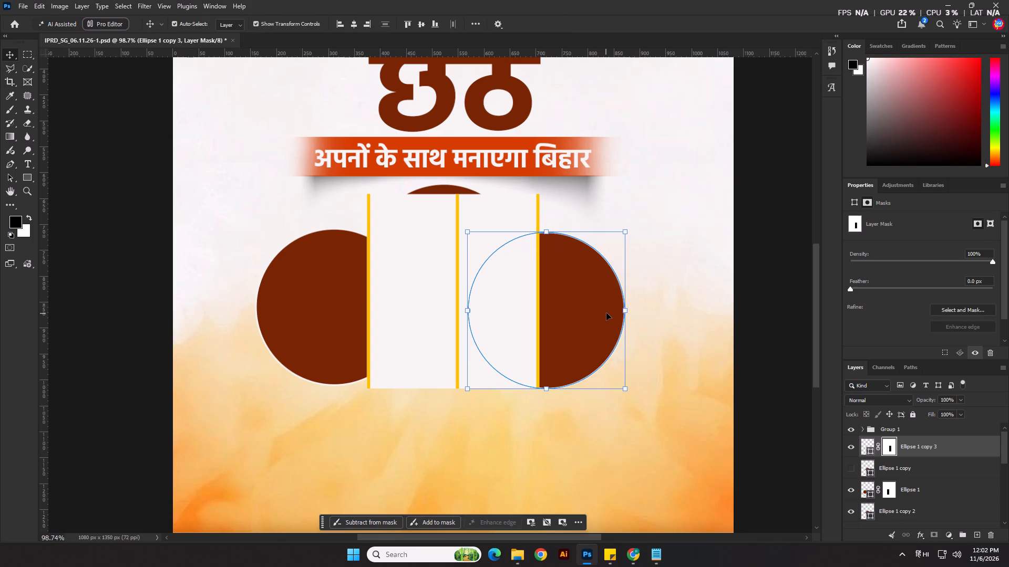
{"action": "key", "text": "Return"}
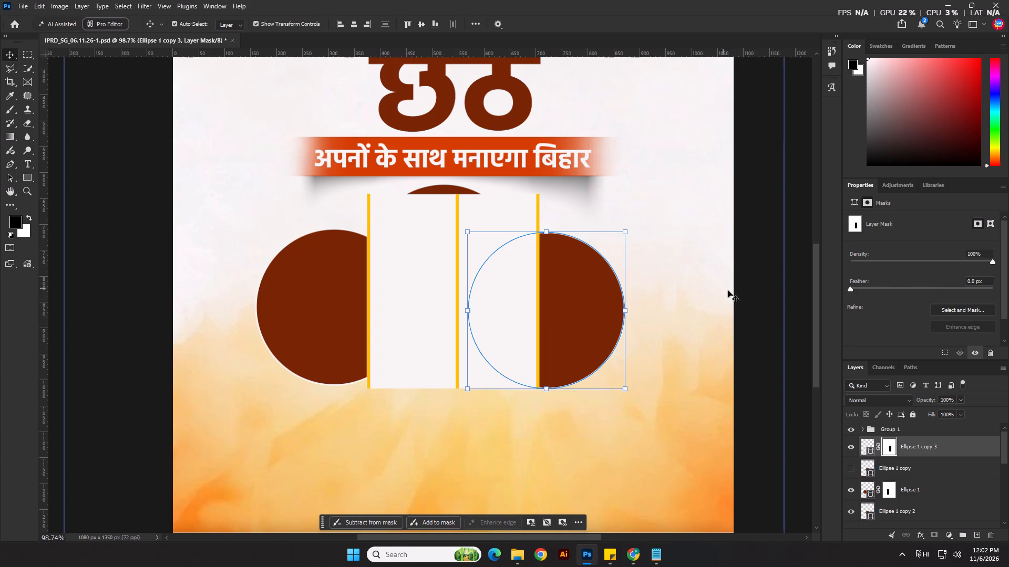
Move the two white rectangles and the rightmost yellow strip down by 30 px.
{"action": "left_click", "coordinate": [749, 302]}
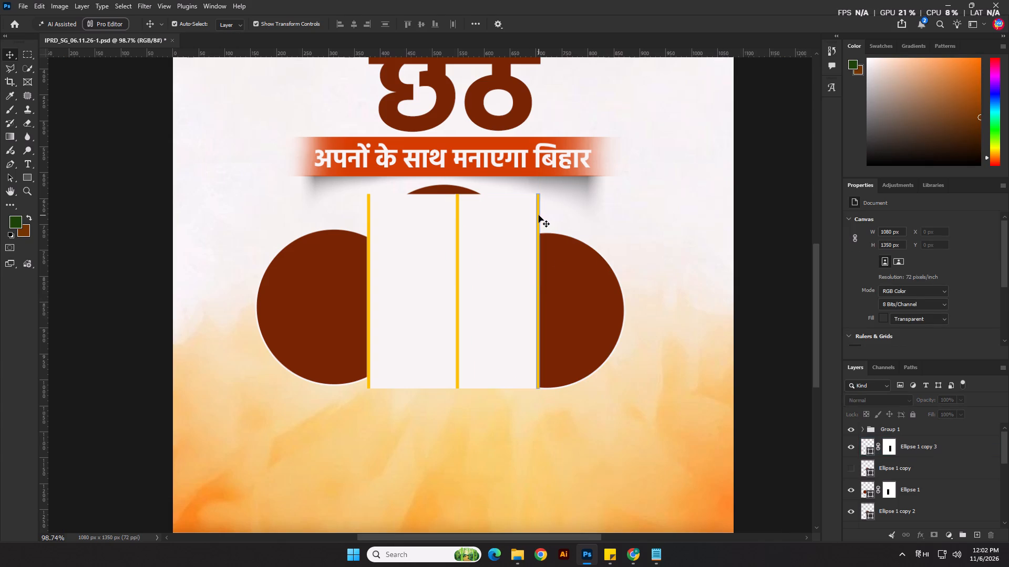
{"action": "left_click", "coordinate": [539, 215]}
{"action": "left_click", "coordinate": [511, 229], "text": "shift"}
{"action": "left_click", "coordinate": [429, 255], "text": "shift"}
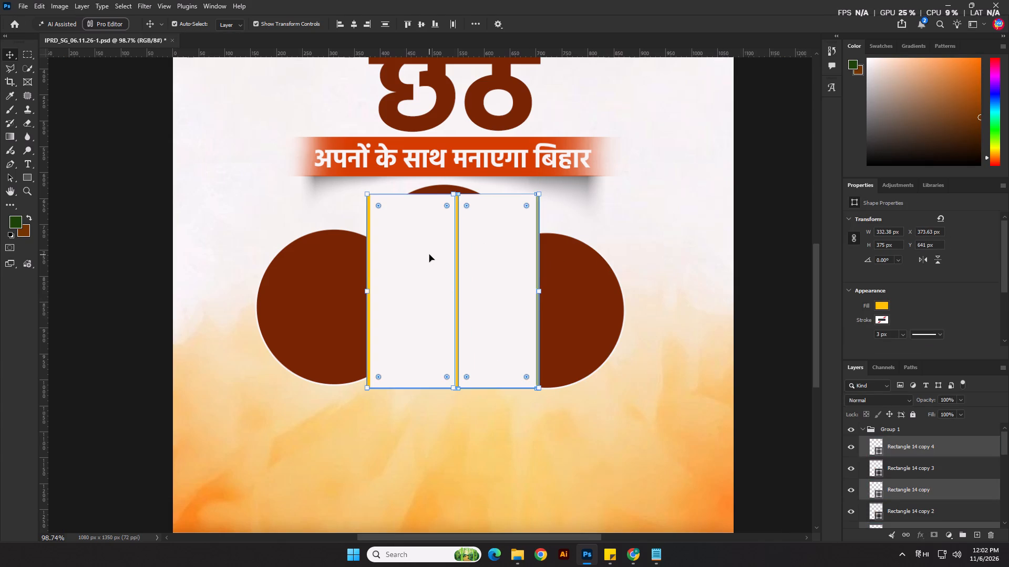
{"action": "key", "text": "shift+Down"}
{"action": "key", "text": "shift+Down"}
{"action": "key", "text": "shift+Down"}
{"action": "key", "text": "Return"}
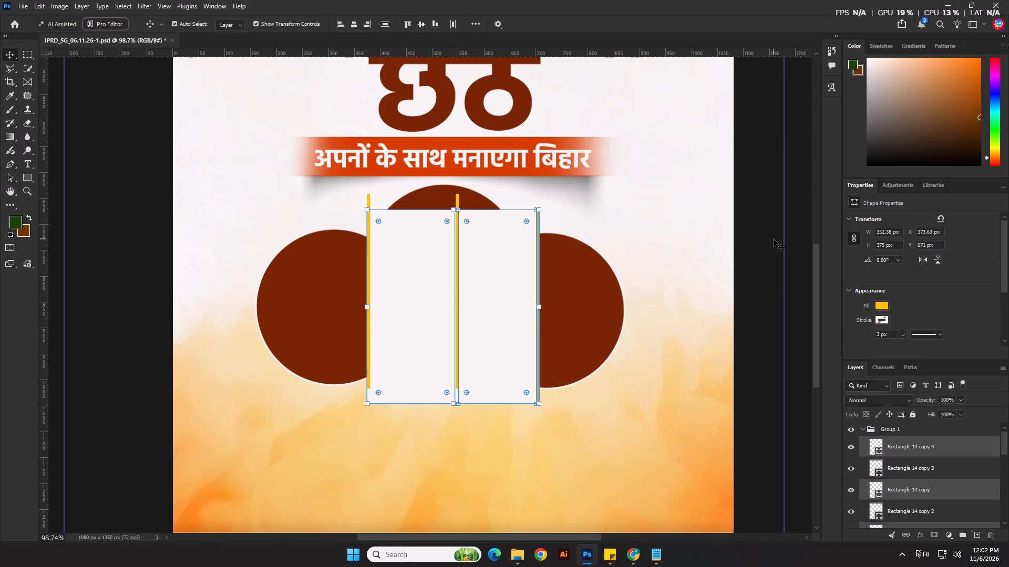
{"action": "left_click", "coordinate": [774, 239]}
Duplicate the top circle, Ellipse 1 copy 2, and place the copy near the rectangles' lower edge, about X 404 px, Y 759 px.
{"action": "left_click", "coordinate": [478, 196]}
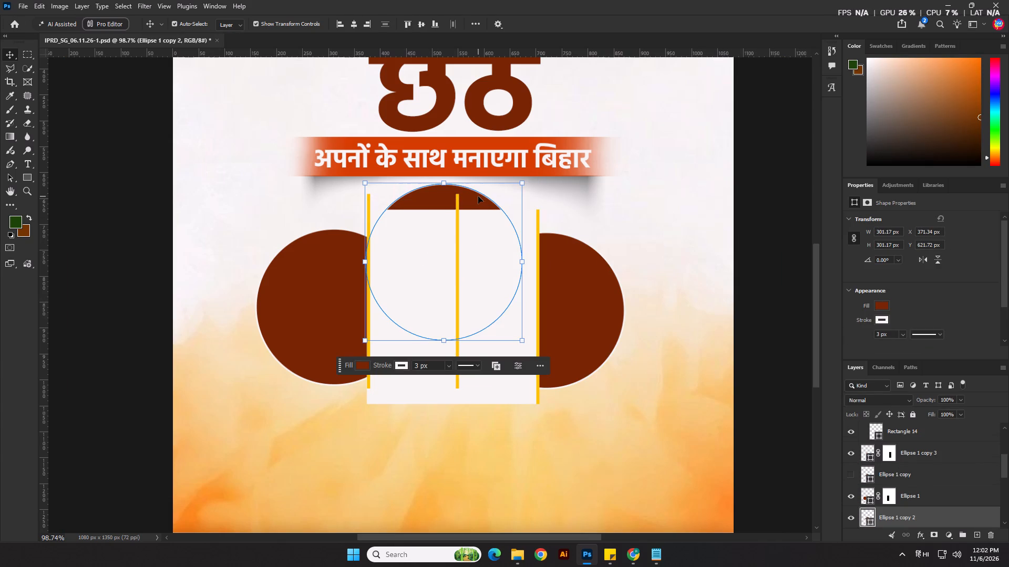
{"action": "left_click_drag", "start_coordinate": [983, 527], "coordinate": [977, 537]}
{"action": "left_click_drag", "start_coordinate": [438, 190], "coordinate": [468, 254]}
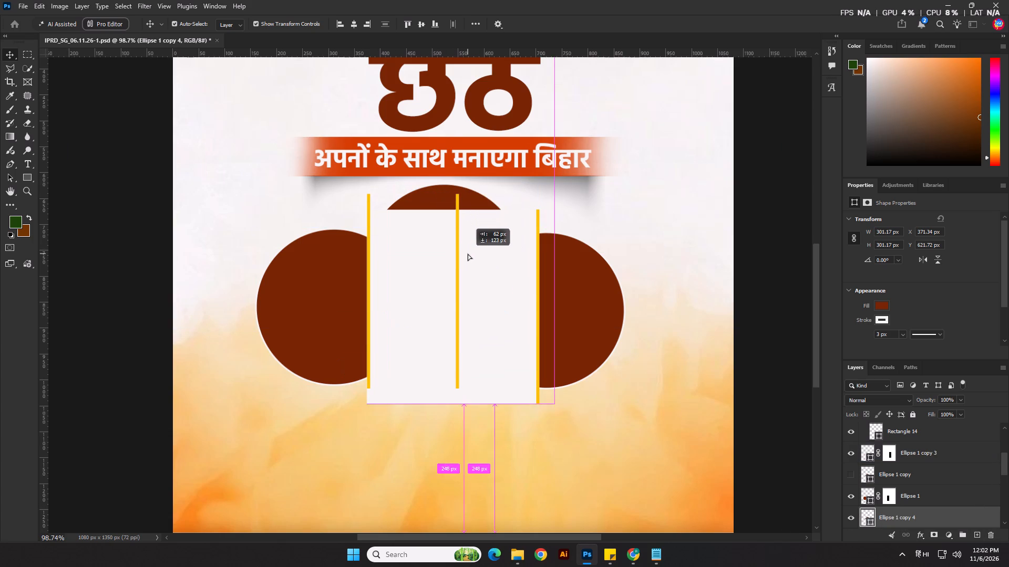
{"action": "left_click_drag", "start_coordinate": [468, 254], "coordinate": [469, 260]}
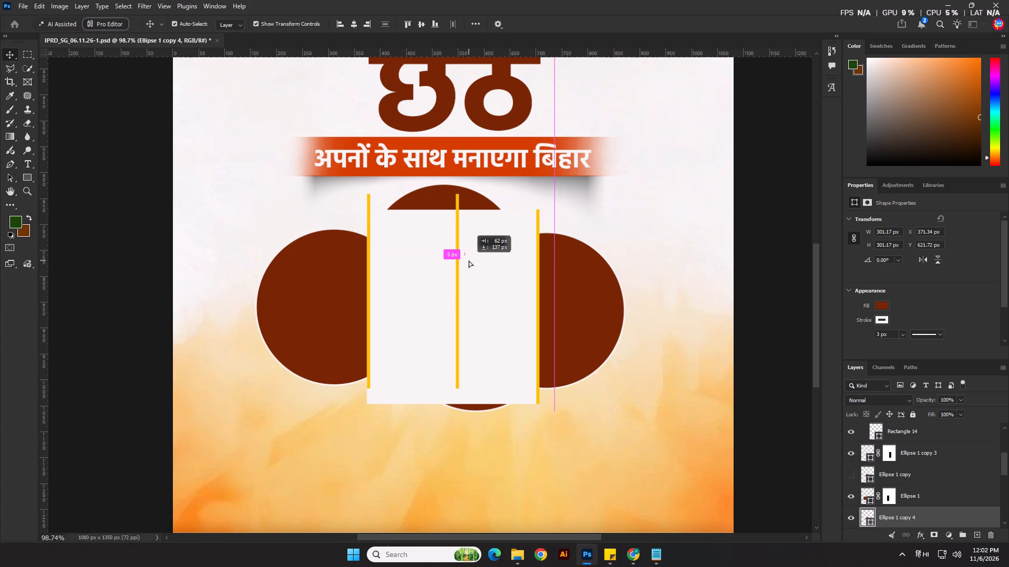
{"action": "left_click_drag", "start_coordinate": [469, 260], "coordinate": [464, 260]}
{"action": "key", "text": "Left"}
{"action": "key", "text": "Left"}
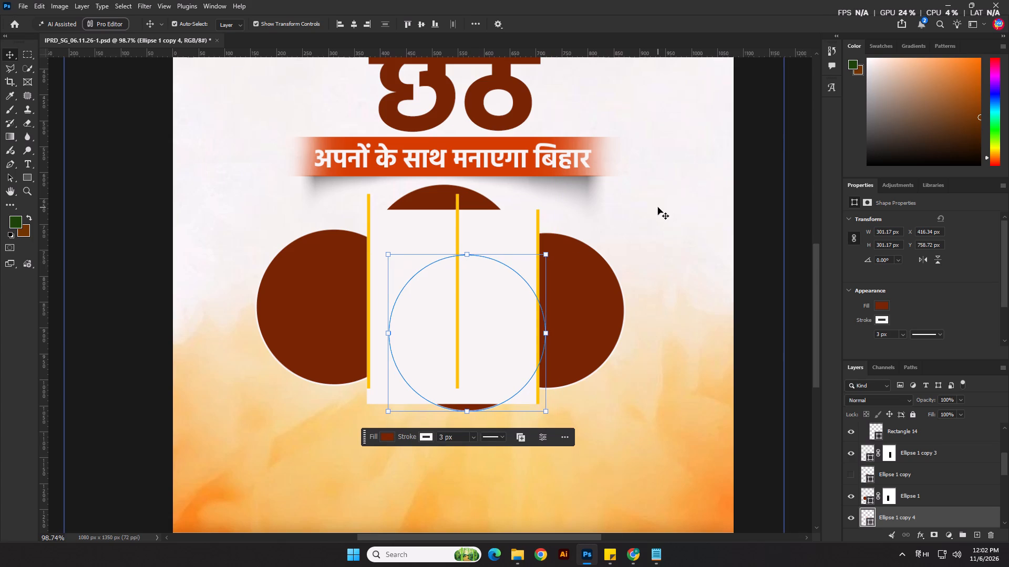
{"action": "key", "text": "Left"}
{"action": "key", "text": "Left"}
{"action": "key", "text": "Left"}
{"action": "key", "text": "Left"}
{"action": "key", "text": "Left"}
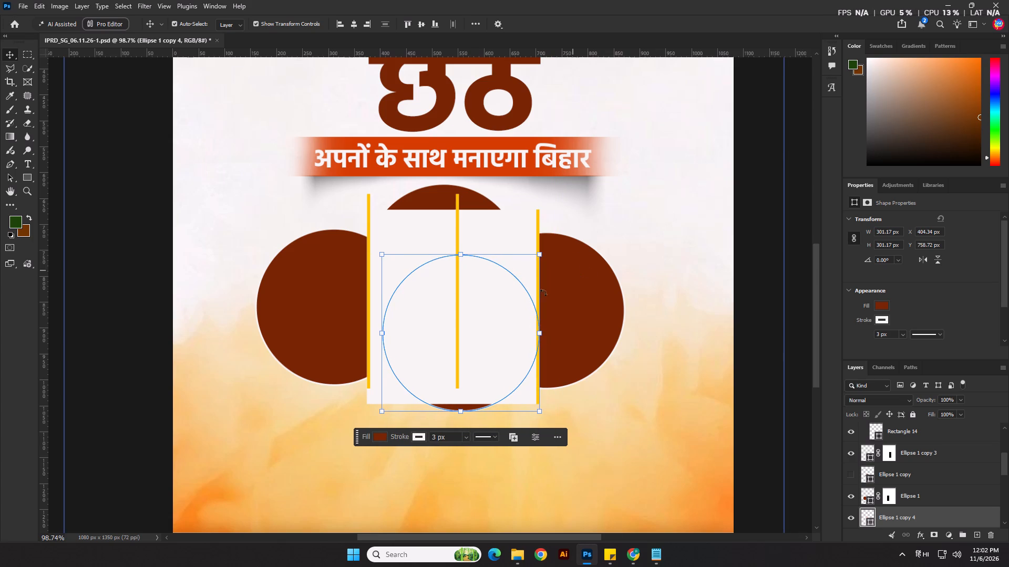
Scale the duplicated lower circle down proportionally to about 221 × 221 px, keeping its right edge at the rightmost yellow strip.
{"action": "left_click_drag", "start_coordinate": [382, 338], "coordinate": [417, 322]}
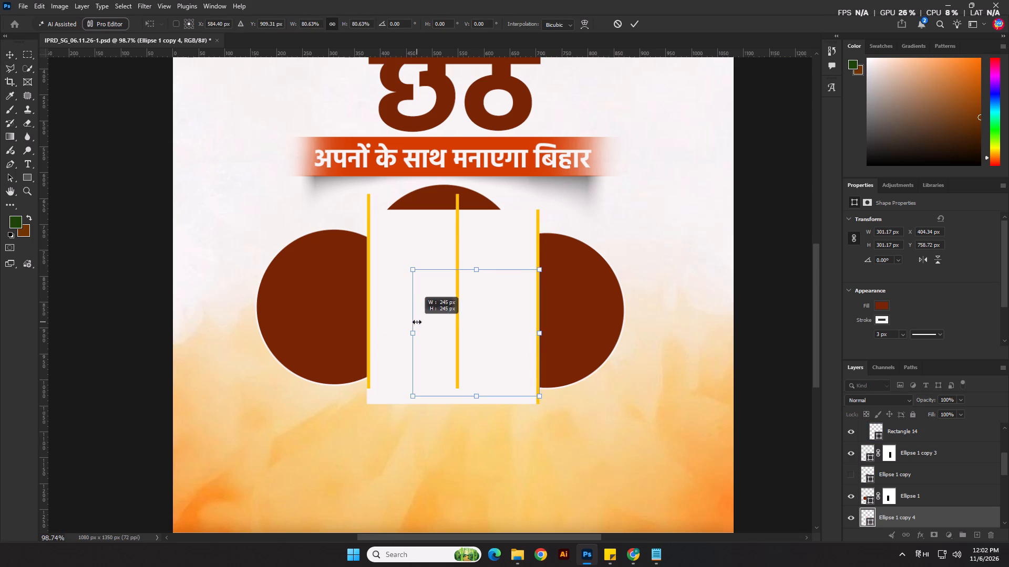
{"action": "left_click_drag", "start_coordinate": [417, 322], "coordinate": [426, 318]}
{"action": "key", "text": "Return"}
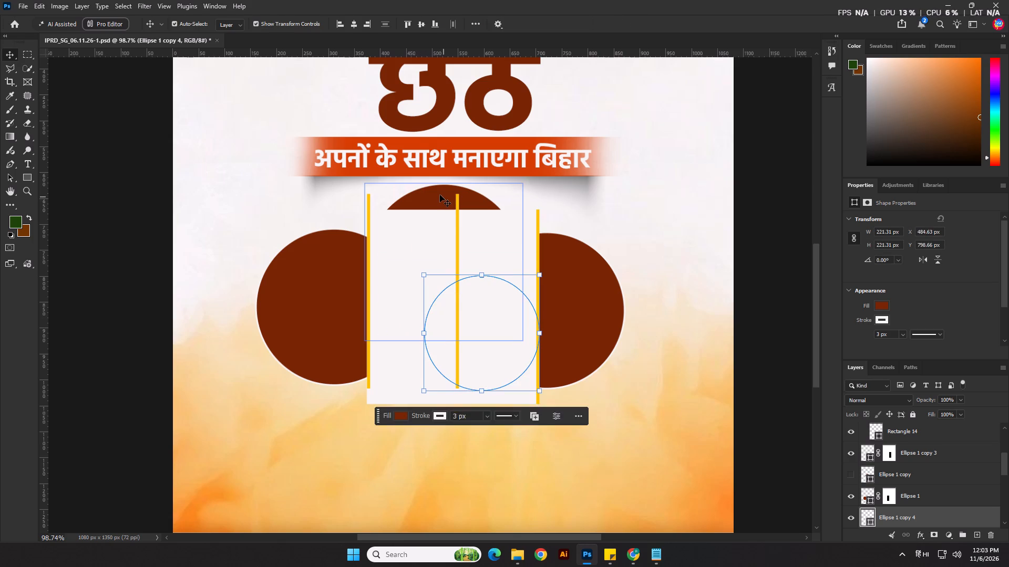
Scale the top circle, Ellipse 1 copy 2, down to about 197 × 197 px and position it near X 375 px, Y 619 px.
{"action": "left_click", "coordinate": [440, 195]}
{"action": "left_click_drag", "start_coordinate": [524, 260], "coordinate": [472, 250]}
{"action": "left_click", "coordinate": [436, 205]}
{"action": "left_click_drag", "start_coordinate": [420, 248], "coordinate": [420, 221]}
{"action": "scroll", "coordinate": [407, 226], "scroll_direction": "up", "scroll_amount": 2}
{"action": "left_click", "coordinate": [353, 234]}
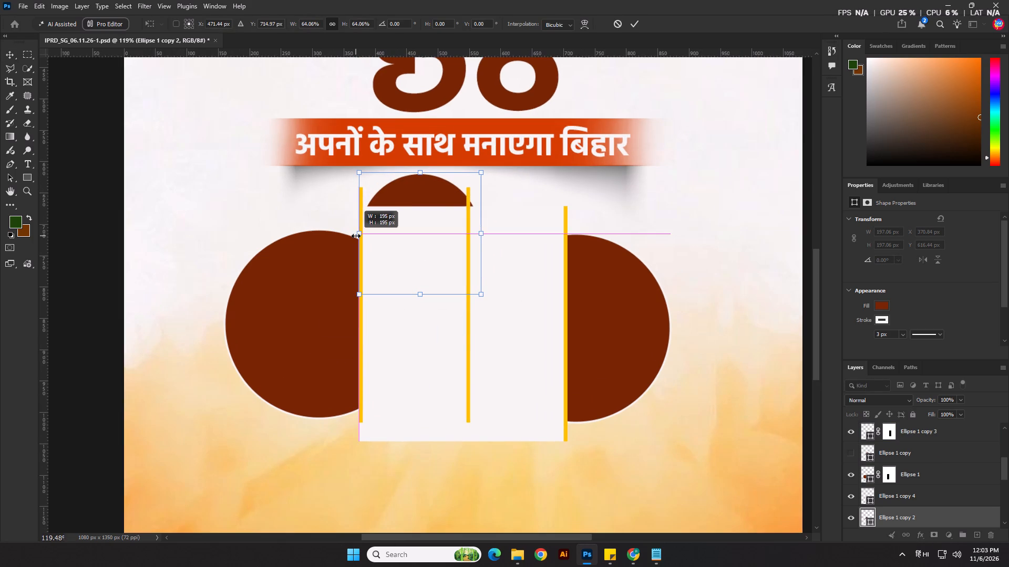
{"action": "left_click", "coordinate": [480, 297]}
{"action": "key", "text": "Return"}
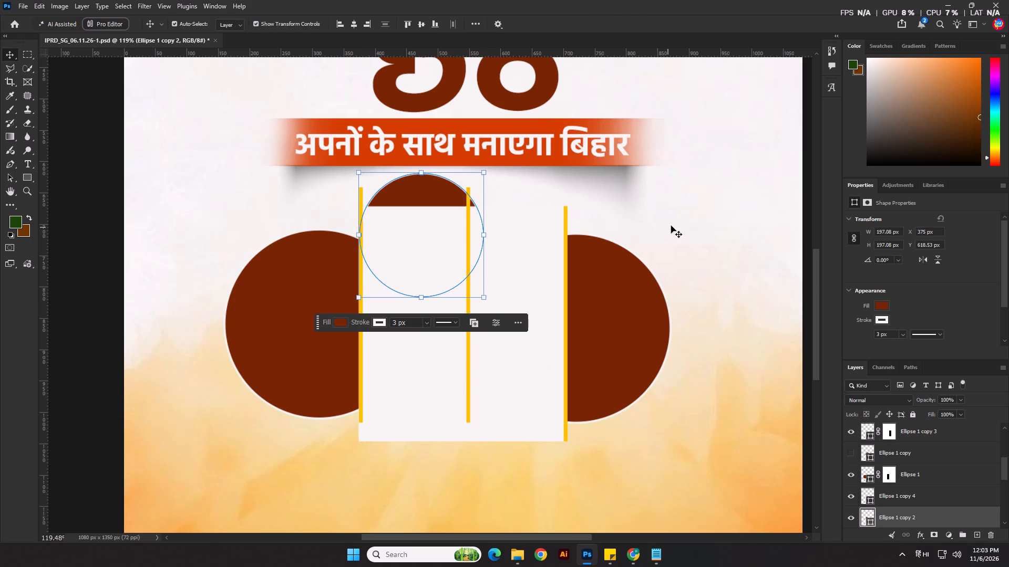
Hide the two extra circle layers, Ellipse 1 copy 2 and Ellipse 1 copy 4.
{"action": "left_click", "coordinate": [678, 225]}
{"action": "left_click", "coordinate": [438, 192]}
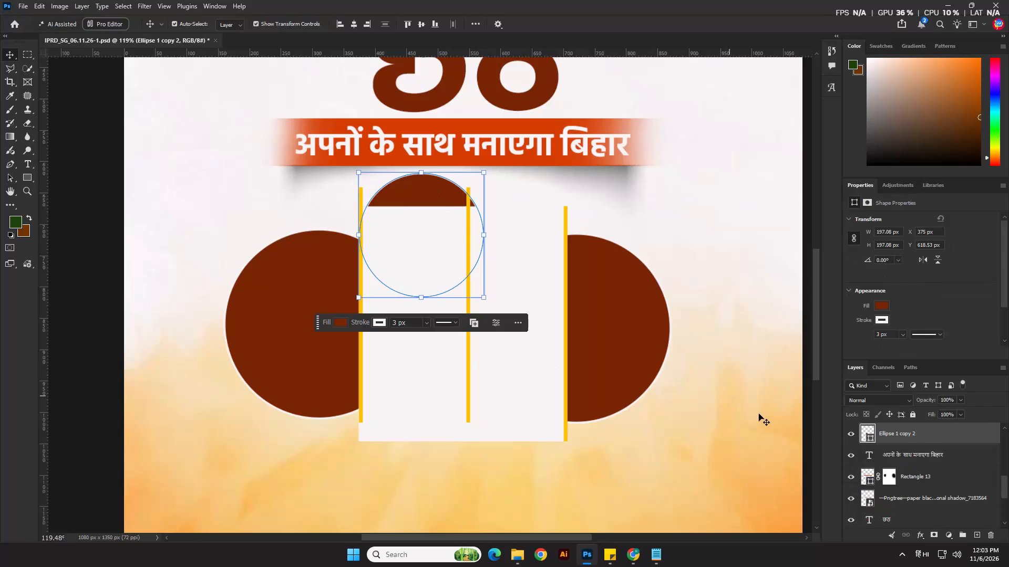
{"action": "left_click", "coordinate": [853, 430]}
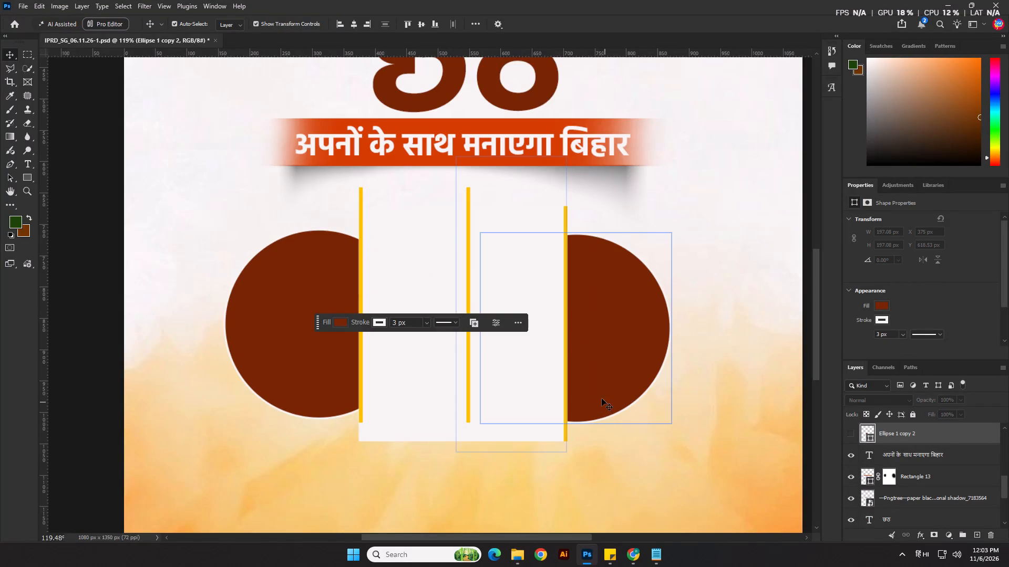
{"action": "scroll", "coordinate": [862, 461], "scroll_direction": "up", "scroll_amount": 3}
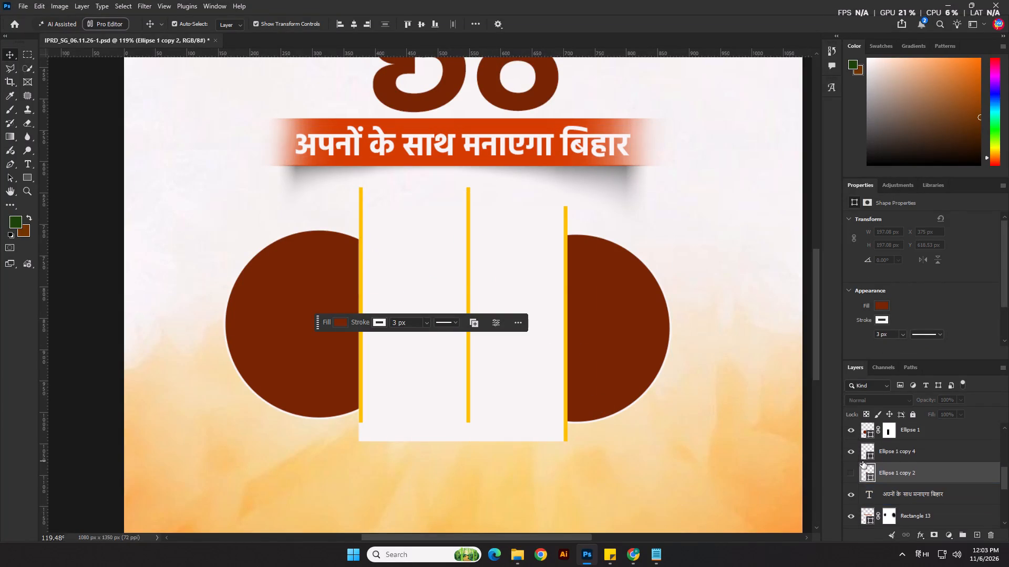
{"action": "left_click", "coordinate": [852, 451]}
Lock the background layer, Layer 1 copy, so the shapes above it can be selected together.
{"action": "left_click", "coordinate": [665, 451]}
{"action": "scroll", "coordinate": [420, 358], "scroll_direction": "down", "scroll_amount": 4}
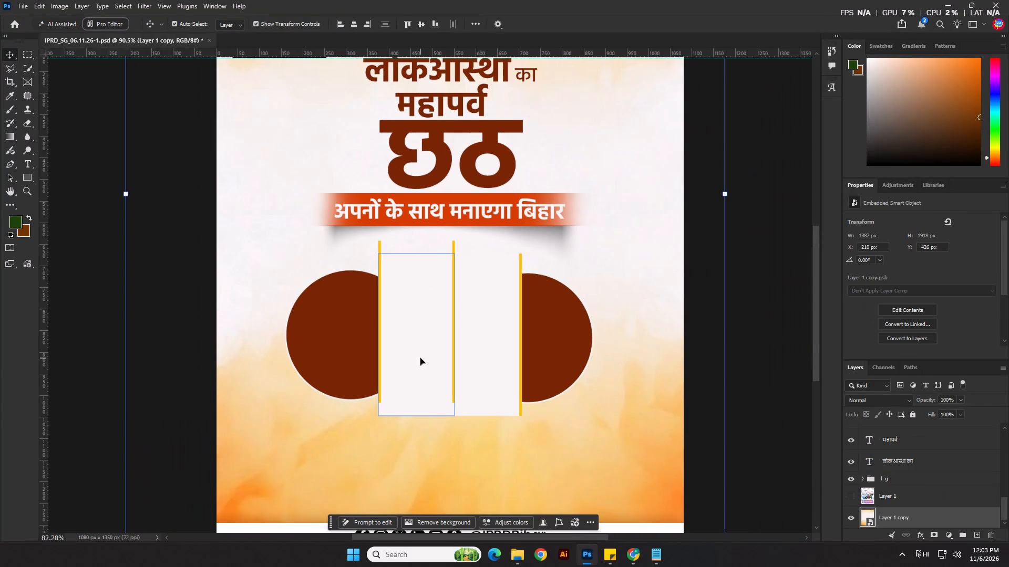
{"action": "scroll", "coordinate": [455, 364], "scroll_direction": "down", "scroll_amount": 1}
{"action": "left_click", "coordinate": [749, 328]}
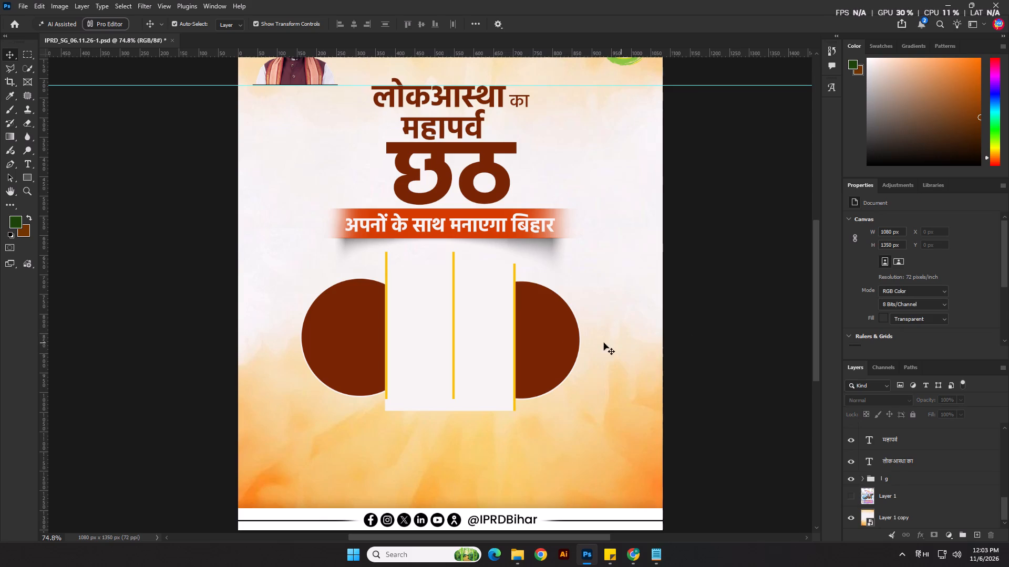
{"action": "left_click", "coordinate": [562, 333]}
{"action": "left_click", "coordinate": [363, 322], "text": "shift"}
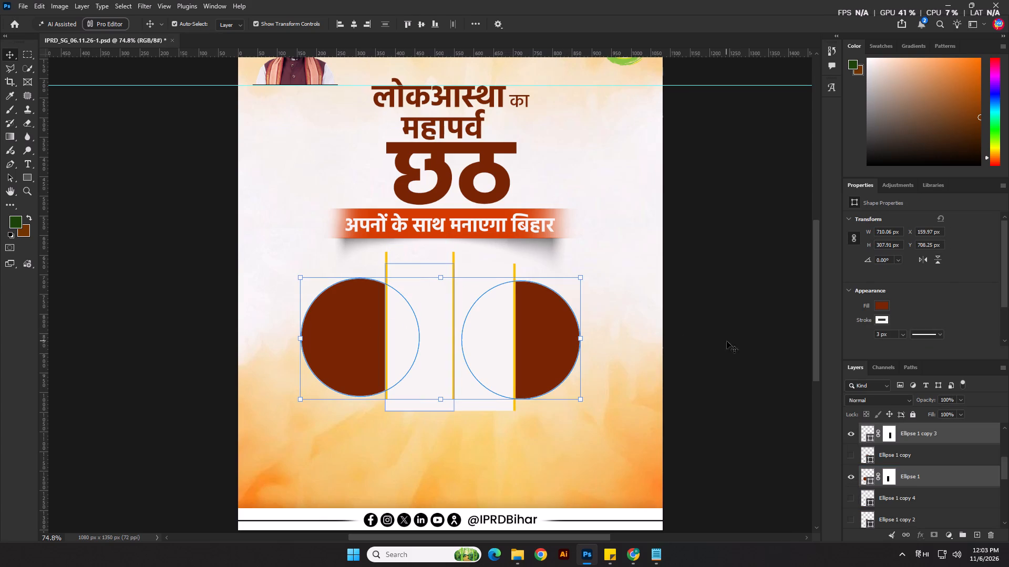
{"action": "left_click", "coordinate": [646, 319]}
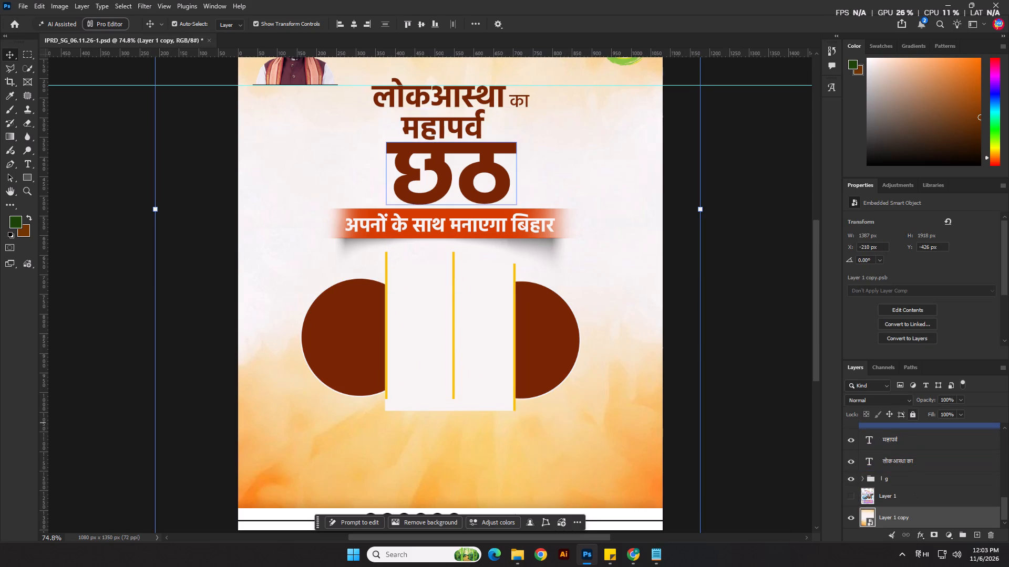
{"action": "left_click", "coordinate": [909, 413]}
Align the vertical centres of the two brown circles, two white rectangles and three yellow strips relative to the selection.
{"action": "left_click_drag", "start_coordinate": [683, 327], "coordinate": [108, 320]}
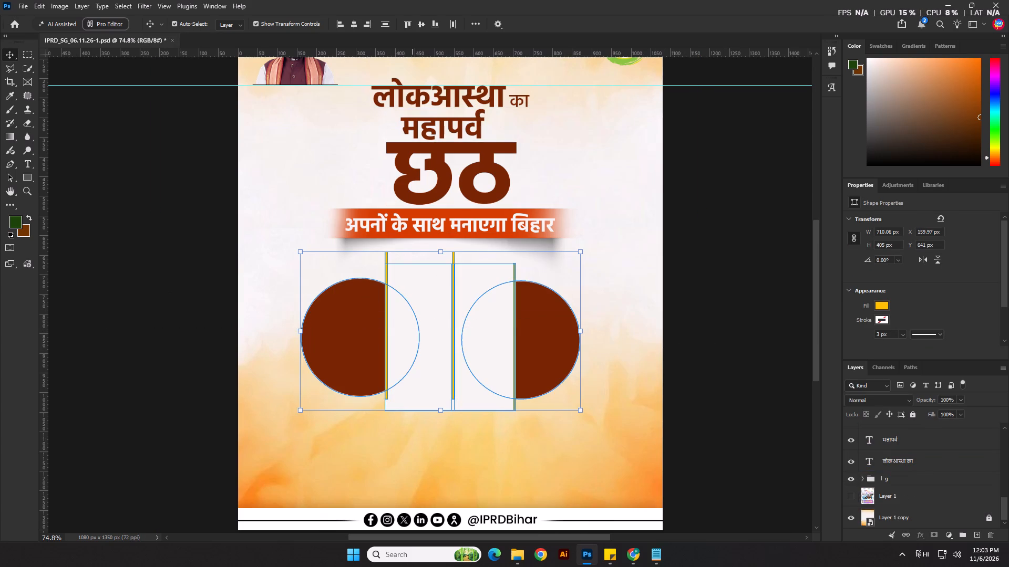
{"action": "left_click", "coordinate": [473, 22]}
{"action": "left_click", "coordinate": [507, 120]}
{"action": "left_click", "coordinate": [506, 125]}
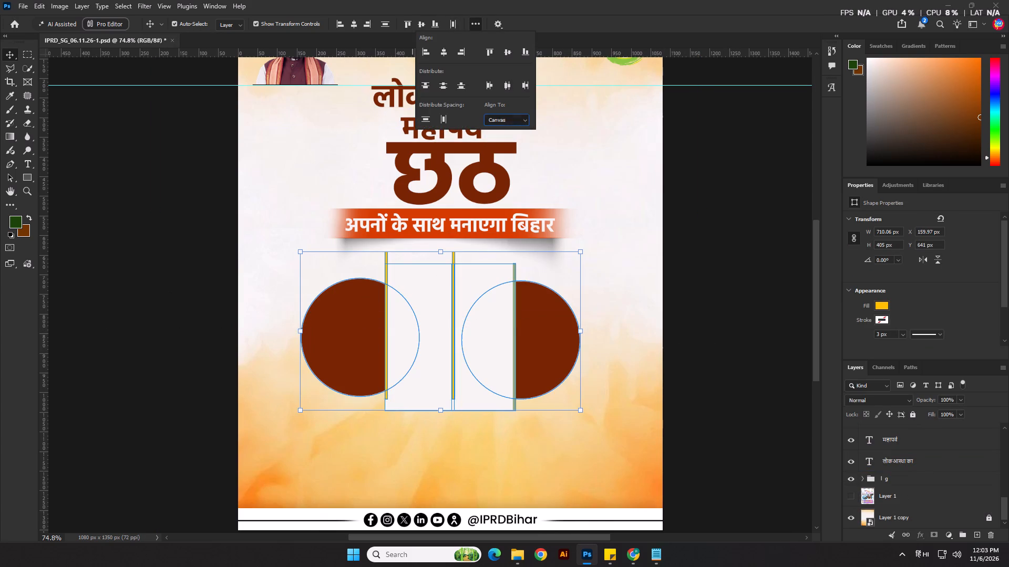
{"action": "left_click", "coordinate": [420, 28]}
{"action": "left_click", "coordinate": [700, 281]}
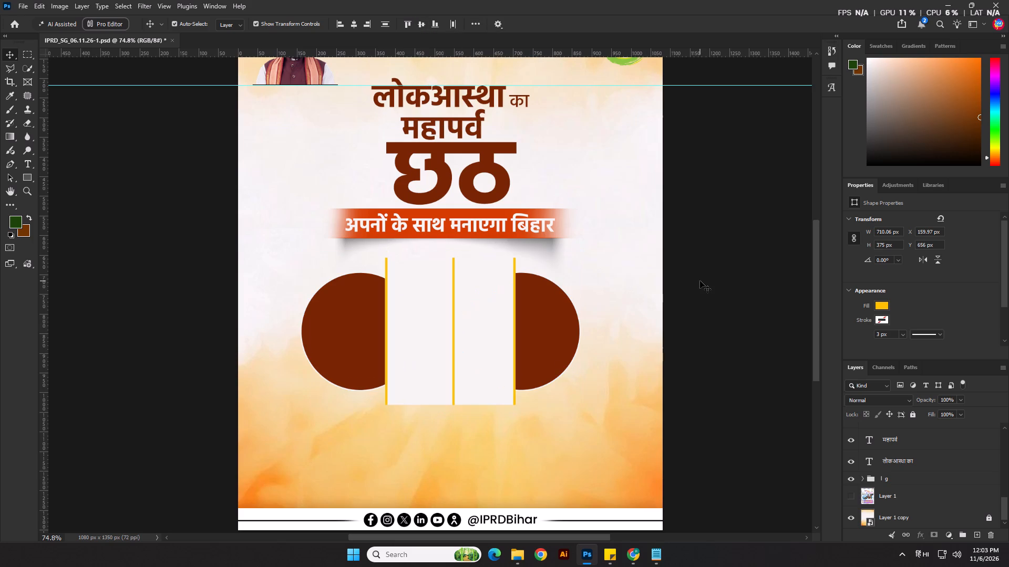
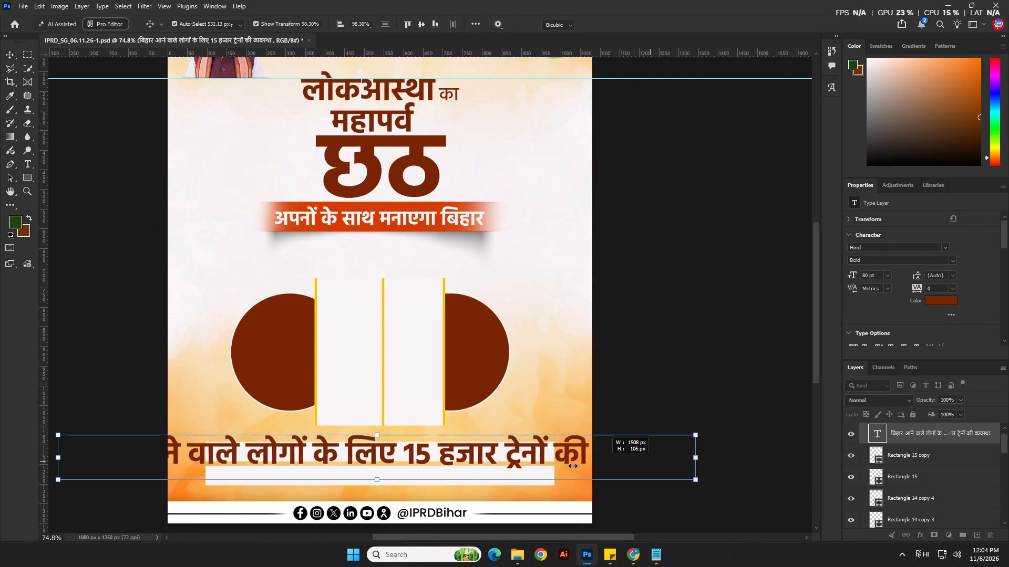
Scale the text line "बिहार आने वाले लोगों के लिए 15 हजार ट्रेनों की व्यवस्था" down to about 35.24 pt and fit it inside the upper white bar.
{"action": "left_click_drag", "start_coordinate": [573, 466], "coordinate": [344, 472]}
{"action": "left_click_drag", "start_coordinate": [323, 458], "coordinate": [482, 457]}
{"action": "key", "text": "Return"}
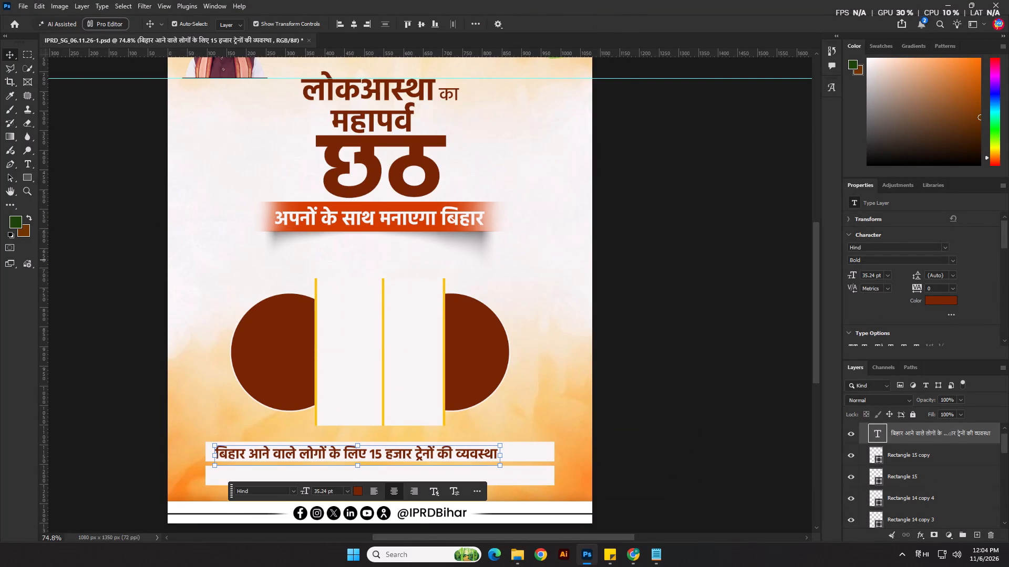
Set the Hindi text line about the 15 हजार trains to Medium weight at 40 pt.
{"action": "left_click", "coordinate": [954, 255]}
{"action": "left_click", "coordinate": [953, 259]}
{"action": "left_click", "coordinate": [892, 341]}
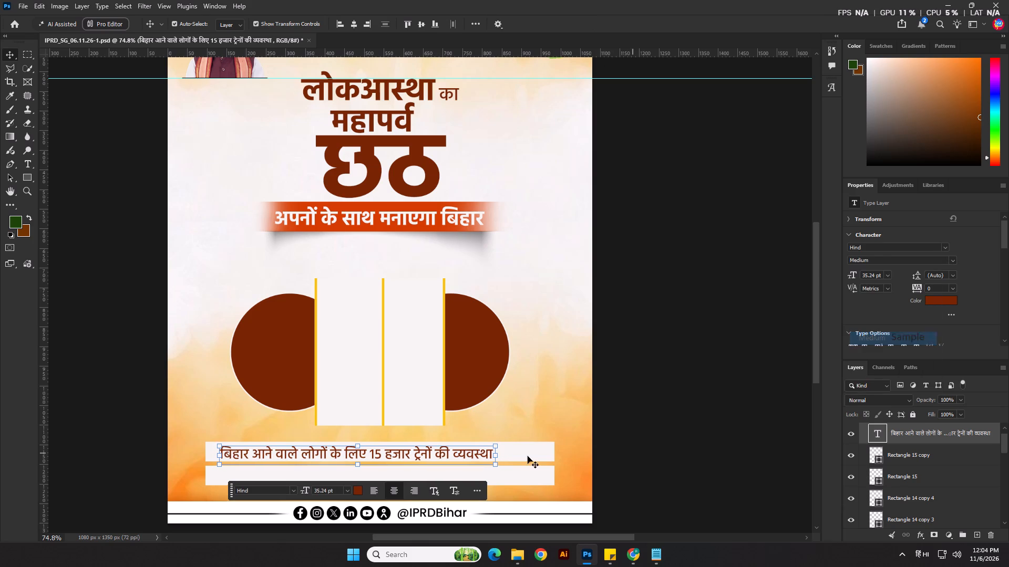
{"action": "left_click_drag", "start_coordinate": [874, 275], "coordinate": [856, 277]}
{"action": "type", "text": "40"}
{"action": "key", "text": "Return"}
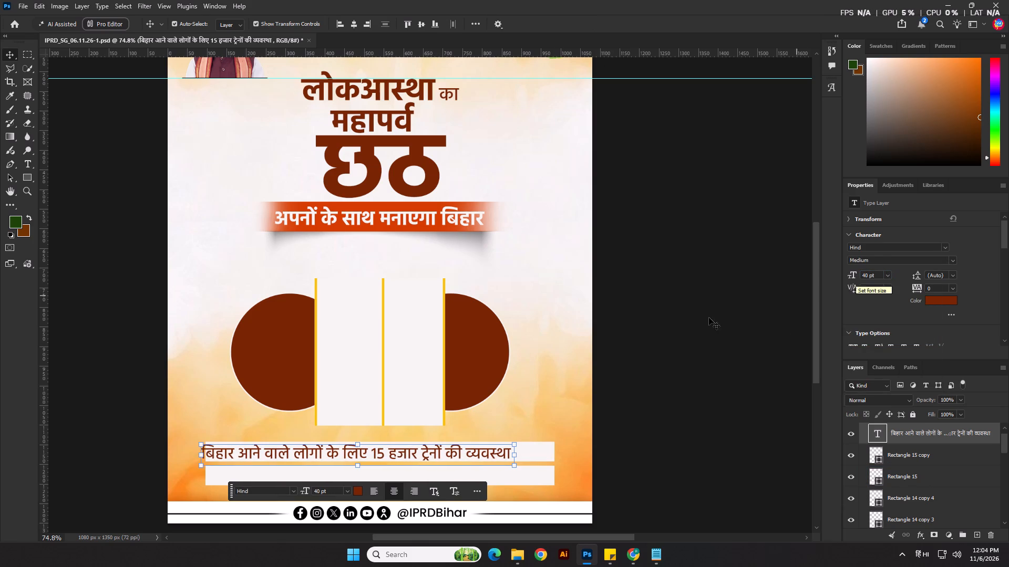
Center the trains text line horizontally on the poster, over the upper white strip, and deselect it.
{"action": "left_click", "coordinate": [357, 22]}
{"action": "left_click", "coordinate": [681, 275]}
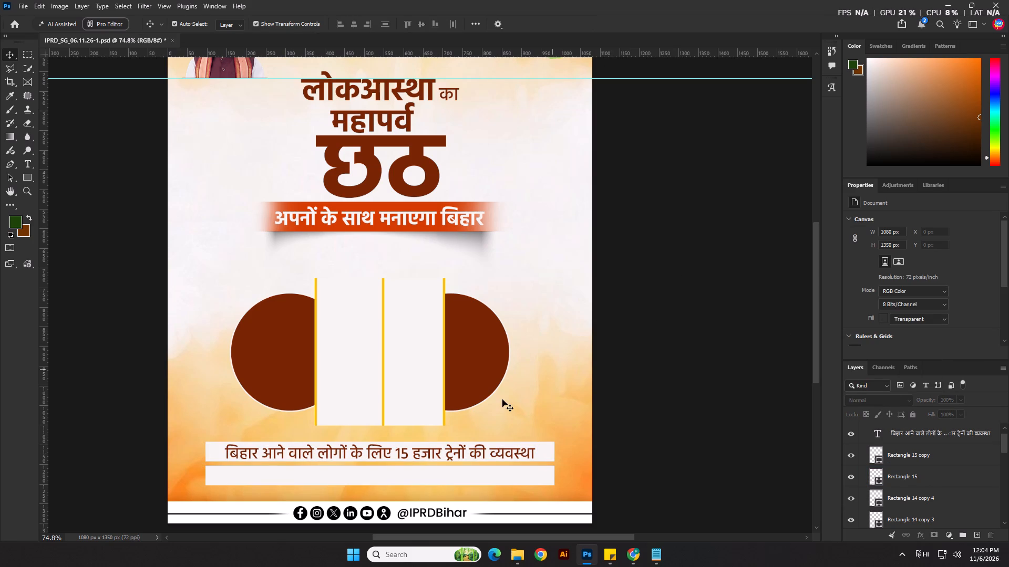
Duplicate the trains text line straight down toward the lower white strip.
{"action": "scroll", "coordinate": [448, 477], "scroll_direction": "up", "scroll_amount": 3}
{"action": "left_click", "coordinate": [459, 438]}
{"action": "left_click_drag", "start_coordinate": [465, 442], "coordinate": [466, 465], "text": "alt"}
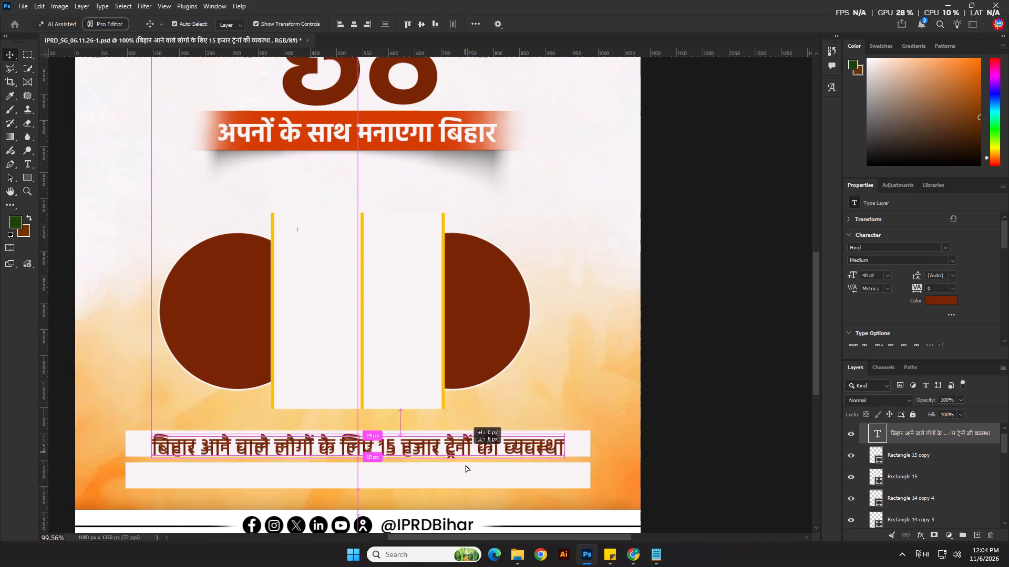
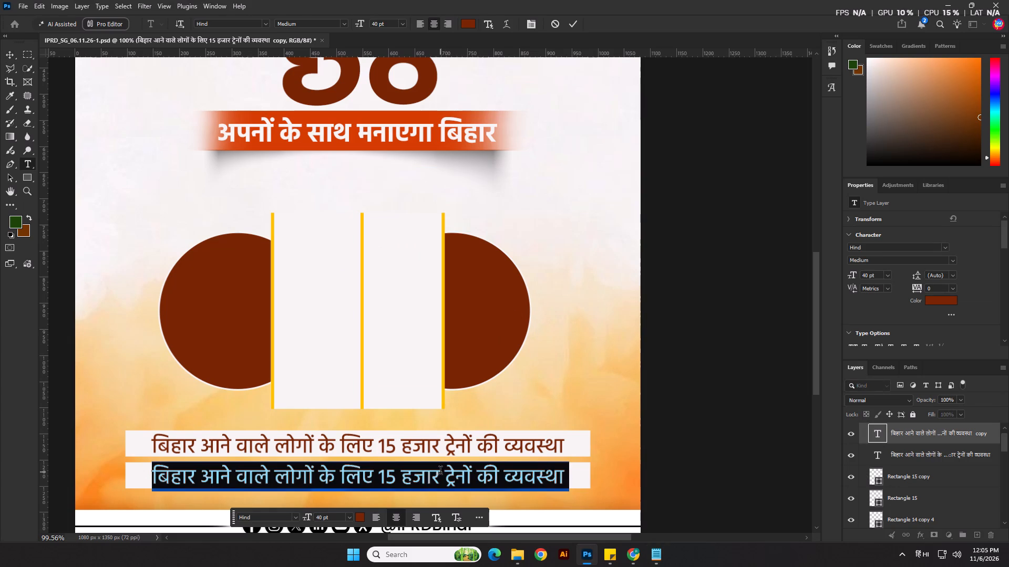
Replace the duplicated line's text with छठ घाटों पर स्वच्छता एवं सुरक्षा के व्यापक इंतजाम.
{"action": "key", "text": "ctrl+v"}
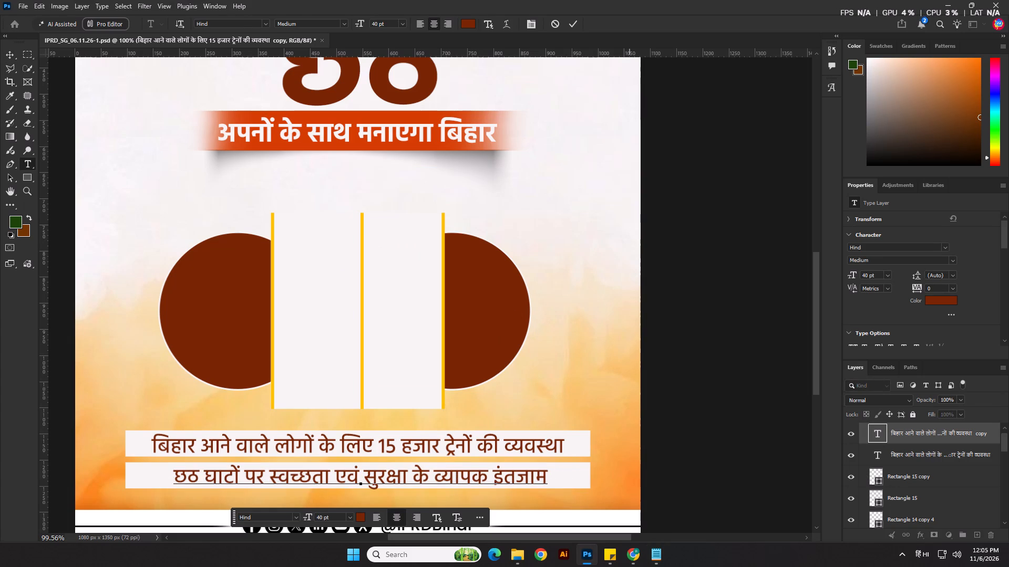
{"action": "left_click", "coordinate": [574, 28]}
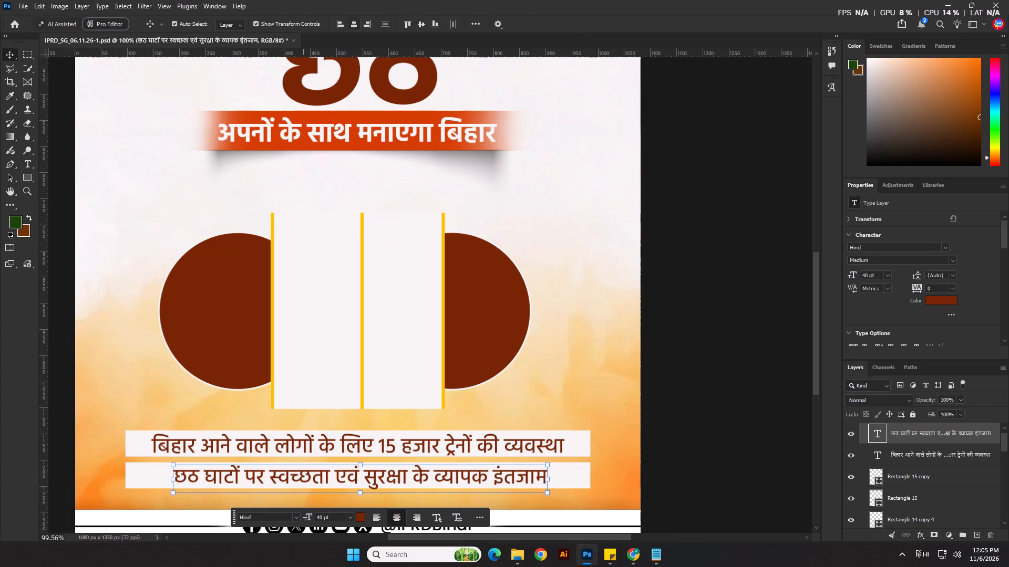
Center the छठ घाटों text line horizontally on the poster, nudge it up one pixel and deselect it.
{"action": "left_click", "coordinate": [354, 27]}
{"action": "key", "text": "Up"}
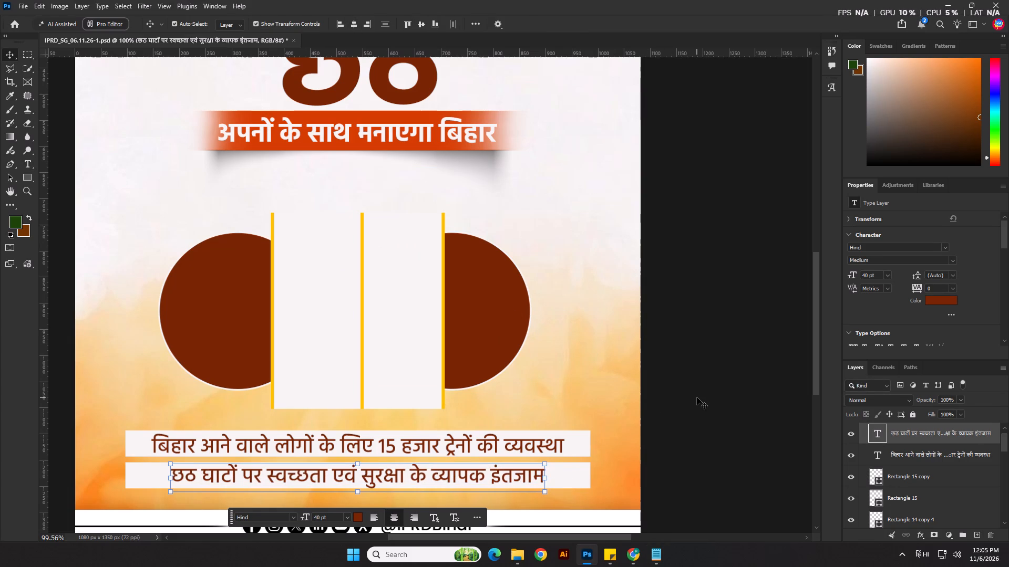
{"action": "left_click", "coordinate": [697, 397]}
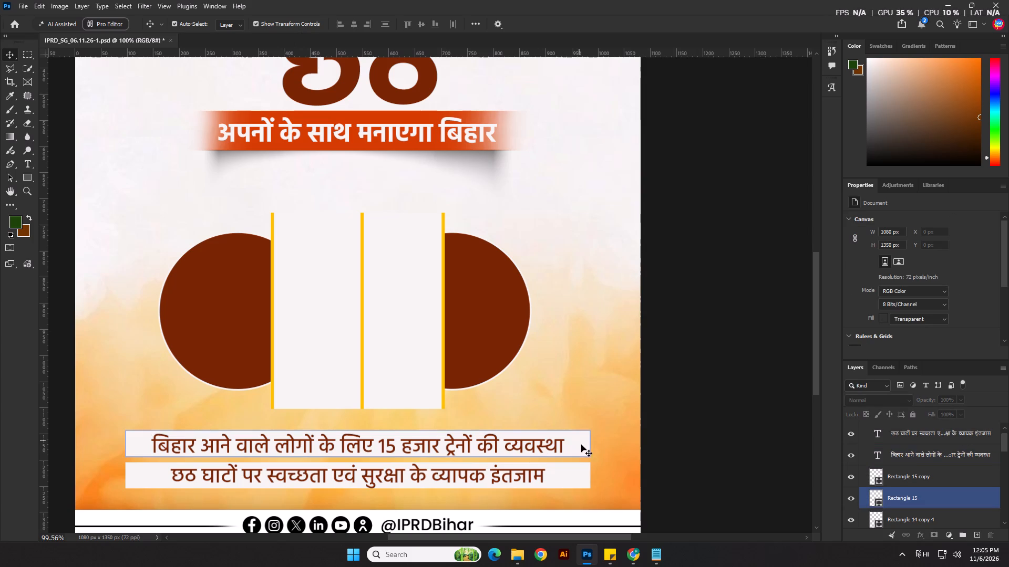
Stretch both white text strips downward together to a combined height of 120 px and deselect them.
{"action": "left_click", "coordinate": [582, 446]}
{"action": "left_click", "coordinate": [560, 487], "text": "shift"}
{"action": "scroll", "coordinate": [321, 504], "scroll_direction": "up", "scroll_amount": 1}
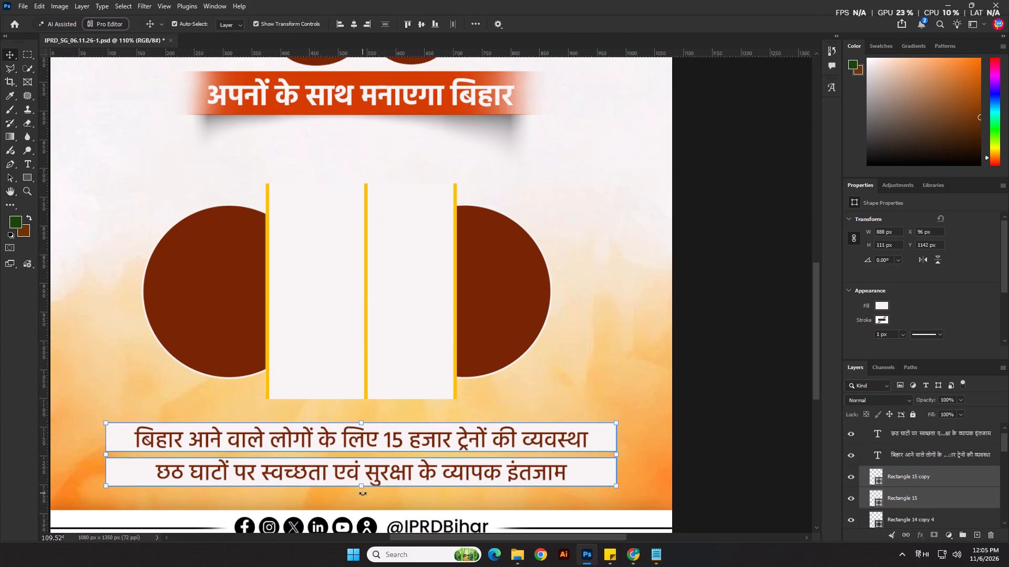
{"action": "left_click_drag", "start_coordinate": [361, 489], "coordinate": [359, 494], "text": "shift"}
{"action": "key", "text": "Return"}
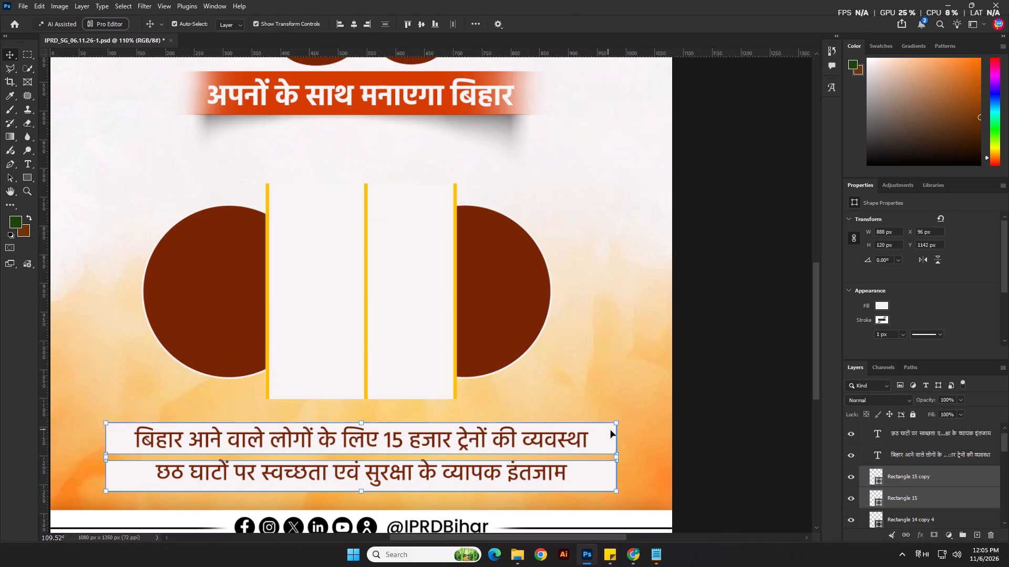
{"action": "left_click", "coordinate": [681, 440]}
Center the 15 हजार trains text line on the upper white strip both ways, with alignment set to Selection.
{"action": "left_click_drag", "start_coordinate": [698, 430], "coordinate": [527, 480]}
{"action": "left_click", "coordinate": [719, 398]}
{"action": "scroll", "coordinate": [451, 437], "scroll_direction": "up", "scroll_amount": 4}
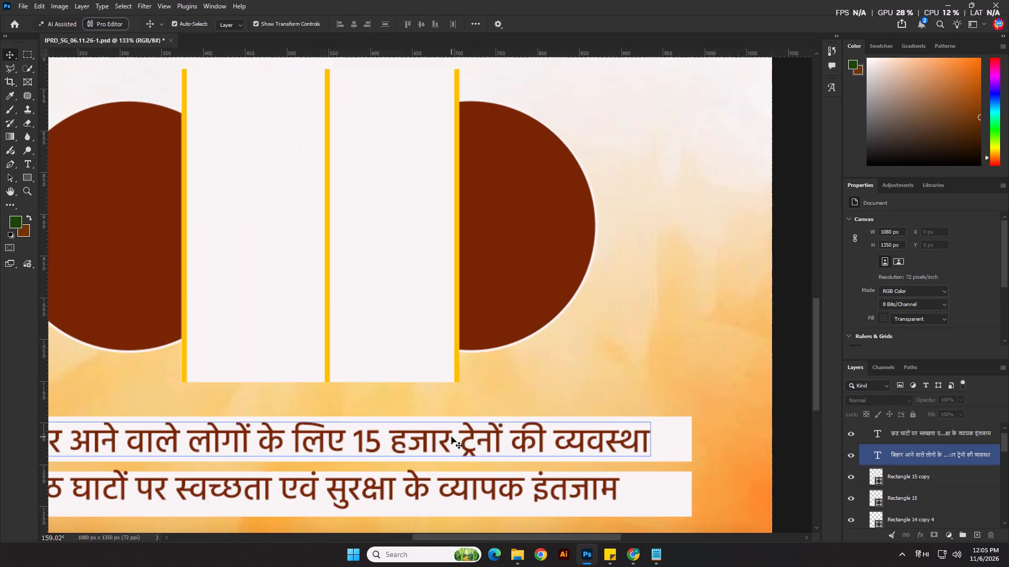
{"action": "left_click", "coordinate": [549, 446]}
{"action": "left_click", "coordinate": [678, 439], "text": "shift"}
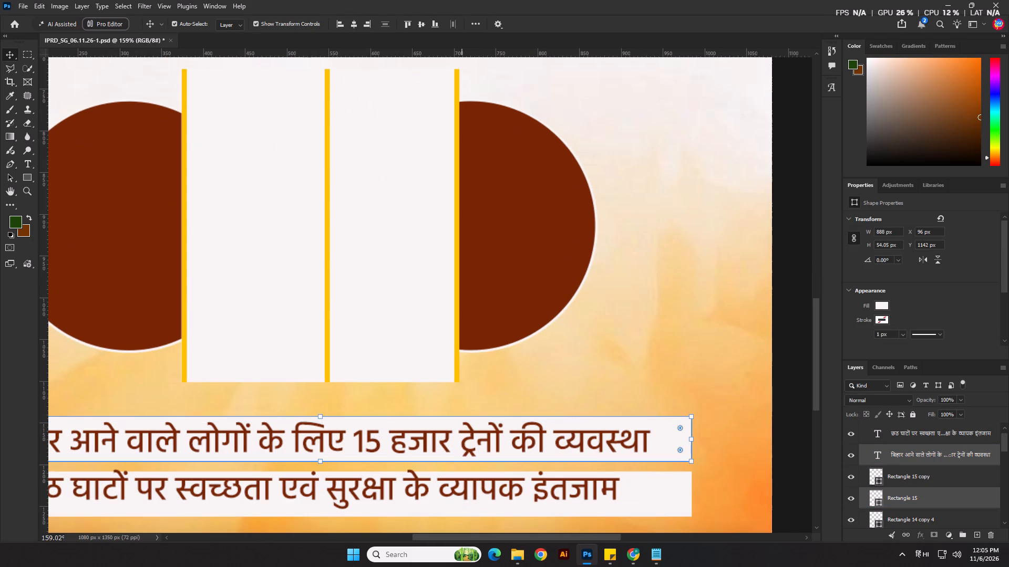
{"action": "left_click", "coordinate": [468, 27]}
{"action": "left_click", "coordinate": [472, 27]}
{"action": "left_click", "coordinate": [500, 125]}
{"action": "left_click", "coordinate": [505, 127]}
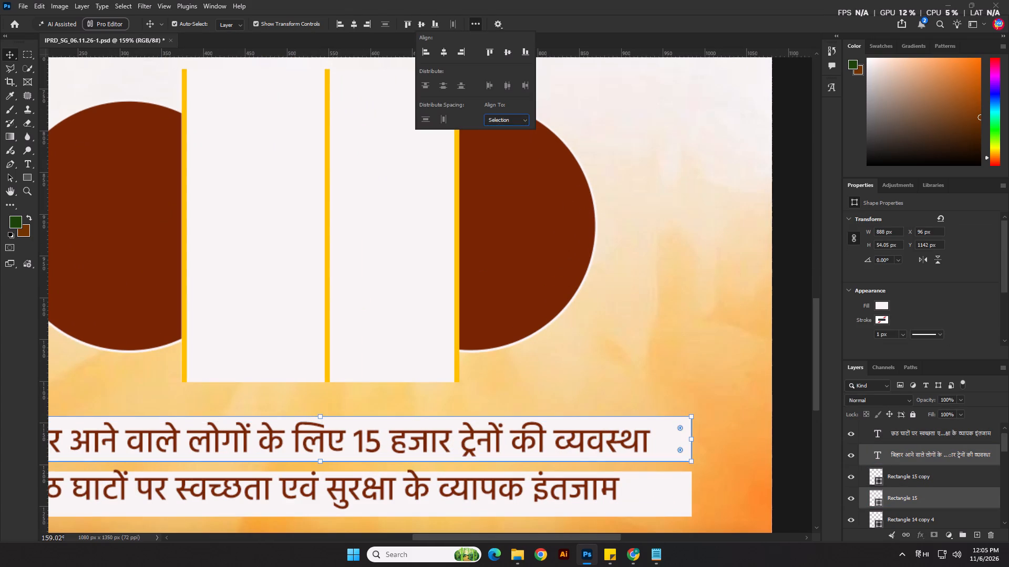
{"action": "left_click", "coordinate": [418, 25]}
{"action": "left_click", "coordinate": [358, 25]}
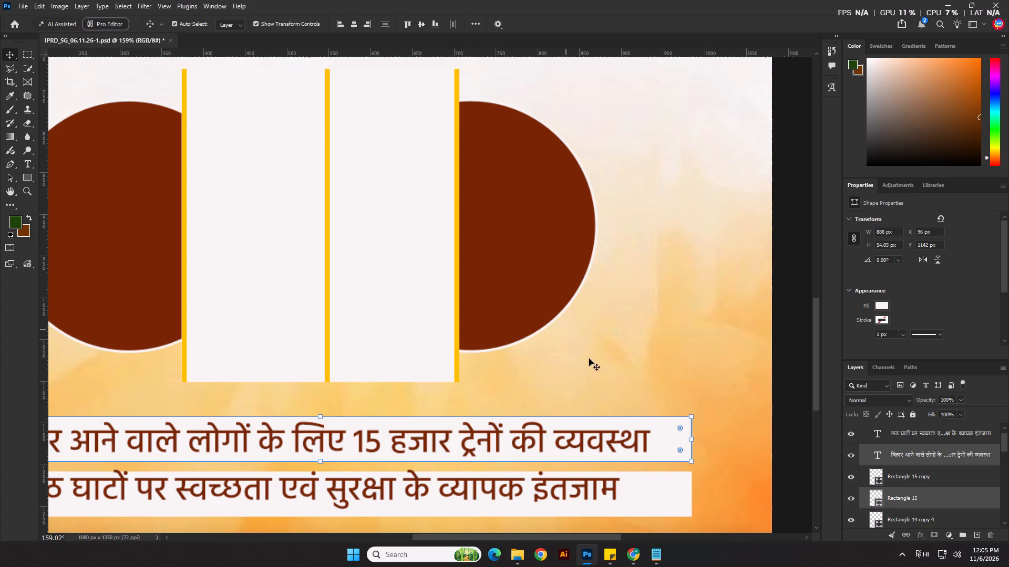
{"action": "left_click", "coordinate": [684, 381]}
{"action": "left_click_drag", "start_coordinate": [797, 435], "coordinate": [547, 450]}
{"action": "left_click", "coordinate": [355, 19]}
{"action": "left_click", "coordinate": [420, 25]}
Center the छठ घाटों text line horizontally and vertically with the lower white strip, and deselect both.
{"action": "scroll", "coordinate": [453, 153], "scroll_direction": "down", "scroll_amount": 4}
{"action": "left_click_drag", "start_coordinate": [698, 400], "coordinate": [492, 394]}
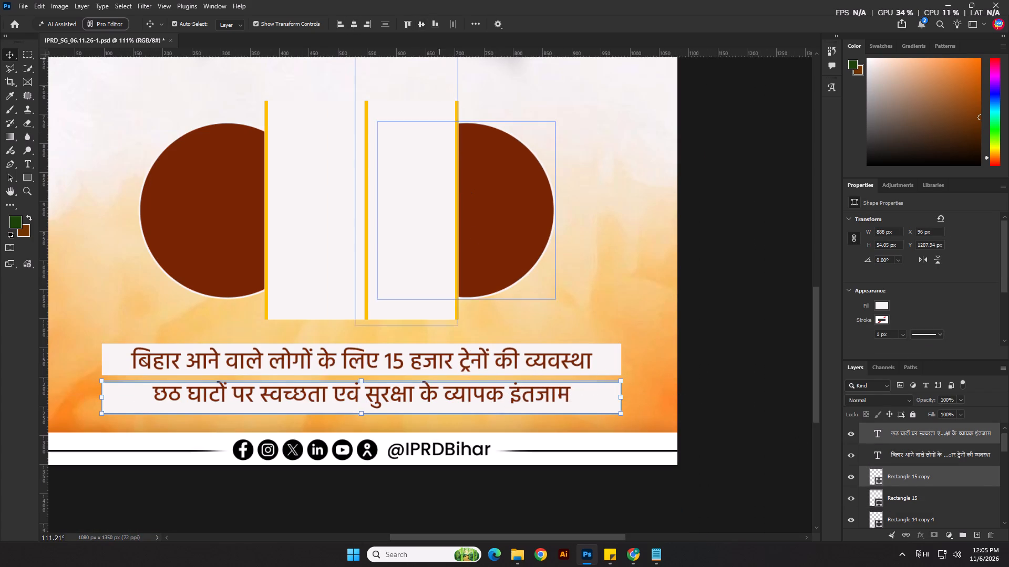
{"action": "left_click", "coordinate": [421, 27]}
{"action": "double_click", "coordinate": [356, 26]}
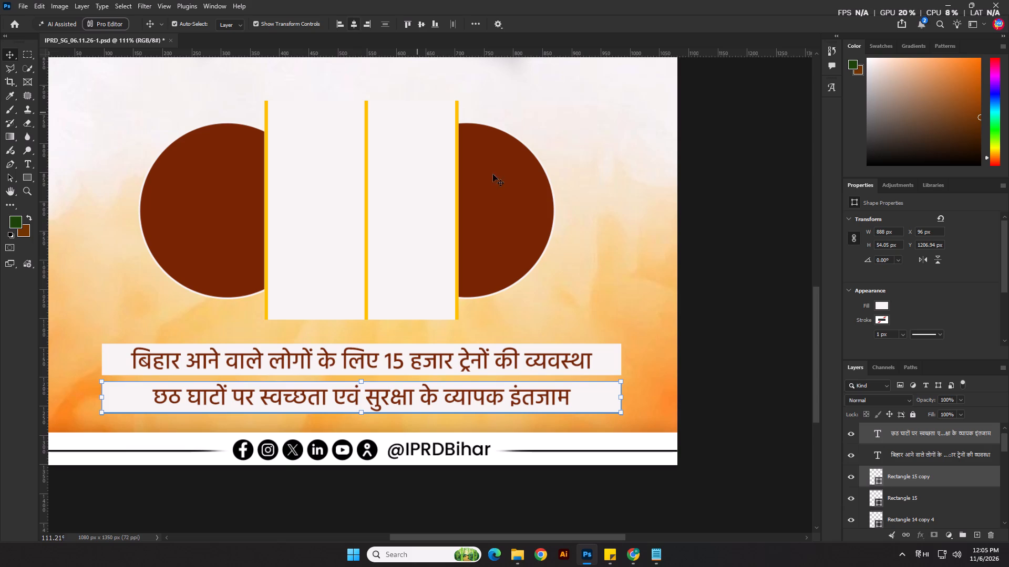
{"action": "left_click", "coordinate": [746, 332]}
Select the 15 हजार trains text line on the upper white strip.
{"action": "left_click", "coordinate": [425, 363]}
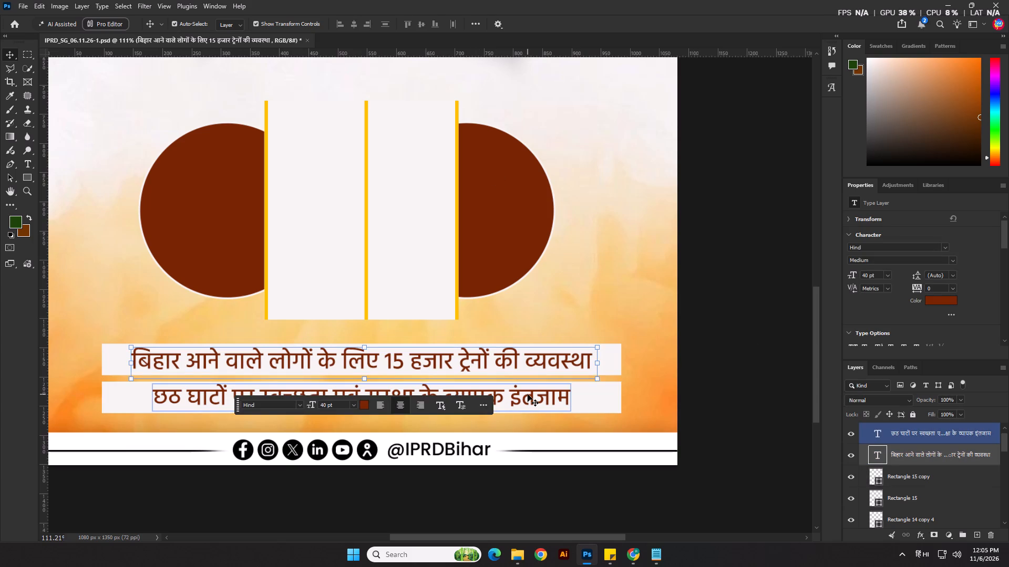
Left-align the 15 हजार and छठ घाटों text lines with each other, shift both about 20 px right, and deselect them.
{"action": "left_click", "coordinate": [528, 394], "text": "shift"}
{"action": "left_click", "coordinate": [483, 18]}
{"action": "left_click", "coordinate": [471, 26]}
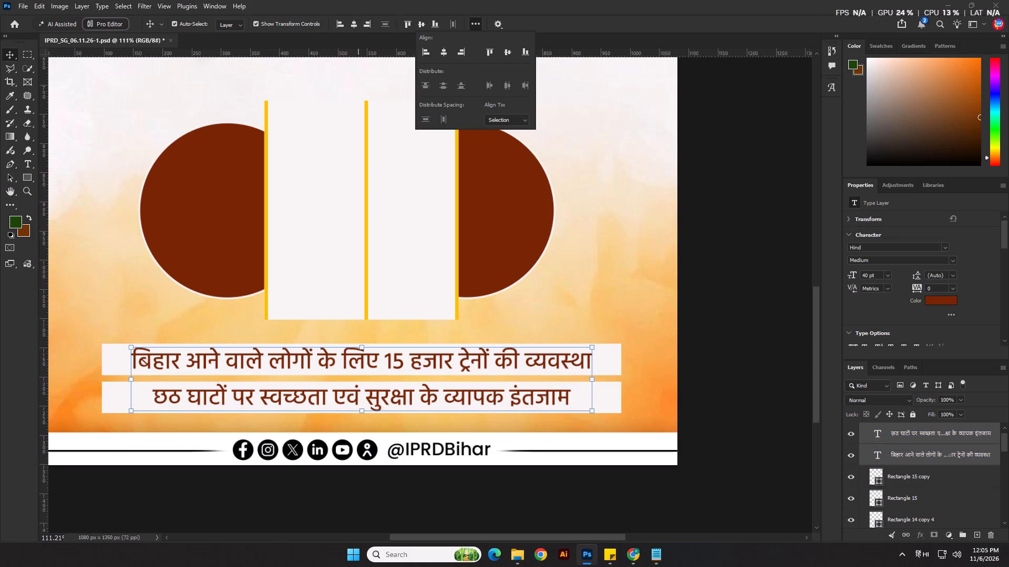
{"action": "left_click", "coordinate": [333, 25]}
{"action": "left_click", "coordinate": [334, 24]}
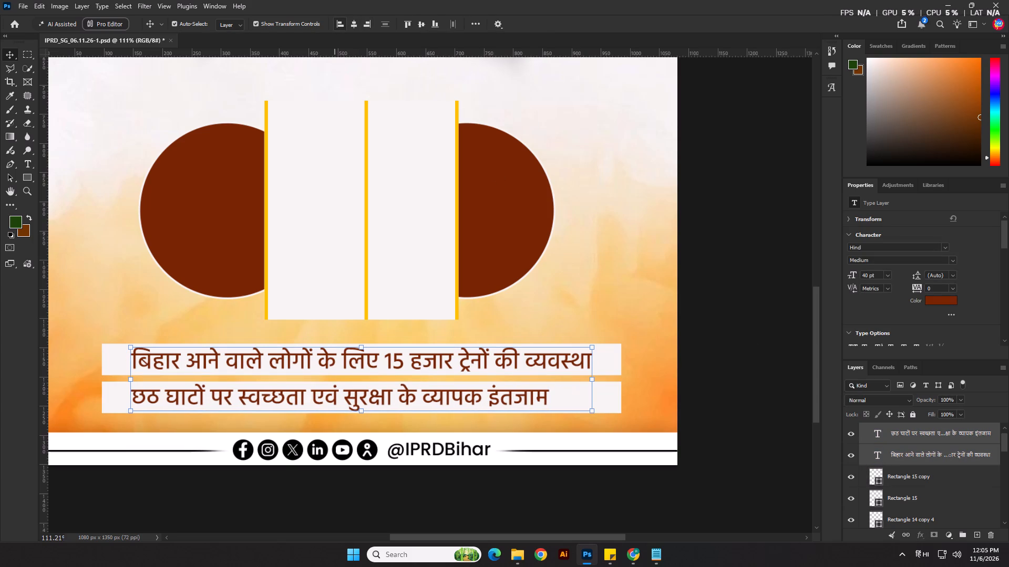
{"action": "key", "text": "shift+Right"}
{"action": "key", "text": "shift+Right"}
{"action": "left_click", "coordinate": [759, 302]}
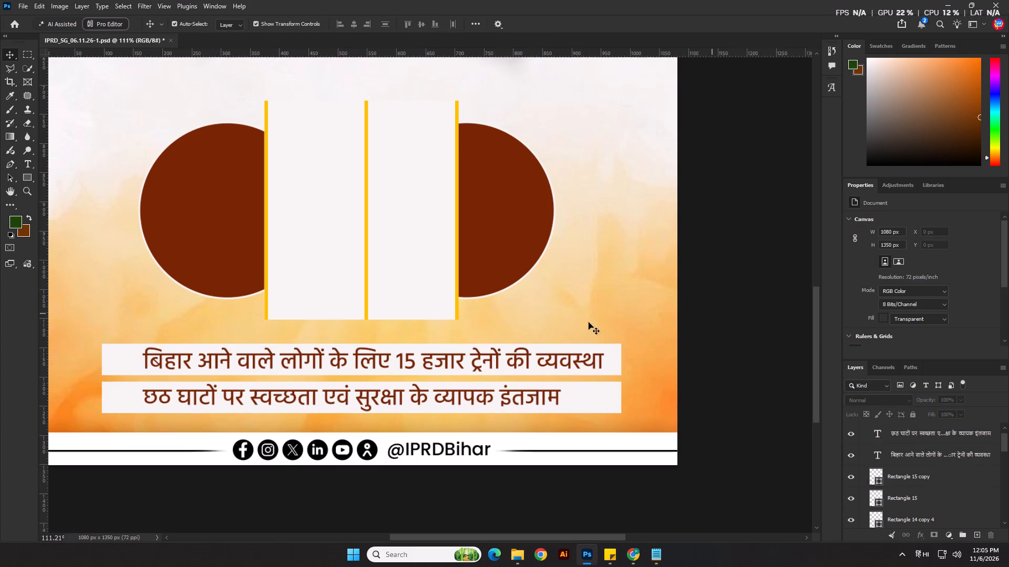
Examine the placement of the two Hindi text lines on their white strips within the wider poster layout.
{"action": "scroll", "coordinate": [501, 330], "scroll_direction": "down", "scroll_amount": 5}
{"action": "left_click", "coordinate": [667, 336]}
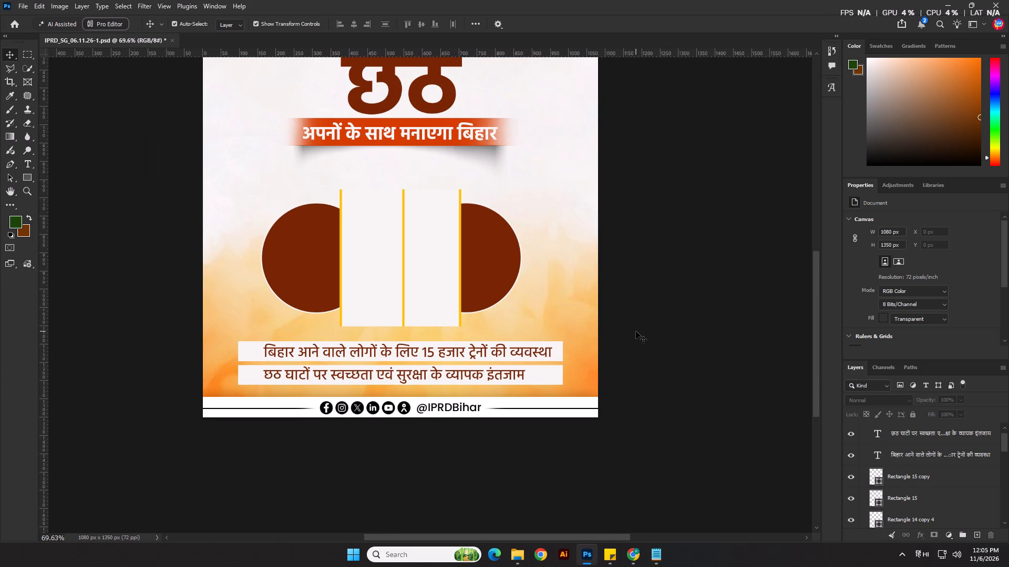
{"action": "left_click", "coordinate": [685, 335]}
{"action": "scroll", "coordinate": [373, 230], "scroll_direction": "down", "scroll_amount": 6}
{"action": "scroll", "coordinate": [593, 216], "scroll_direction": "up", "scroll_amount": 3}
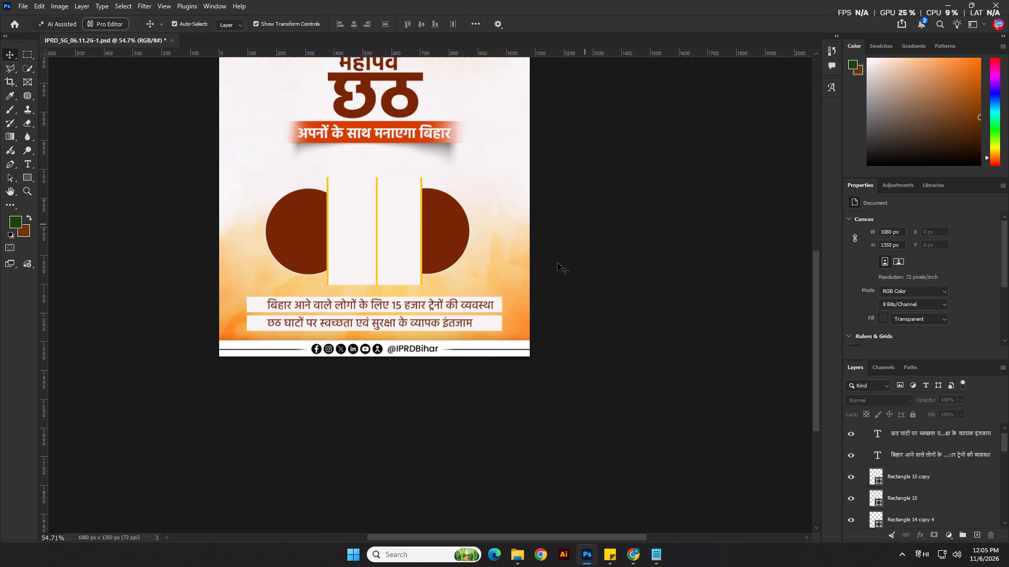
{"action": "scroll", "coordinate": [473, 321], "scroll_direction": "up", "scroll_amount": 2}
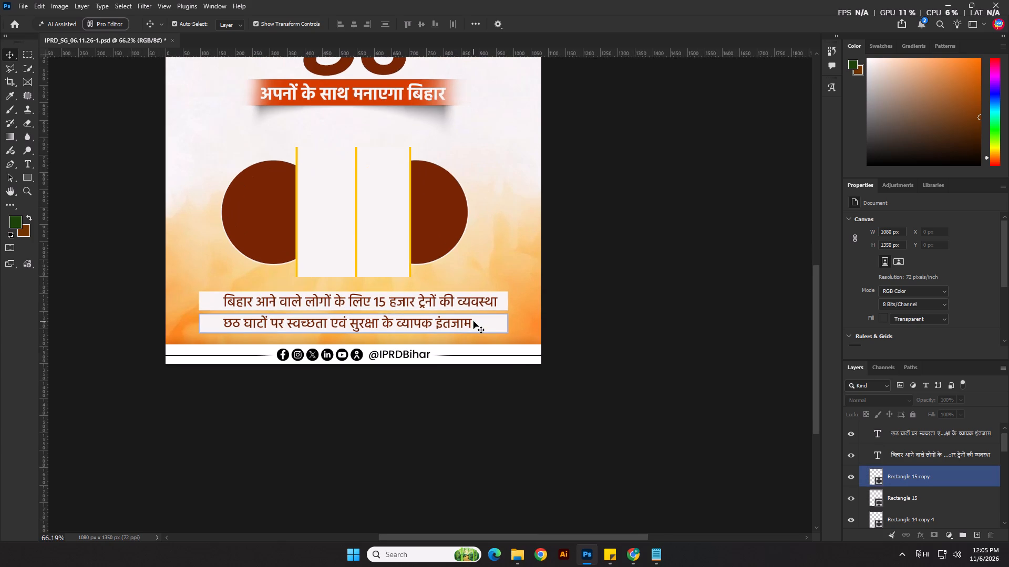
{"action": "left_click", "coordinate": [718, 363]}
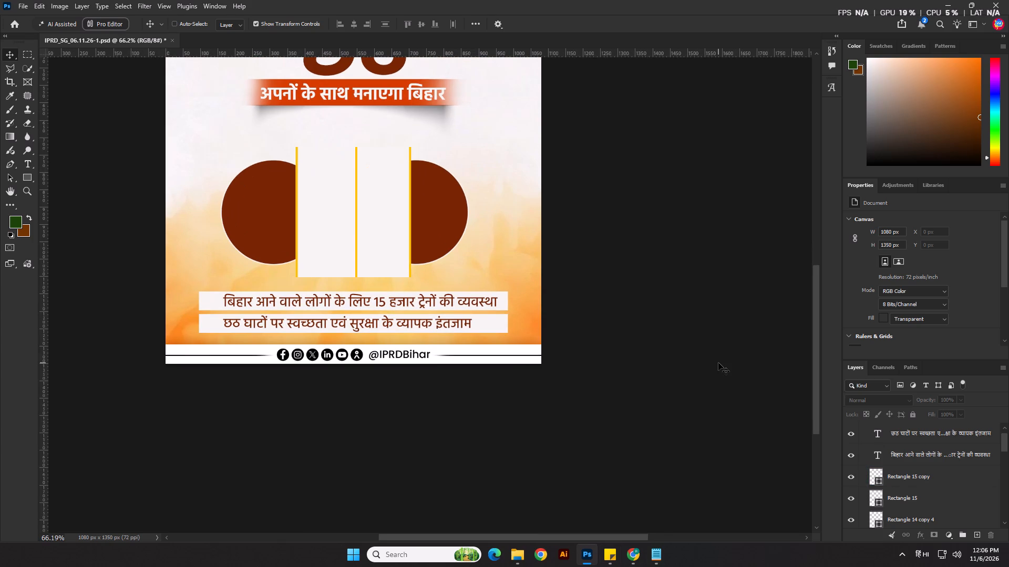
Save the poster document.
{"action": "key", "text": "ctrl+s"}
Switch to the Notepad file containing the Hindi text about the महापर्व छठ.
{"action": "key", "text": "alt+Tab"}
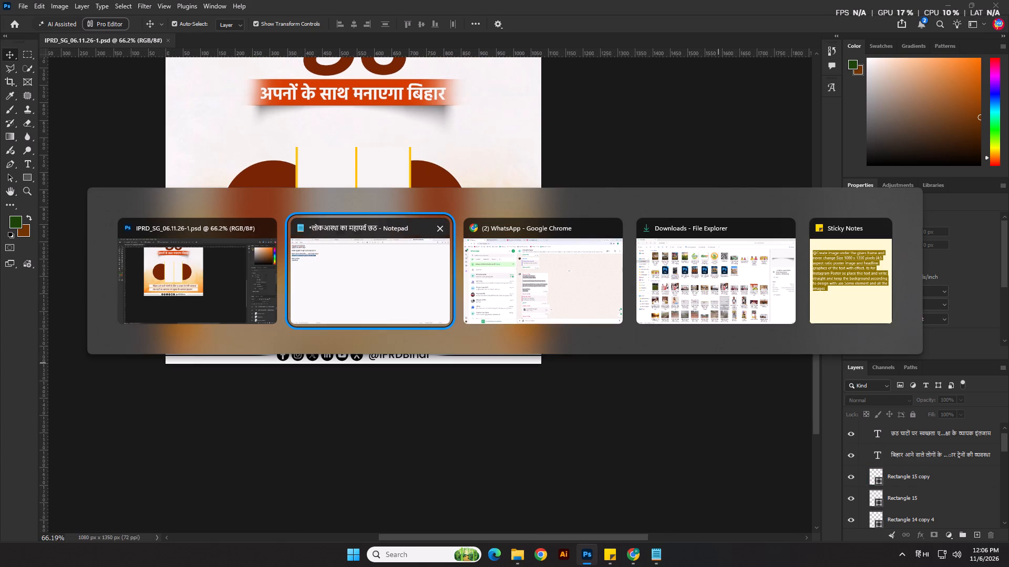
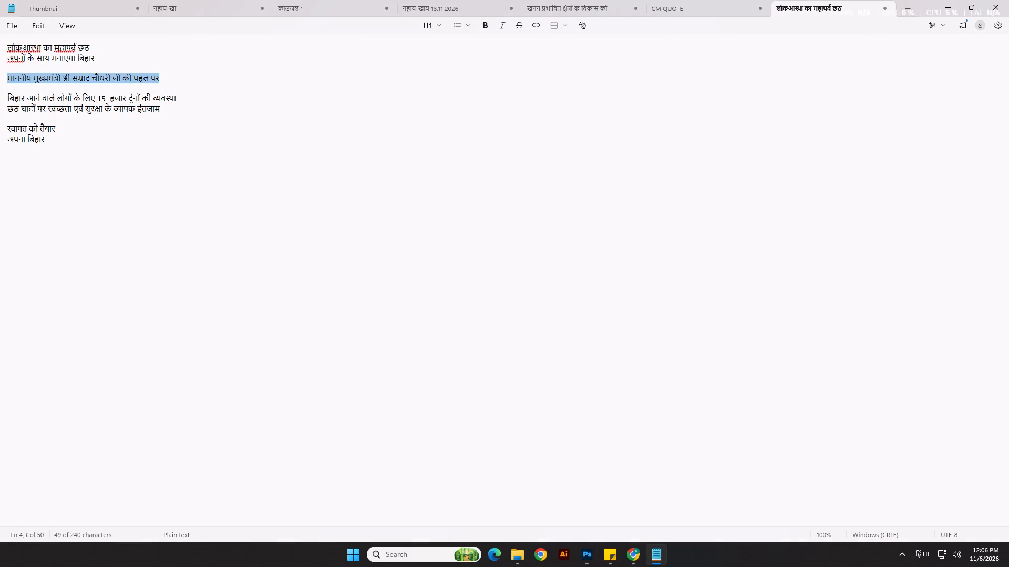
Copy the highlighted "माननीय मुख्यमंत्री … की पहल पर" line from the notes and return to the Photoshop poster.
{"action": "key", "text": "ctrl+c"}
{"action": "key", "text": "ctrl+c"}
{"action": "key", "text": "alt+Tab"}
{"action": "scroll", "coordinate": [0, 170], "scroll_direction": "up", "scroll_amount": 2}
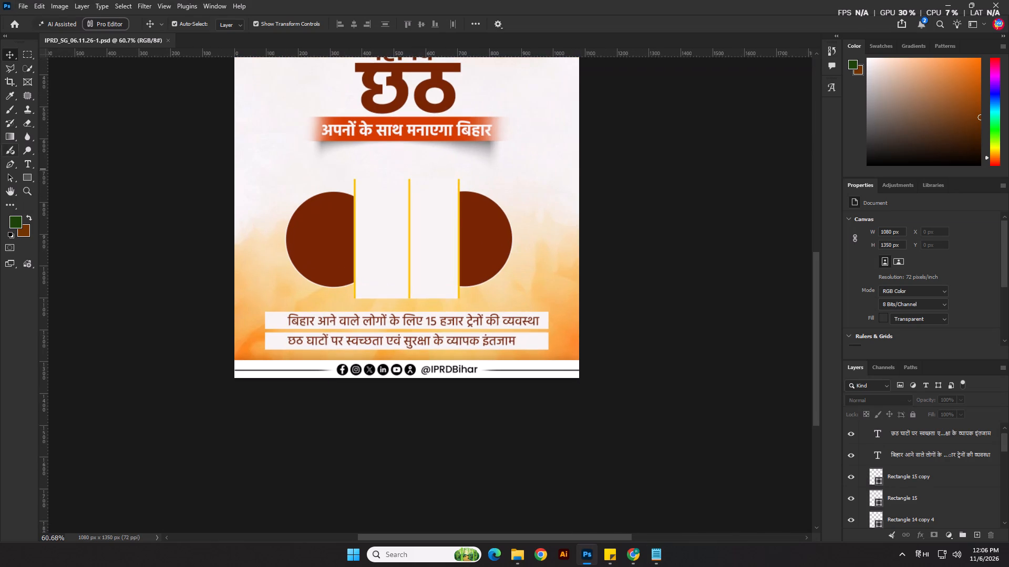
Add the copied line माननीय मुख्यमंत्री श्री सम्राट चौधरी जी की पहल पर as a new text layer below the red banner.
{"action": "left_click", "coordinate": [27, 160]}
{"action": "scroll", "coordinate": [235, 185], "scroll_direction": "up", "scroll_amount": 1}
{"action": "left_click", "coordinate": [315, 168]}
{"action": "key", "text": "ctrl+v"}
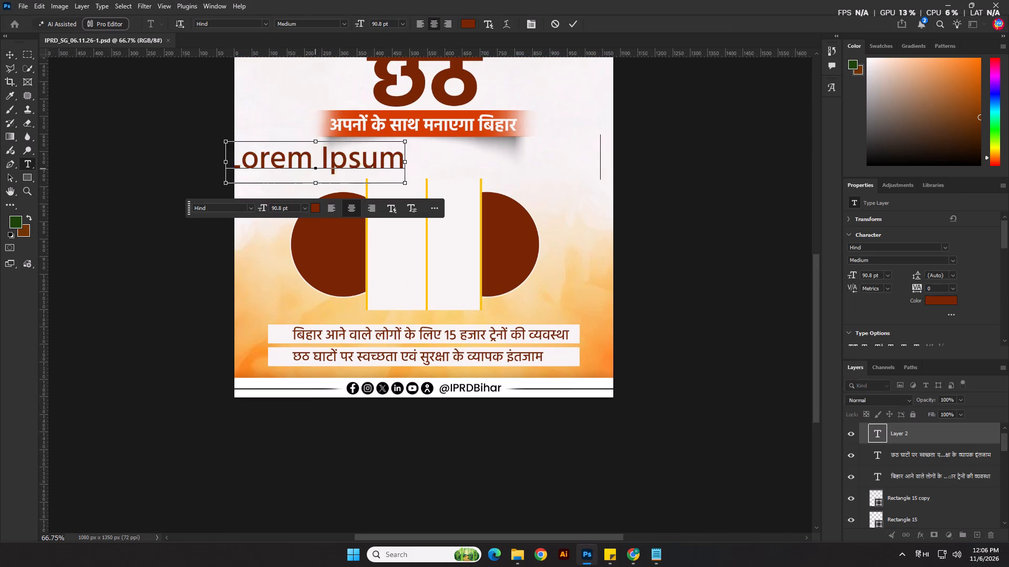
{"action": "left_click", "coordinate": [7, 50]}
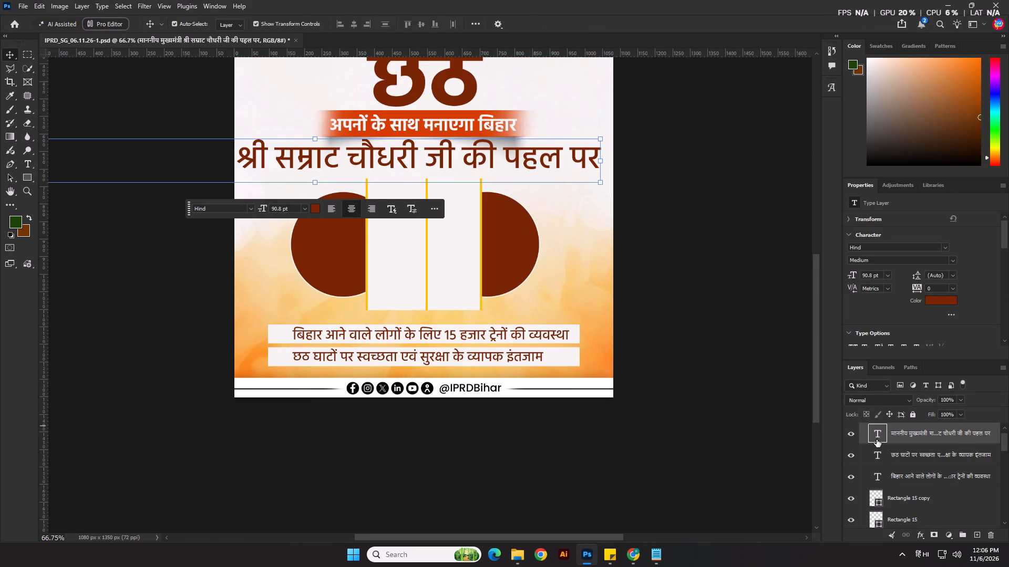
Reduce the font size of the new माननीय मुख्यमंत्री text line to 30 pt.
{"action": "left_click_drag", "start_coordinate": [849, 434], "coordinate": [821, 430]}
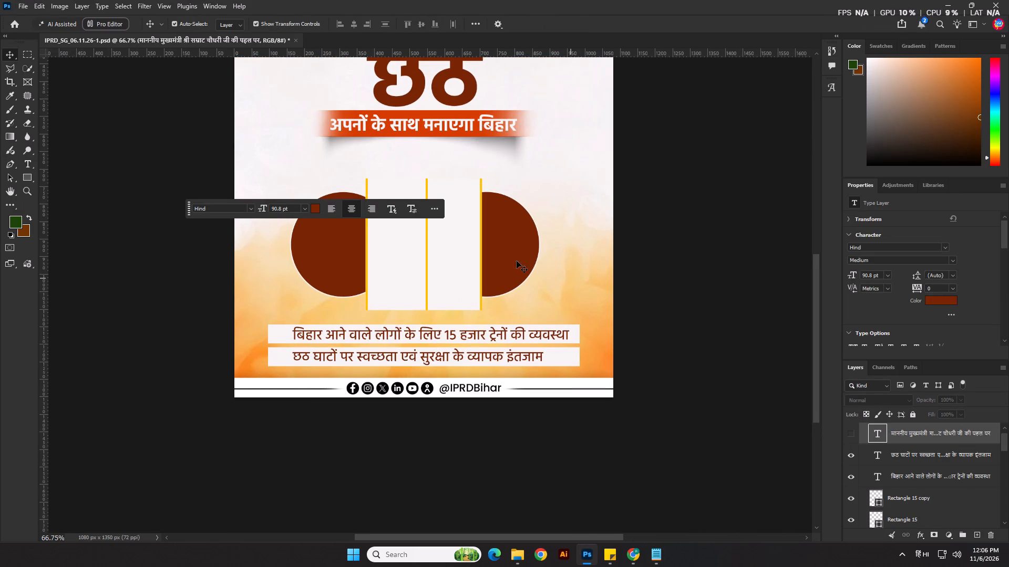
{"action": "key", "text": "ctrl+z"}
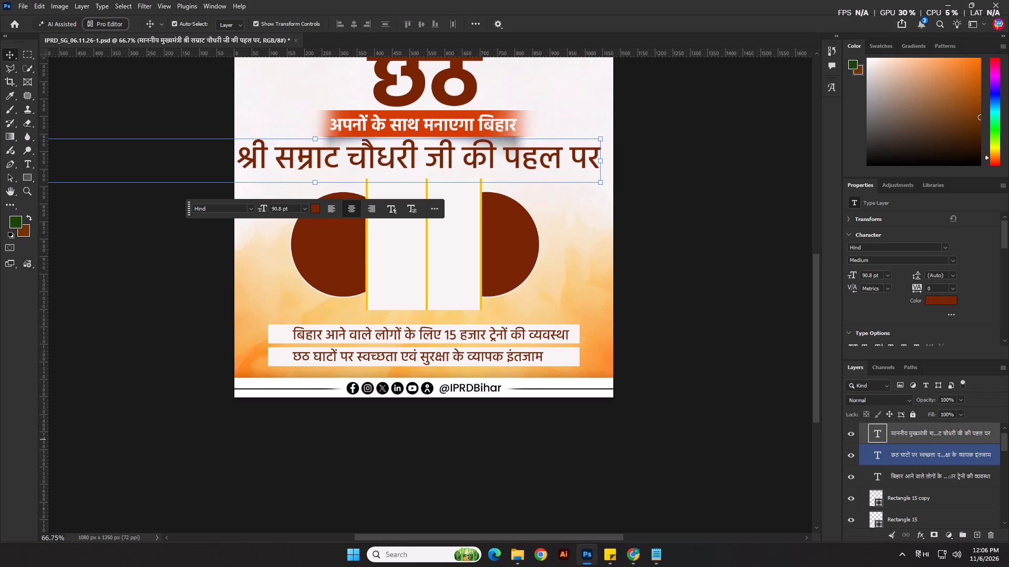
{"action": "left_click_drag", "start_coordinate": [848, 279], "coordinate": [823, 279]}
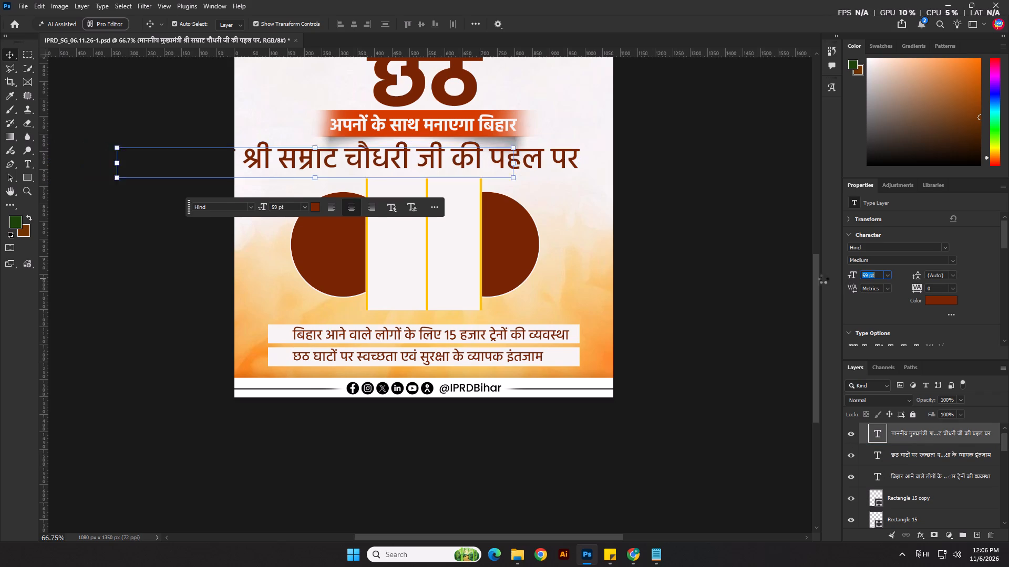
{"action": "left_click_drag", "start_coordinate": [823, 279], "coordinate": [817, 282]}
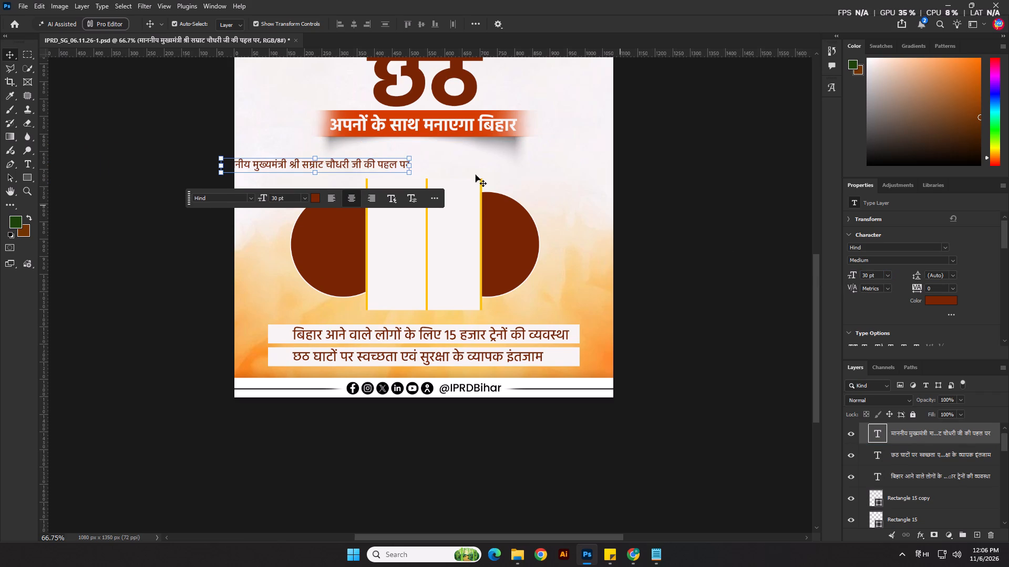
Center the माननीय मुख्यमंत्री text line horizontally on the poster, with alignment set to Canvas.
{"action": "left_click", "coordinate": [11, 47]}
{"action": "left_click", "coordinate": [473, 25]}
{"action": "left_click", "coordinate": [502, 116]}
{"action": "left_click_drag", "start_coordinate": [504, 143], "coordinate": [510, 142]}
{"action": "left_click", "coordinate": [510, 142]}
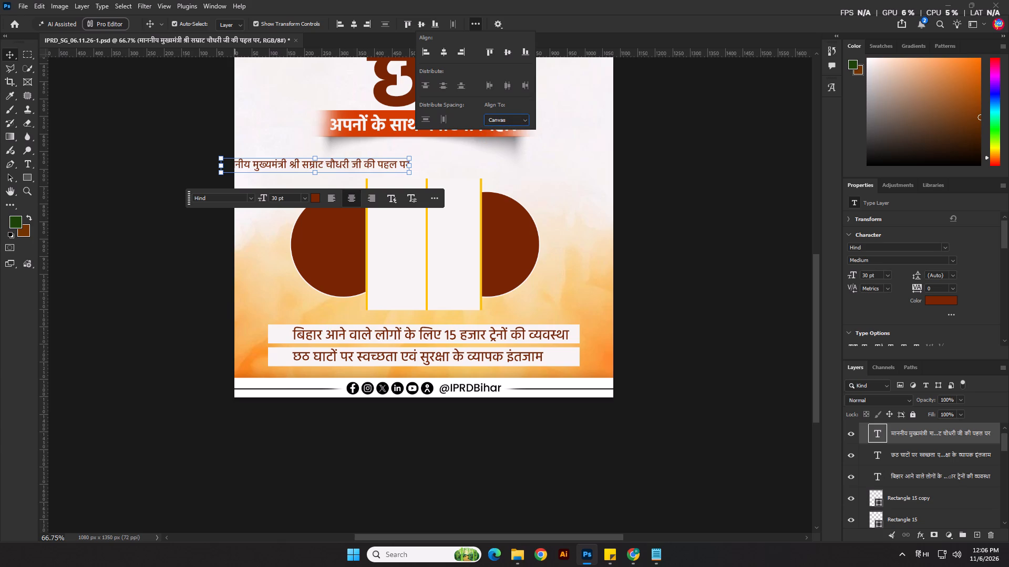
{"action": "left_click", "coordinate": [353, 22]}
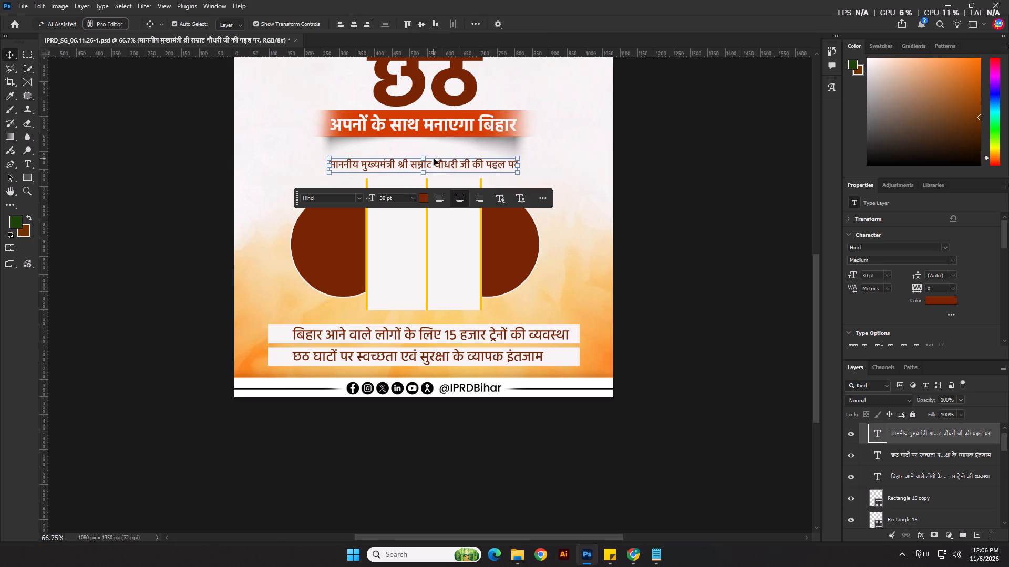
Scale the माननीय मुख्यमंत्री line up to about 44.75 pt, nudge it slightly closer to the red banner, and deselect it.
{"action": "scroll", "coordinate": [458, 175], "scroll_direction": "up", "scroll_amount": 4}
{"action": "left_click_drag", "start_coordinate": [414, 146], "coordinate": [417, 141]}
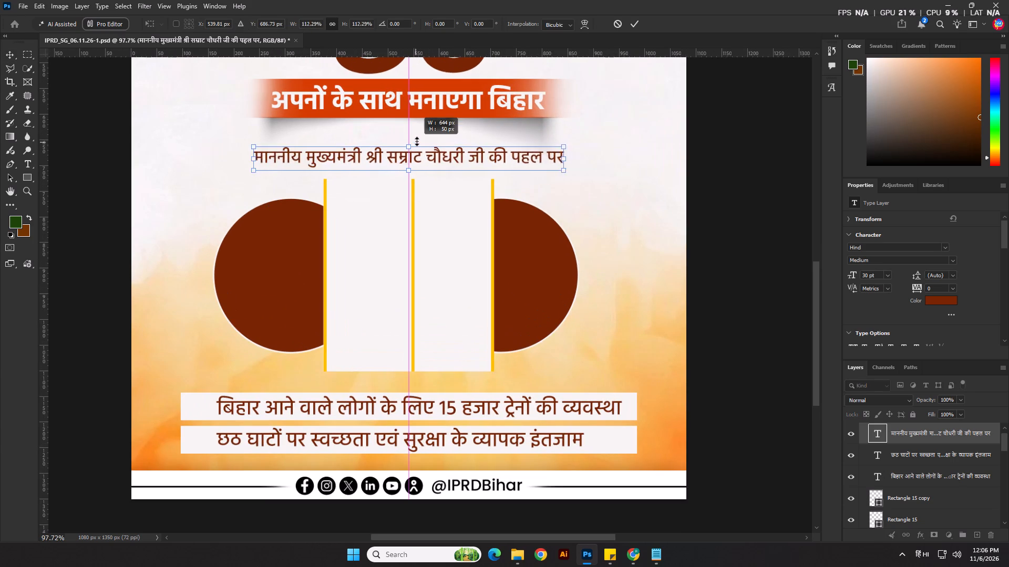
{"action": "left_click_drag", "start_coordinate": [417, 141], "coordinate": [421, 136]}
{"action": "key", "text": "shift+Up"}
{"action": "key", "text": "Down"}
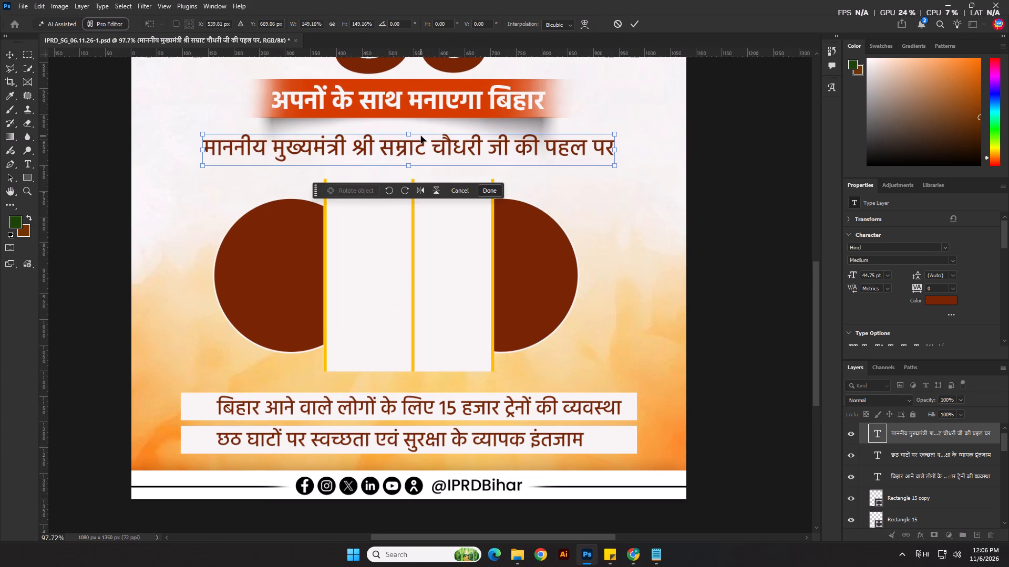
{"action": "key", "text": "Return"}
{"action": "scroll", "coordinate": [488, 207], "scroll_direction": "down", "scroll_amount": 9}
{"action": "left_click", "coordinate": [681, 232]}
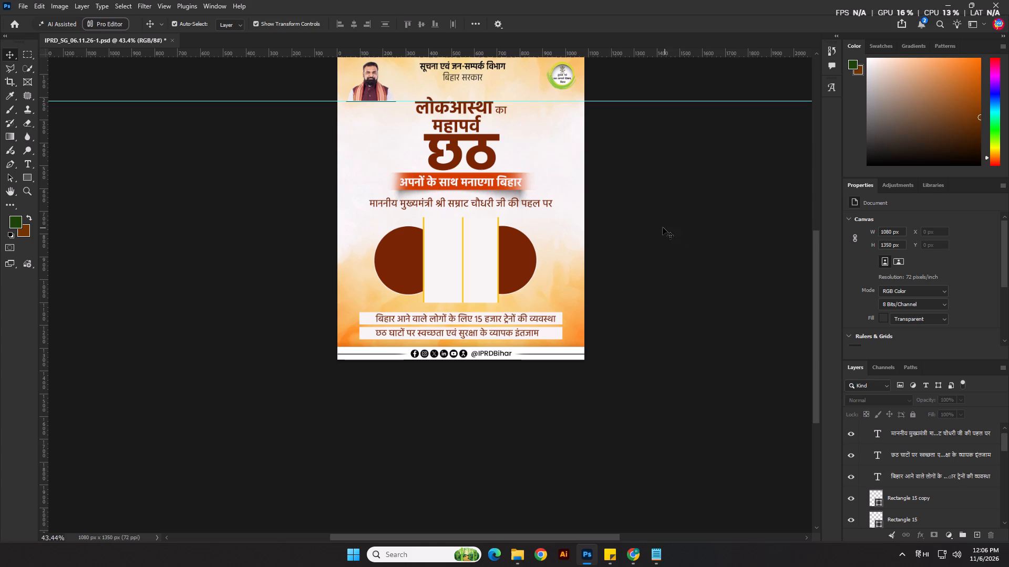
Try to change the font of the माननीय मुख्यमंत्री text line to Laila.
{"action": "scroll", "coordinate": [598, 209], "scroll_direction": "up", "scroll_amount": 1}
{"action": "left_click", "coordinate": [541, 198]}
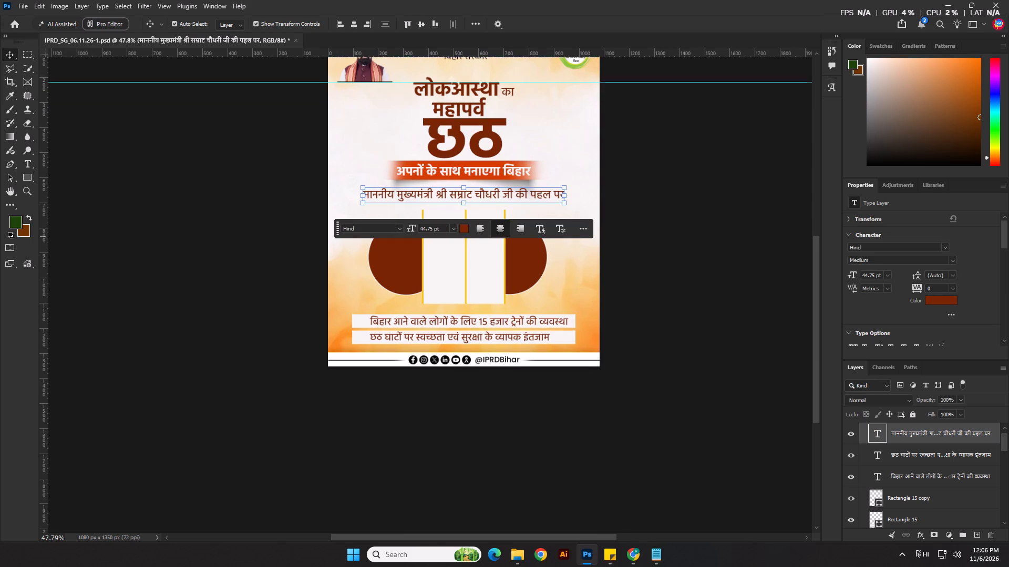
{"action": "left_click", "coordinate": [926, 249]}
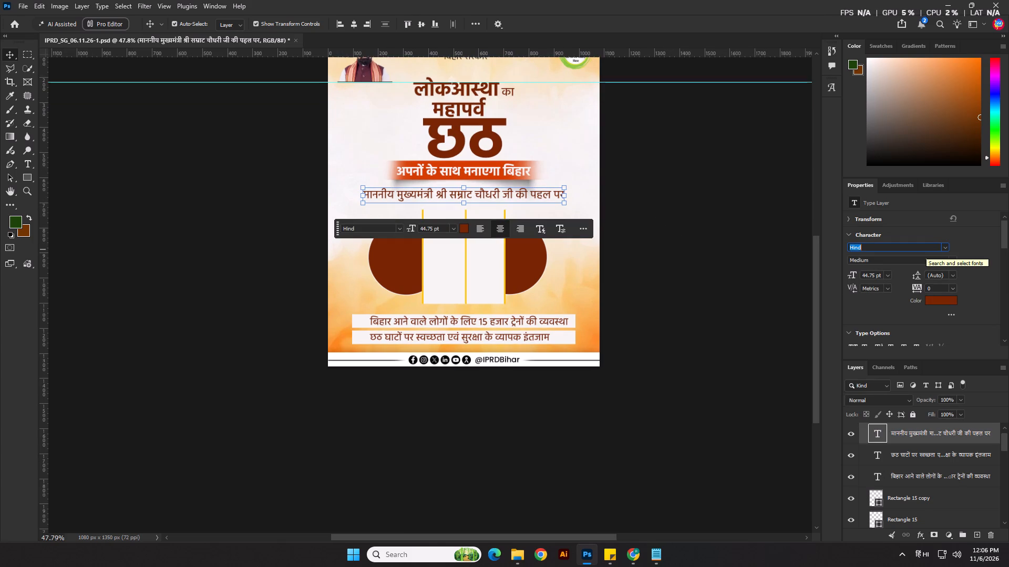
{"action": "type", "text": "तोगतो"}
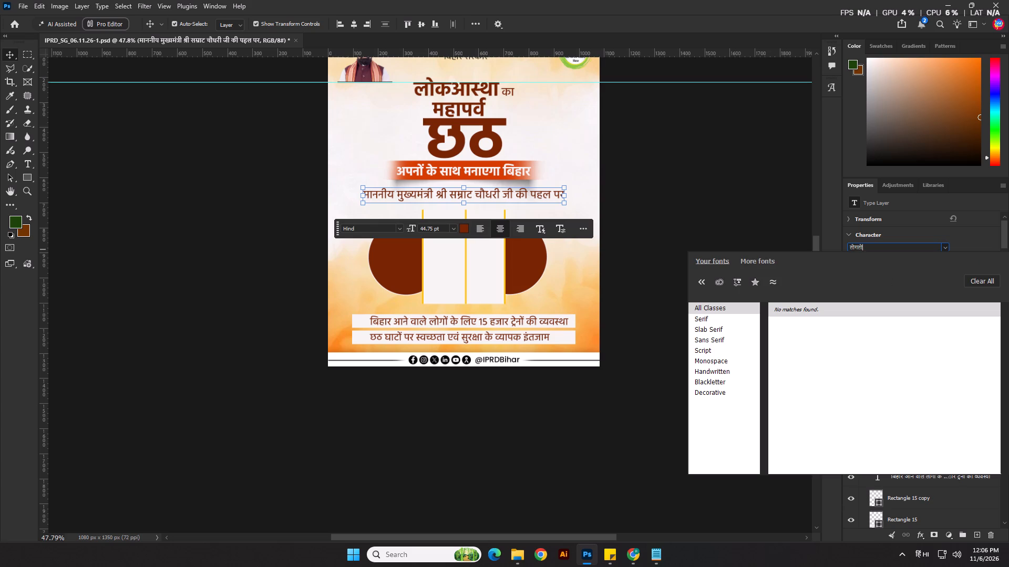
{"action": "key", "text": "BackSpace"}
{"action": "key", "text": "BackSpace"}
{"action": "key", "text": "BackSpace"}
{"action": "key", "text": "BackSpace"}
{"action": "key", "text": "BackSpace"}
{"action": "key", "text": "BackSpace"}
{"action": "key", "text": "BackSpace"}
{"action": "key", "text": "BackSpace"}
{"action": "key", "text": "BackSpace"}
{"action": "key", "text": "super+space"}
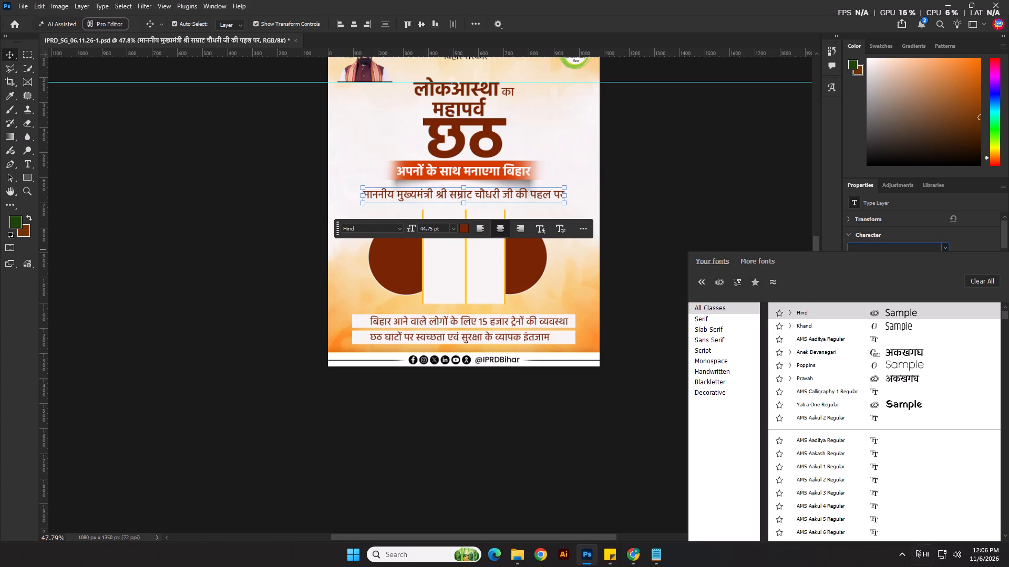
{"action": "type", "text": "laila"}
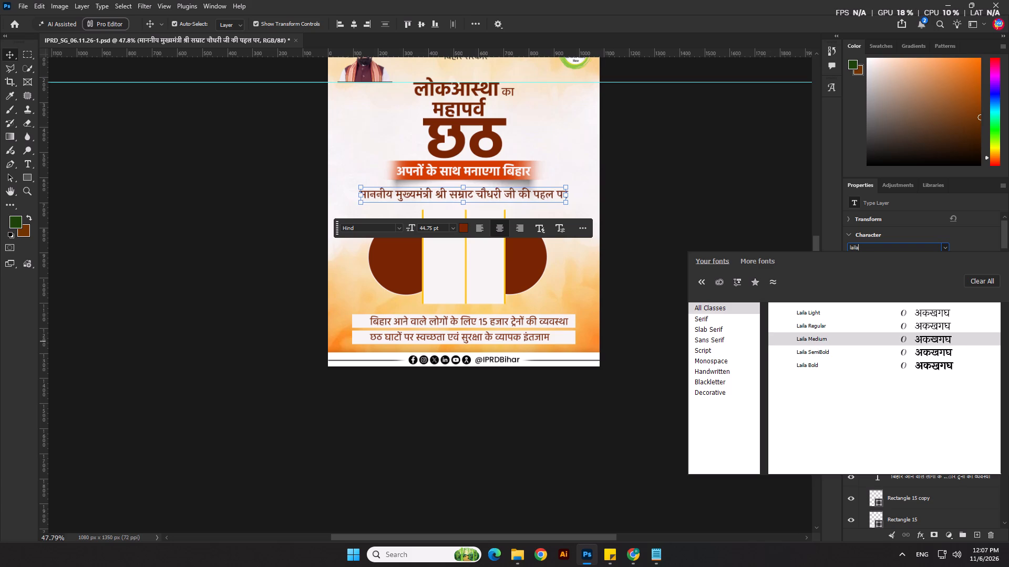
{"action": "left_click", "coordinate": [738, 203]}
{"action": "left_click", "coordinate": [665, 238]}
Examine the overall poster layout with the माननीय मुख्यमंत्री line placed between the red banner and the photo frames.
{"action": "scroll", "coordinate": [674, 241], "scroll_direction": "up", "scroll_amount": 2}
{"action": "scroll", "coordinate": [639, 202], "scroll_direction": "up", "scroll_amount": 1}
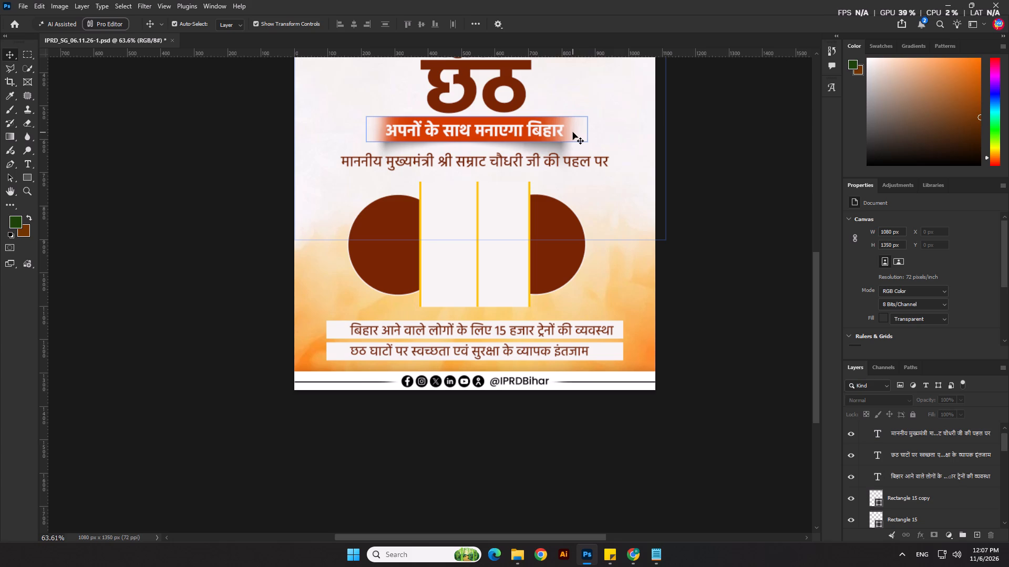
{"action": "scroll", "coordinate": [291, 304], "scroll_direction": "down", "scroll_amount": 4}
{"action": "left_click", "coordinate": [277, 370]}
{"action": "scroll", "coordinate": [615, 273], "scroll_direction": "down", "scroll_amount": 1}
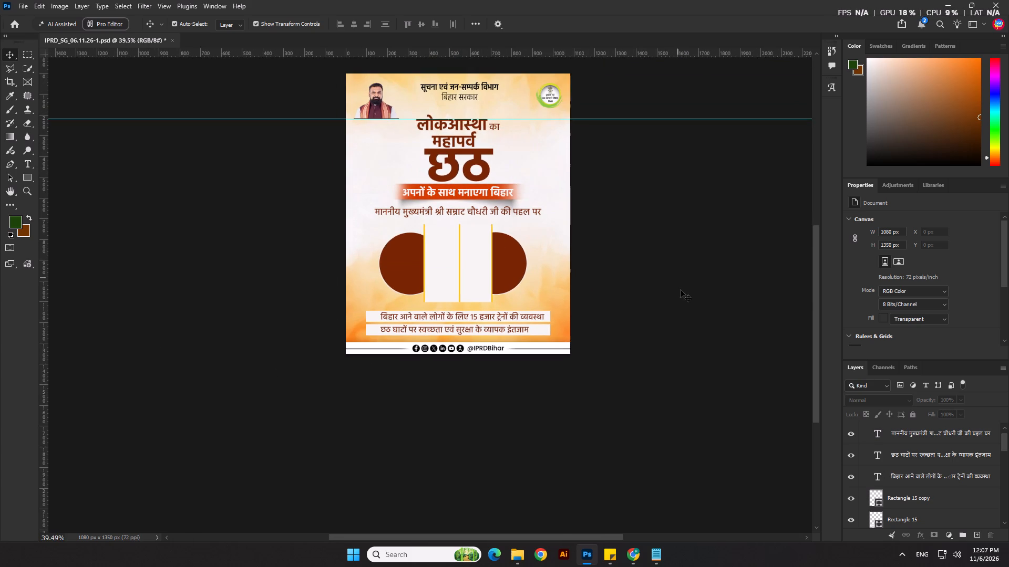
{"action": "left_click_drag", "start_coordinate": [815, 290], "coordinate": [816, 278]}
{"action": "left_click", "coordinate": [729, 285]}
{"action": "scroll", "coordinate": [496, 245], "scroll_direction": "up", "scroll_amount": 4}
{"action": "left_click", "coordinate": [683, 284]}
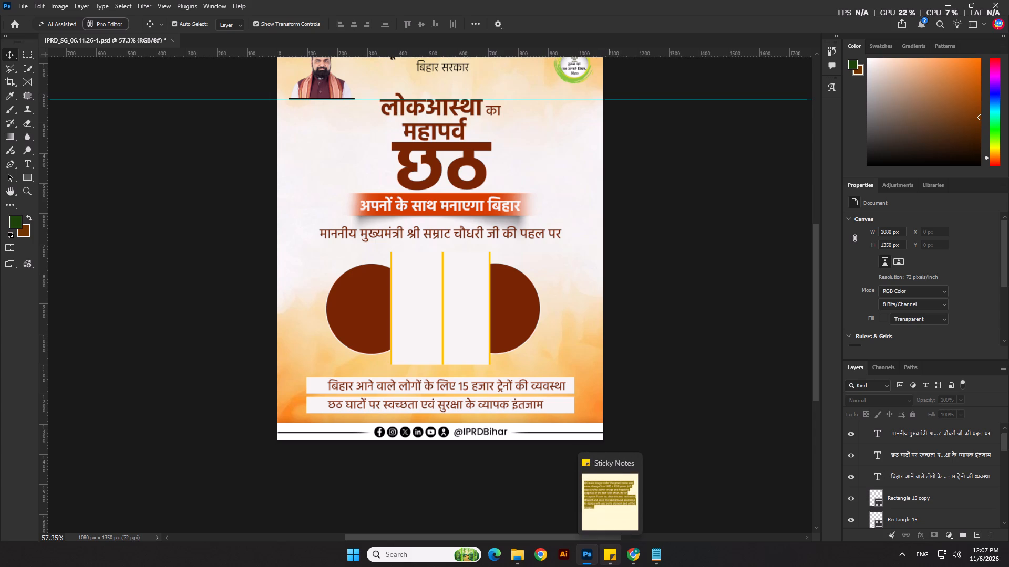
Switch to the Notepad document containing the poster's Hindi copy.
{"action": "key", "text": "alt+Tab"}
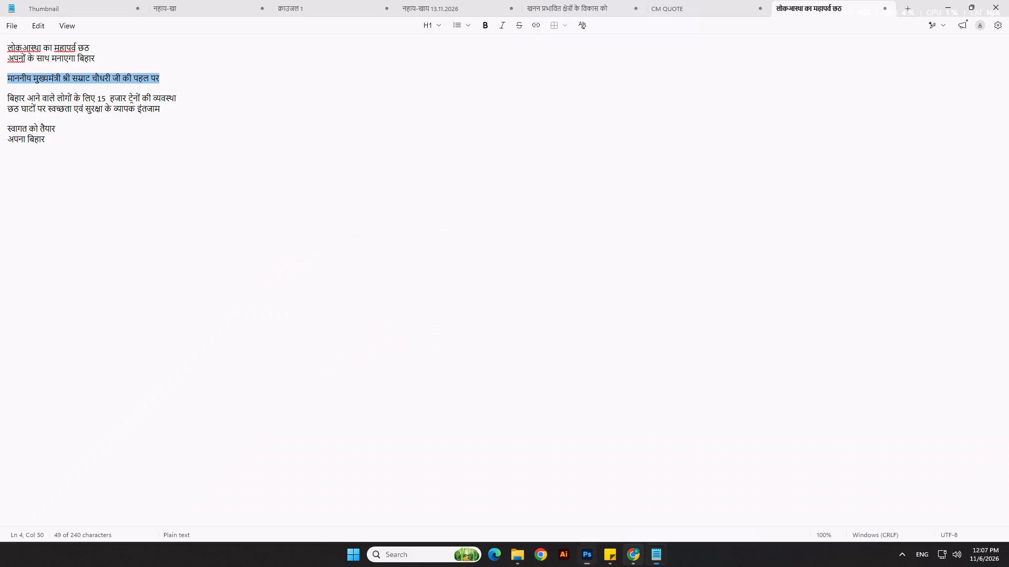
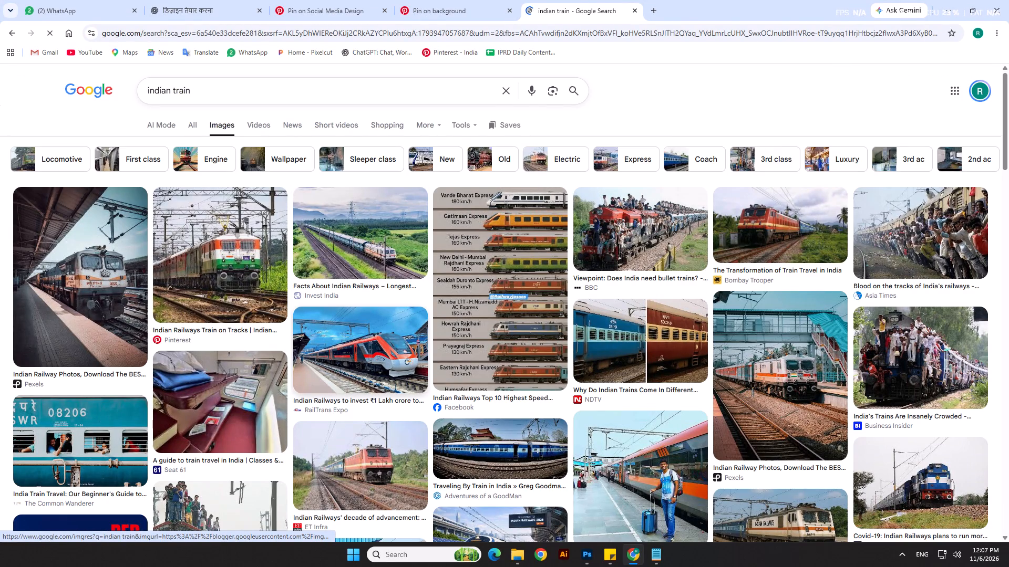
Examine the Google Images results for indian train, previewing the Business Insider photo of a crowded train and checking it against the poster.
{"action": "scroll", "coordinate": [421, 333], "scroll_direction": "down", "scroll_amount": 4}
{"action": "scroll", "coordinate": [424, 320], "scroll_direction": "up", "scroll_amount": 2}
{"action": "scroll", "coordinate": [512, 304], "scroll_direction": "up", "scroll_amount": 1}
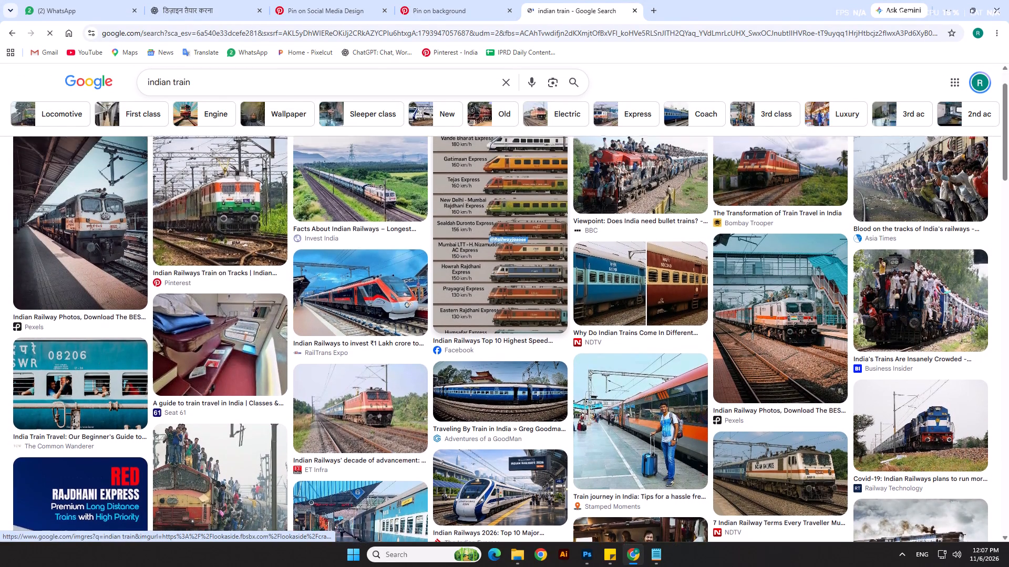
{"action": "left_click", "coordinate": [932, 286]}
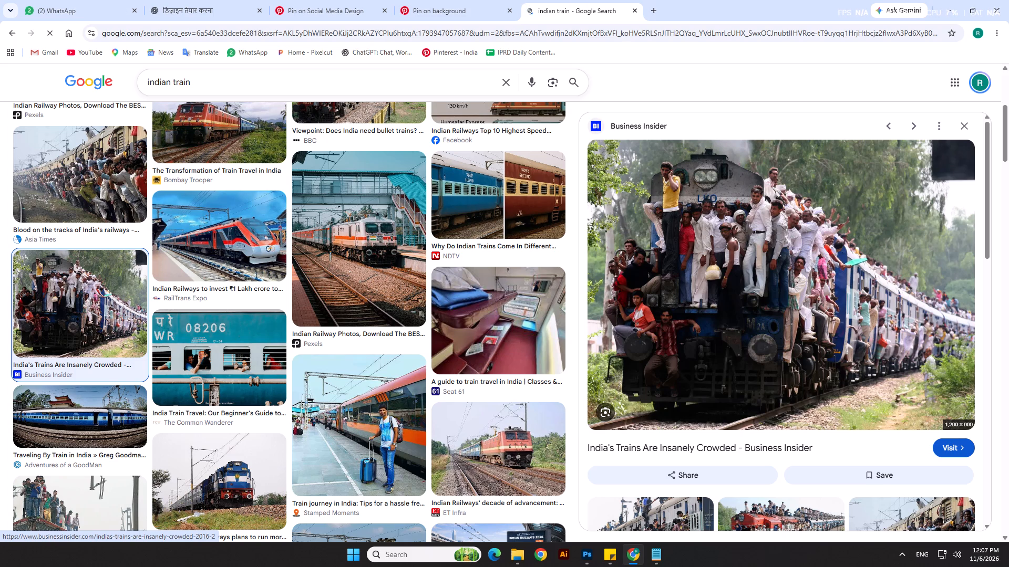
{"action": "scroll", "coordinate": [688, 329], "scroll_direction": "down", "scroll_amount": 4}
{"action": "scroll", "coordinate": [629, 309], "scroll_direction": "down", "scroll_amount": 1}
{"action": "scroll", "coordinate": [384, 271], "scroll_direction": "down", "scroll_amount": 7}
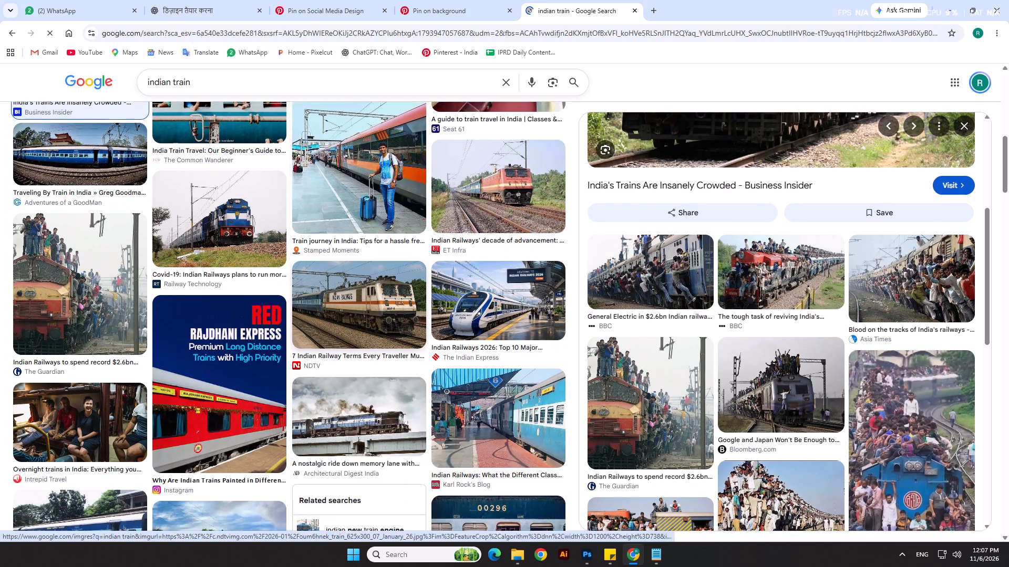
{"action": "scroll", "coordinate": [373, 270], "scroll_direction": "down", "scroll_amount": 8}
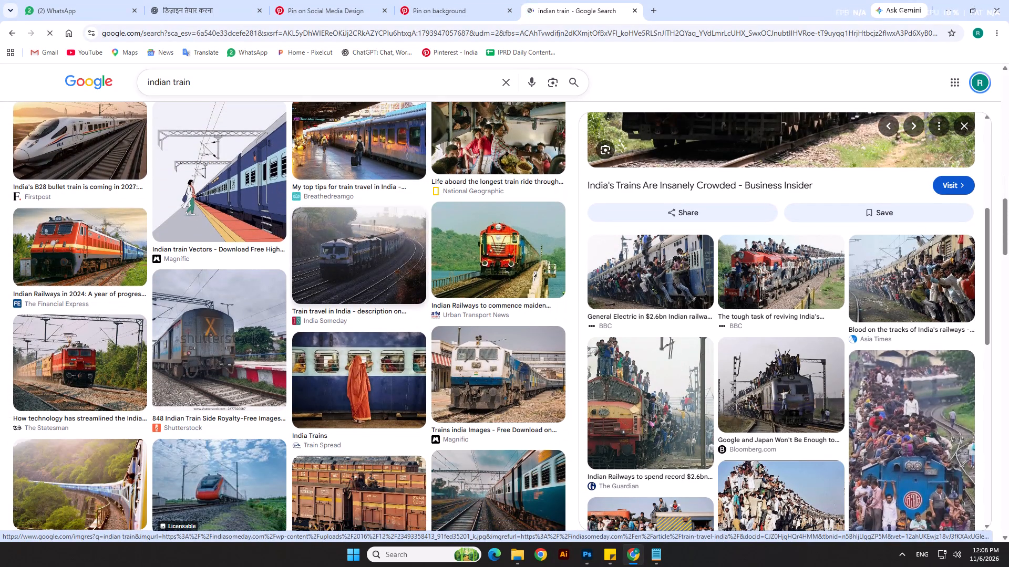
{"action": "scroll", "coordinate": [313, 255], "scroll_direction": "down", "scroll_amount": 1}
{"action": "scroll", "coordinate": [313, 255], "scroll_direction": "up", "scroll_amount": 6}
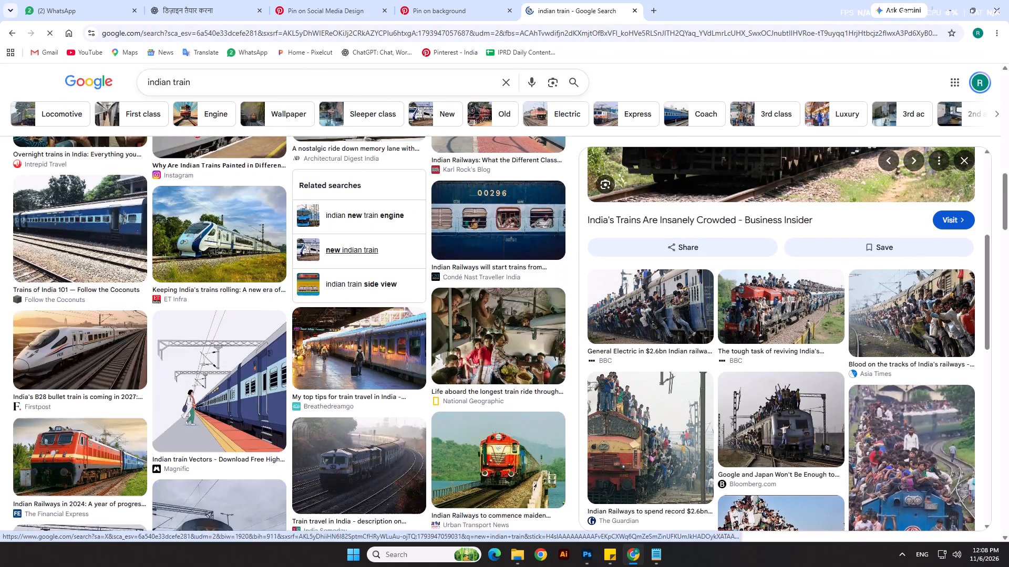
{"action": "scroll", "coordinate": [313, 255], "scroll_direction": "up", "scroll_amount": 11}
{"action": "key", "text": "alt+Tab"}
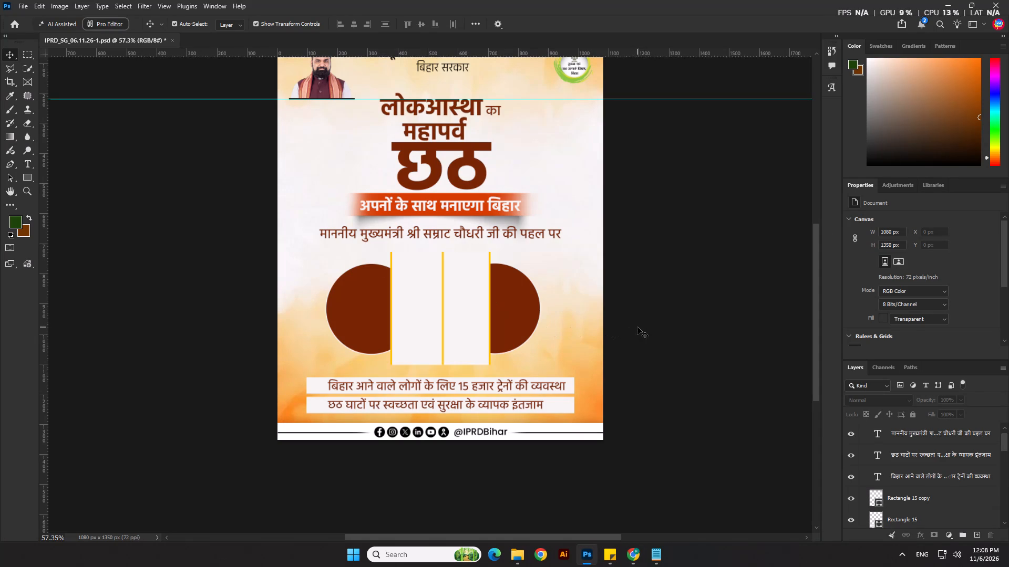
{"action": "key", "text": "alt+Tab"}
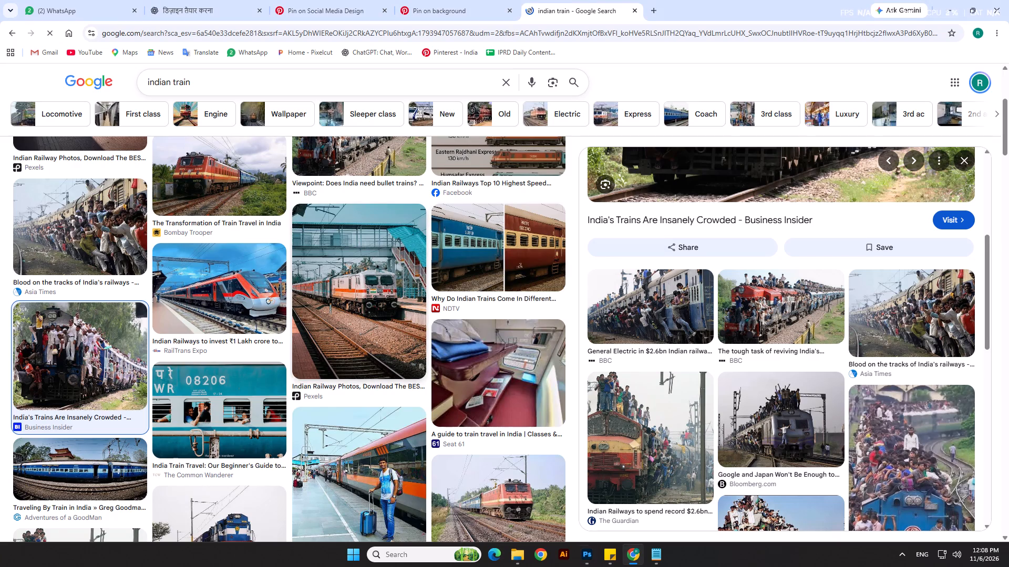
Search Google Images for "indian train crowd".
{"action": "scroll", "coordinate": [335, 286], "scroll_direction": "up", "scroll_amount": 5}
{"action": "scroll", "coordinate": [280, 316], "scroll_direction": "up", "scroll_amount": 8}
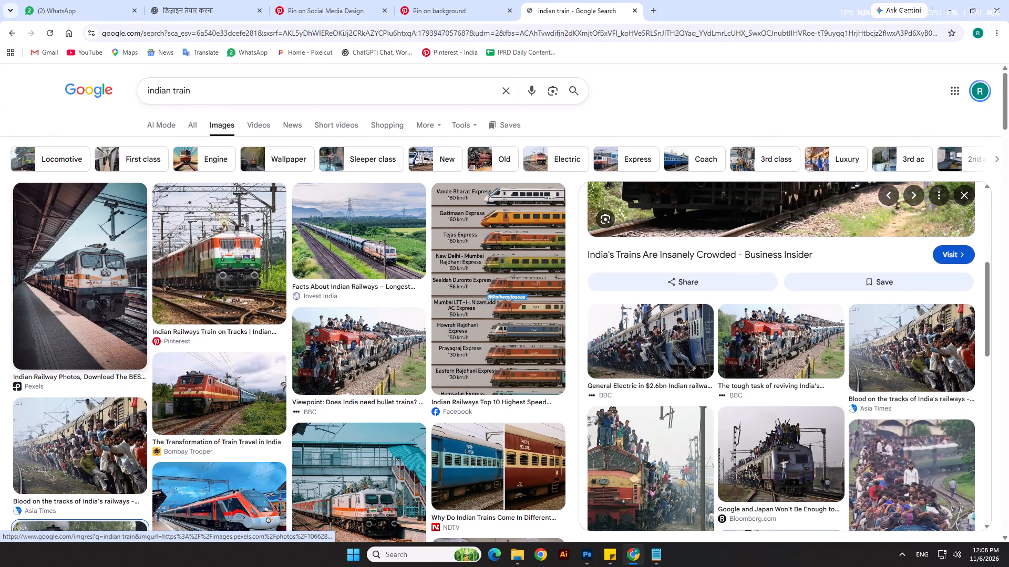
{"action": "left_click", "coordinate": [210, 90]}
{"action": "key", "text": "space"}
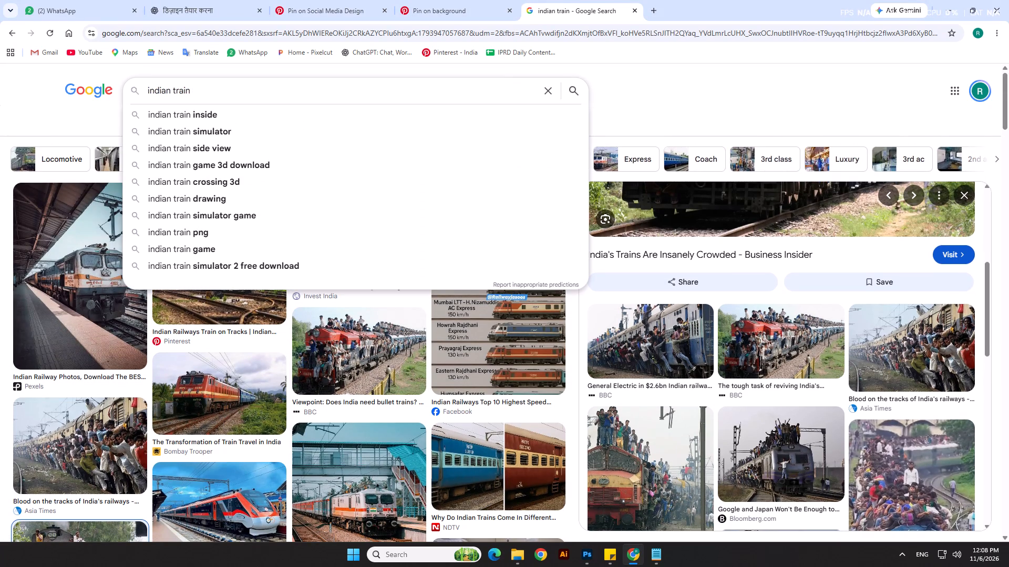
{"action": "type", "text": "crowd"}
{"action": "key", "text": "Return"}
Examine the indian train crowd image results for a photo suited to the poster's train frame.
{"action": "scroll", "coordinate": [210, 90], "scroll_direction": "up", "scroll_amount": 1}
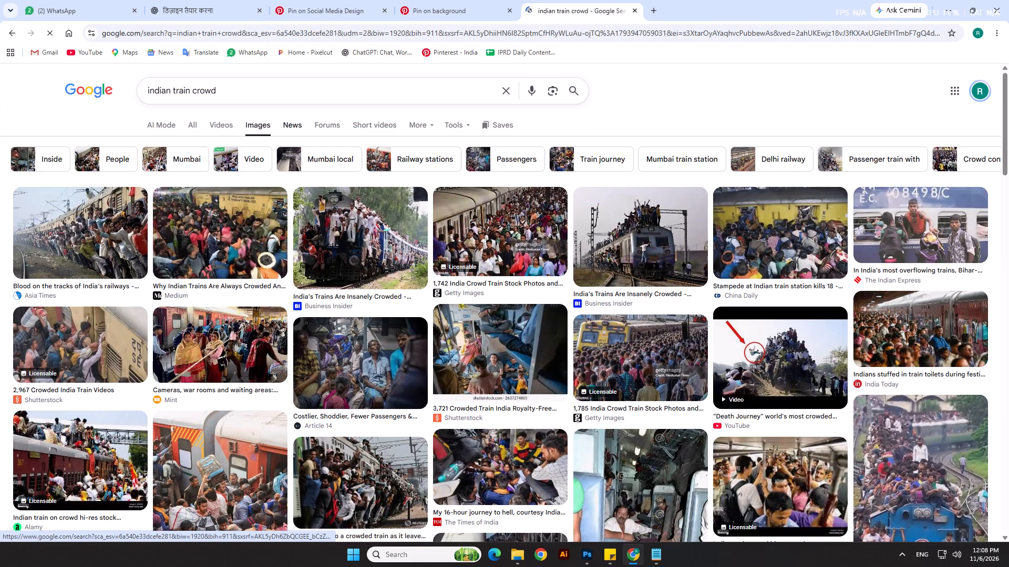
{"action": "scroll", "coordinate": [299, 322], "scroll_direction": "down", "scroll_amount": 4}
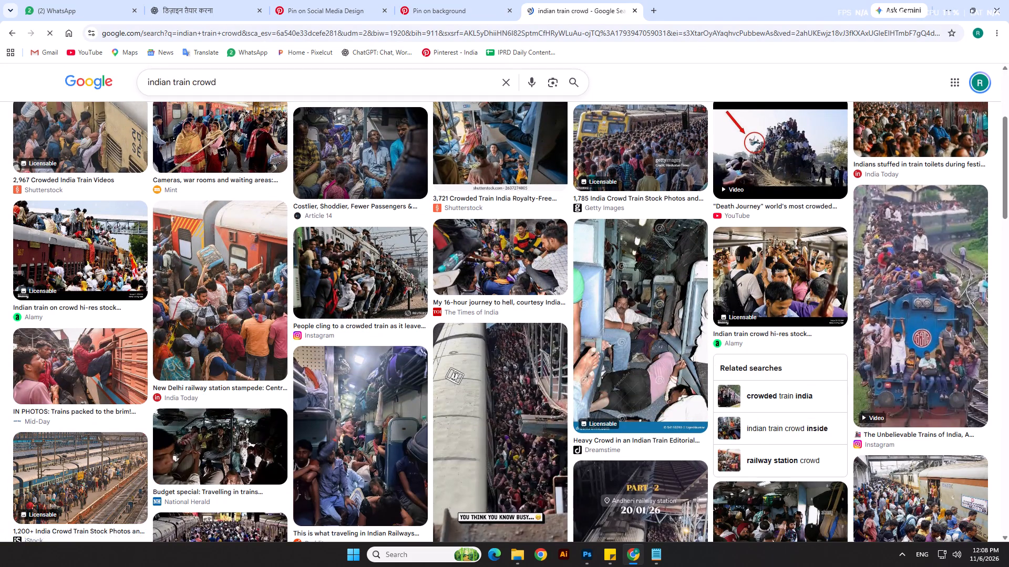
{"action": "scroll", "coordinate": [335, 249], "scroll_direction": "down", "scroll_amount": 5}
{"action": "scroll", "coordinate": [356, 287], "scroll_direction": "down", "scroll_amount": 15}
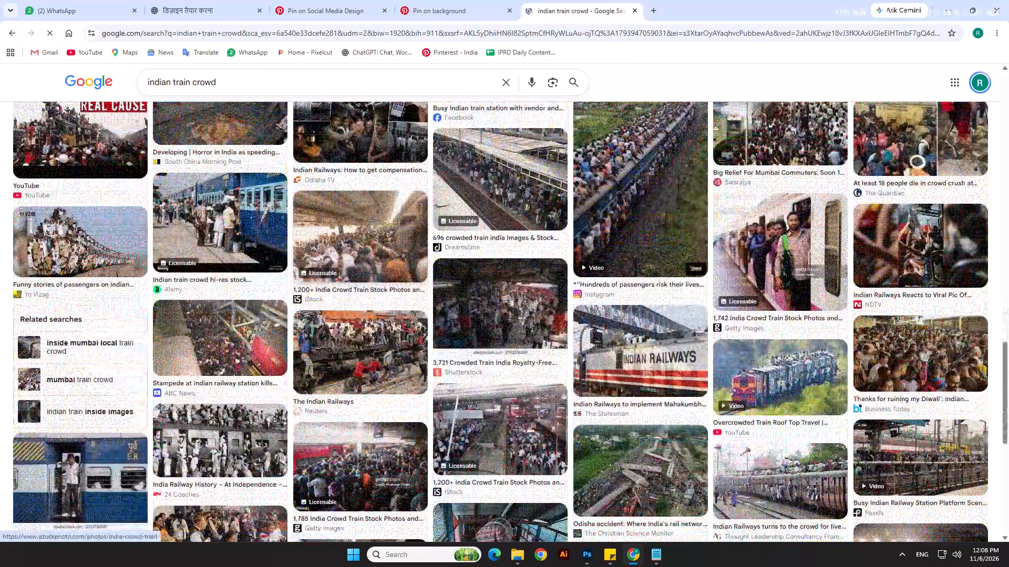
{"action": "scroll", "coordinate": [349, 283], "scroll_direction": "down", "scroll_amount": 1}
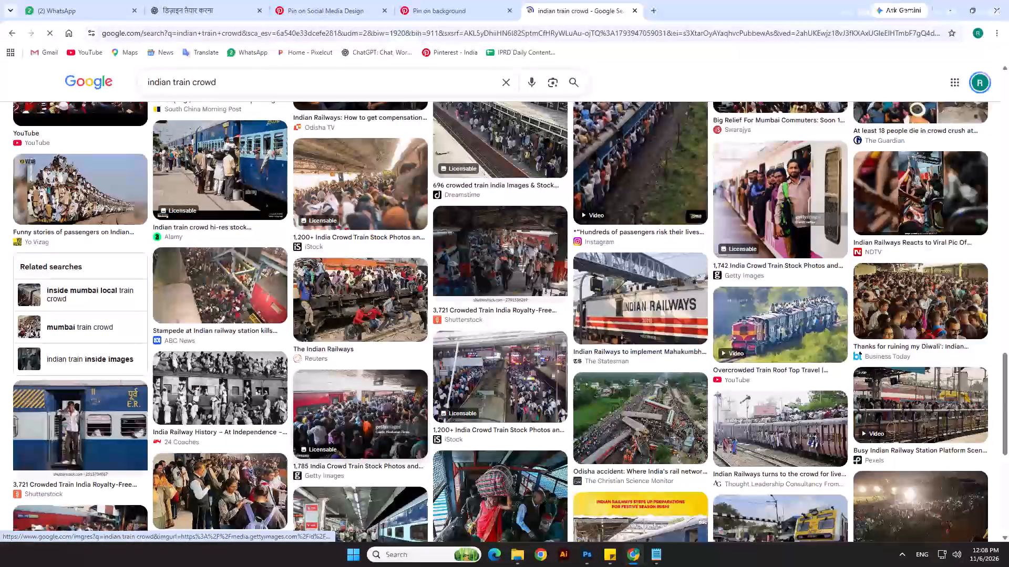
{"action": "scroll", "coordinate": [382, 300], "scroll_direction": "down", "scroll_amount": 2}
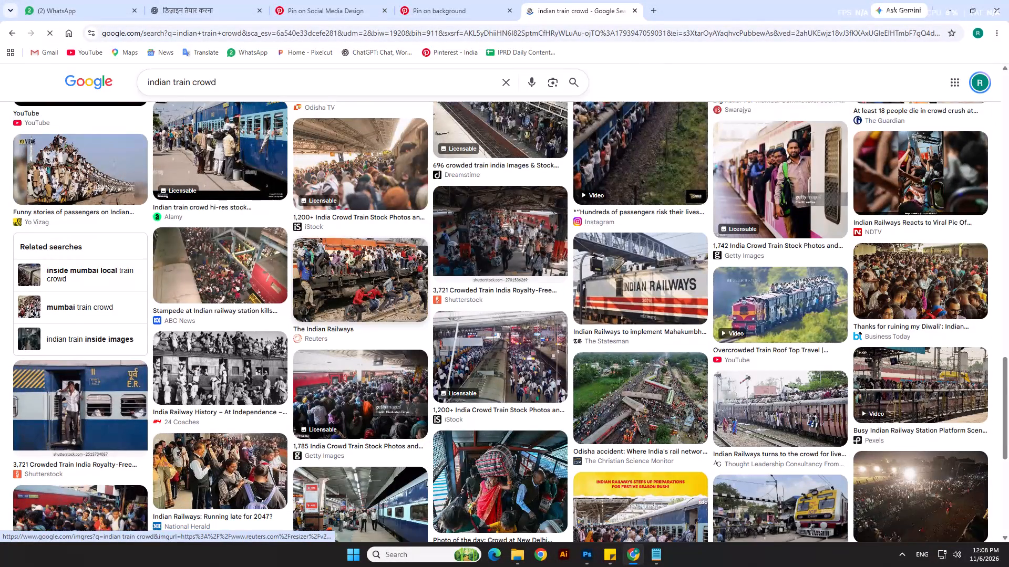
{"action": "scroll", "coordinate": [382, 300], "scroll_direction": "down", "scroll_amount": 6}
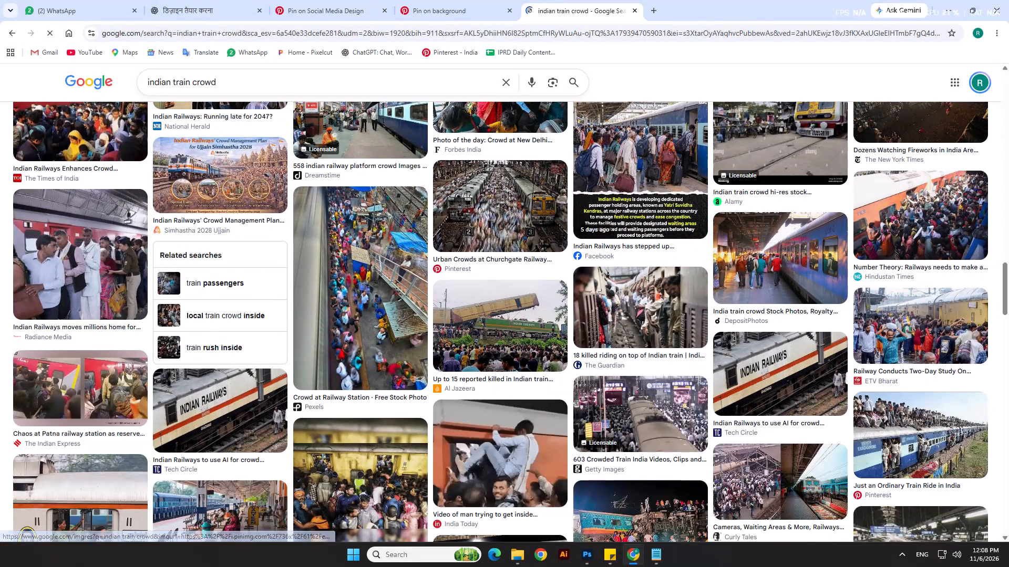
Open the Shutterstock website in a new browser tab.
{"action": "left_click", "coordinate": [658, 12]}
{"action": "left_click", "coordinate": [658, 29]}
{"action": "type", "text": "shu"}
{"action": "key", "text": "Return"}
Open the Imagesbazaar website in another new browser tab and search it for "indian railway".
{"action": "left_click", "coordinate": [780, 17]}
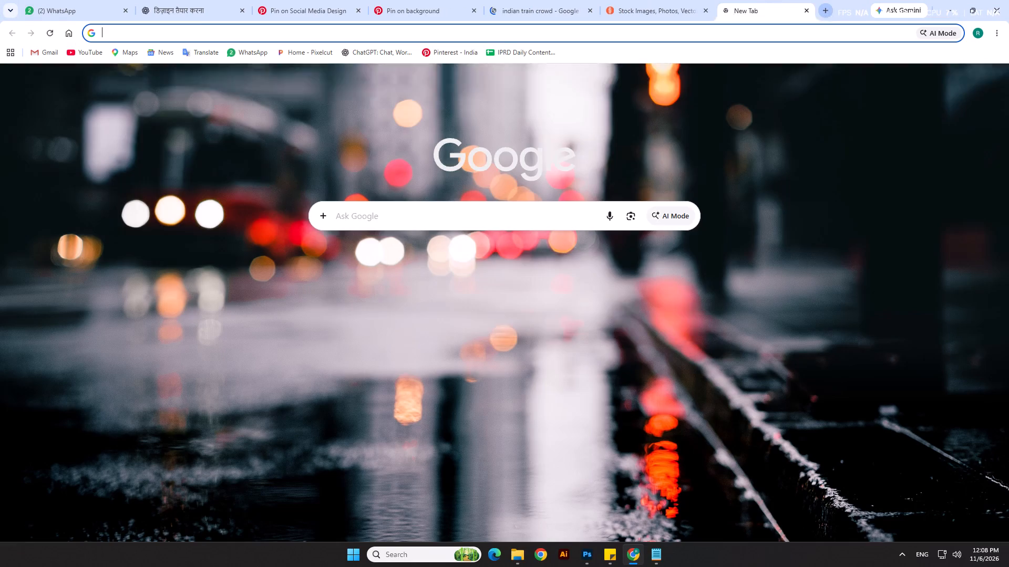
{"action": "left_click", "coordinate": [779, 39]}
{"action": "left_click", "coordinate": [778, 34]}
{"action": "type", "text": "image"}
{"action": "key", "text": "Return"}
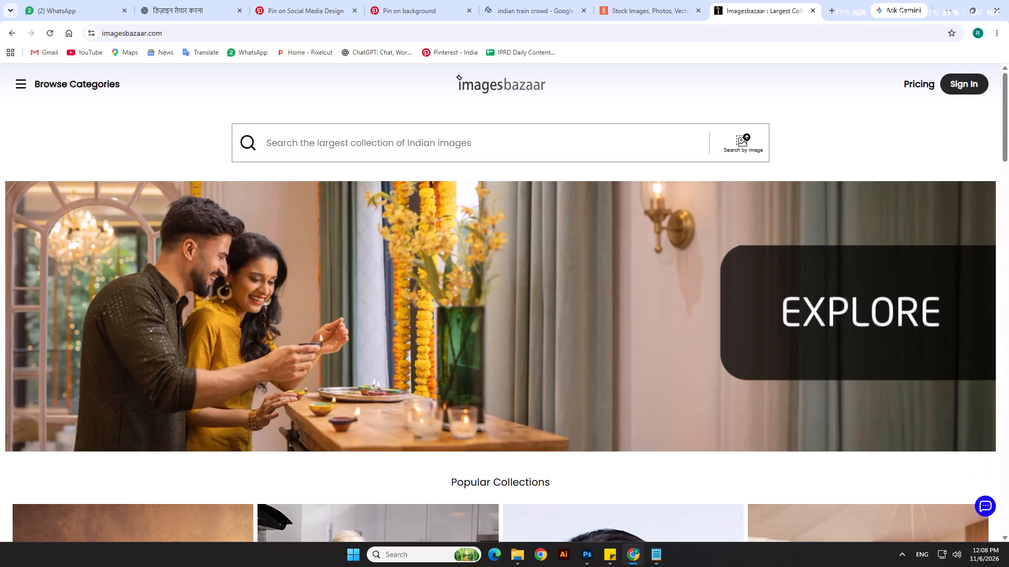
{"action": "left_click", "coordinate": [641, 135]}
{"action": "key", "text": "i"}
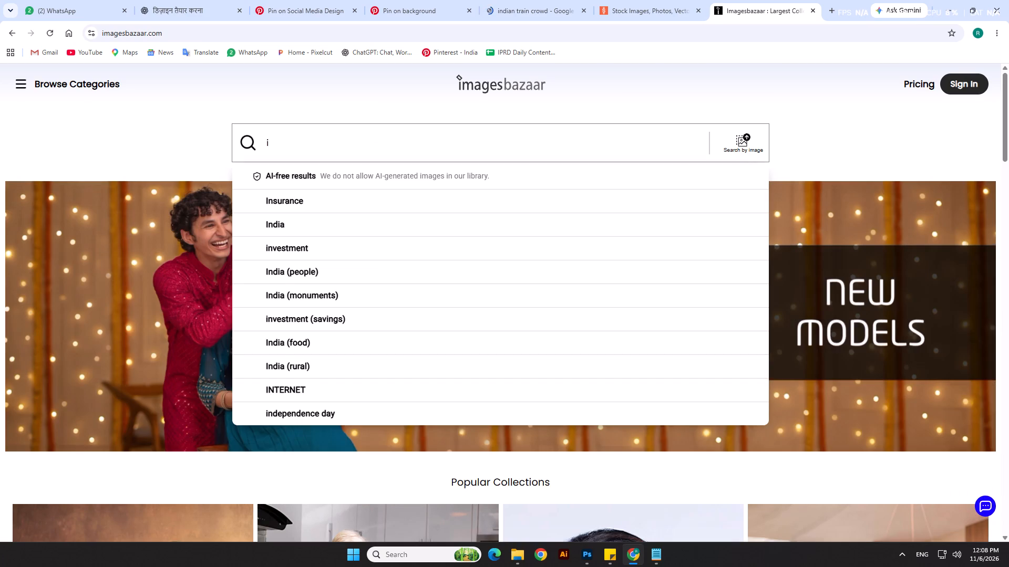
{"action": "type", "text": "ndian railway"}
{"action": "key", "text": "Return"}
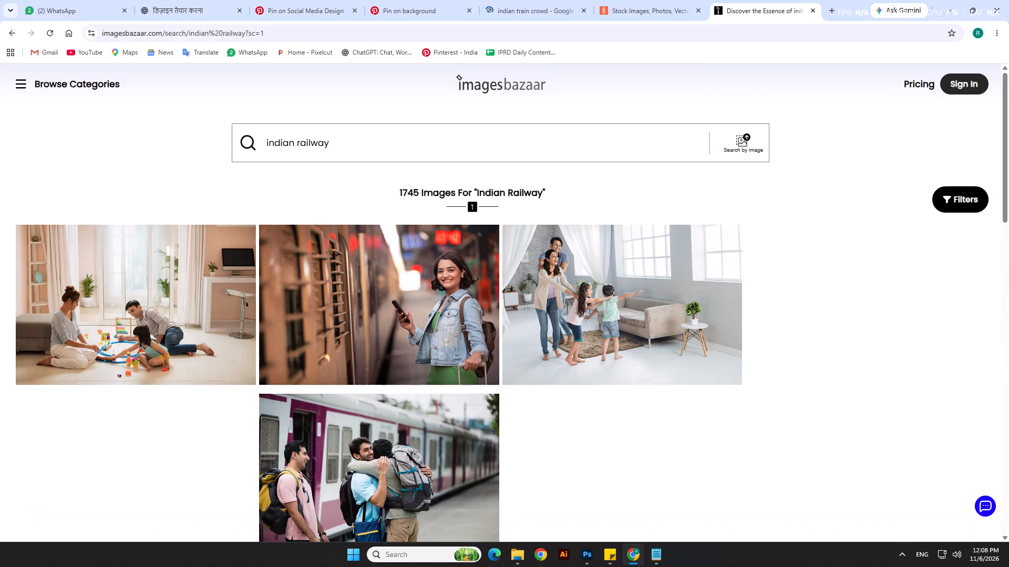
Examine the Imagesbazaar results for indian railway for photos of trains and passengers usable on the poster.
{"action": "scroll", "coordinate": [535, 329], "scroll_direction": "down", "scroll_amount": 14}
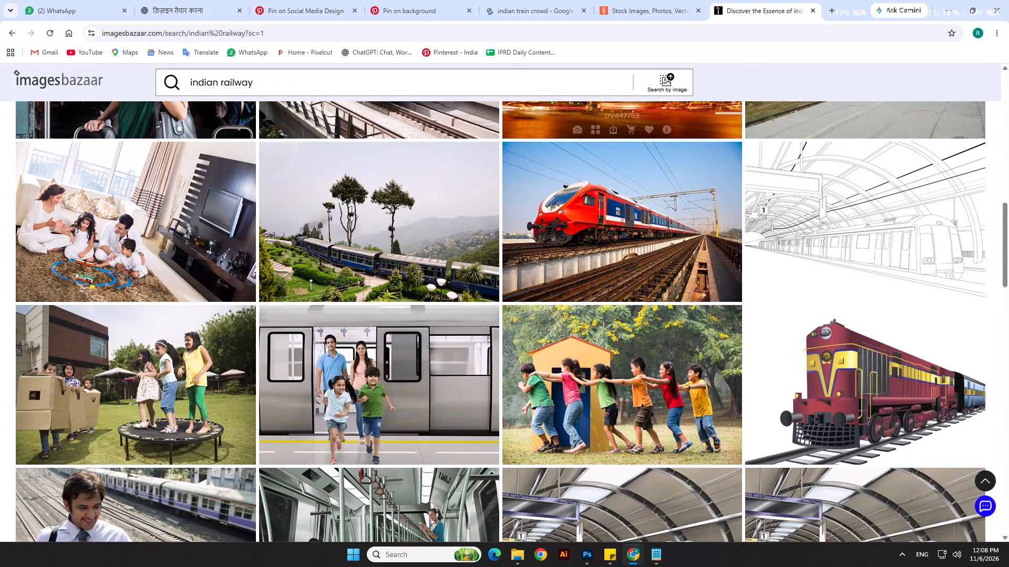
{"action": "scroll", "coordinate": [536, 329], "scroll_direction": "down", "scroll_amount": 9}
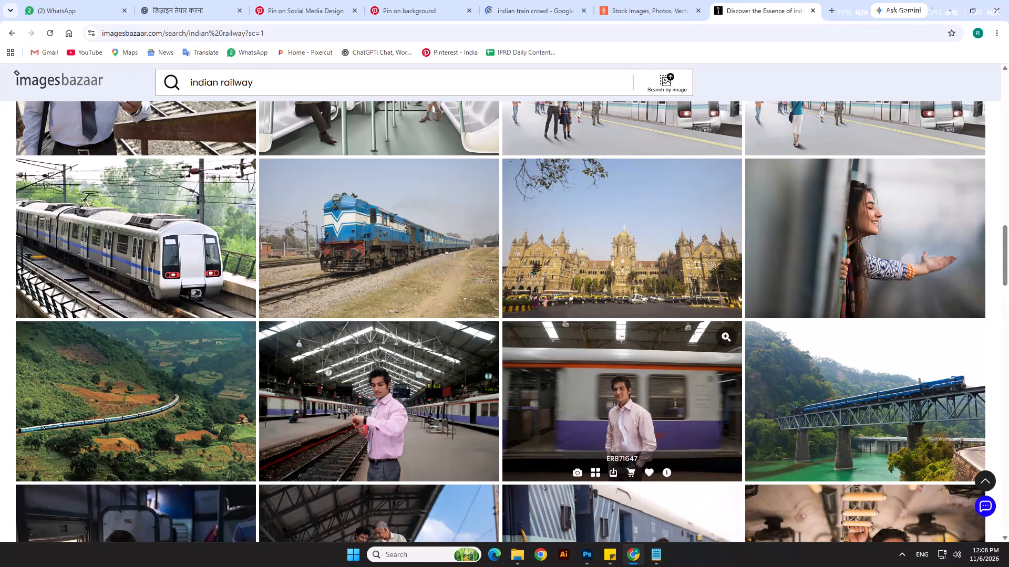
{"action": "scroll", "coordinate": [536, 329], "scroll_direction": "down", "scroll_amount": 8}
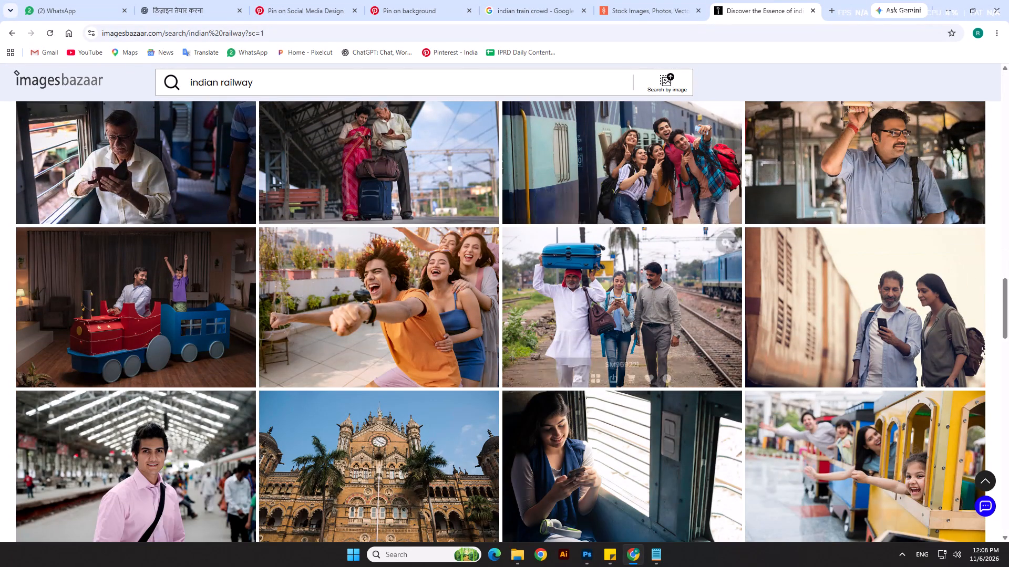
{"action": "scroll", "coordinate": [536, 329], "scroll_direction": "down", "scroll_amount": 6}
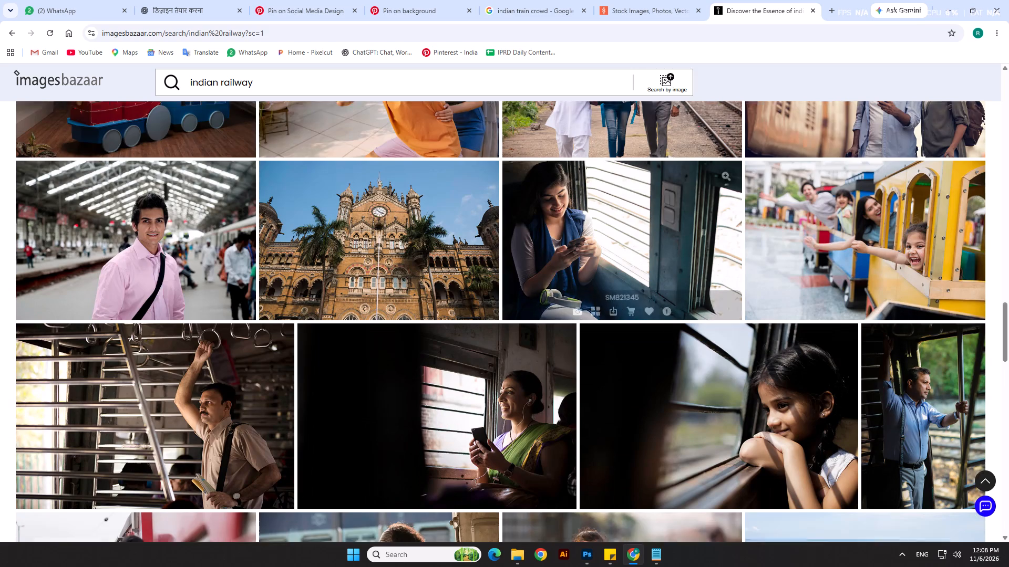
{"action": "scroll", "coordinate": [536, 329], "scroll_direction": "down", "scroll_amount": 7}
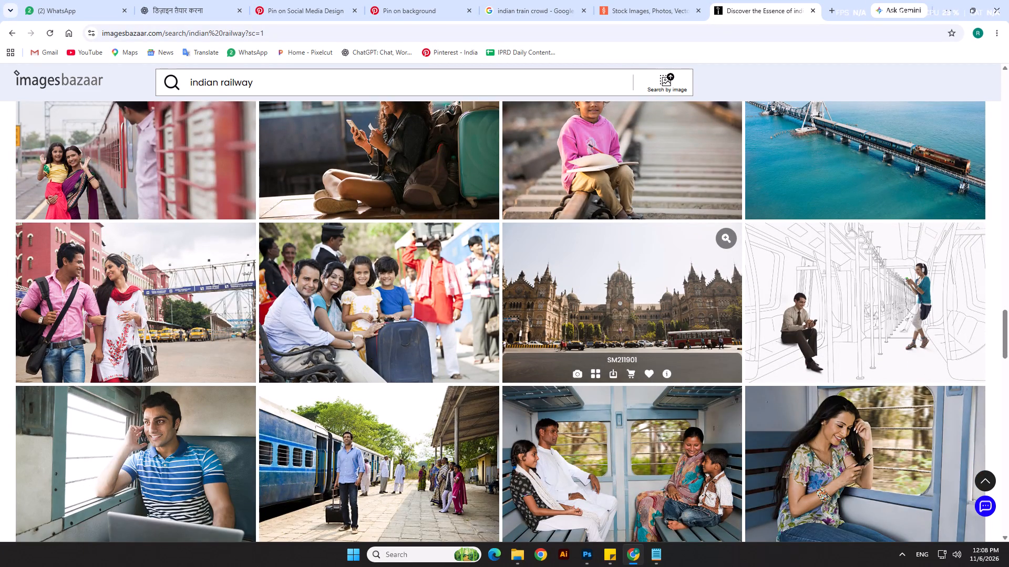
{"action": "scroll", "coordinate": [523, 323], "scroll_direction": "down", "scroll_amount": 3}
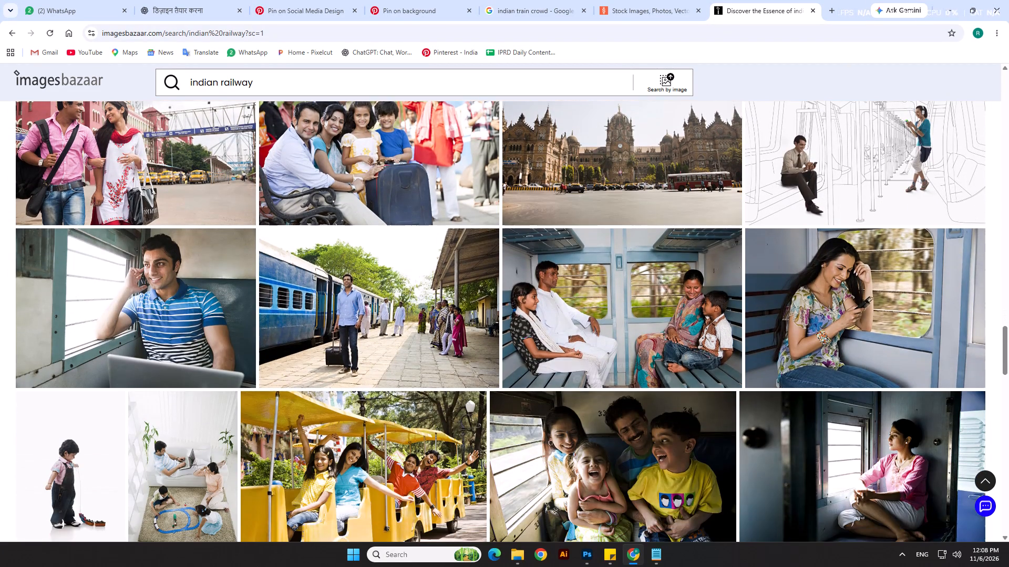
{"action": "scroll", "coordinate": [523, 318], "scroll_direction": "down", "scroll_amount": 3}
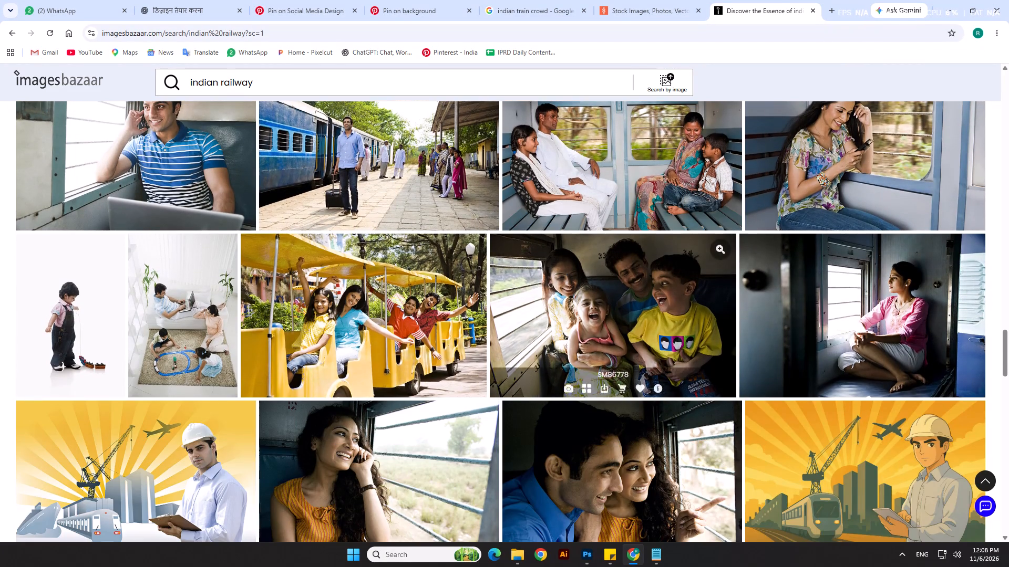
{"action": "scroll", "coordinate": [523, 318], "scroll_direction": "up", "scroll_amount": 4}
{"action": "scroll", "coordinate": [461, 275], "scroll_direction": "down", "scroll_amount": 4}
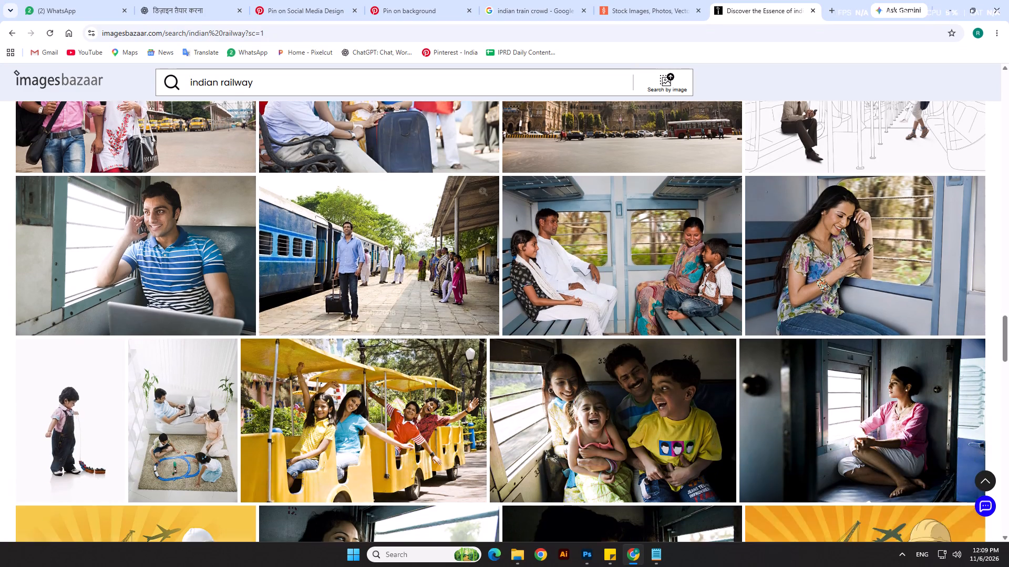
{"action": "scroll", "coordinate": [460, 277], "scroll_direction": "down", "scroll_amount": 3}
Switch to the Shutterstock tab and search its images for "indian railway".
{"action": "left_click", "coordinate": [750, 0]}
{"action": "left_click", "coordinate": [670, 0]}
{"action": "left_click", "coordinate": [468, 260]}
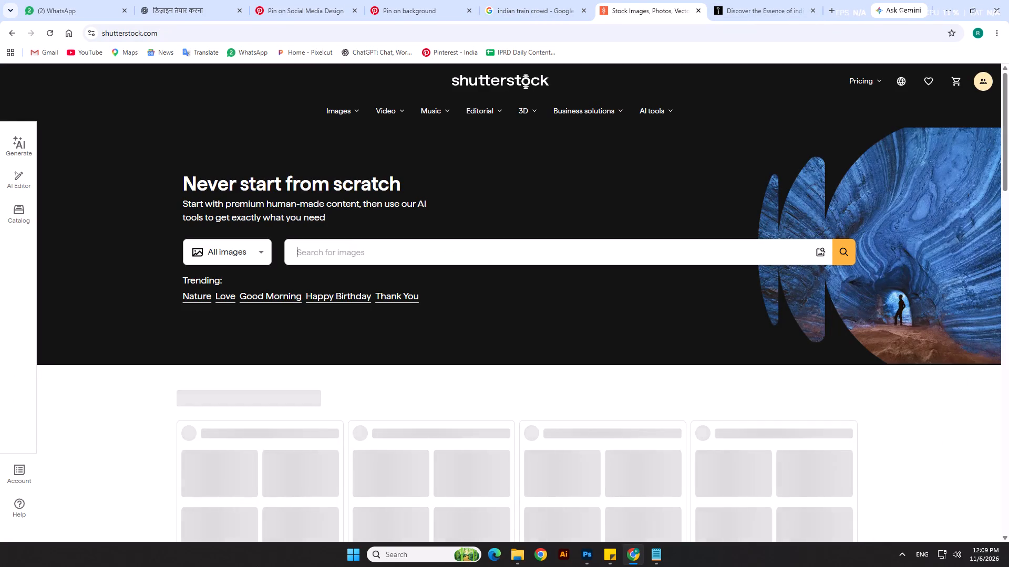
{"action": "type", "text": "indian railway"}
{"action": "key", "text": "Return"}
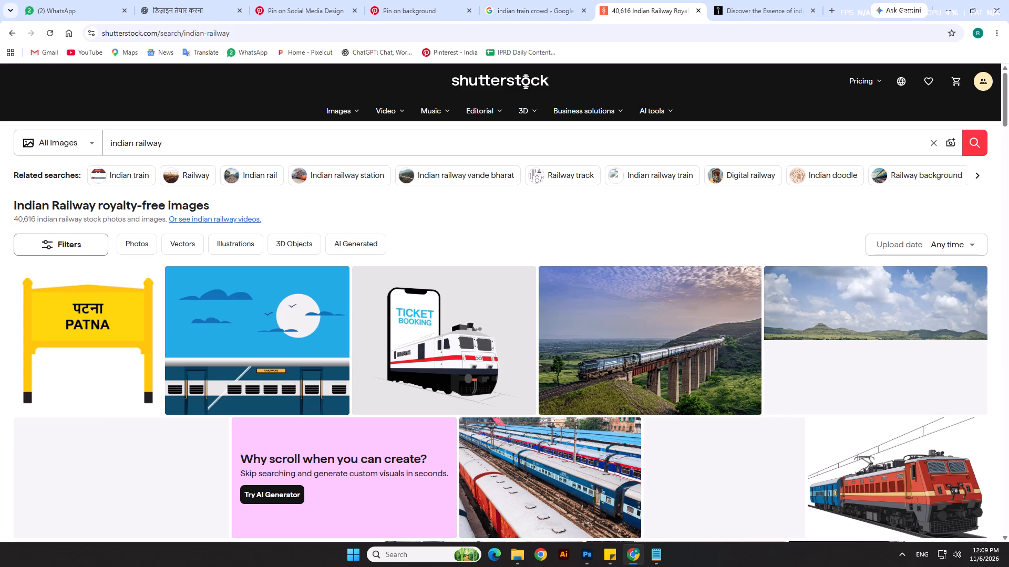
Examine the Shutterstock results for indian railway for a train photo that suits the poster.
{"action": "scroll", "coordinate": [469, 229], "scroll_direction": "down", "scroll_amount": 11}
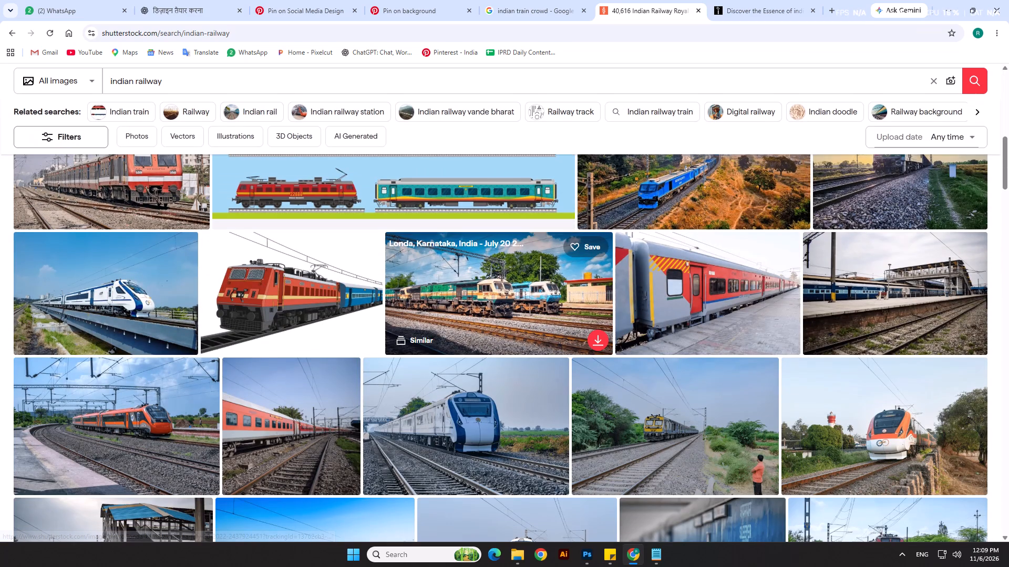
{"action": "scroll", "coordinate": [467, 246], "scroll_direction": "down", "scroll_amount": 5}
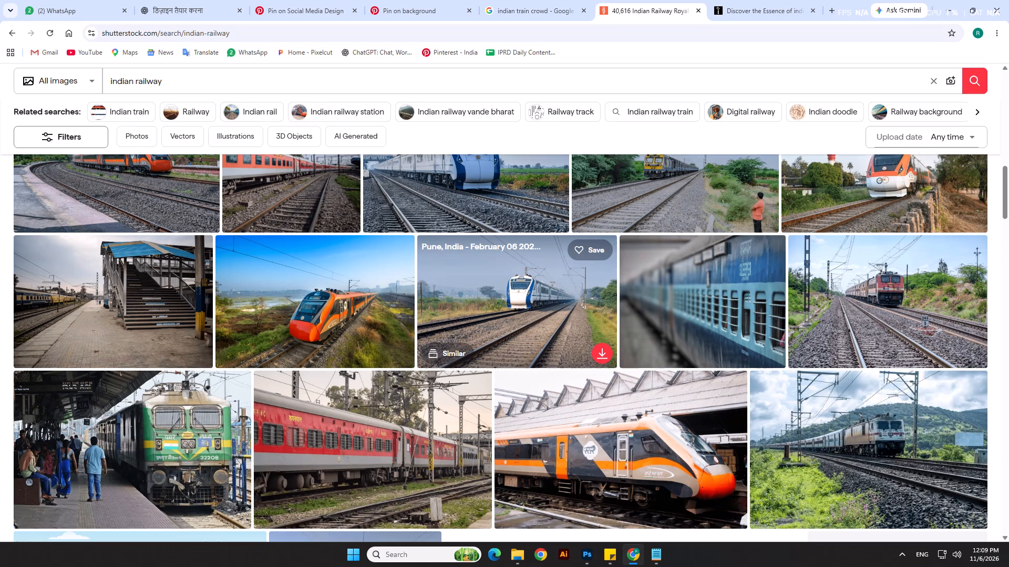
{"action": "scroll", "coordinate": [467, 246], "scroll_direction": "down", "scroll_amount": 11}
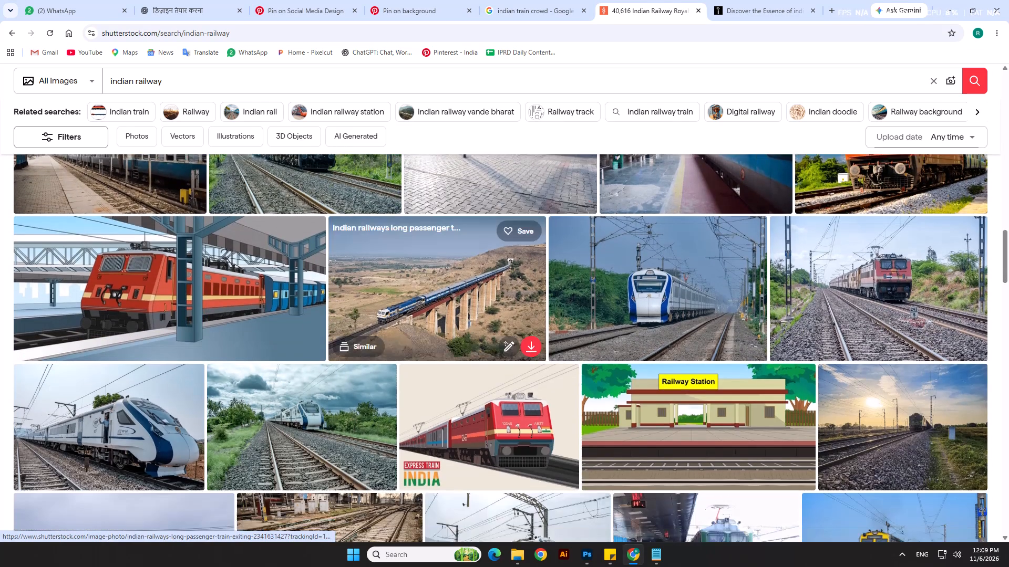
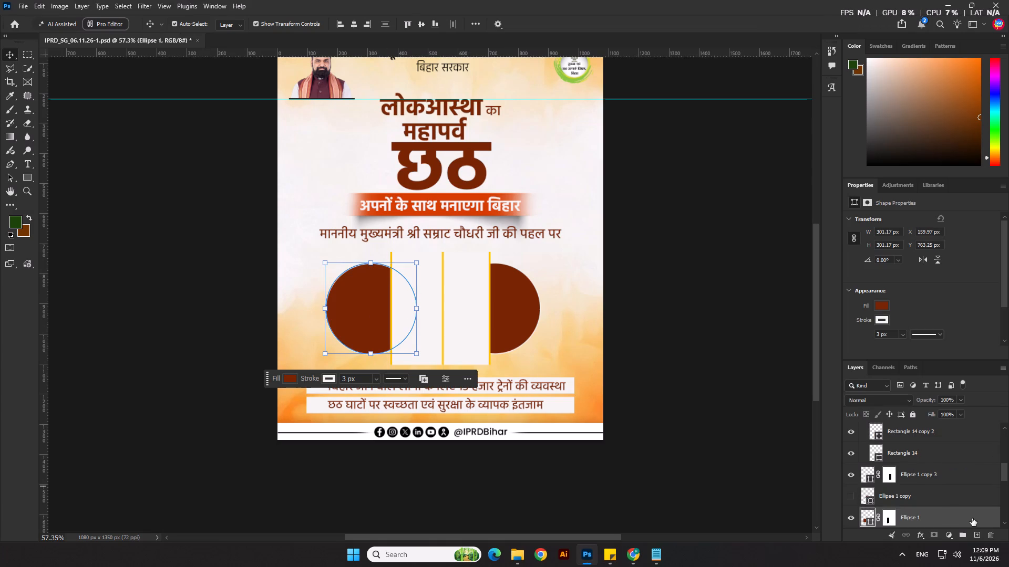
{"action": "left_click_drag", "start_coordinate": [978, 519], "coordinate": [979, 535]}
{"action": "right_click", "coordinate": [891, 521]}
{"action": "left_click", "coordinate": [915, 432]}
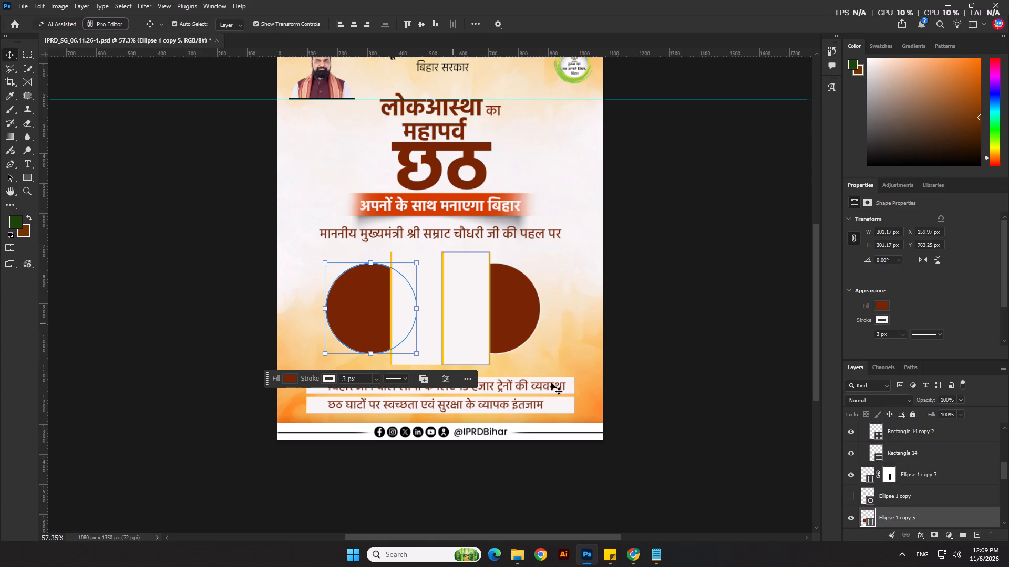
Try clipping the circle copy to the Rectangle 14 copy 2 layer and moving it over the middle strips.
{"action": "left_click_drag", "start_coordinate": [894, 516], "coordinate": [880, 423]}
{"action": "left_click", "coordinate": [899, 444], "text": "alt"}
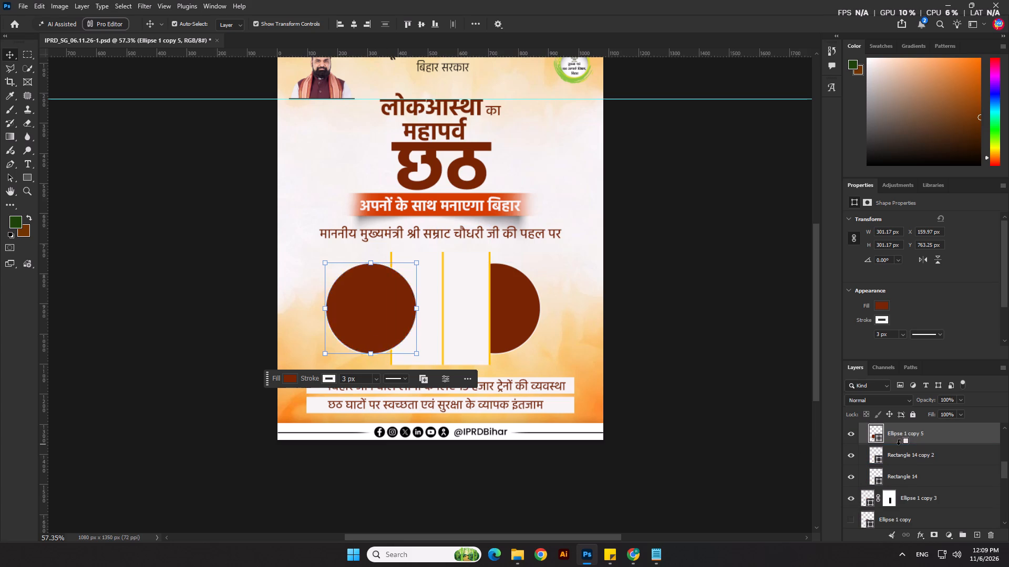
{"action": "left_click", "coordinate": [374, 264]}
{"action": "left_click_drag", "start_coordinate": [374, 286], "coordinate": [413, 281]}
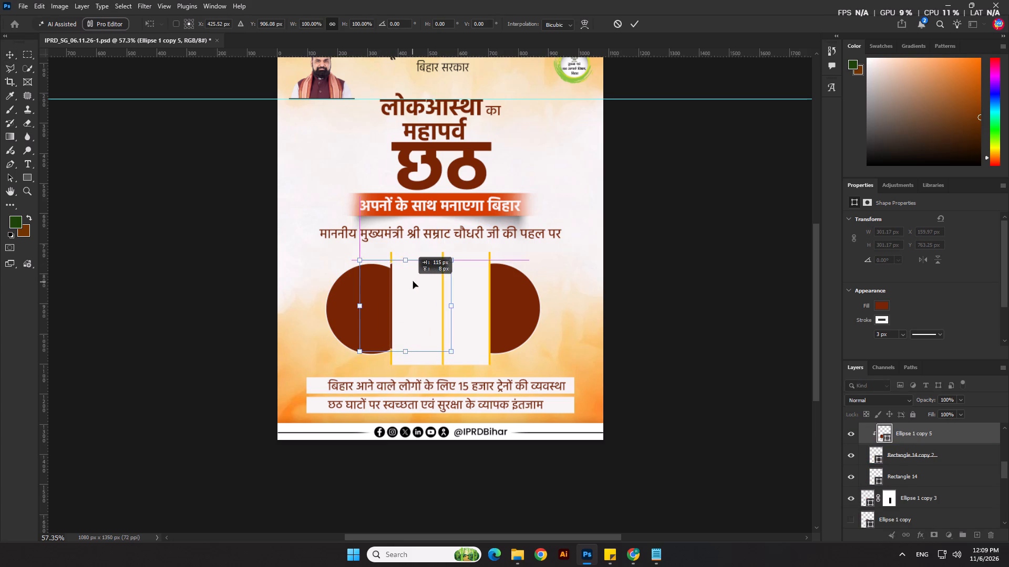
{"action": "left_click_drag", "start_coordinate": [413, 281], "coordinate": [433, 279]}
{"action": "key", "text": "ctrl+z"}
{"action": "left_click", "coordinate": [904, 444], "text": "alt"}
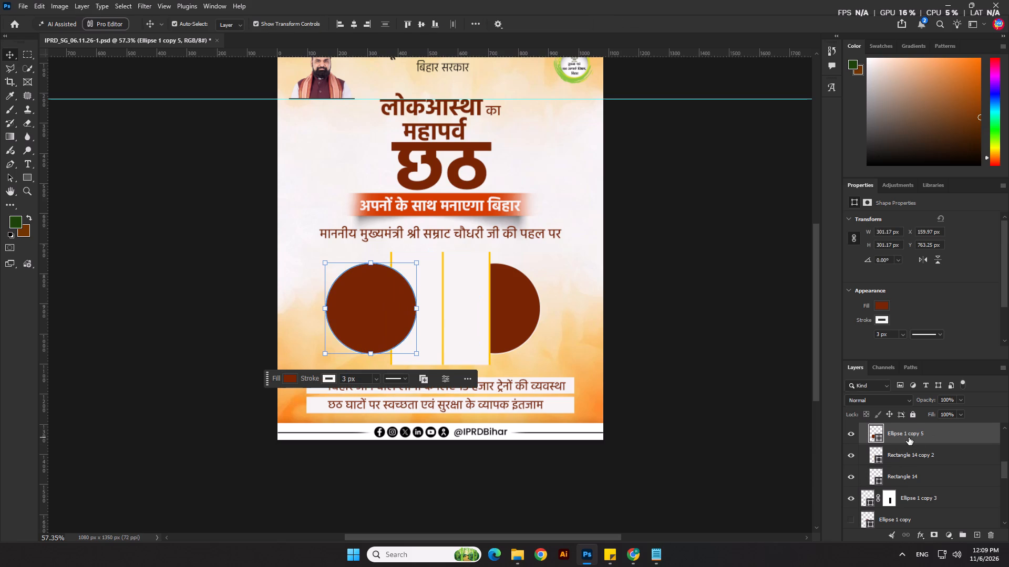
Place the circle copy directly above the Rectangle 14 layer and clip it to that strip.
{"action": "scroll", "coordinate": [909, 437], "scroll_direction": "up", "scroll_amount": 1}
{"action": "left_click", "coordinate": [850, 450]}
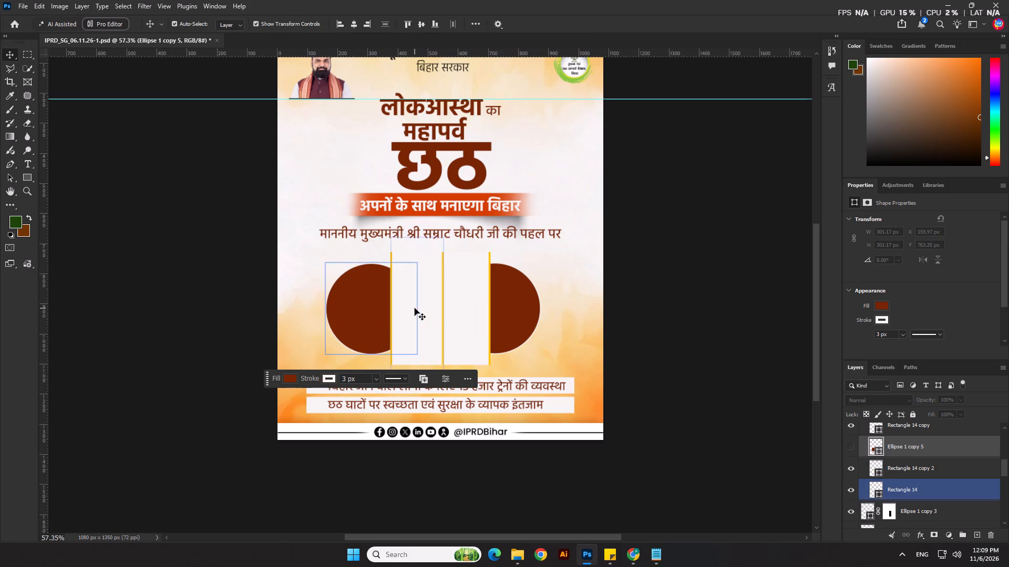
{"action": "left_click", "coordinate": [420, 309]}
{"action": "left_click_drag", "start_coordinate": [895, 449], "coordinate": [894, 481]}
{"action": "left_click", "coordinate": [849, 468]}
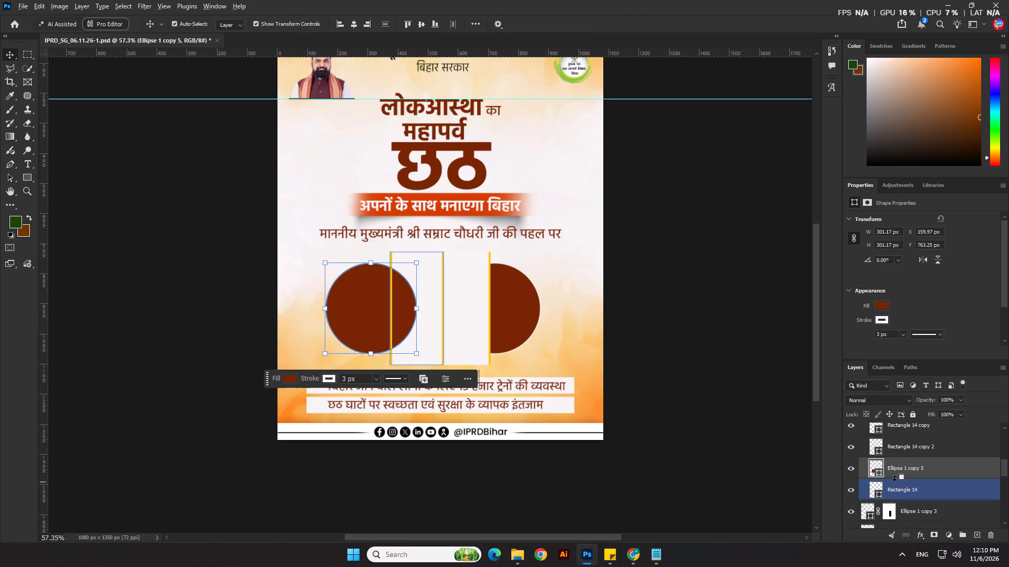
{"action": "left_click", "coordinate": [894, 480], "text": "alt"}
Move the clipped circle over the first white strip, centred at about X 461, Y 881 px, and compare with the Pinterest reference.
{"action": "left_click", "coordinate": [385, 261]}
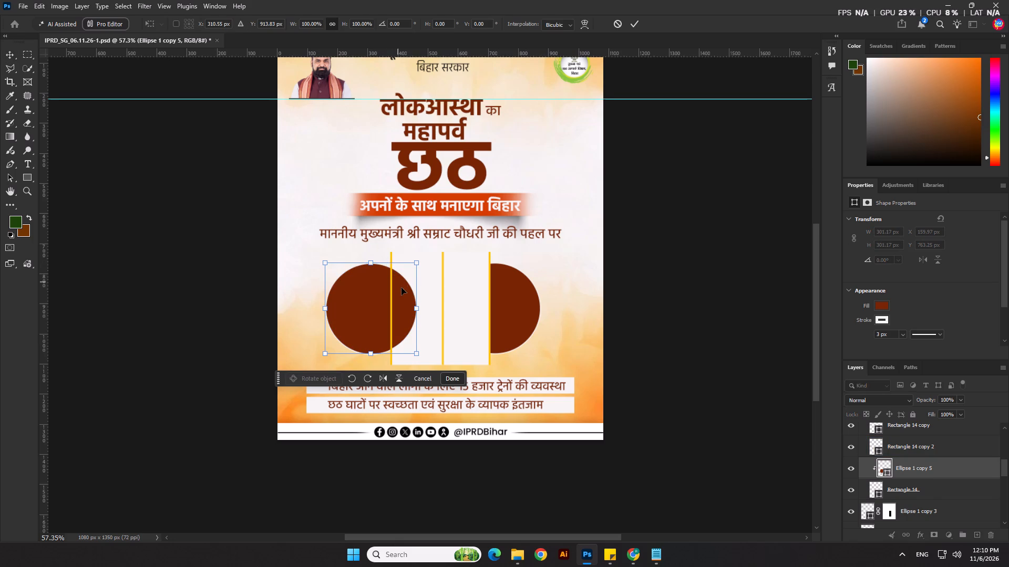
{"action": "left_click_drag", "start_coordinate": [410, 297], "coordinate": [454, 286]}
{"action": "key", "text": "alt+Tab"}
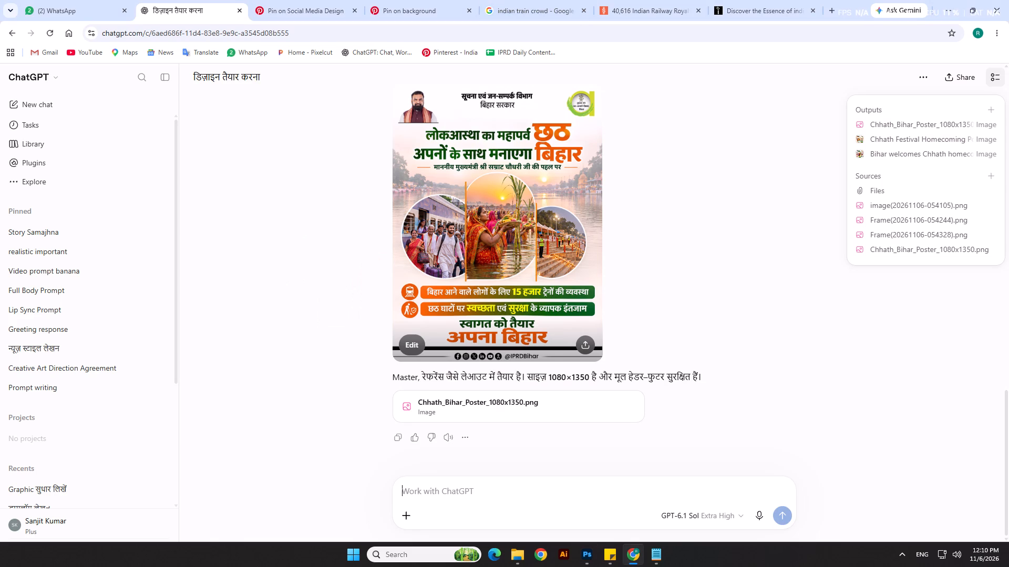
{"action": "left_click", "coordinate": [276, 0]}
{"action": "key", "text": "alt+Tab"}
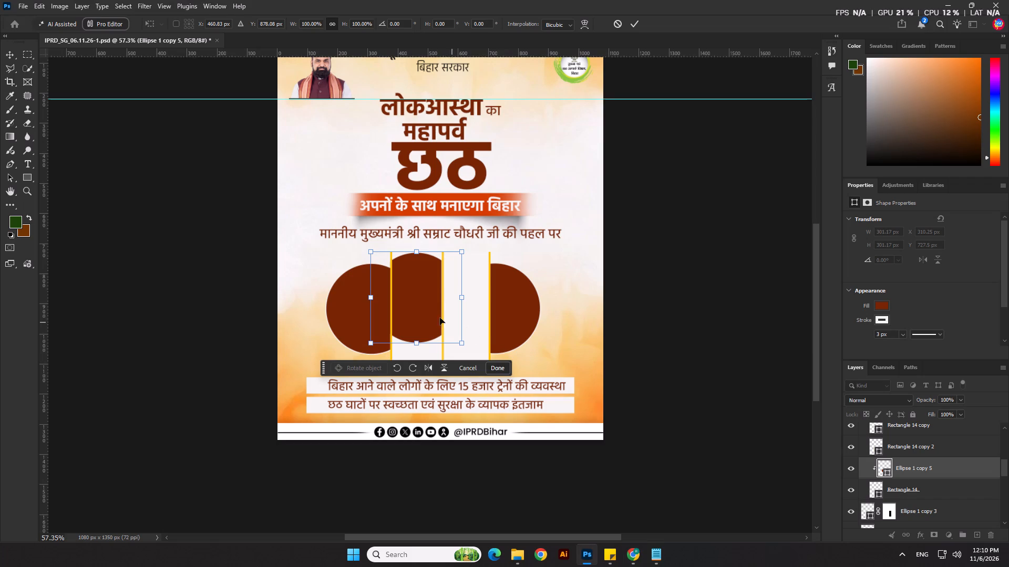
{"action": "scroll", "coordinate": [421, 282], "scroll_direction": "up", "scroll_amount": 2}
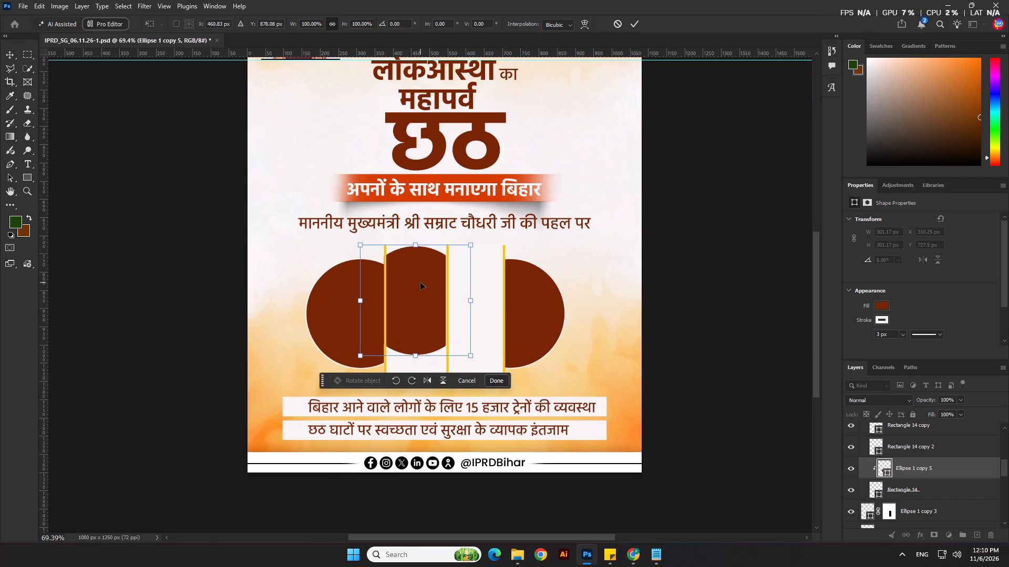
{"action": "key", "text": "shift+Up"}
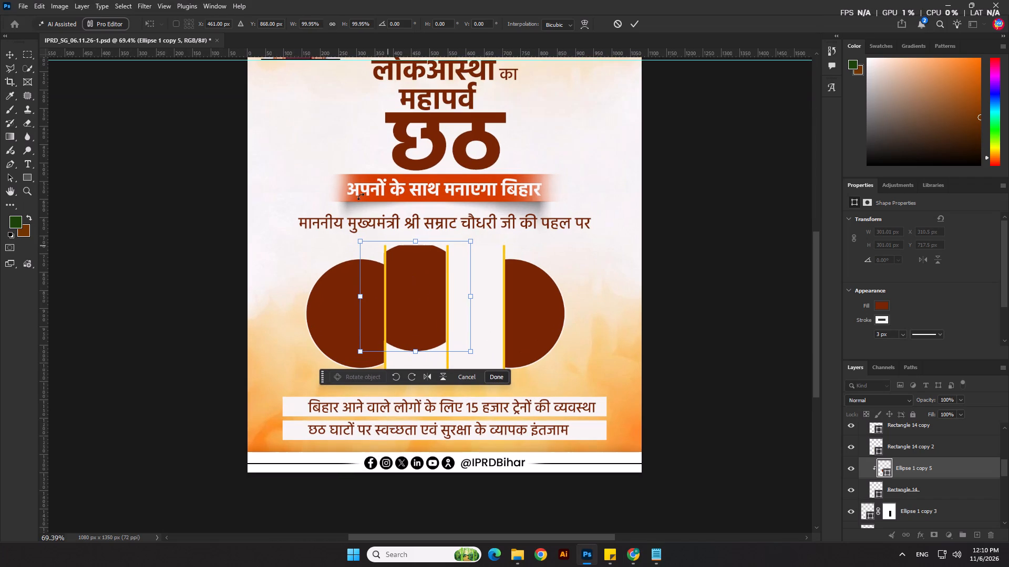
{"action": "key", "text": "Down"}
{"action": "key", "text": "Down"}
{"action": "key", "text": "Down"}
{"action": "key", "text": "Down"}
{"action": "key", "text": "Down"}
{"action": "key", "text": "Down"}
{"action": "key", "text": "Down"}
{"action": "key", "text": "Down"}
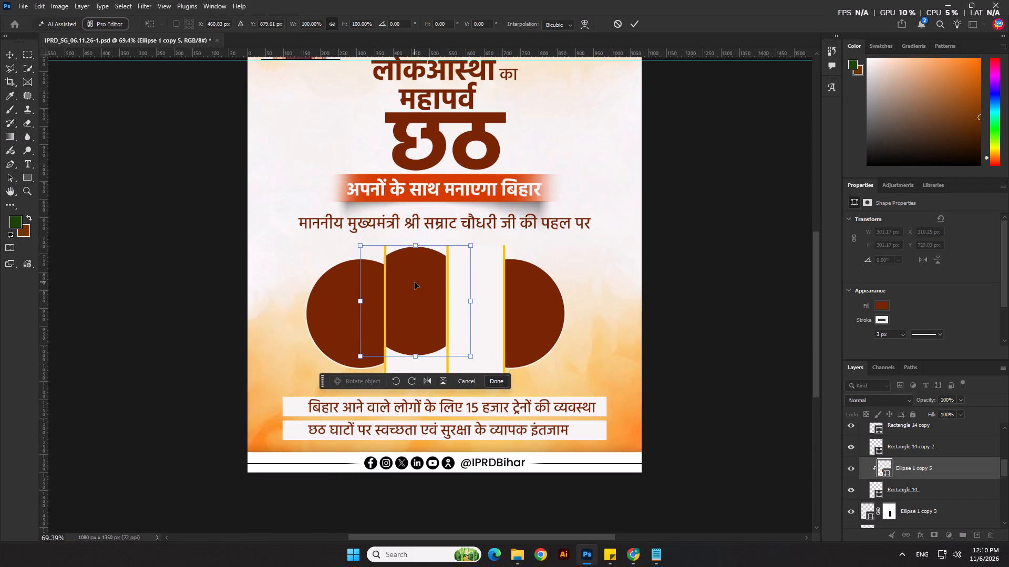
{"action": "key", "text": "Down"}
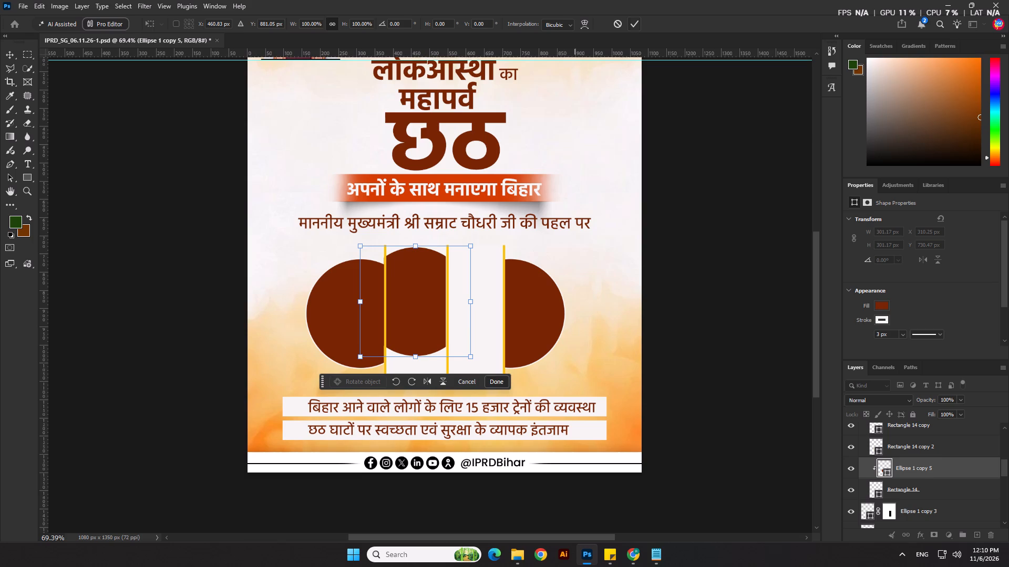
{"action": "left_click", "coordinate": [636, 23]}
{"action": "key", "text": "alt+Tab"}
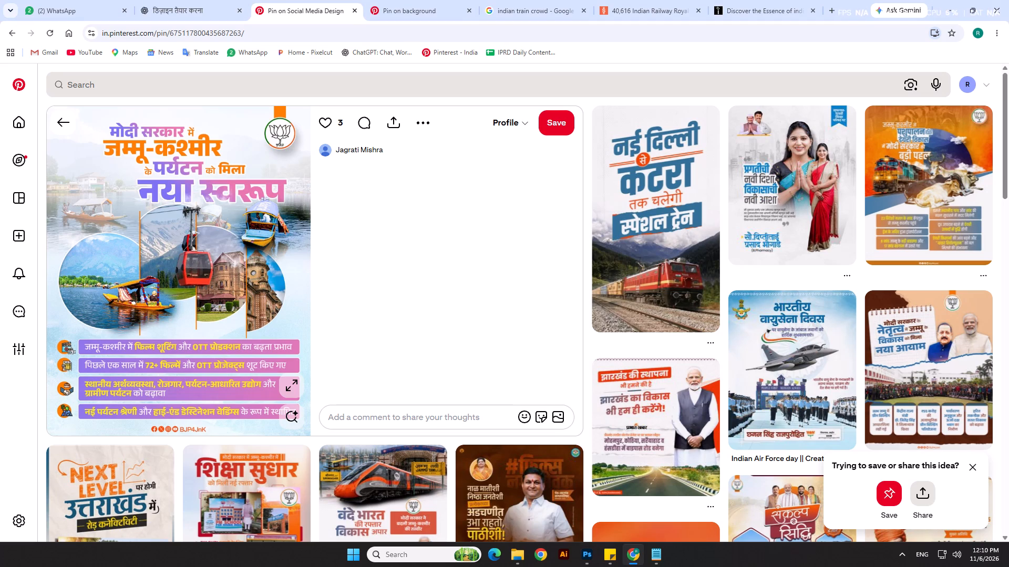
{"action": "key", "text": "alt+Tab"}
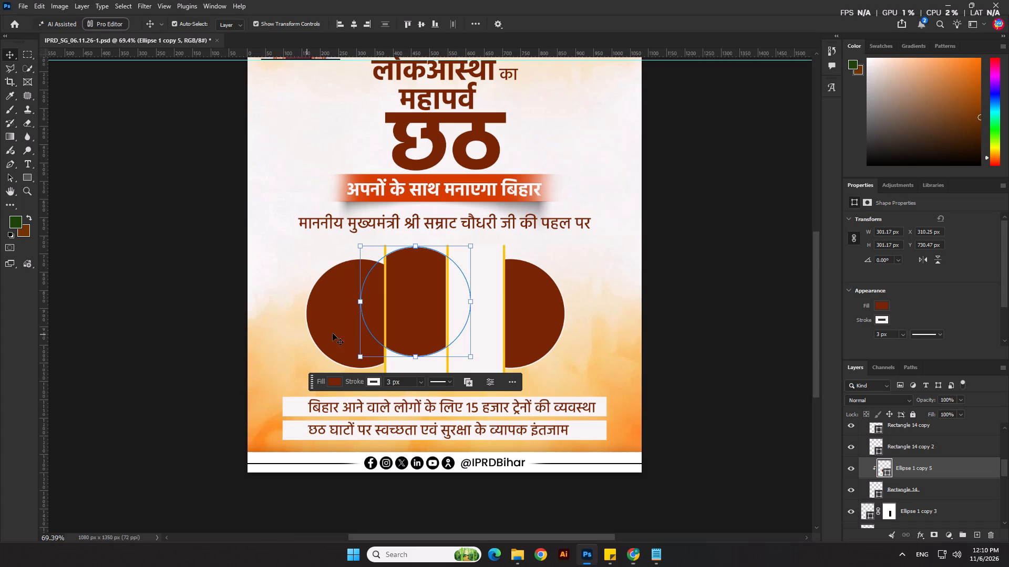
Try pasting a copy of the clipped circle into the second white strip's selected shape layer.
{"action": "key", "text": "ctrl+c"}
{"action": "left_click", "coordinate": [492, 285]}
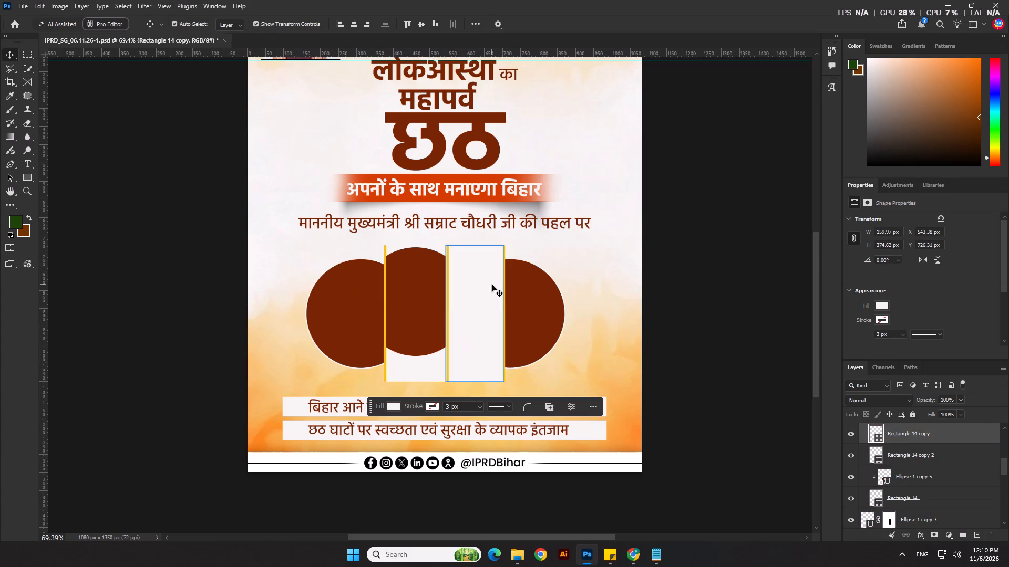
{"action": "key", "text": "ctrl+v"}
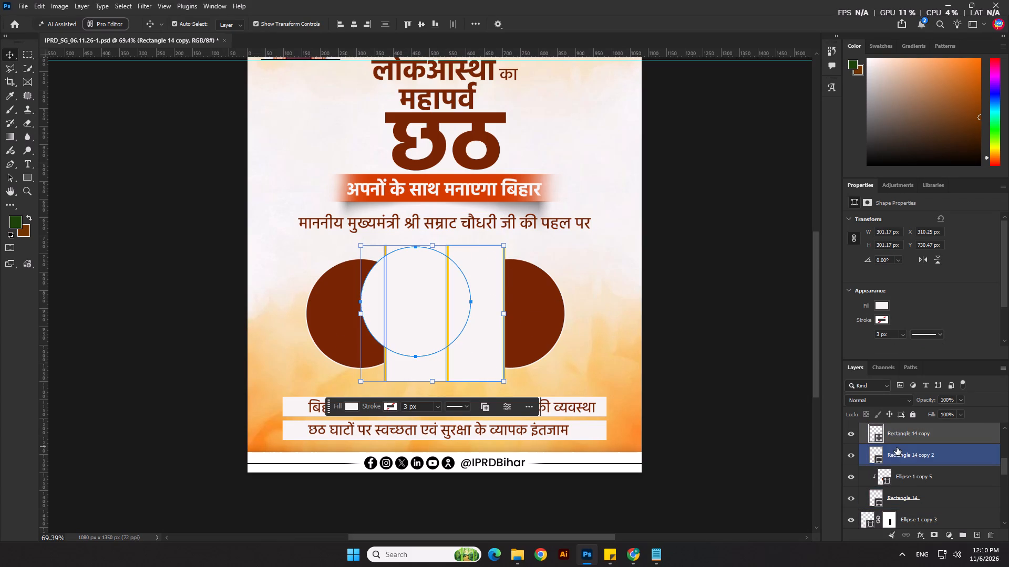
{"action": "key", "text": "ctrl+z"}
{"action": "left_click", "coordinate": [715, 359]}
Copy the clipped circle, paste it above the second white strip's layer and clip it to that strip.
{"action": "left_click", "coordinate": [406, 332]}
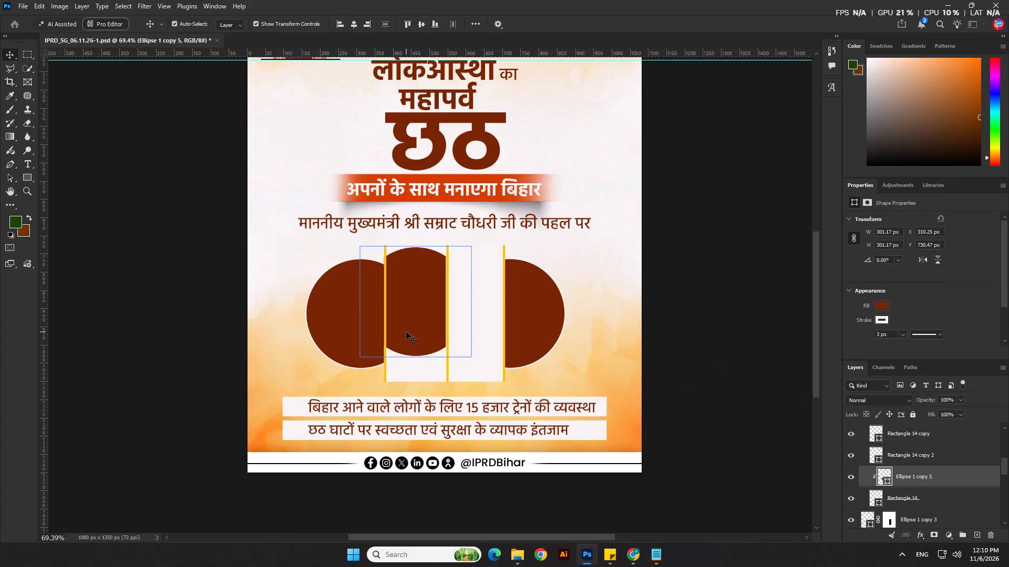
{"action": "key", "text": "ctrl+c"}
{"action": "key", "text": "ctrl+c"}
{"action": "left_click", "coordinate": [704, 371]}
{"action": "left_click", "coordinate": [474, 321]}
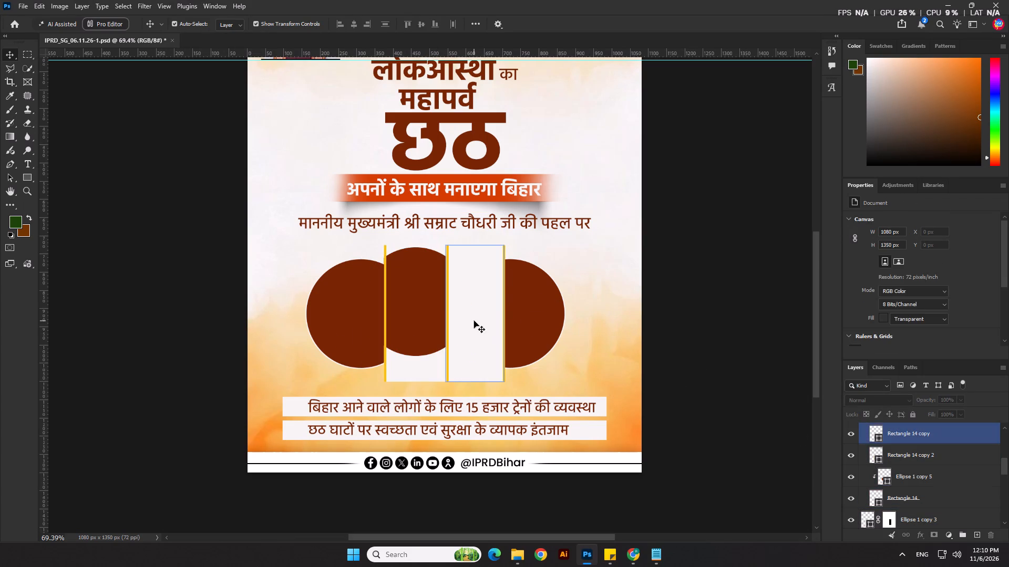
{"action": "key", "text": "ctrl+v"}
{"action": "left_click", "coordinate": [901, 444], "text": "alt"}
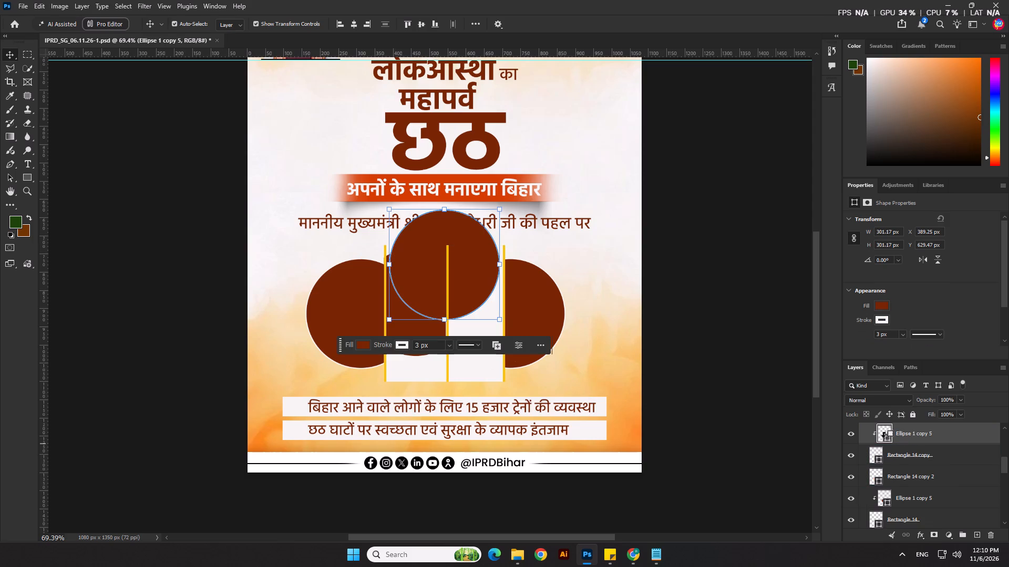
Move the pasted circle lower over the second white strip, centred at about X 623, Y 941 px.
{"action": "left_click", "coordinate": [450, 208]}
{"action": "left_click_drag", "start_coordinate": [467, 293], "coordinate": [490, 349]}
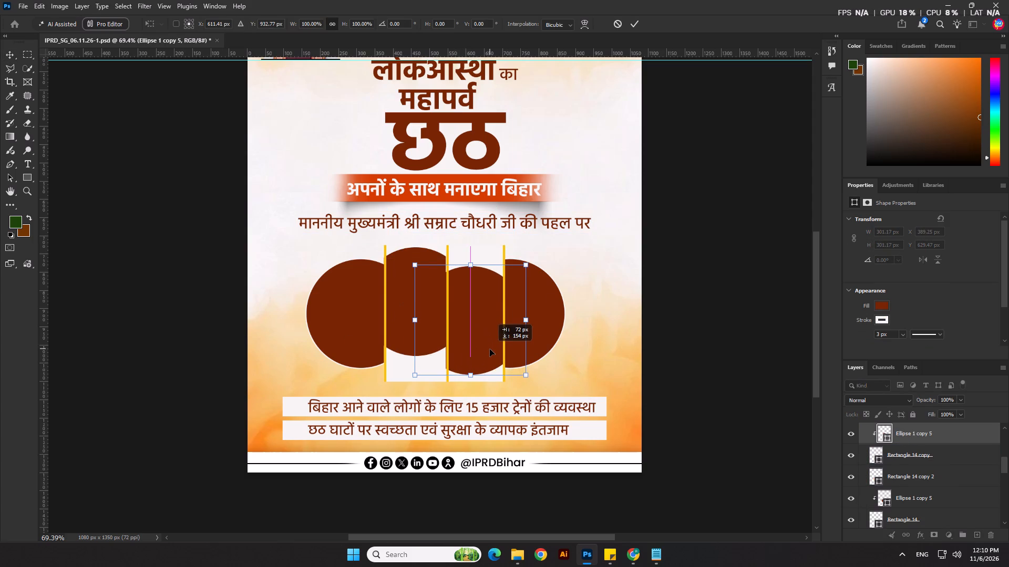
{"action": "left_click_drag", "start_coordinate": [490, 349], "coordinate": [492, 349]}
{"action": "key", "text": "Down"}
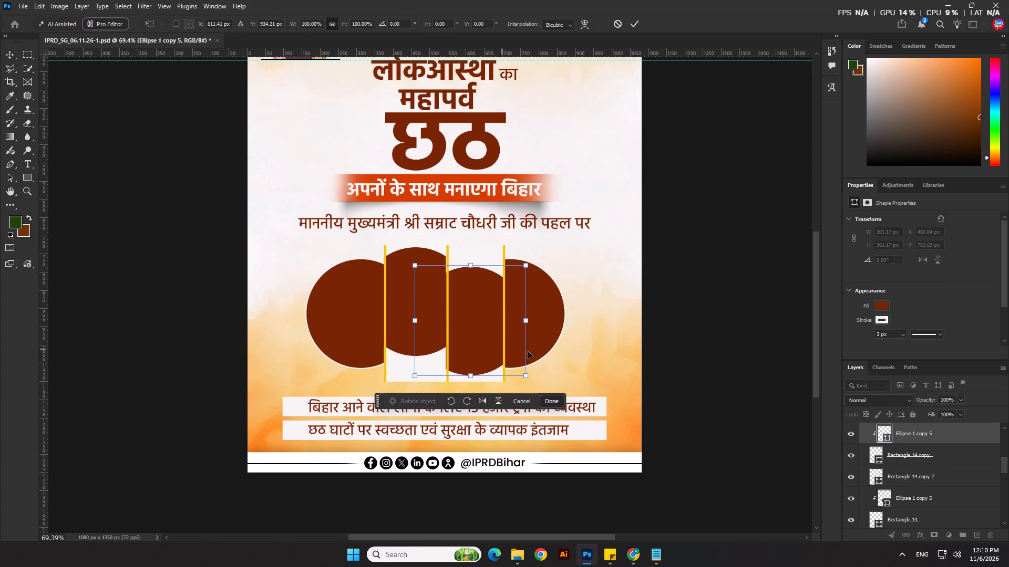
{"action": "key", "text": "Down"}
{"action": "key", "text": "Down"}
{"action": "key", "text": "Down"}
{"action": "key", "text": "Down"}
{"action": "key", "text": "Right"}
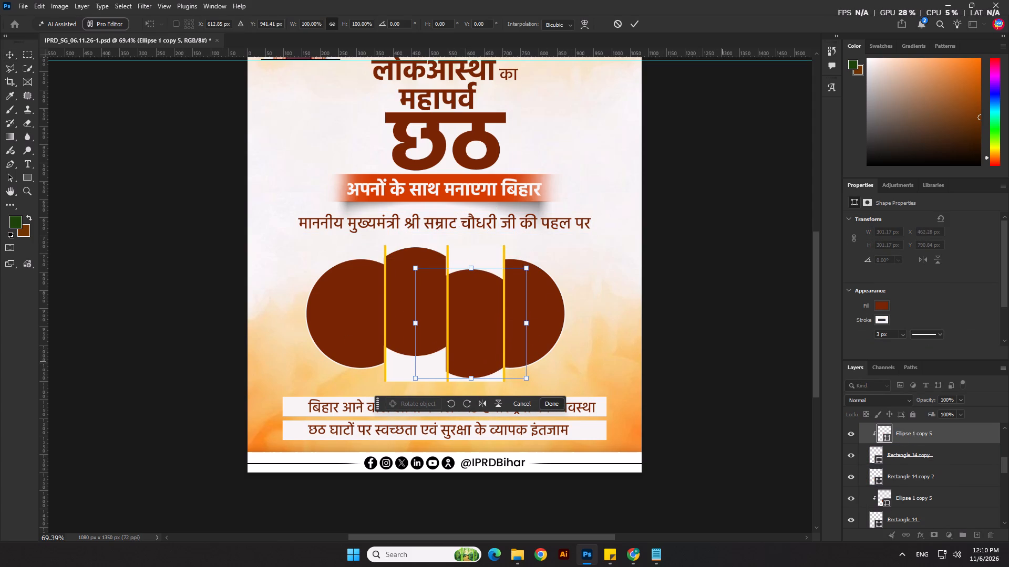
{"action": "key", "text": "Right"}
{"action": "key", "text": "Right"}
{"action": "key", "text": "Right"}
{"action": "key", "text": "Right"}
{"action": "key", "text": "Right"}
{"action": "key", "text": "Right"}
{"action": "key", "text": "Right"}
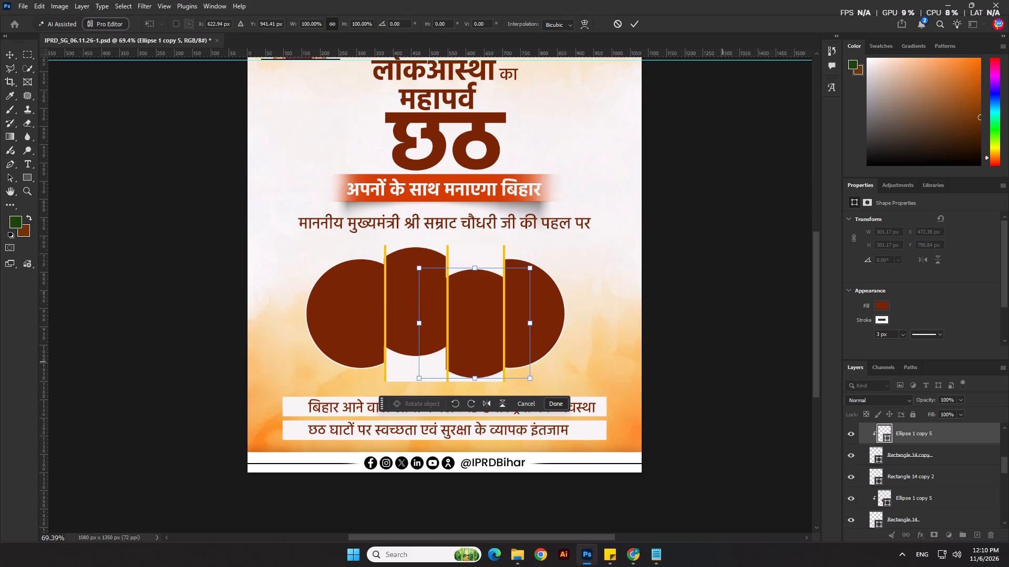
{"action": "key", "text": "Return"}
{"action": "left_click", "coordinate": [723, 362]}
Nudge the middle yellow divider line 1 px left so it covers the joint between the two central frames.
{"action": "scroll", "coordinate": [362, 314], "scroll_direction": "up", "scroll_amount": 2}
{"action": "left_click", "coordinate": [466, 272]}
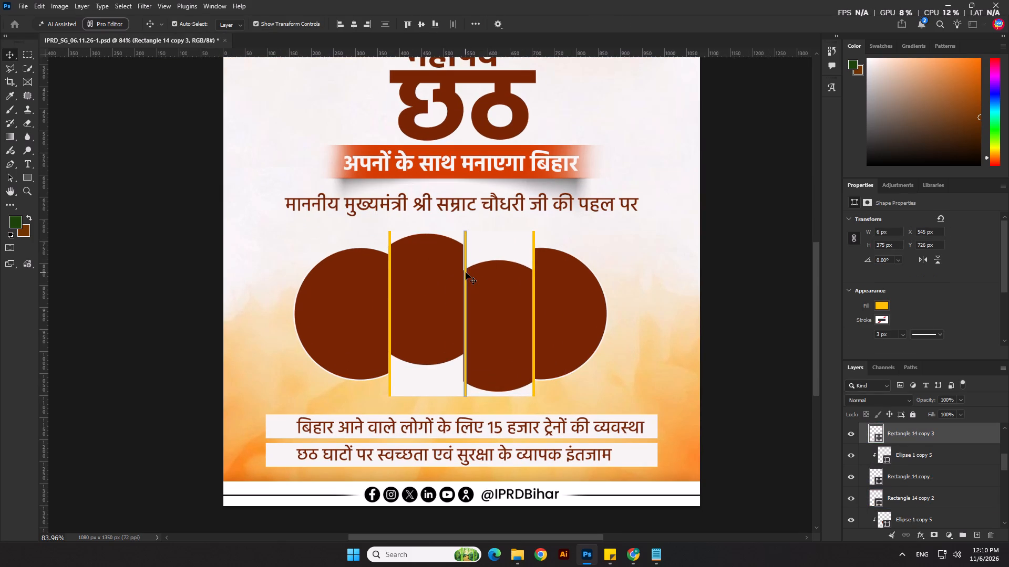
{"action": "key", "text": "Left"}
{"action": "key", "text": "Left"}
{"action": "key", "text": "Right"}
{"action": "left_click", "coordinate": [746, 301]}
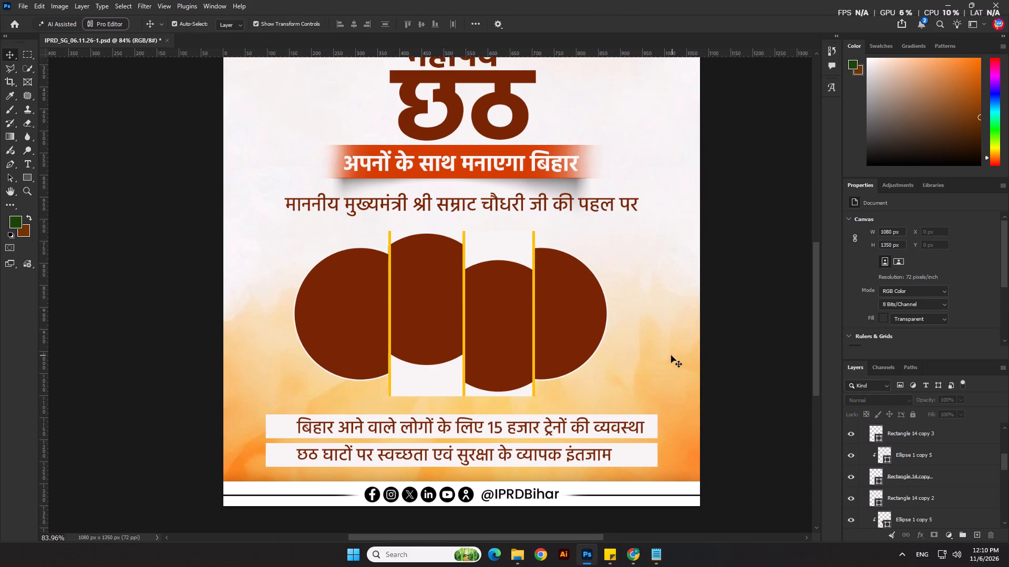
{"action": "left_click", "coordinate": [704, 329]}
Save the poster document.
{"action": "scroll", "coordinate": [667, 319], "scroll_direction": "down", "scroll_amount": 5}
{"action": "scroll", "coordinate": [640, 312], "scroll_direction": "up", "scroll_amount": 1}
{"action": "left_click", "coordinate": [215, 345]}
{"action": "scroll", "coordinate": [223, 337], "scroll_direction": "down", "scroll_amount": 6}
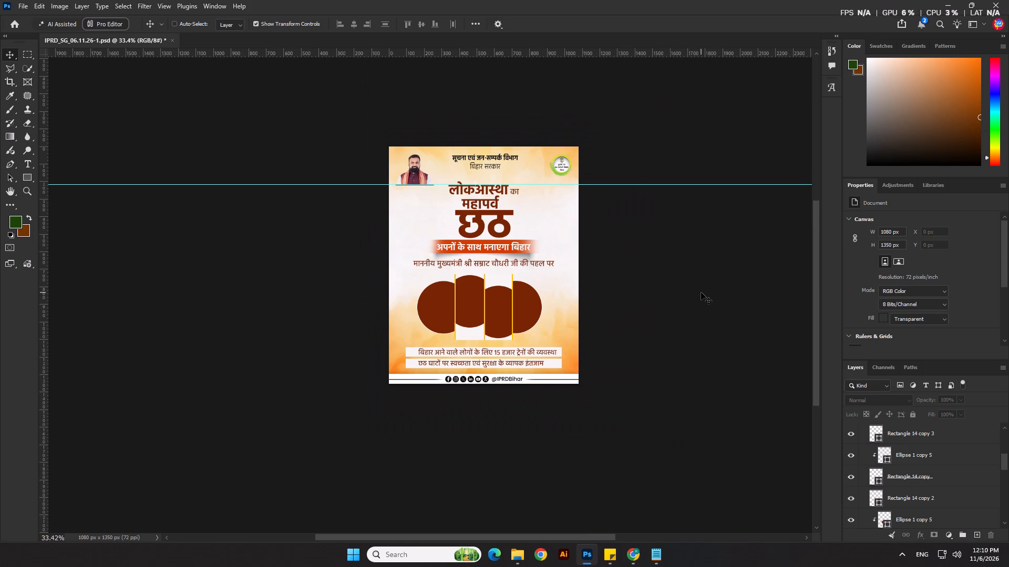
{"action": "key", "text": "ctrl+s"}
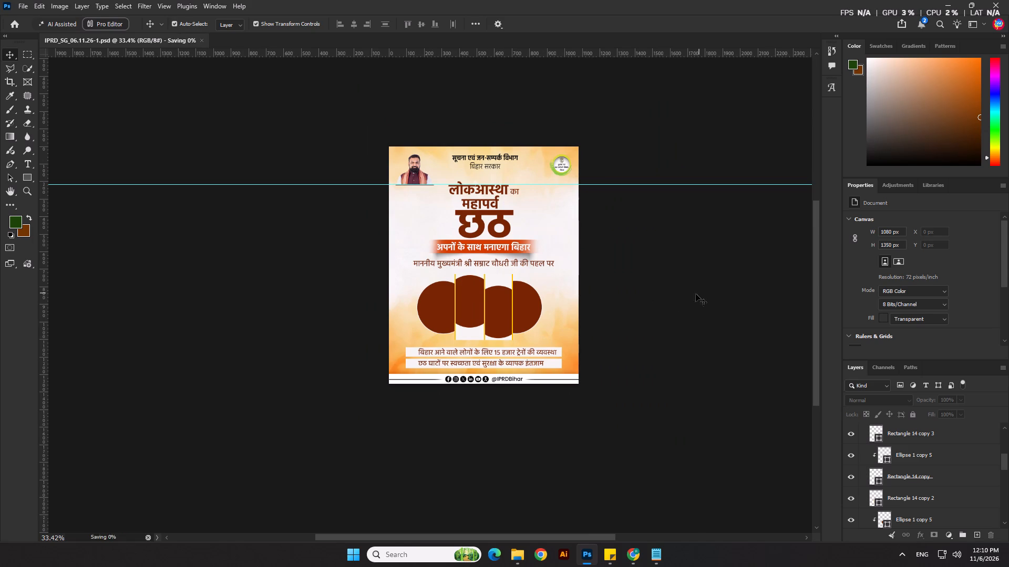
Set the माननीय मुख्यमंत्री text line's font size to 40 pt and move it up 10 px.
{"action": "scroll", "coordinate": [653, 343], "scroll_direction": "up", "scroll_amount": 3}
{"action": "scroll", "coordinate": [591, 299], "scroll_direction": "up", "scroll_amount": 1}
{"action": "scroll", "coordinate": [595, 238], "scroll_direction": "up", "scroll_amount": 2}
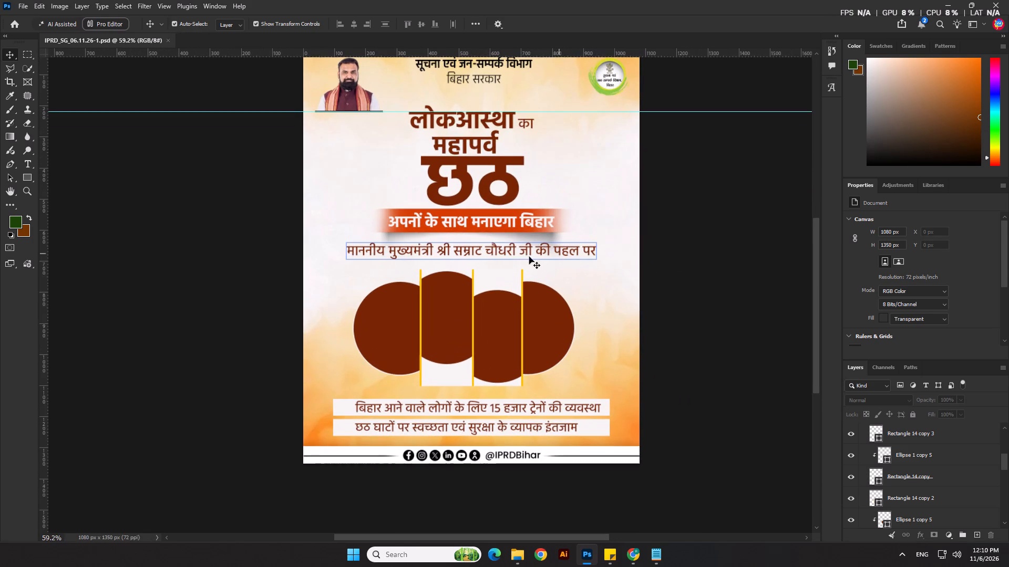
{"action": "left_click", "coordinate": [513, 253]}
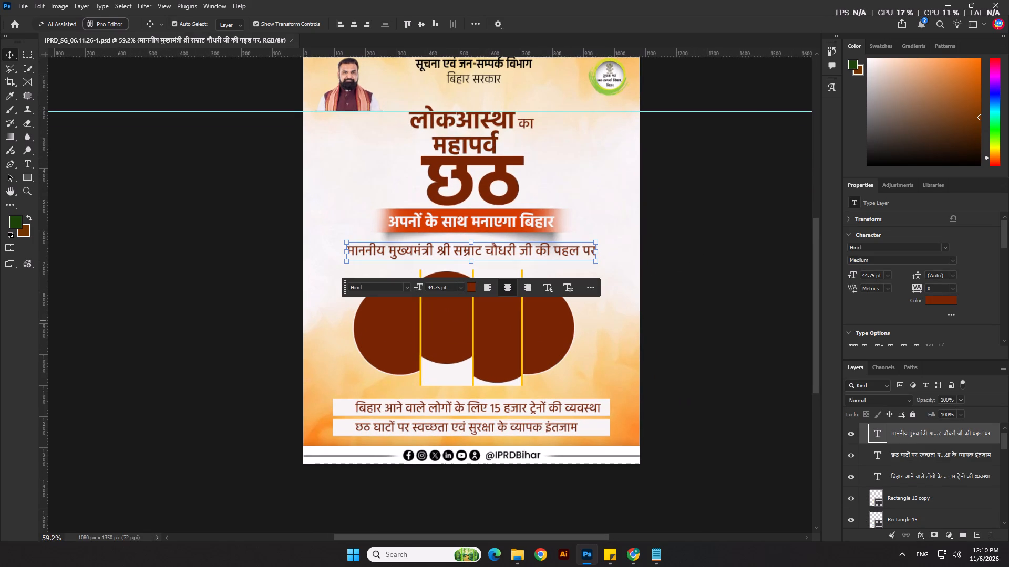
{"action": "left_click_drag", "start_coordinate": [876, 272], "coordinate": [778, 299]}
{"action": "type", "text": "40"}
{"action": "key", "text": "Return"}
{"action": "key", "text": "shift+Up"}
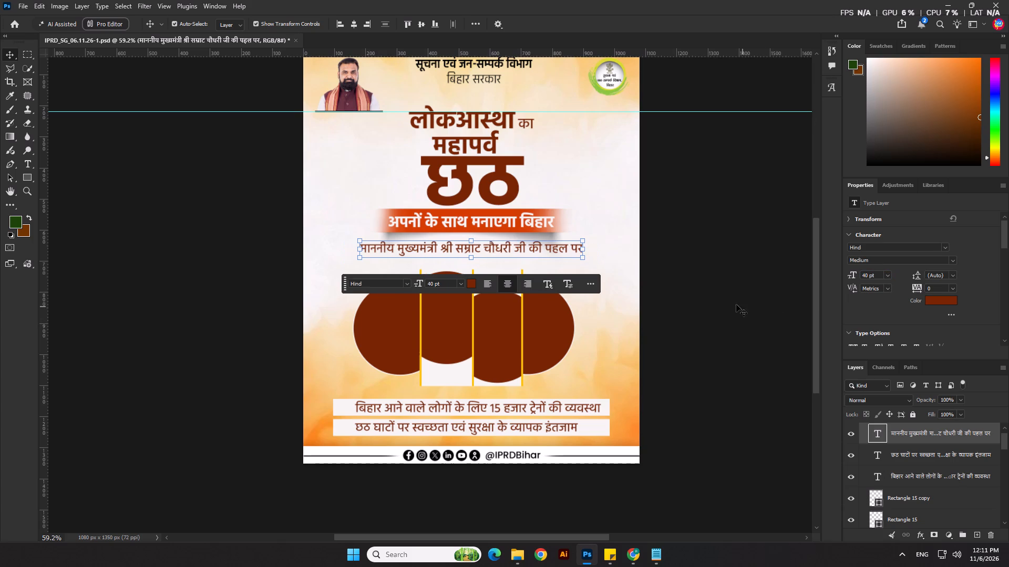
{"action": "left_click", "coordinate": [728, 300]}
Enlarge the four circular photo frames with their yellow dividers slightly as one group and move them up 20 px.
{"action": "left_click_drag", "start_coordinate": [233, 327], "coordinate": [616, 361]}
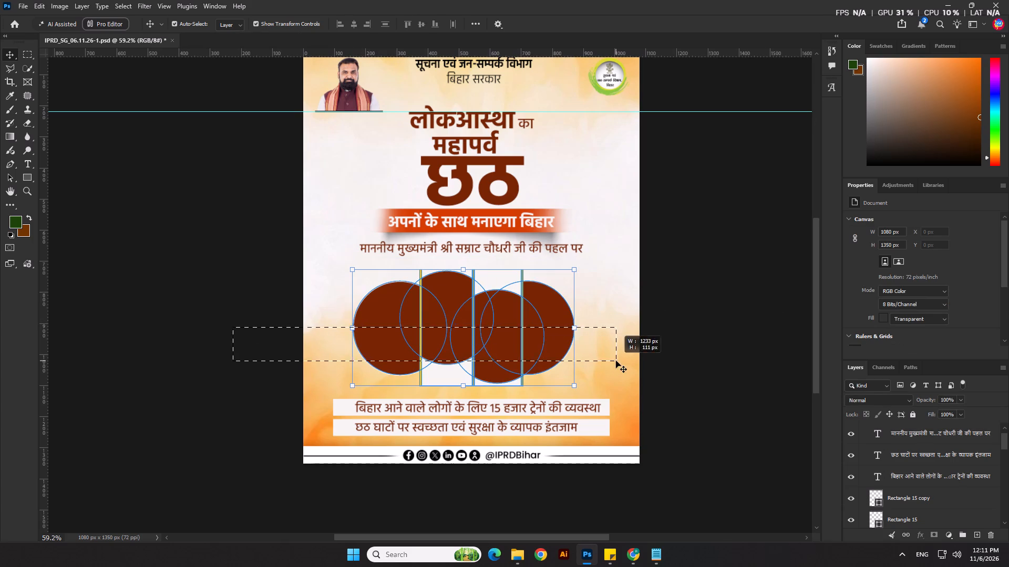
{"action": "left_click_drag", "start_coordinate": [464, 268], "coordinate": [467, 262]}
{"action": "key", "text": "shift+Up"}
{"action": "key", "text": "shift+Up"}
{"action": "key", "text": "Return"}
{"action": "left_click", "coordinate": [722, 295]}
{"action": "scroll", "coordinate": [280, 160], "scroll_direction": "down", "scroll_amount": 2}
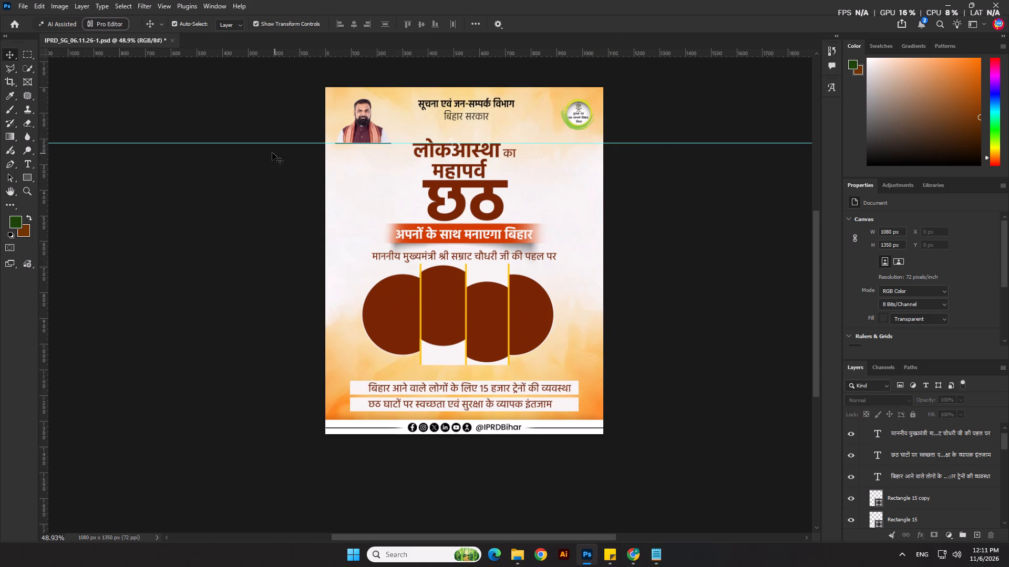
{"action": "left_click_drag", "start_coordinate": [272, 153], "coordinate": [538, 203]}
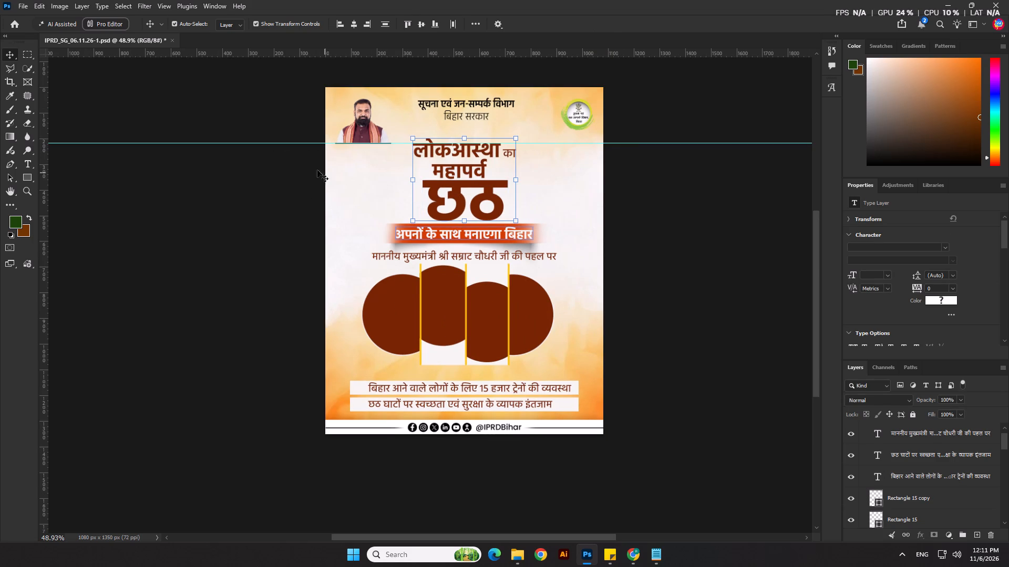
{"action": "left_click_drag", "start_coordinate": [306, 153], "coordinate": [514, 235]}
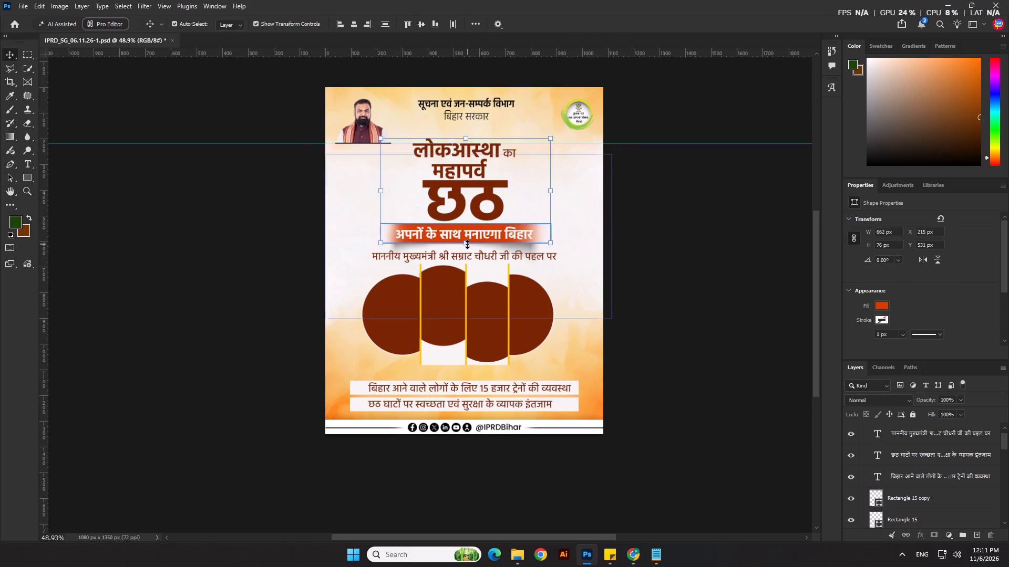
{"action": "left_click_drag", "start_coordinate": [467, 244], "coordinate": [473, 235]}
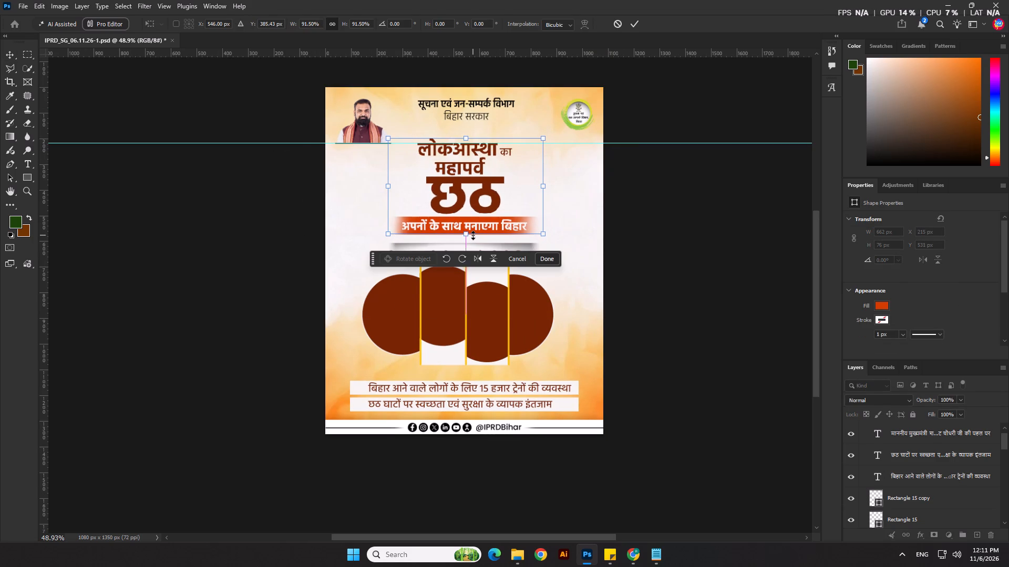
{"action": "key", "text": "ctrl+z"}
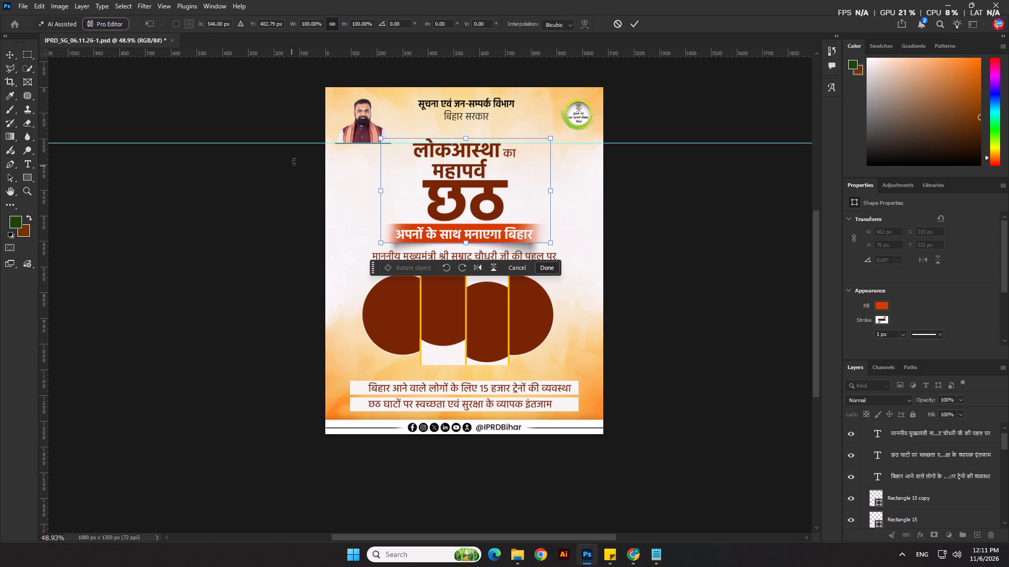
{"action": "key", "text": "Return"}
Scale the Chhath headline, the red banner with its text, and the banner's shadow together to about 95%.
{"action": "left_click_drag", "start_coordinate": [299, 154], "coordinate": [596, 225]}
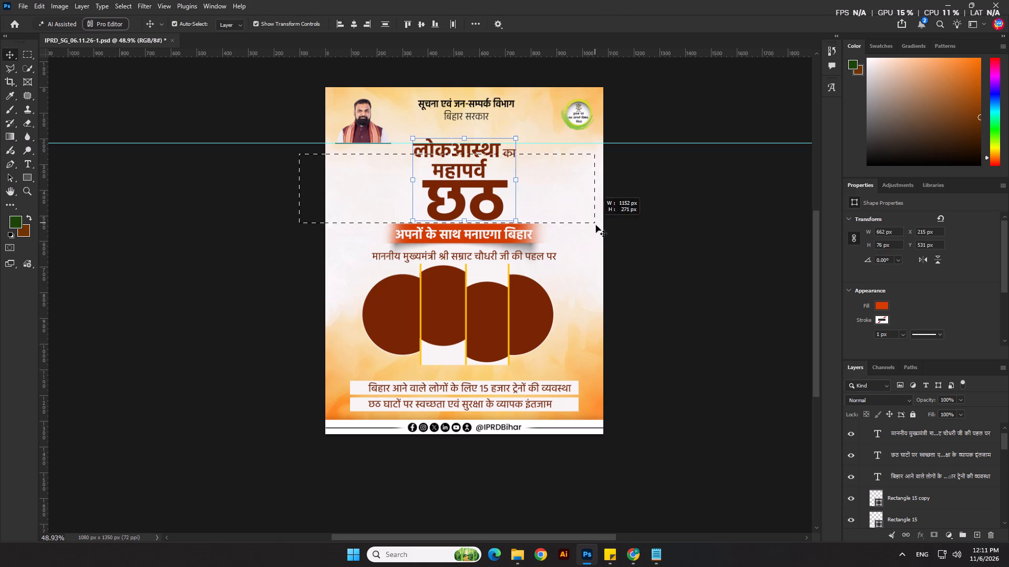
{"action": "left_click_drag", "start_coordinate": [596, 225], "coordinate": [601, 246]}
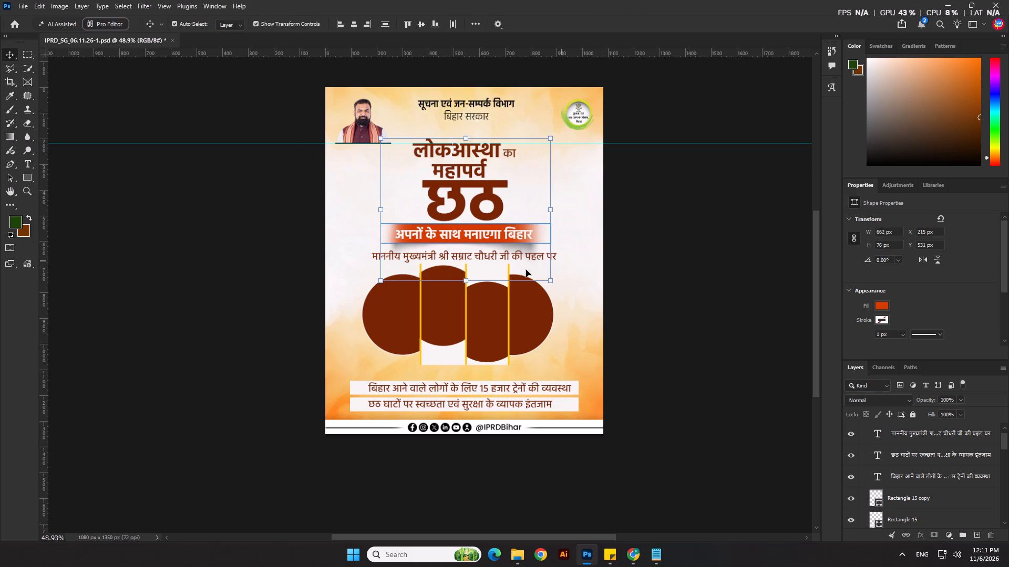
{"action": "left_click_drag", "start_coordinate": [463, 280], "coordinate": [469, 271]}
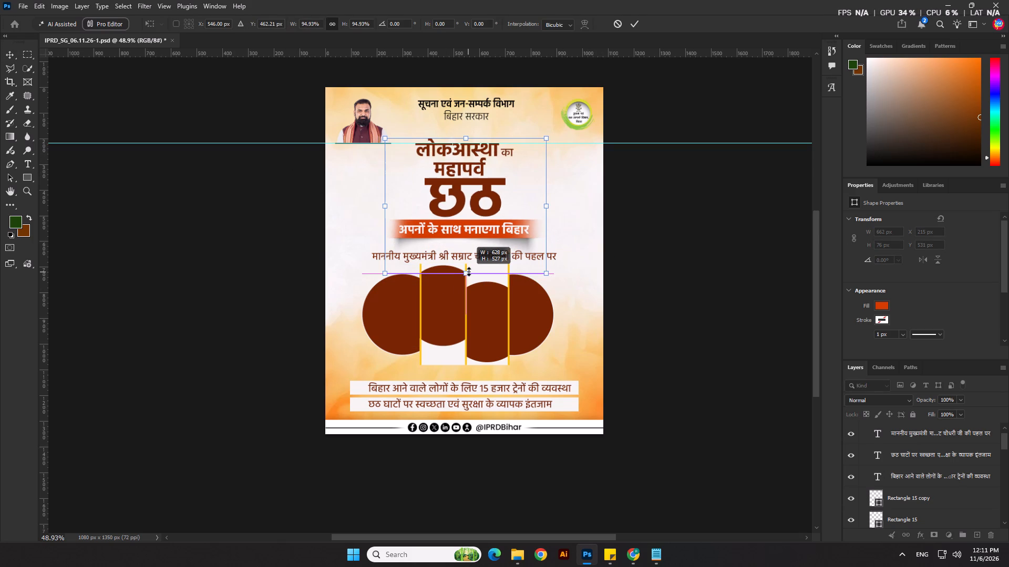
{"action": "left_click_drag", "start_coordinate": [469, 271], "coordinate": [471, 270]}
{"action": "key", "text": "Return"}
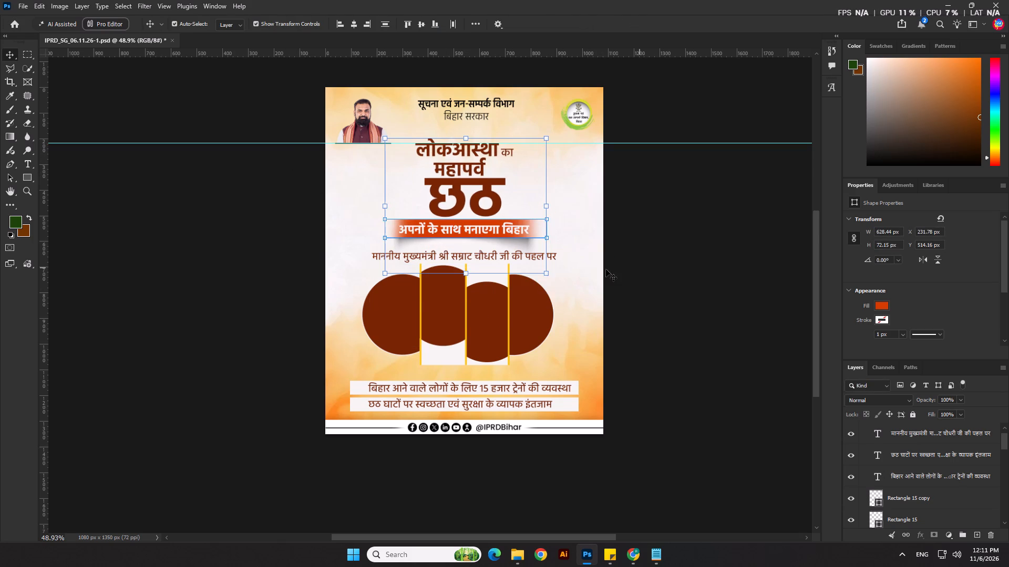
{"action": "scroll", "coordinate": [460, 270], "scroll_direction": "up", "scroll_amount": 2}
{"action": "key", "text": "Return"}
{"action": "left_click", "coordinate": [700, 277]}
Move the माननीय मुख्यमंत्री text line up 29 px, closer beneath the red banner.
{"action": "left_click", "coordinate": [560, 254]}
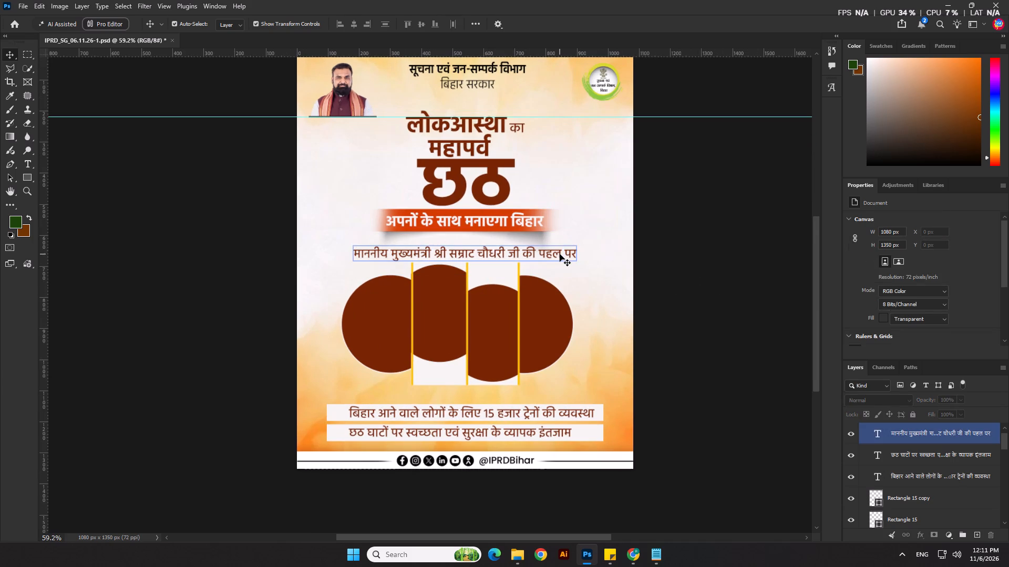
{"action": "key", "text": "shift+Up"}
{"action": "key", "text": "shift+Up"}
{"action": "key", "text": "shift+Up"}
{"action": "key", "text": "Down"}
{"action": "left_click", "coordinate": [709, 283]}
Duplicate the red banner shape down behind the माननीय मुख्यमंत्री line and widen the copy to 881 px.
{"action": "scroll", "coordinate": [593, 255], "scroll_direction": "up", "scroll_amount": 2}
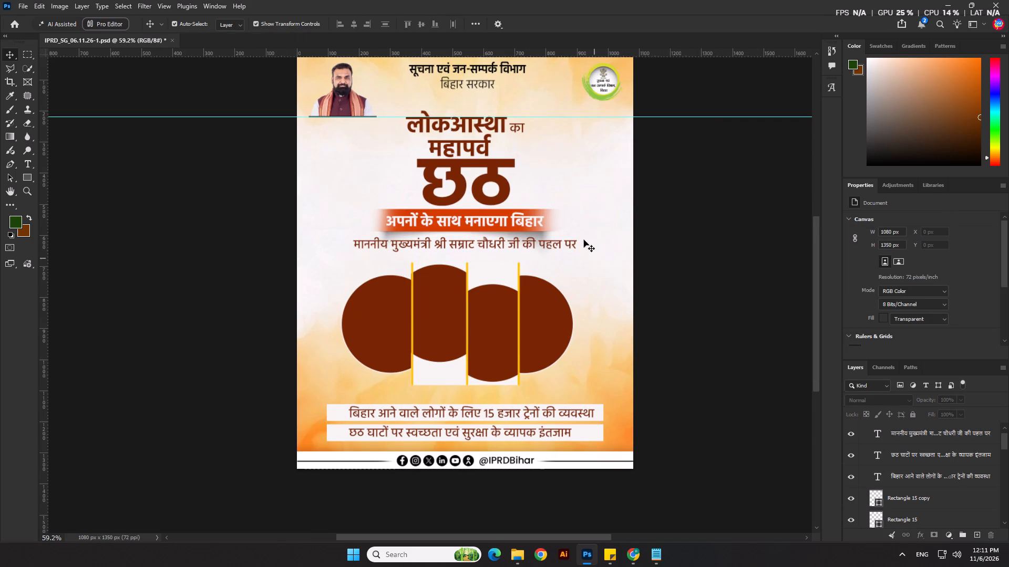
{"action": "left_click", "coordinate": [527, 202]}
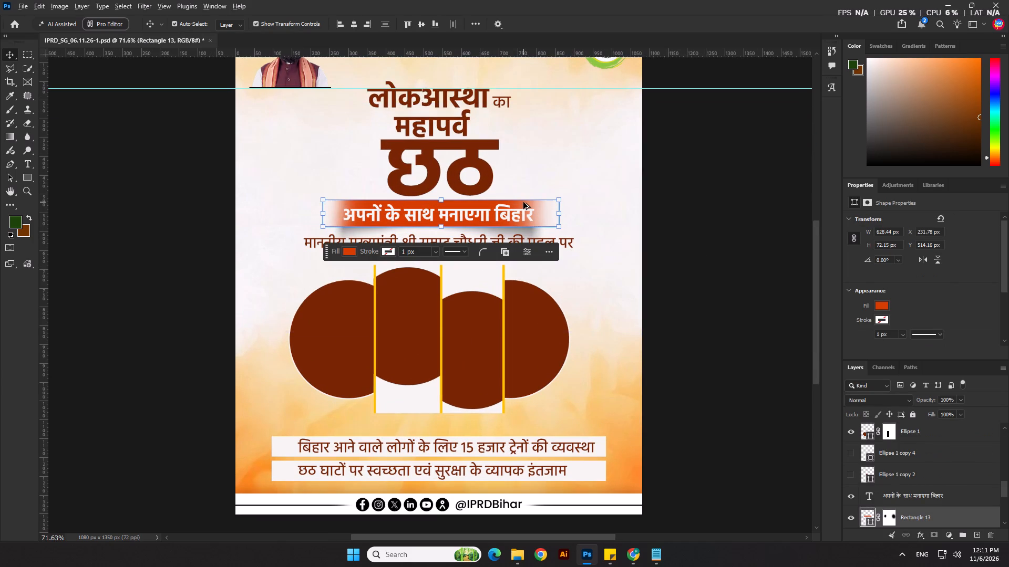
{"action": "left_click_drag", "start_coordinate": [523, 202], "coordinate": [521, 234], "text": "alt"}
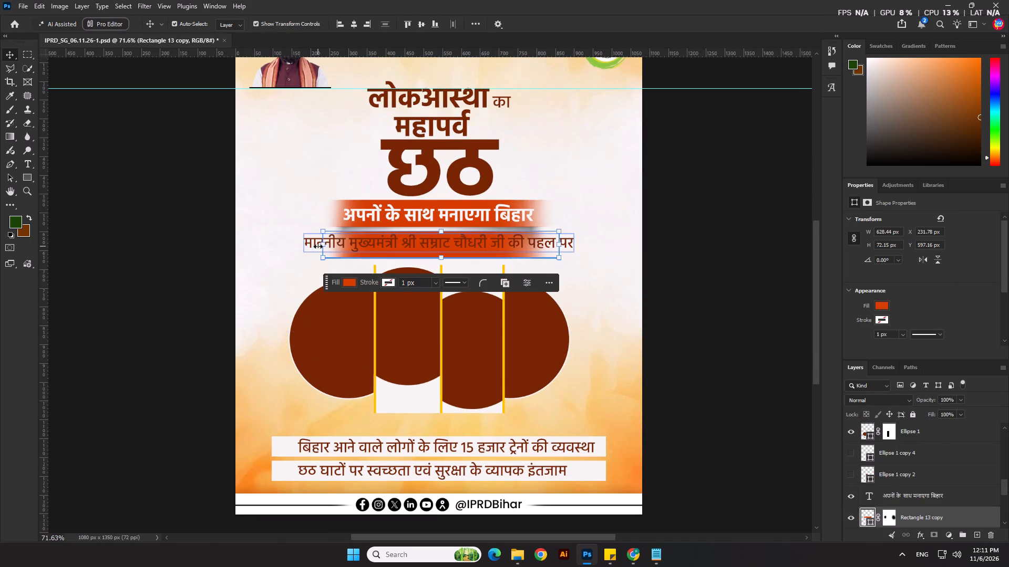
{"action": "left_click_drag", "start_coordinate": [319, 245], "coordinate": [279, 240], "text": "shift"}
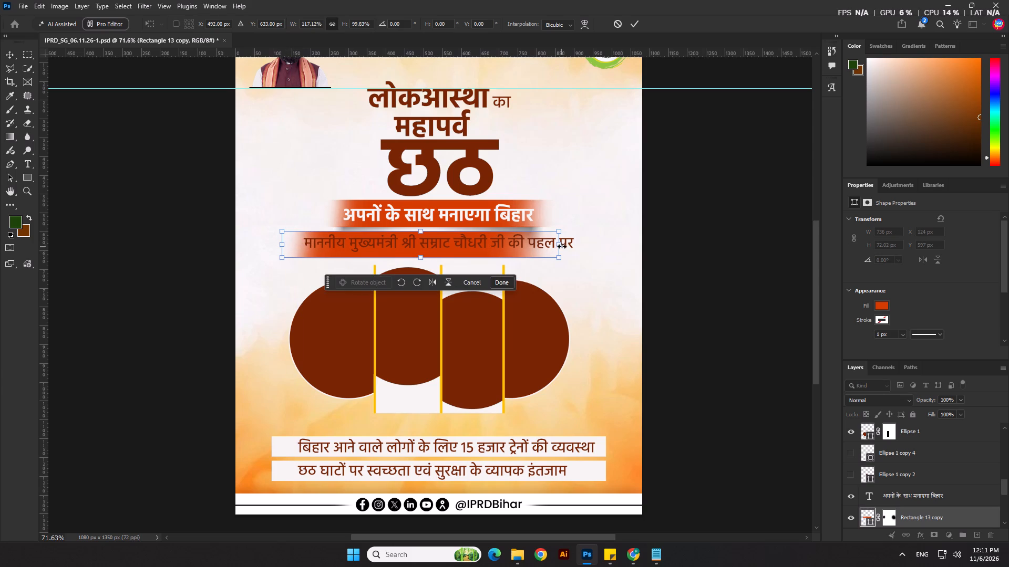
{"action": "left_click_drag", "start_coordinate": [562, 246], "coordinate": [609, 247], "text": "shift"}
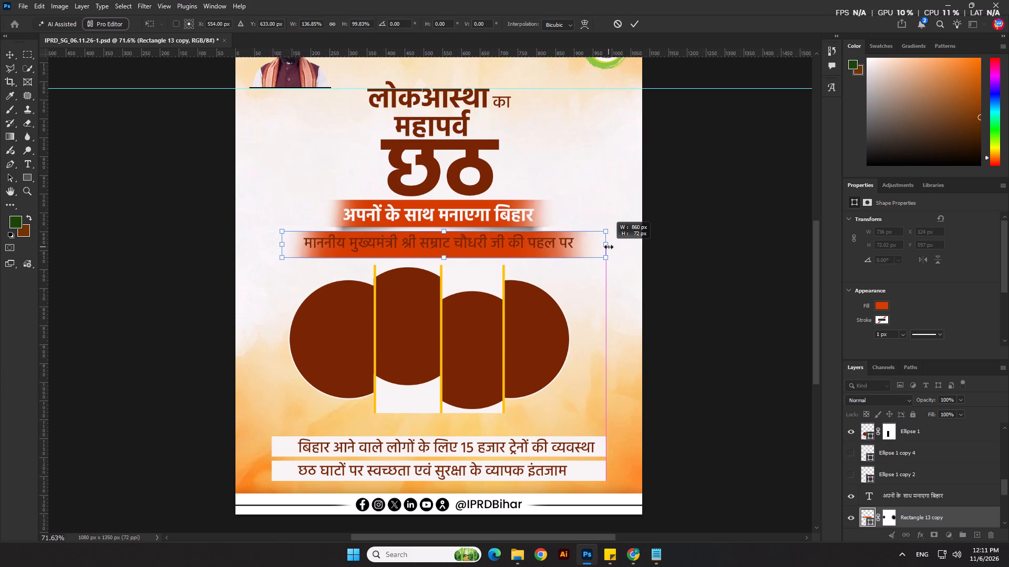
{"action": "left_click_drag", "start_coordinate": [609, 247], "coordinate": [616, 245], "text": "shift"}
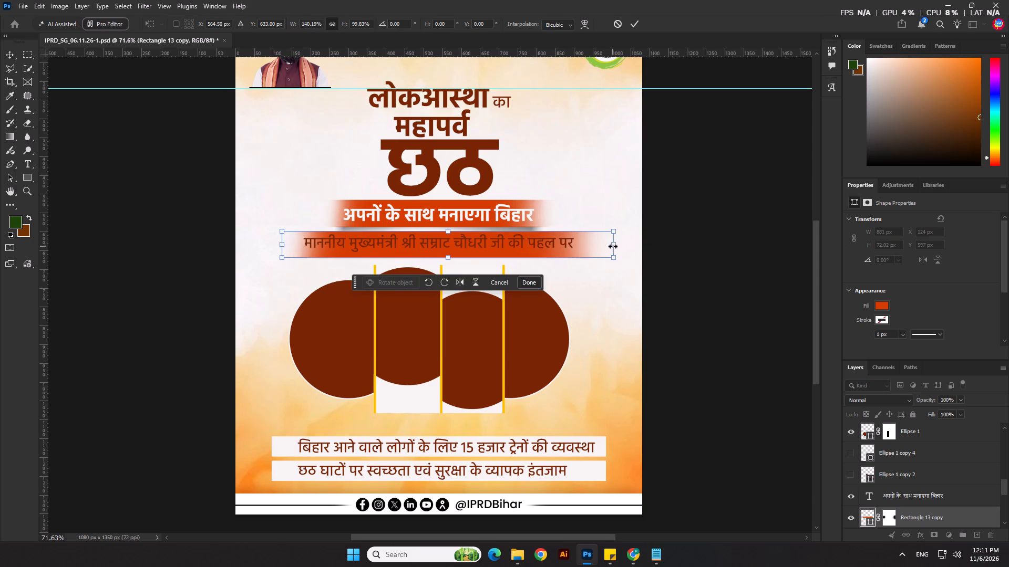
{"action": "key", "text": "Return"}
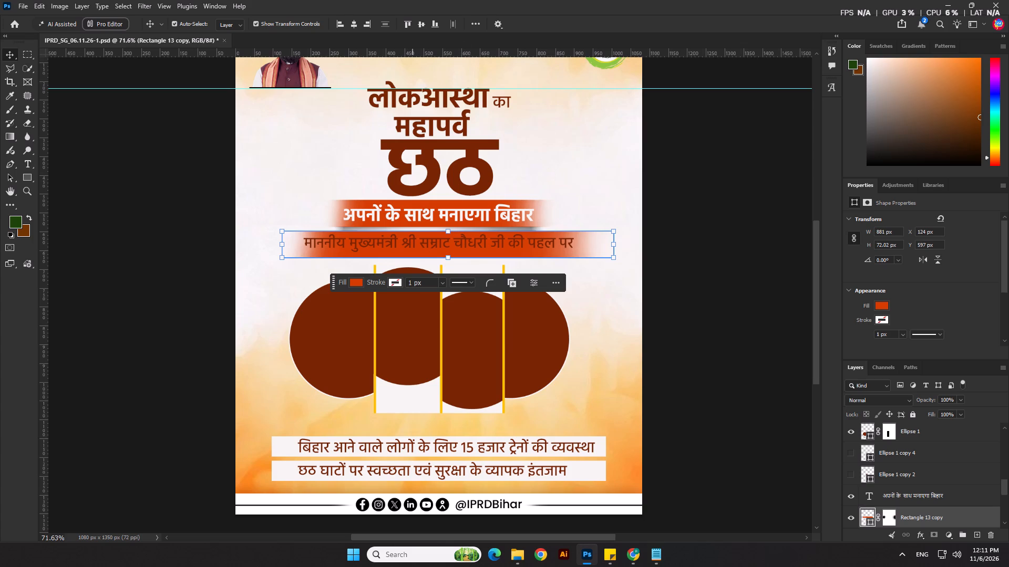
Centre the copied red strip horizontally on the poster, shift it 30 px right, and lower it 10 px to Y 607 px.
{"action": "left_click", "coordinate": [353, 24]}
{"action": "key", "text": "shift+Right"}
{"action": "key", "text": "shift+Right"}
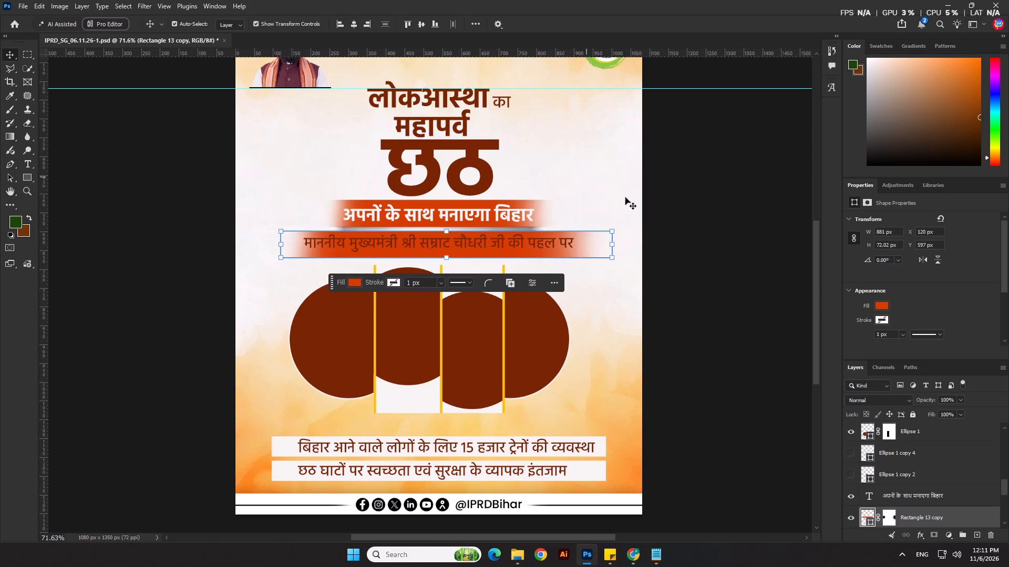
{"action": "key", "text": "shift+Right"}
{"action": "scroll", "coordinate": [913, 493], "scroll_direction": "down", "scroll_amount": 2}
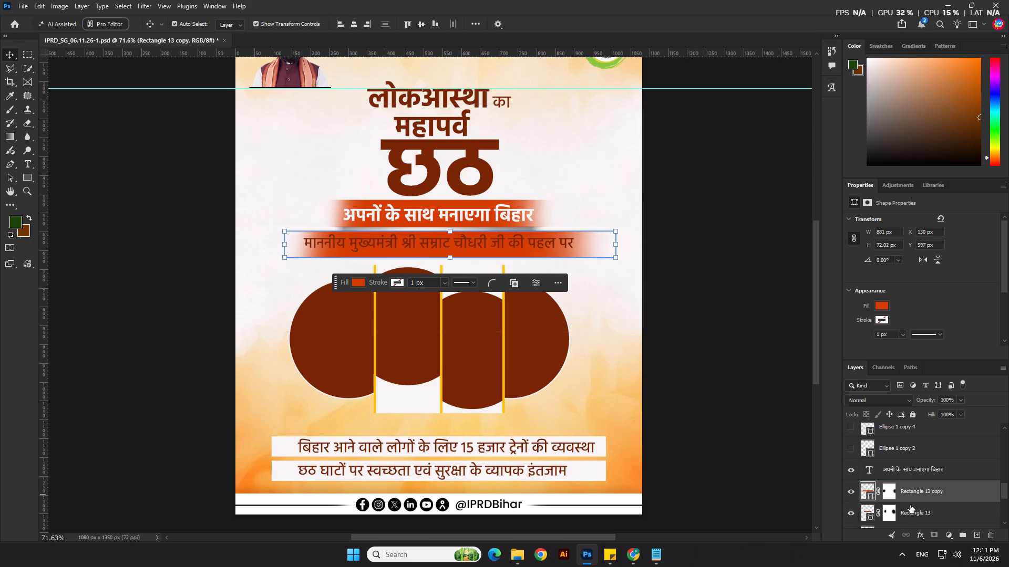
{"action": "key", "text": "shift+Down"}
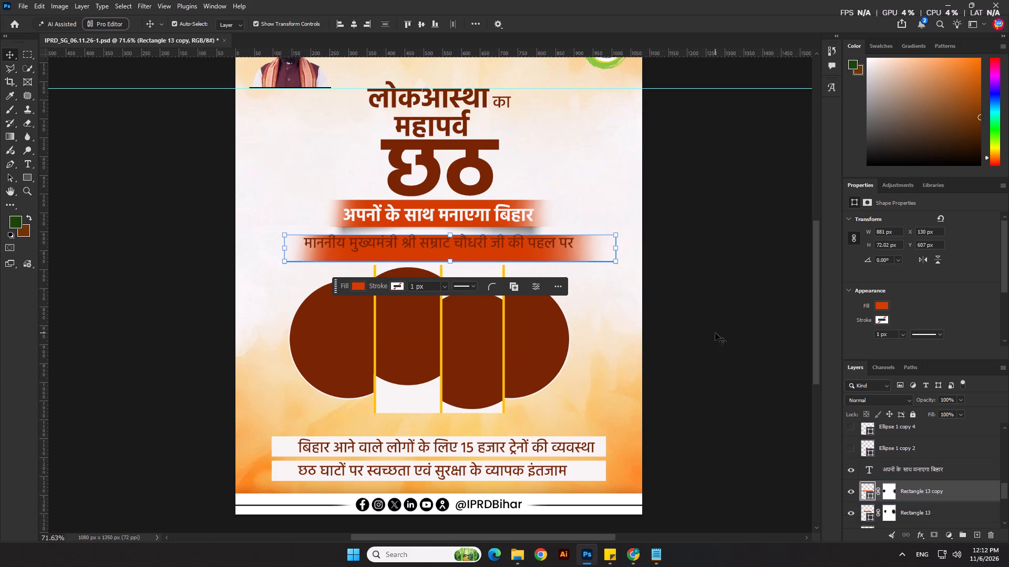
Nudge the माननीय मुख्यमंत्री line, its red strip and the banner shadow up together, bringing the strip to Y 603 px.
{"action": "left_click", "coordinate": [716, 337]}
{"action": "left_click_drag", "start_coordinate": [714, 280], "coordinate": [521, 246]}
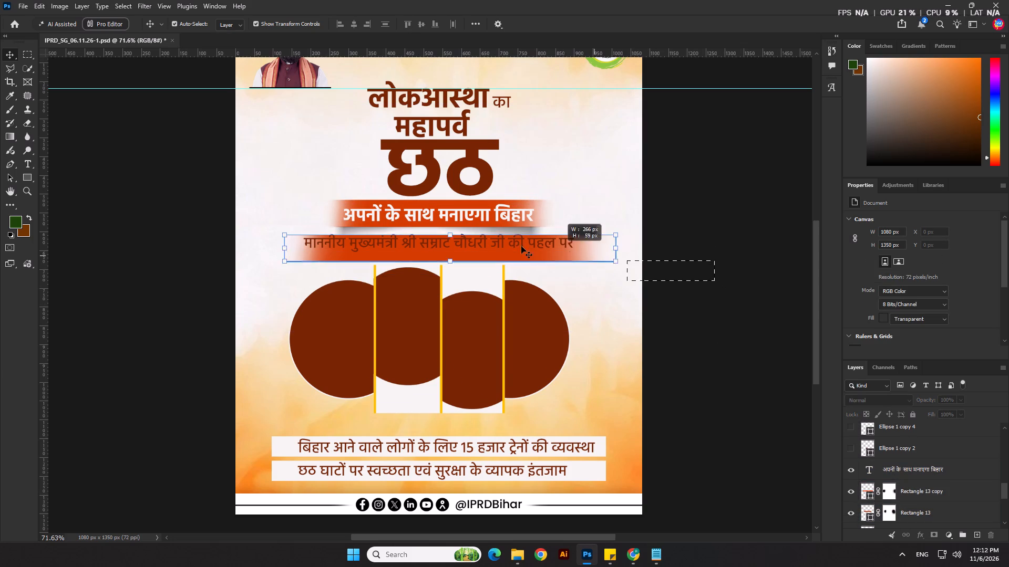
{"action": "left_click_drag", "start_coordinate": [521, 246], "coordinate": [473, 240]}
{"action": "left_click", "coordinate": [775, 293]}
{"action": "left_click_drag", "start_coordinate": [714, 251], "coordinate": [523, 239]}
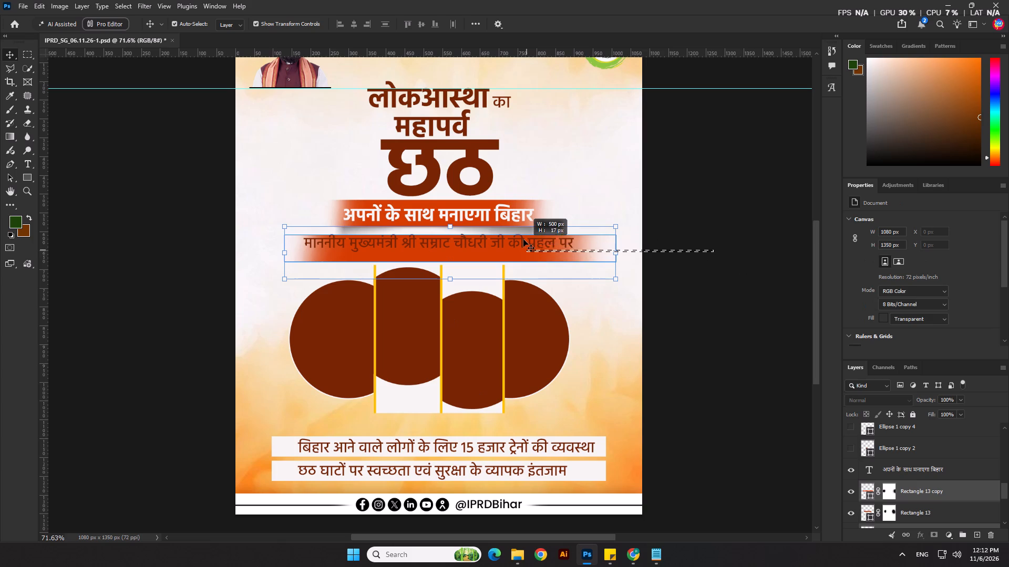
{"action": "left_click_drag", "start_coordinate": [523, 239], "coordinate": [523, 239]}
{"action": "key", "text": "Up"}
{"action": "key", "text": "Up"}
{"action": "left_click", "coordinate": [743, 275]}
{"action": "left_click_drag", "start_coordinate": [687, 211], "coordinate": [676, 212]}
{"action": "left_click", "coordinate": [547, 243]}
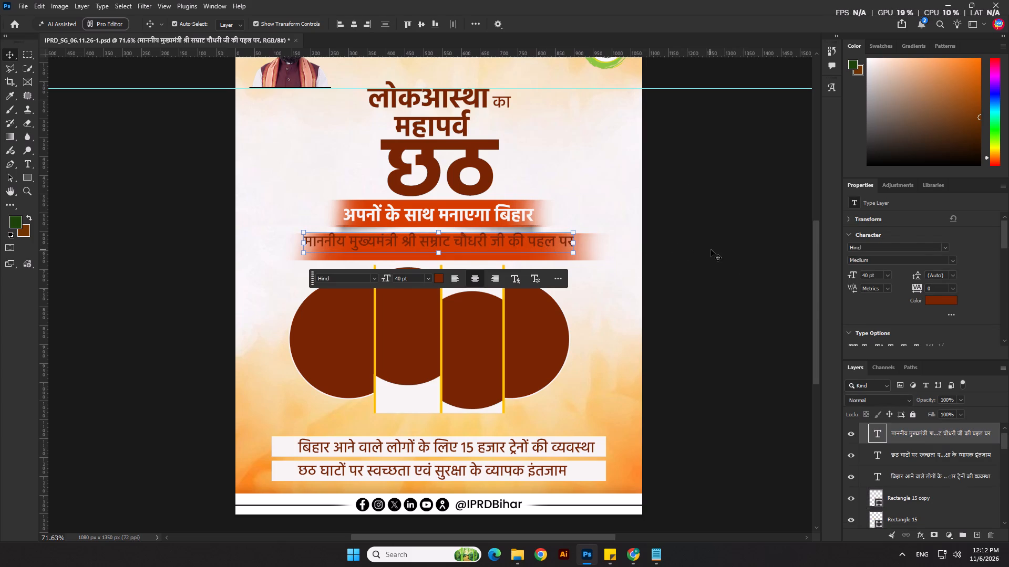
{"action": "left_click", "coordinate": [711, 249]}
Move the upper red banner's shadow image down 4 px to Y 585 px.
{"action": "scroll", "coordinate": [711, 278], "scroll_direction": "down", "scroll_amount": 10}
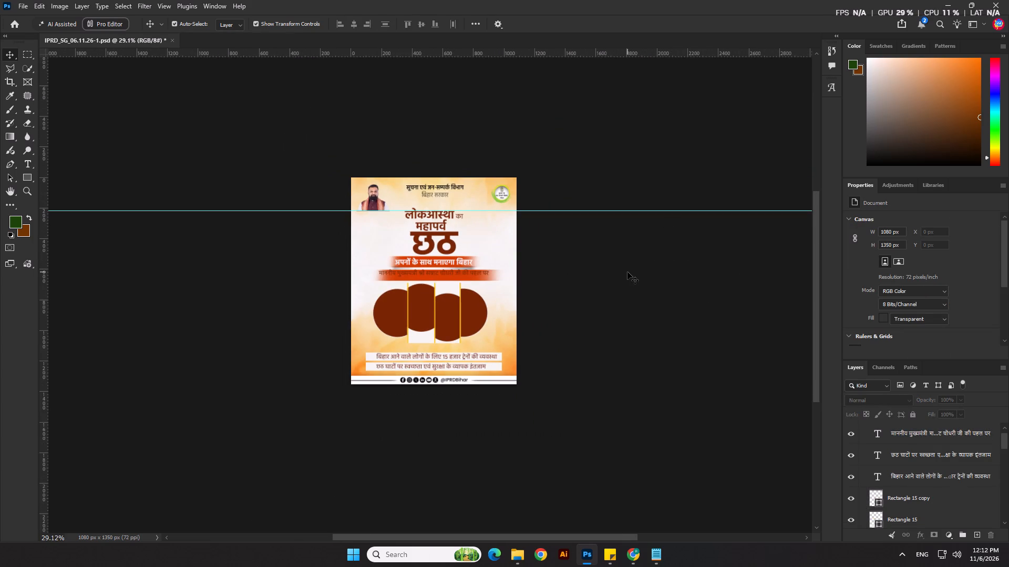
{"action": "left_click", "coordinate": [627, 272]}
{"action": "scroll", "coordinate": [485, 237], "scroll_direction": "up", "scroll_amount": 5}
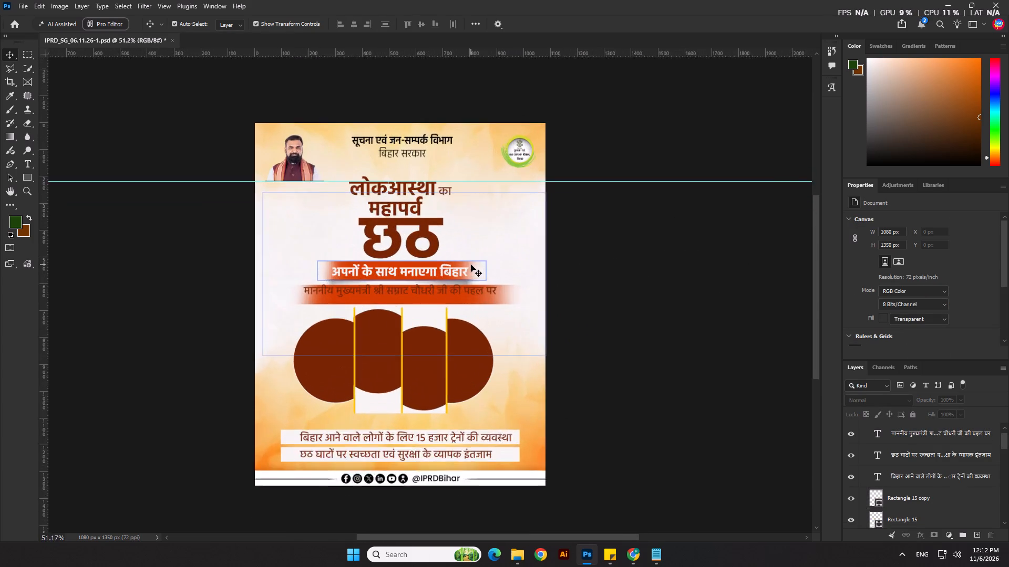
{"action": "scroll", "coordinate": [471, 265], "scroll_direction": "up", "scroll_amount": 4}
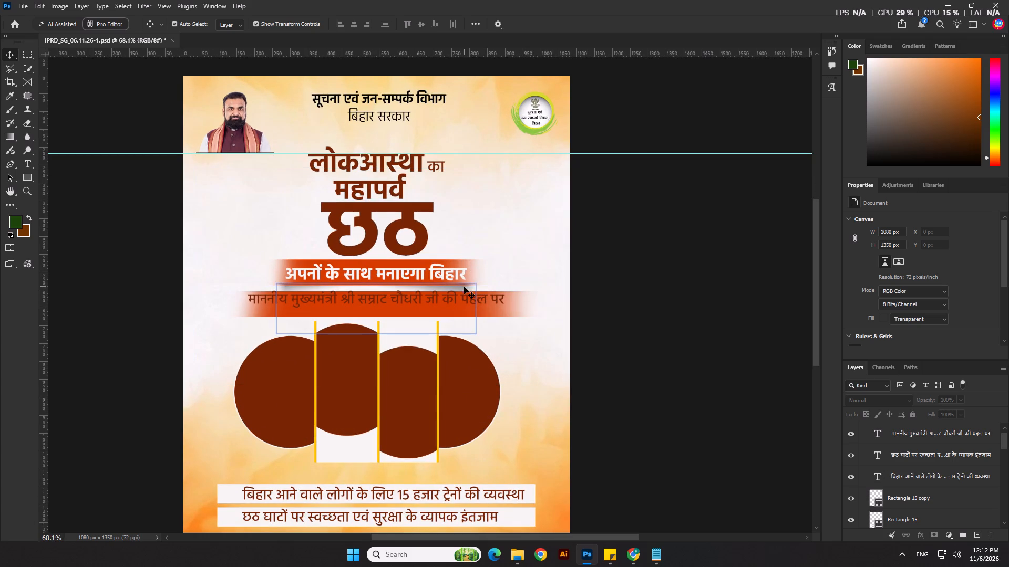
{"action": "left_click", "coordinate": [657, 301]}
{"action": "scroll", "coordinate": [441, 301], "scroll_direction": "up", "scroll_amount": 7}
{"action": "left_click", "coordinate": [459, 281]}
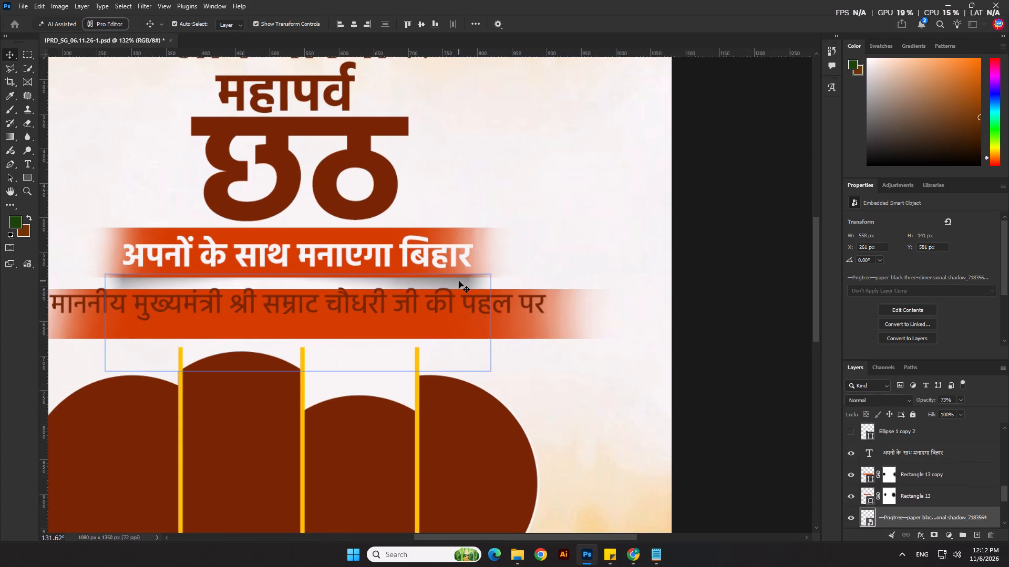
{"action": "key", "text": "Down"}
{"action": "key", "text": "Down"}
{"action": "key", "text": "Down"}
{"action": "key", "text": "Down"}
{"action": "key", "text": "Down"}
{"action": "key", "text": "Return"}
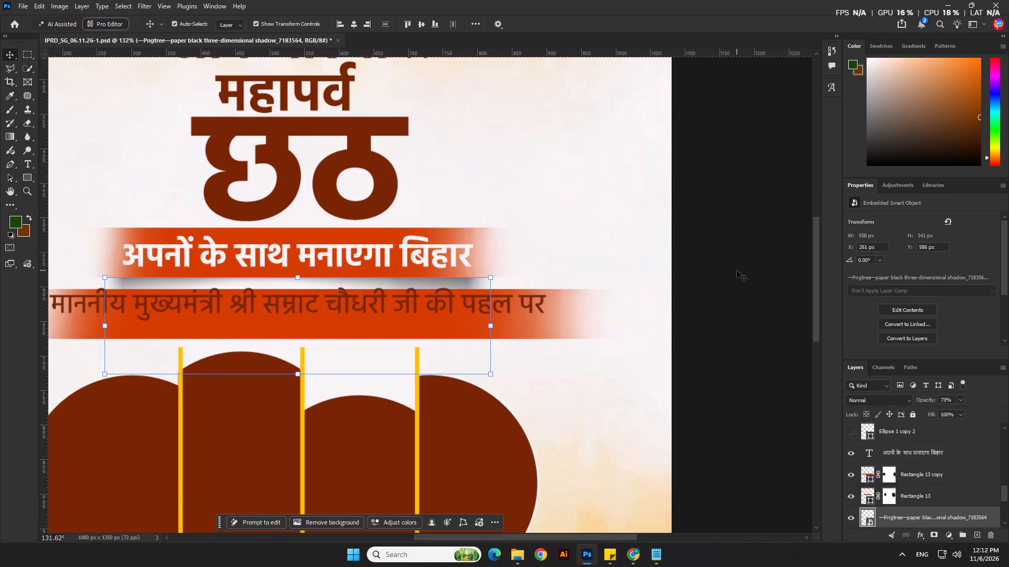
{"action": "left_click", "coordinate": [737, 270]}
{"action": "left_click", "coordinate": [460, 282]}
{"action": "key", "text": "Up"}
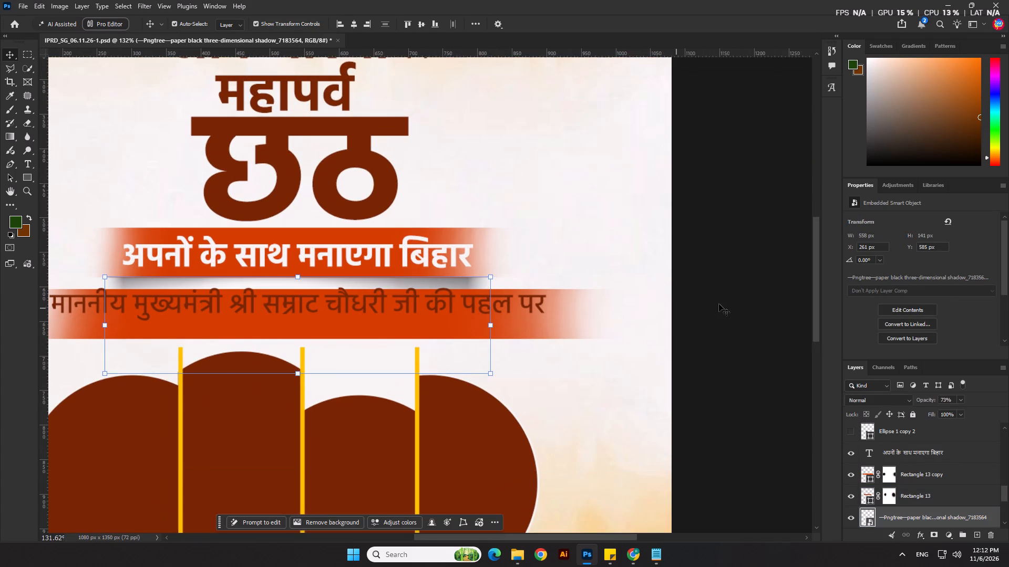
{"action": "left_click", "coordinate": [736, 301]}
Nudge the red strip behind the माननीय मुख्यमंत्री line down 2 px.
{"action": "scroll", "coordinate": [725, 303], "scroll_direction": "down", "scroll_amount": 4}
{"action": "left_click", "coordinate": [527, 310]}
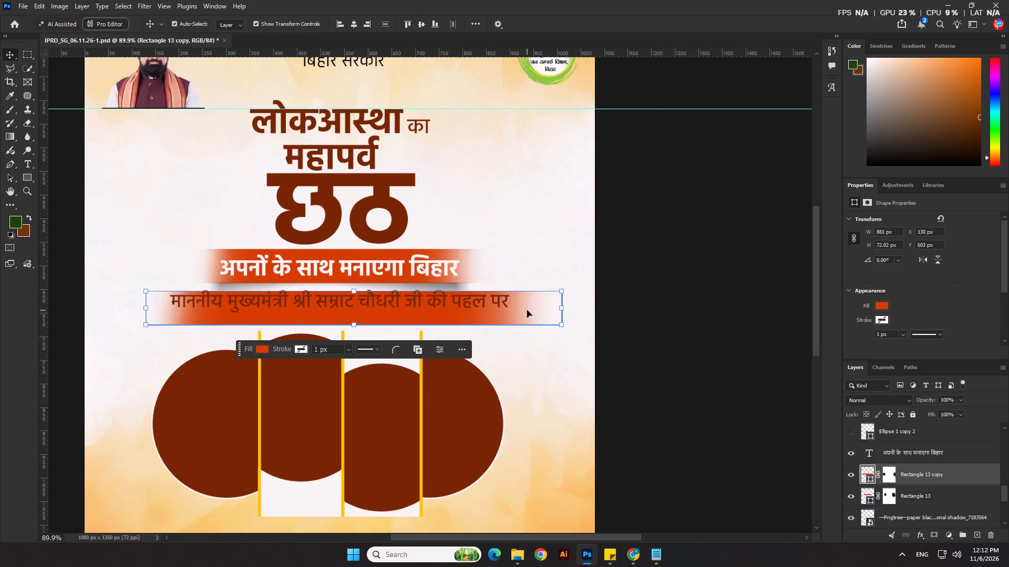
{"action": "key", "text": "Down"}
{"action": "key", "text": "Down"}
{"action": "left_click", "coordinate": [683, 298]}
Recolour the माननीय मुख्यमंत्री text line to the yellow ffc000 sampled from a divider line.
{"action": "left_click", "coordinate": [330, 293]}
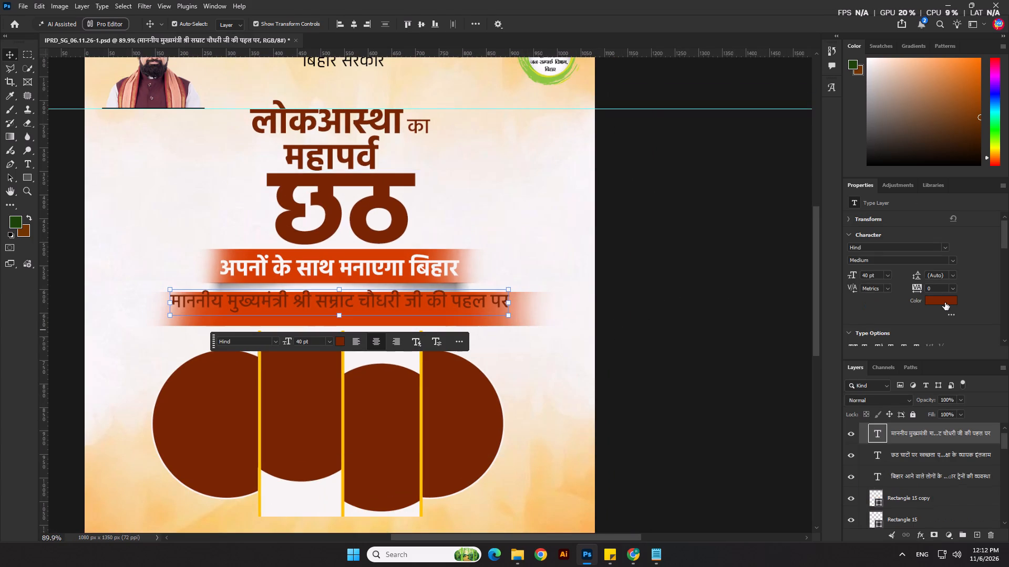
{"action": "left_click", "coordinate": [945, 302]}
{"action": "left_click_drag", "start_coordinate": [790, 394], "coordinate": [680, 343]}
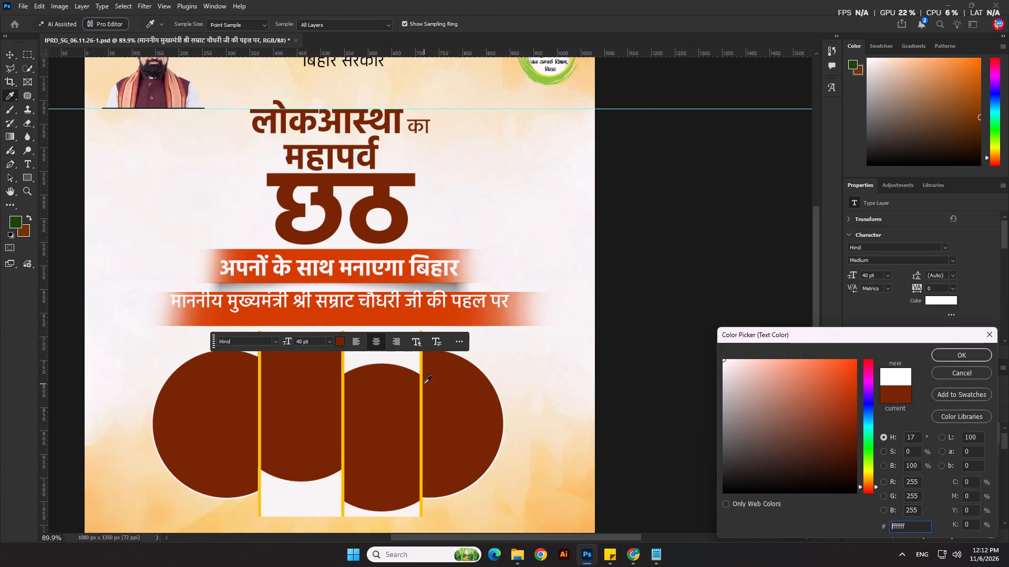
{"action": "left_click", "coordinate": [421, 380]}
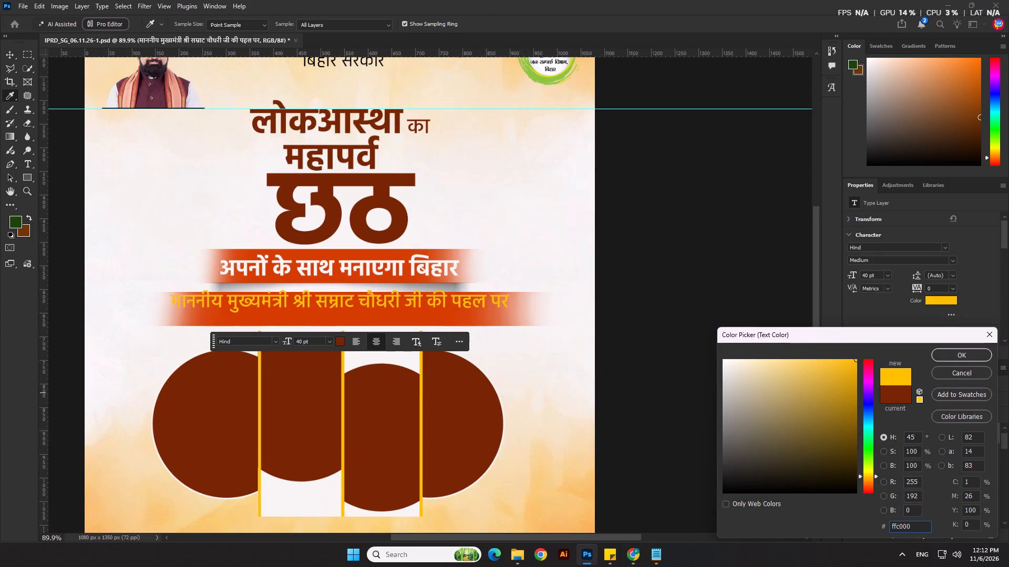
{"action": "left_click", "coordinate": [947, 351]}
Set the माननीय मुख्यमंत्री line's font weight to SemiBold.
{"action": "left_click", "coordinate": [952, 260]}
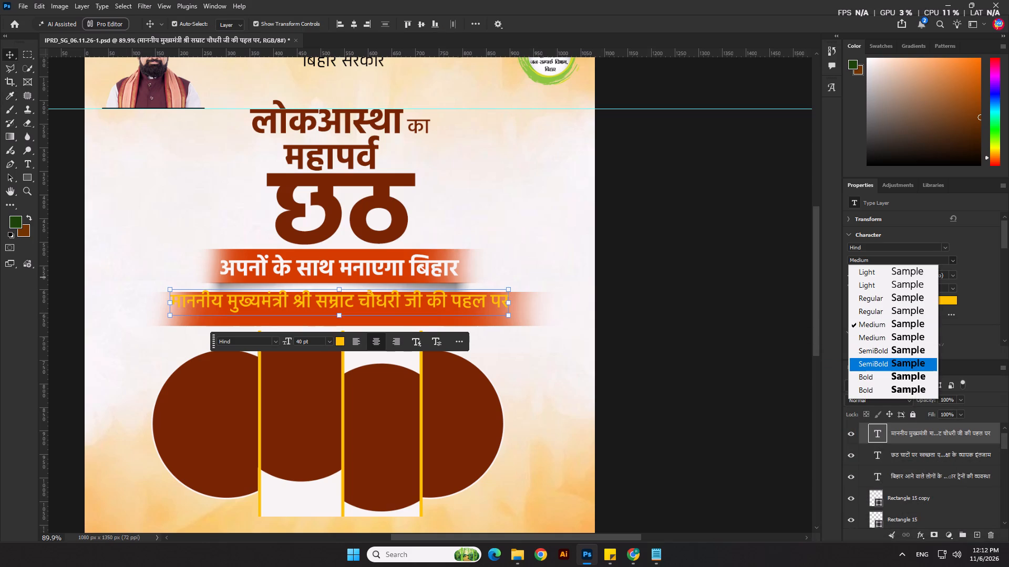
{"action": "left_click", "coordinate": [885, 355]}
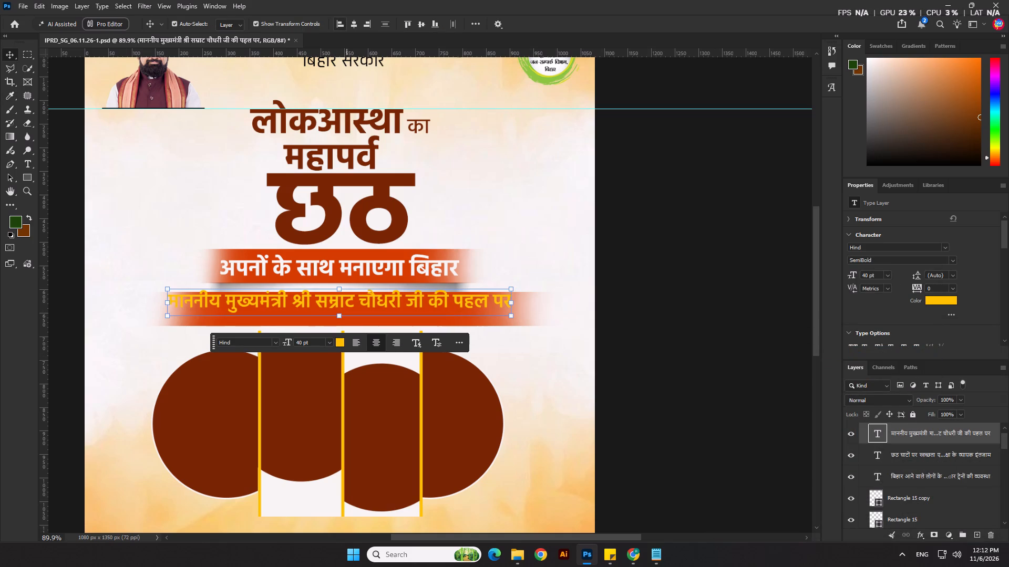
Centre the माननीय मुख्यमंत्री line horizontally on the canvas and move it down 10 px onto its red strip.
{"action": "left_click", "coordinate": [355, 23]}
{"action": "key", "text": "shift+Down"}
{"action": "key", "text": "shift+Down"}
{"action": "key", "text": "shift+Down"}
{"action": "key", "text": "shift+Up"}
{"action": "key", "text": "shift+Up"}
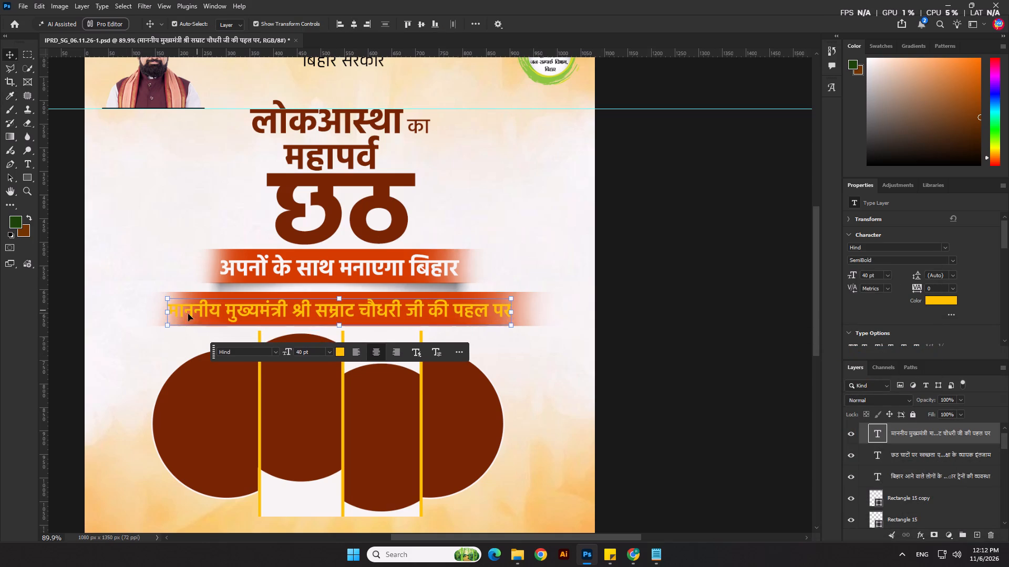
Scale the माननीय मुख्यमंत्री line down to about 92%, giving a 36.91 pt font size.
{"action": "left_click_drag", "start_coordinate": [163, 307], "coordinate": [188, 310]}
{"action": "key", "text": "Return"}
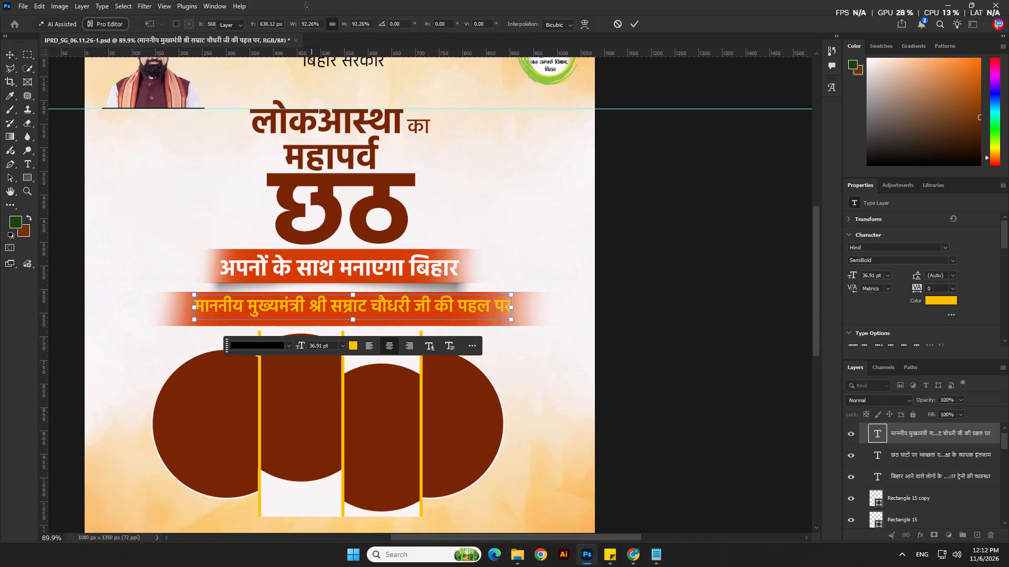
Centre the माननीय मुख्यमंत्री line horizontally again, then offset it 6 px right and 2 px down.
{"action": "left_click", "coordinate": [354, 28]}
{"action": "key", "text": "Down"}
{"action": "key", "text": "Down"}
{"action": "key", "text": "Down"}
{"action": "key", "text": "Right"}
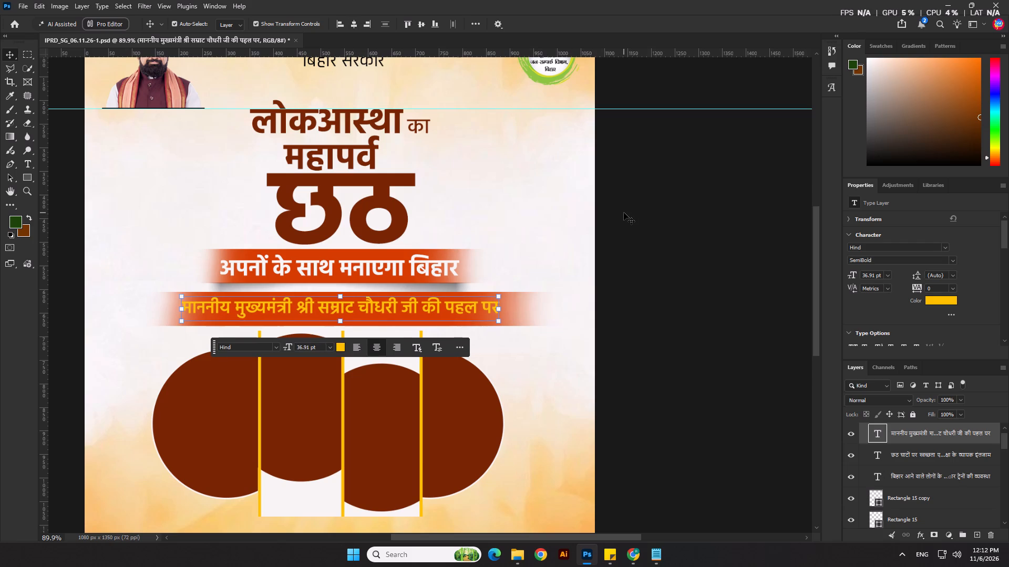
{"action": "key", "text": "Right"}
{"action": "key", "text": "Right"}
{"action": "key", "text": "Right"}
{"action": "key", "text": "Right"}
{"action": "key", "text": "Right"}
{"action": "key", "text": "Up"}
{"action": "left_click", "coordinate": [651, 269]}
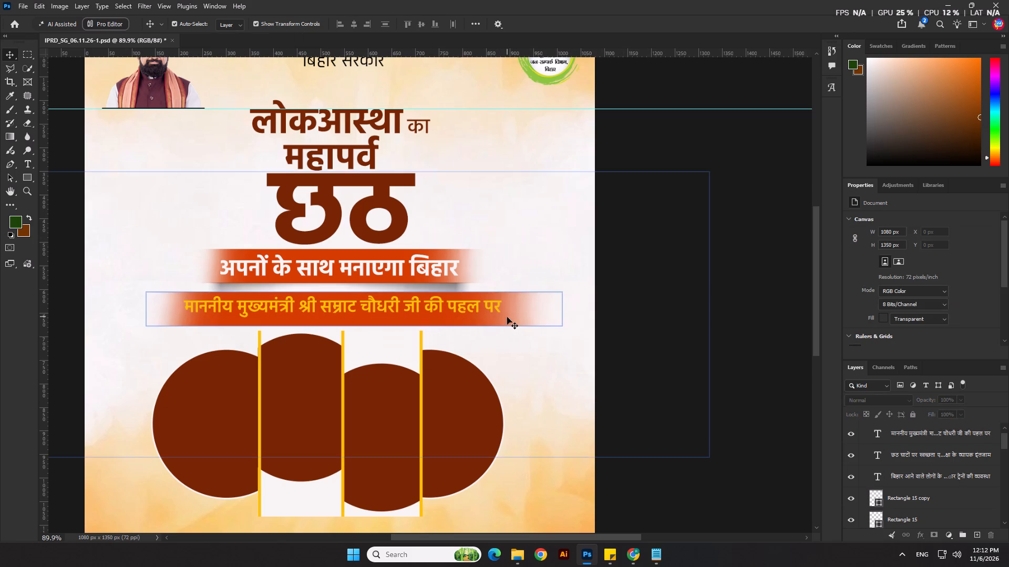
Shorten the red strip behind the माननीय मुख्यमंत्री line from its bottom edge to about 53 px high.
{"action": "left_click", "coordinate": [507, 317]}
{"action": "left_click_drag", "start_coordinate": [354, 328], "coordinate": [358, 320]}
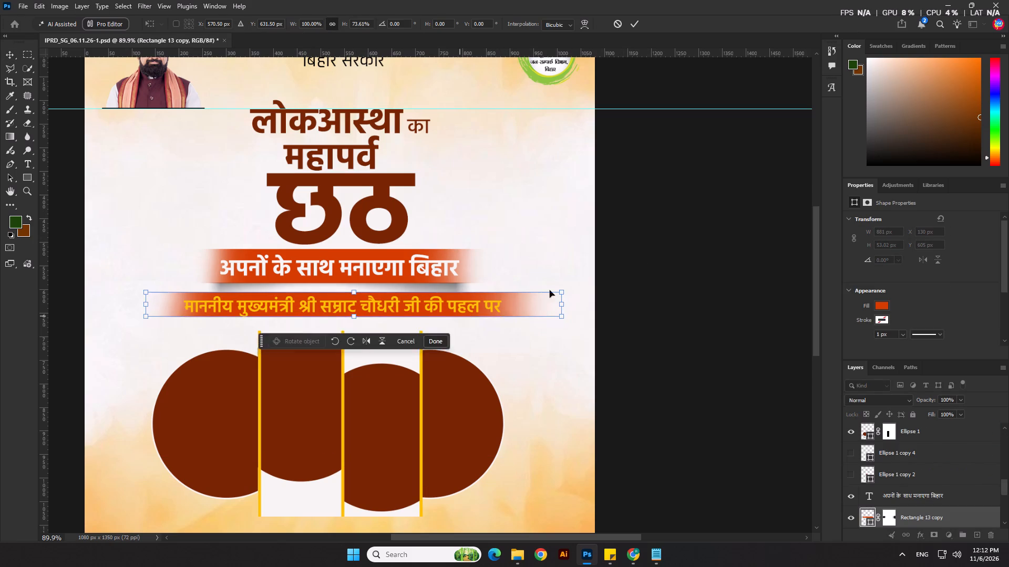
{"action": "scroll", "coordinate": [580, 271], "scroll_direction": "down", "scroll_amount": 10}
{"action": "key", "text": "Return"}
{"action": "left_click", "coordinate": [655, 310]}
Fill the red strip behind the माननीय मुख्यमंत्री line with the colour sampled from the upper red banner.
{"action": "scroll", "coordinate": [655, 312], "scroll_direction": "down", "scroll_amount": 3}
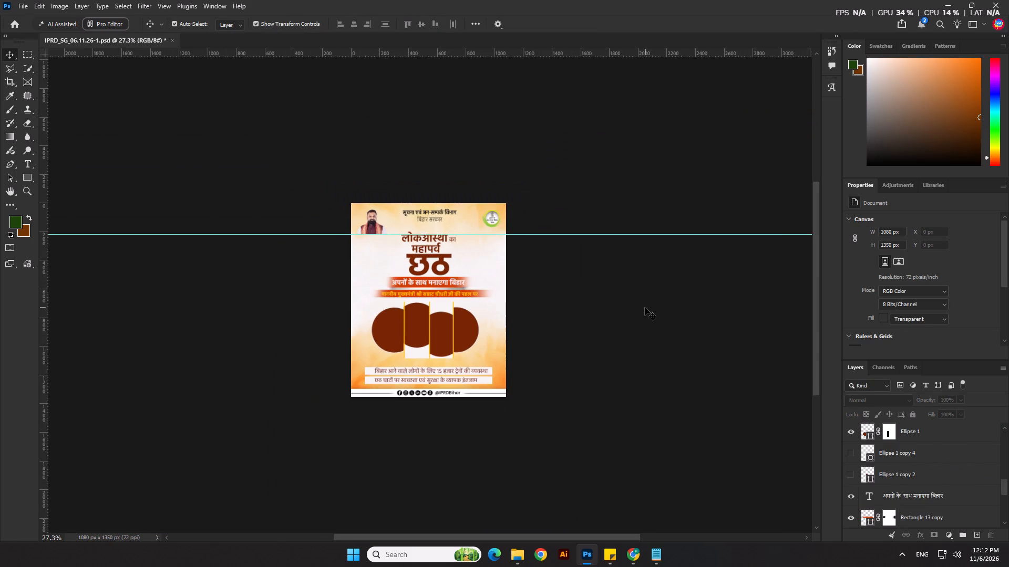
{"action": "scroll", "coordinate": [408, 340], "scroll_direction": "up", "scroll_amount": 10}
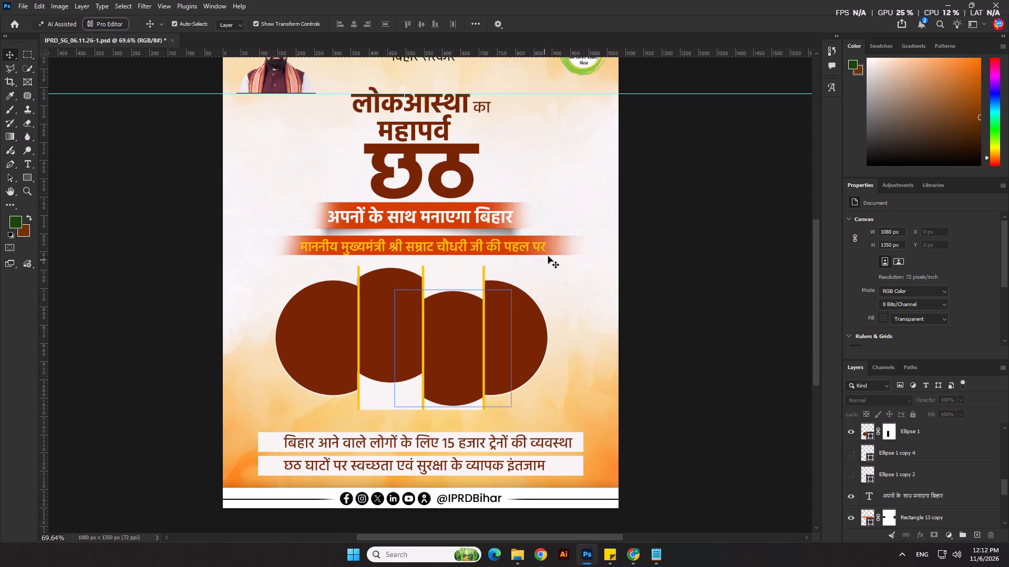
{"action": "left_click", "coordinate": [558, 249]}
{"action": "left_click", "coordinate": [878, 309]}
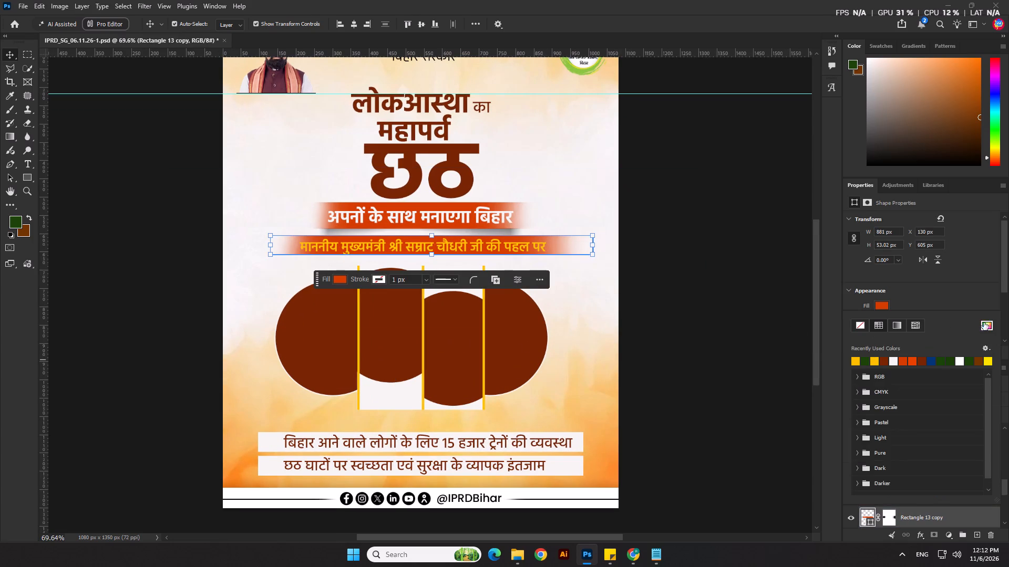
{"action": "left_click", "coordinate": [984, 323]}
{"action": "left_click", "coordinate": [454, 206]}
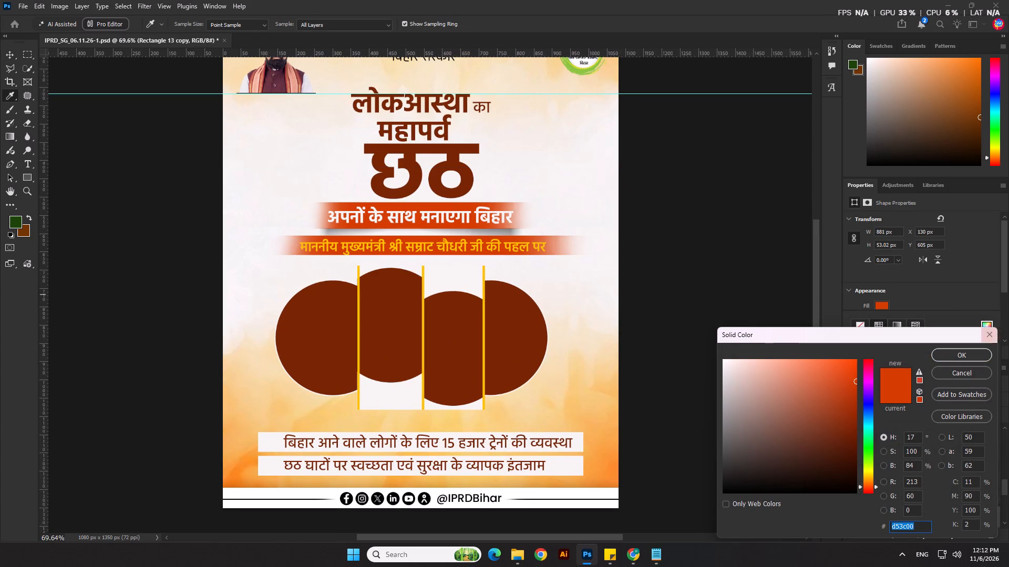
{"action": "left_click", "coordinate": [981, 358]}
{"action": "left_click", "coordinate": [718, 354]}
Recolour the माननीय मुख्यमंत्री line to white ffffff and nudge it up 2 px.
{"action": "left_click", "coordinate": [530, 251]}
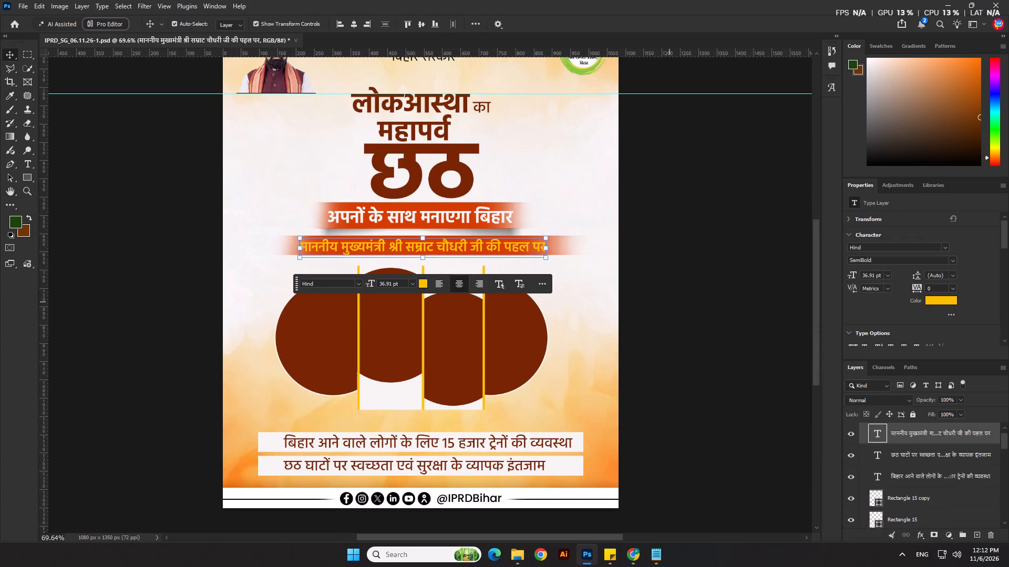
{"action": "left_click", "coordinate": [938, 304]}
{"action": "left_click_drag", "start_coordinate": [761, 393], "coordinate": [704, 337]}
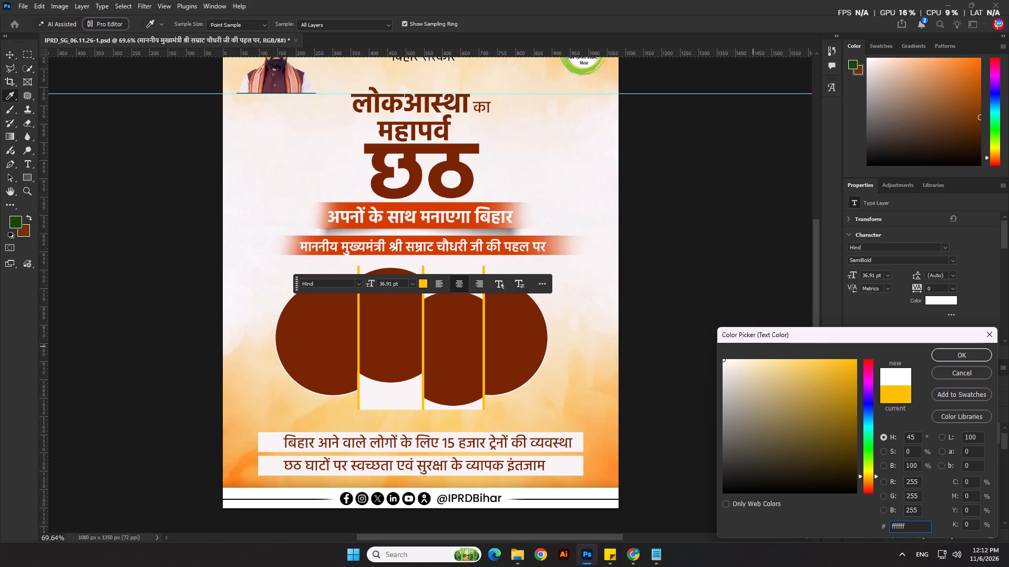
{"action": "left_click", "coordinate": [968, 351]}
{"action": "key", "text": "Up"}
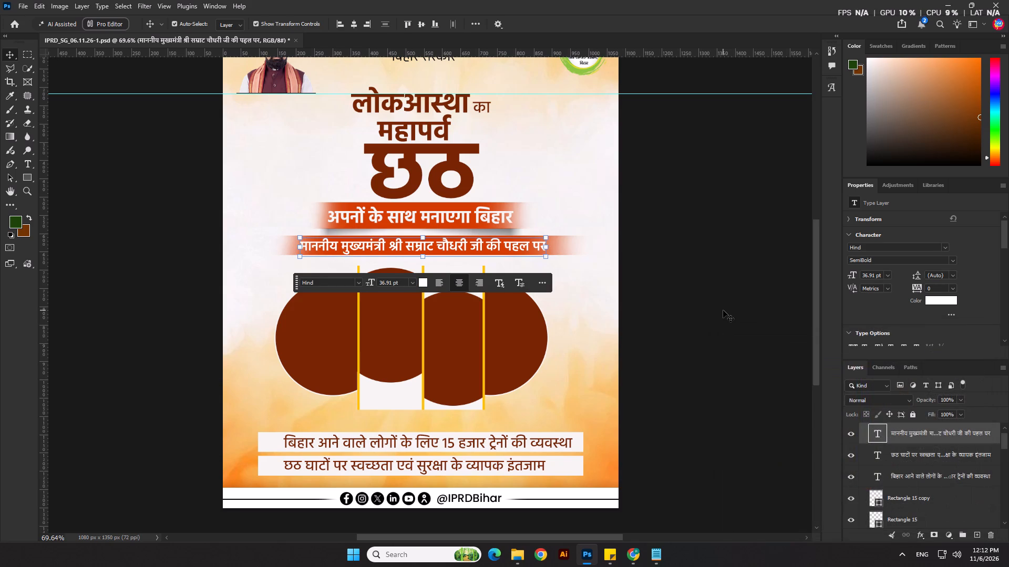
{"action": "key", "text": "Up"}
{"action": "left_click", "coordinate": [723, 310]}
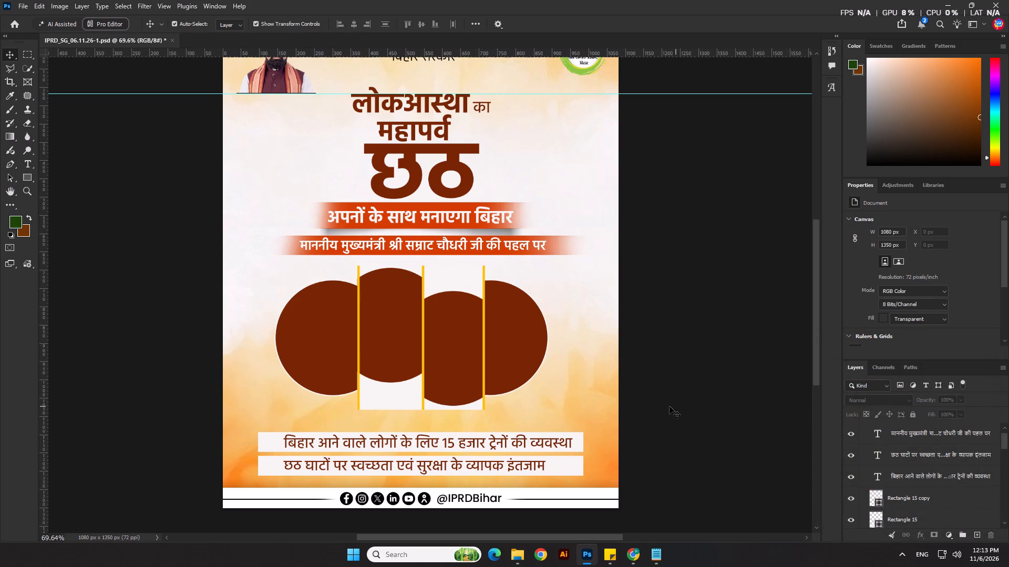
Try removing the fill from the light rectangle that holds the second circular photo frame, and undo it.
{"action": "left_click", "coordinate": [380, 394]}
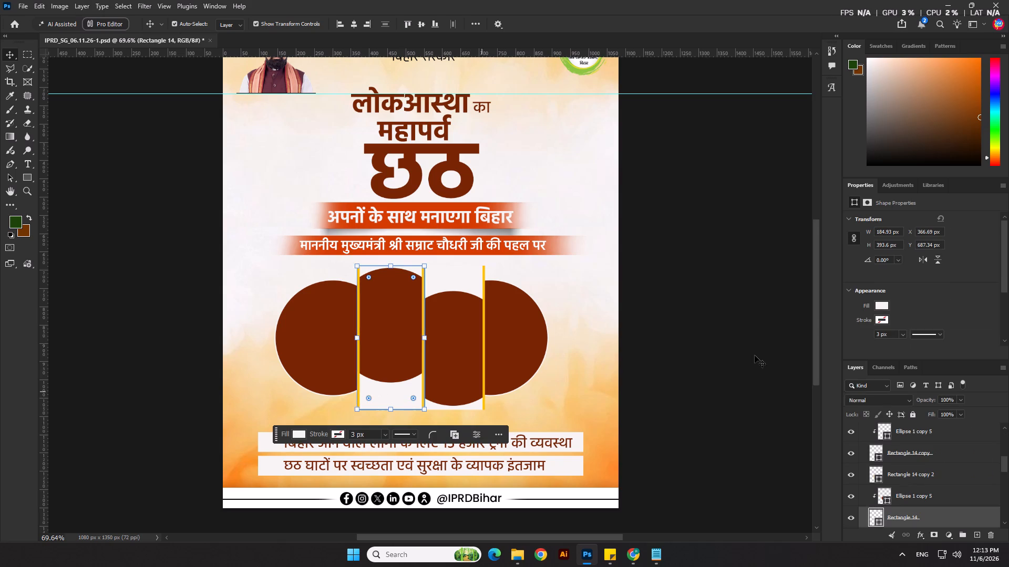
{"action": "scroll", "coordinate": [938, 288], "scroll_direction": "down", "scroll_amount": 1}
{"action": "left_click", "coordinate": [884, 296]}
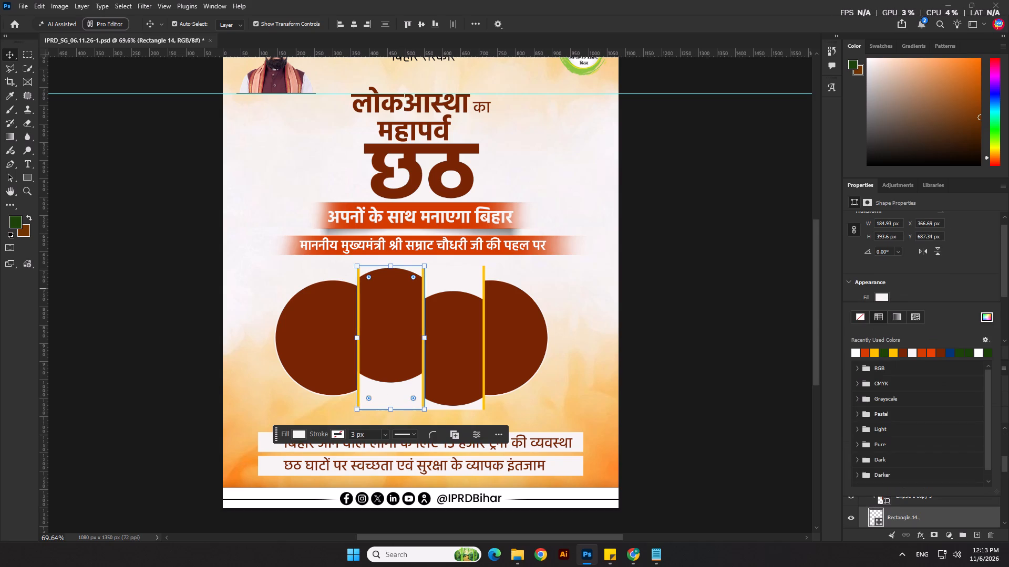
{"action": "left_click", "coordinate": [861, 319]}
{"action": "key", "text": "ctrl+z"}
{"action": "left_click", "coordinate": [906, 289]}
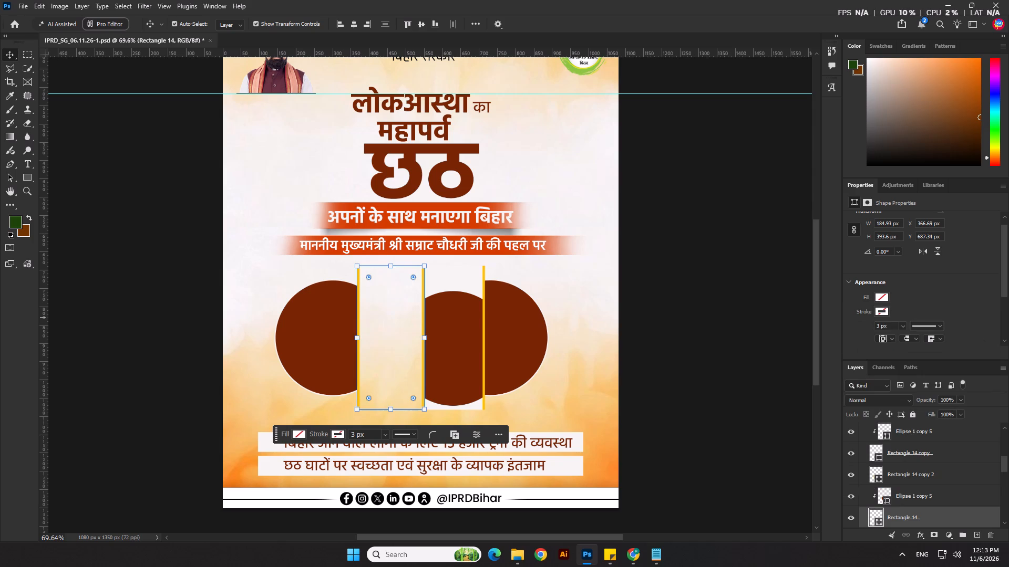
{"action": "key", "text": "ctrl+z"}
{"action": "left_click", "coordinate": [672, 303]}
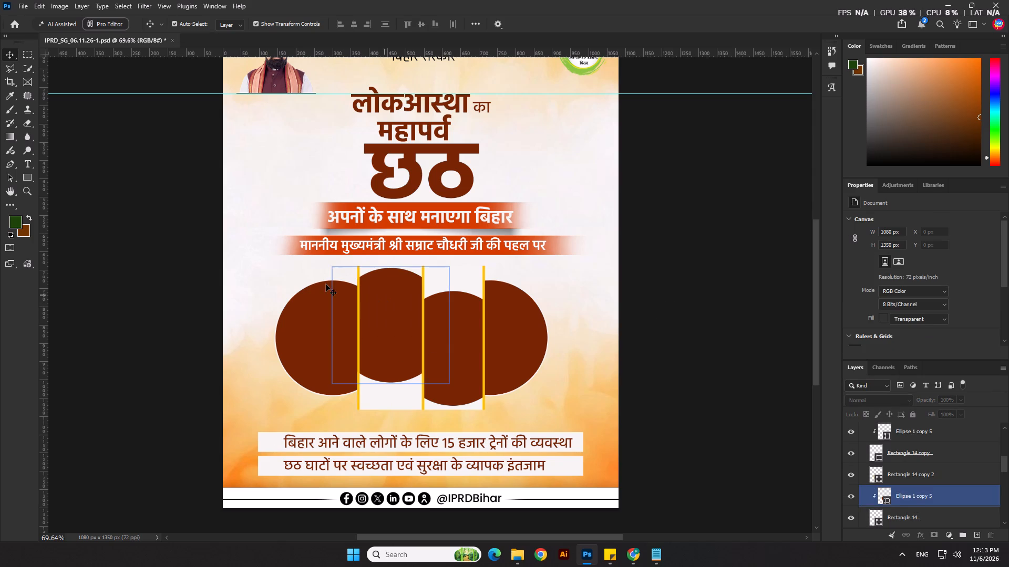
Check the Jammu-Kashmir tourism reference poster on Pinterest in Chrome, then return to the Photoshop poster.
{"action": "left_click", "coordinate": [135, 285]}
{"action": "scroll", "coordinate": [533, 325], "scroll_direction": "down", "scroll_amount": 3}
{"action": "left_click", "coordinate": [668, 420]}
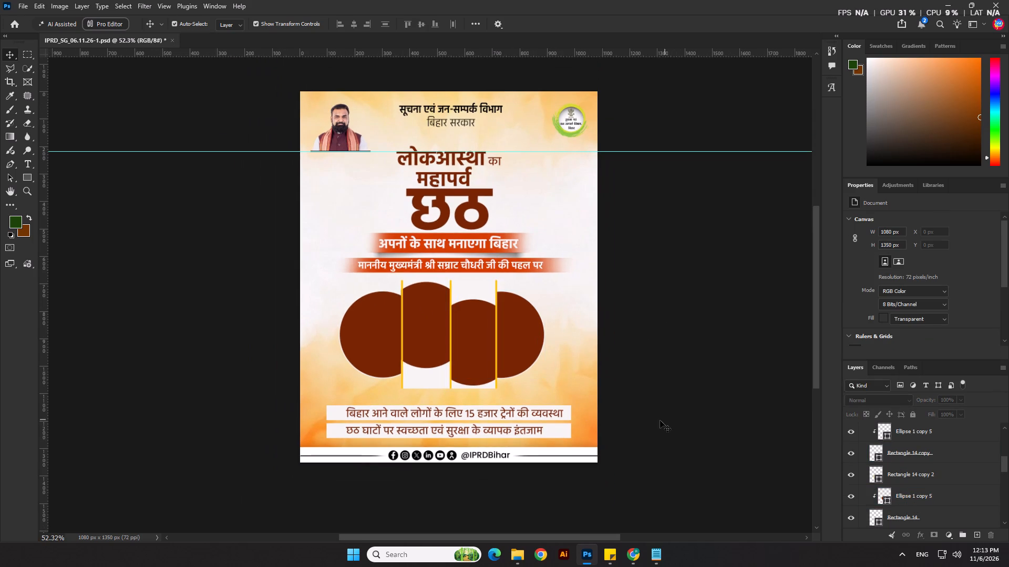
{"action": "left_click", "coordinate": [627, 544]}
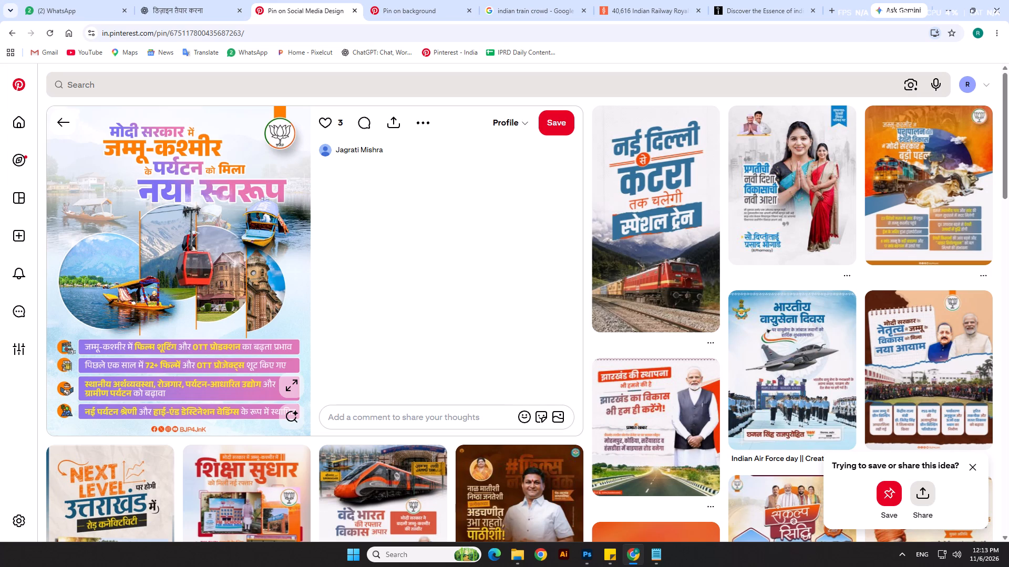
{"action": "left_click", "coordinate": [631, 548]}
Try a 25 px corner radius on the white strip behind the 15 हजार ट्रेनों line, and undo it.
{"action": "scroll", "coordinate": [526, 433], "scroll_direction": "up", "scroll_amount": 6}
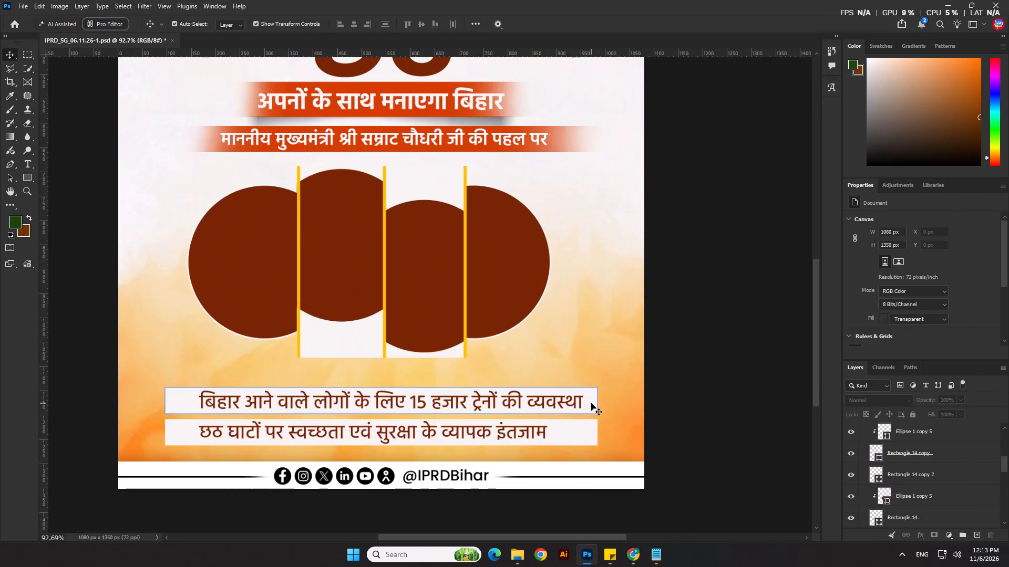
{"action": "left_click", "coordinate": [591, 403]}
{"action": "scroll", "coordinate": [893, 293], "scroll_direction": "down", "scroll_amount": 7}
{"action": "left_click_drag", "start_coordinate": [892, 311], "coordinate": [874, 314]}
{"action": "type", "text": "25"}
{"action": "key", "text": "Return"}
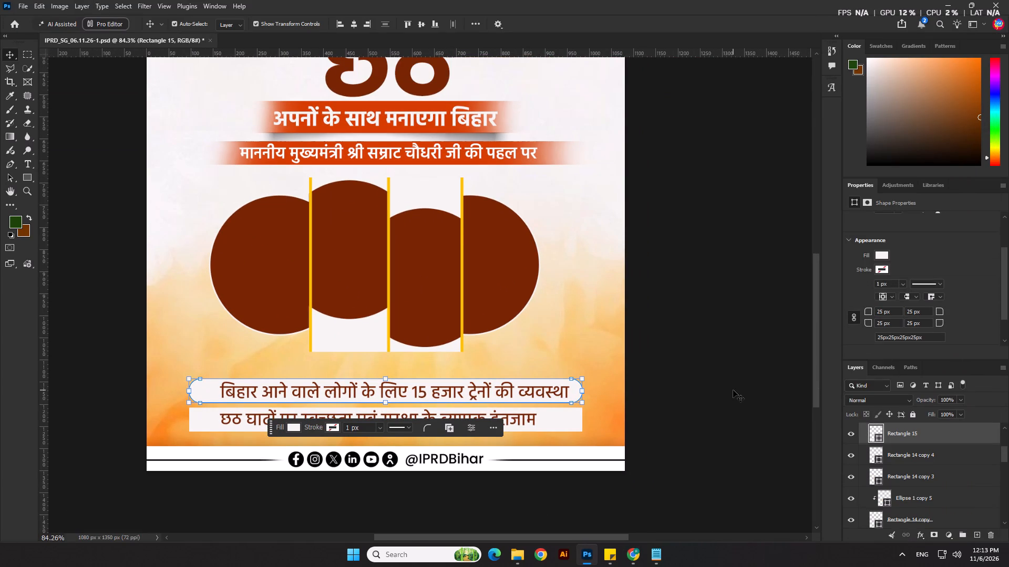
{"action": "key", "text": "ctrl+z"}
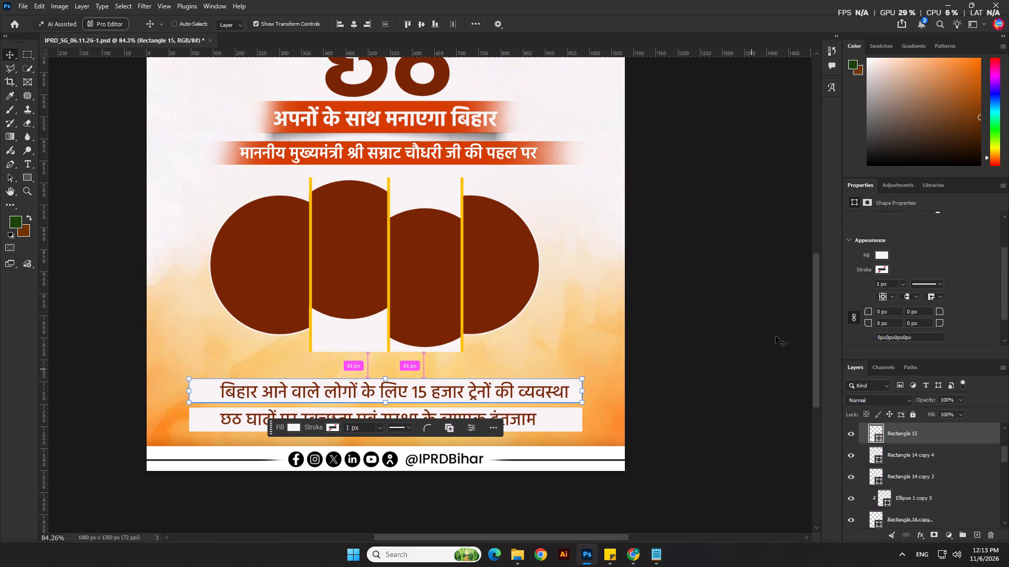
Round the corners of the white strip behind the 15 हजार ट्रेनों line to 25 px, then increase the radius to fully rounded ends.
{"action": "left_click_drag", "start_coordinate": [894, 310], "coordinate": [868, 314]}
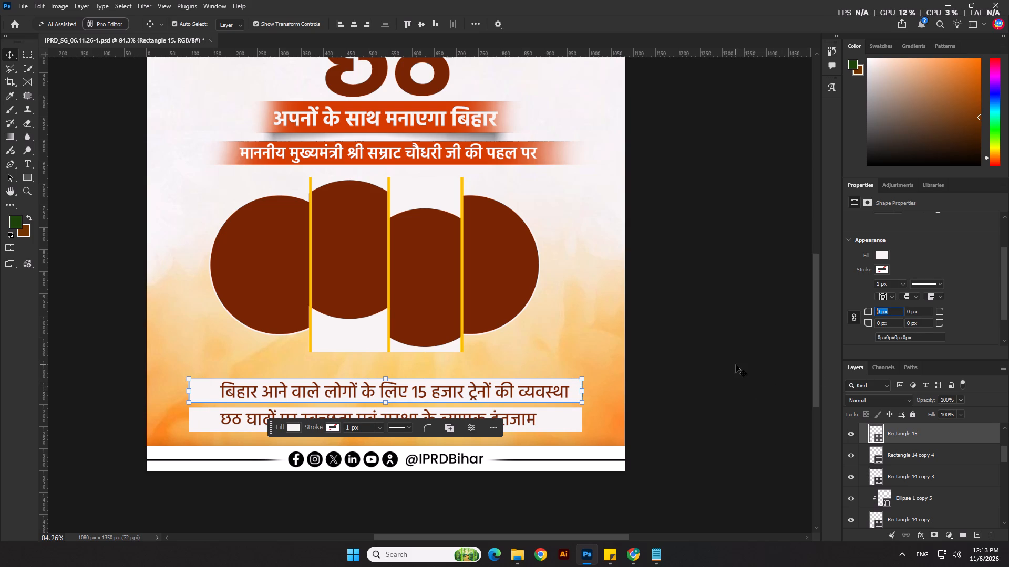
{"action": "type", "text": "25"}
{"action": "key", "text": "Return"}
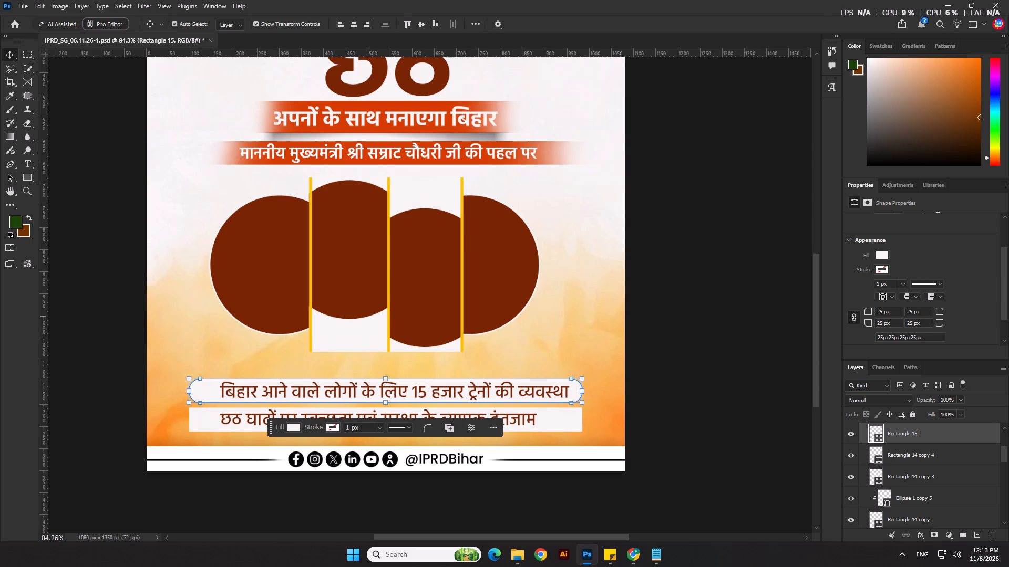
{"action": "left_click_drag", "start_coordinate": [861, 311], "coordinate": [894, 311]}
{"action": "left_click_drag", "start_coordinate": [868, 312], "coordinate": [1008, 347]}
{"action": "left_click", "coordinate": [729, 409]}
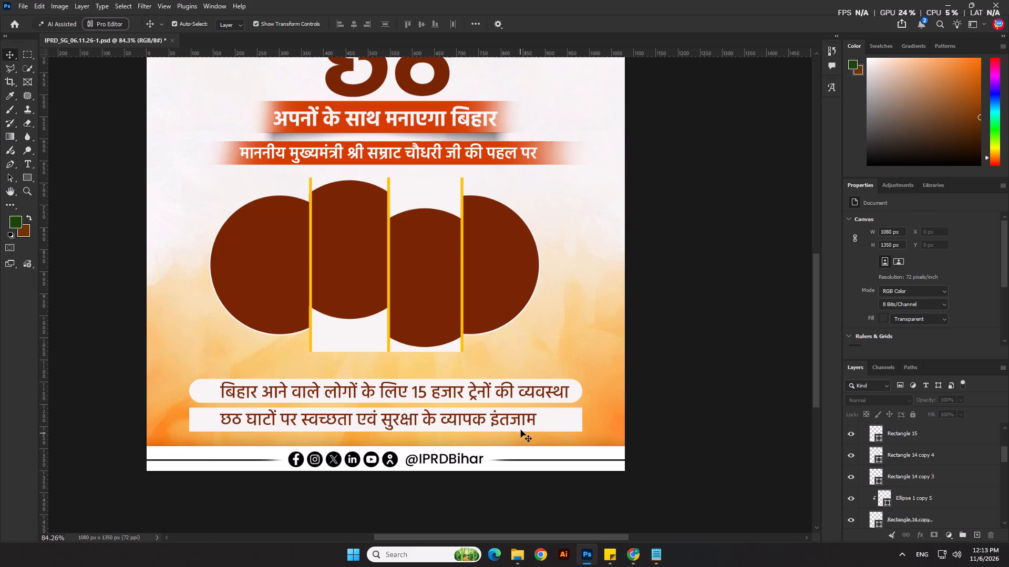
Raise the corner radius of the white strip behind the छठ घाटों line until its ends are fully rounded.
{"action": "left_click", "coordinate": [561, 419]}
{"action": "scroll", "coordinate": [903, 292], "scroll_direction": "down", "scroll_amount": 4}
{"action": "scroll", "coordinate": [902, 298], "scroll_direction": "up", "scroll_amount": 1}
{"action": "scroll", "coordinate": [898, 301], "scroll_direction": "down", "scroll_amount": 1}
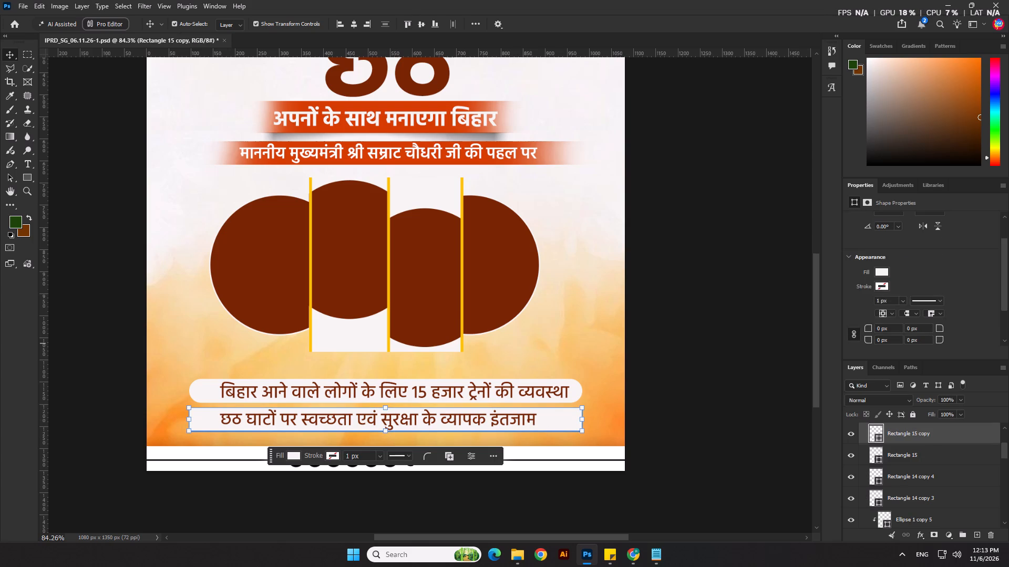
{"action": "left_click_drag", "start_coordinate": [866, 328], "coordinate": [1008, 346]}
{"action": "left_click", "coordinate": [748, 388]}
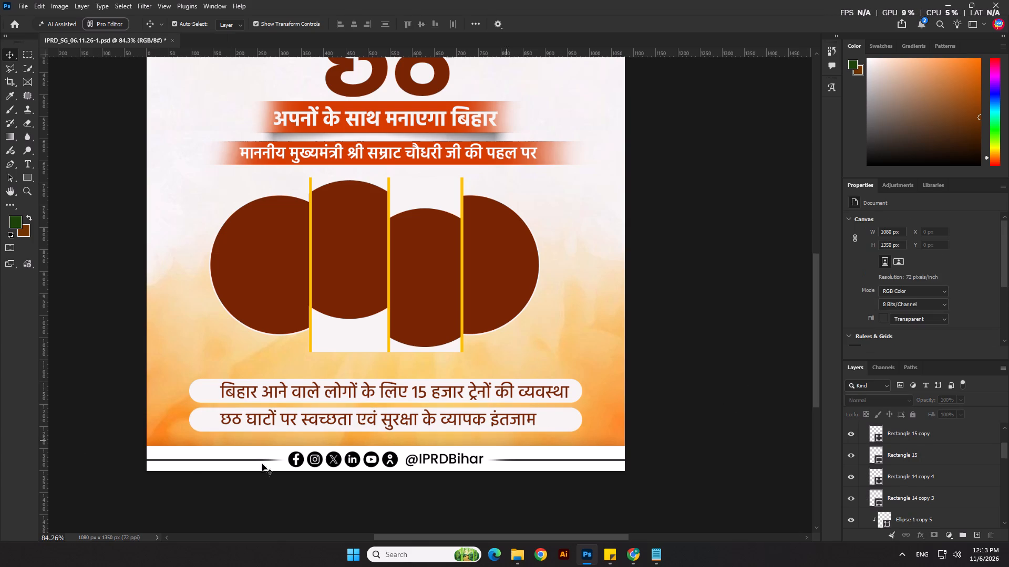
Draw a circle about 65 px wide at the start of the upper white strip, around X 90, Y 1130 px.
{"action": "right_click", "coordinate": [29, 181]}
{"action": "left_click", "coordinate": [55, 190]}
{"action": "scroll", "coordinate": [135, 349], "scroll_direction": "up", "scroll_amount": 2}
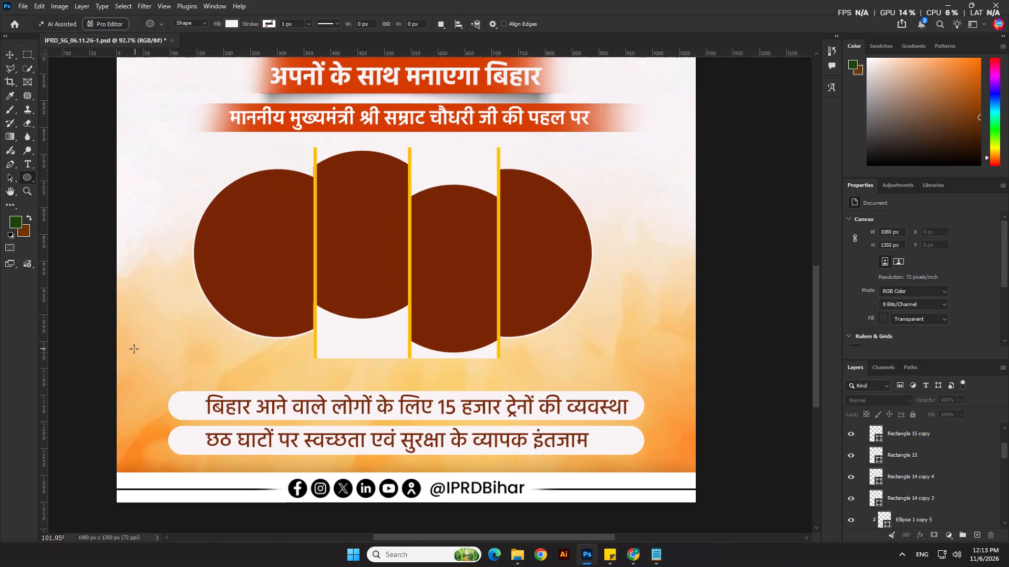
{"action": "left_click_drag", "start_coordinate": [165, 385], "coordinate": [200, 430]}
{"action": "left_click", "coordinate": [13, 55]}
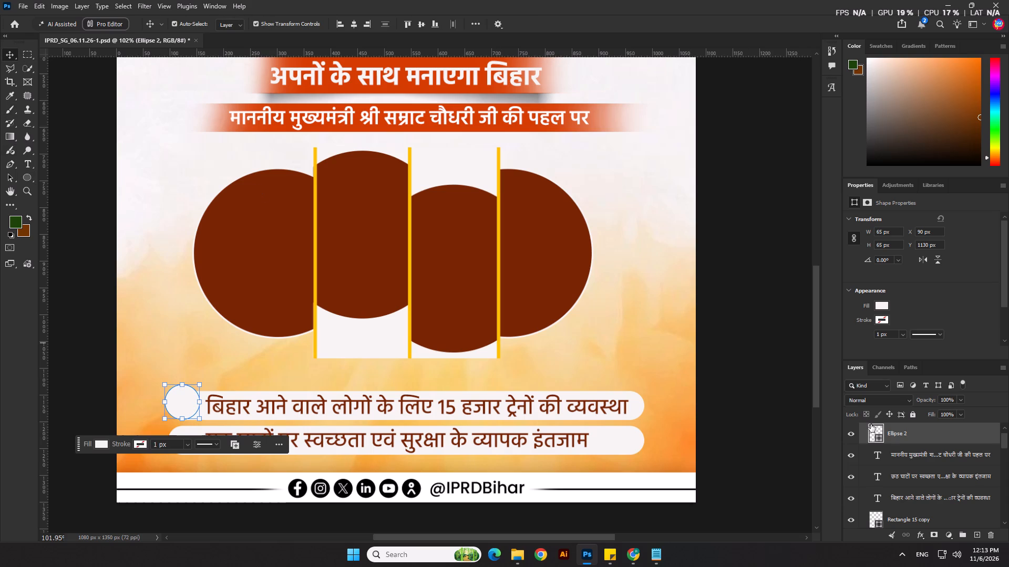
Fill the small circle with the brown 782504 sampled from the fourth photo frame.
{"action": "double_click", "coordinate": [880, 438]}
{"action": "left_click", "coordinate": [577, 258]}
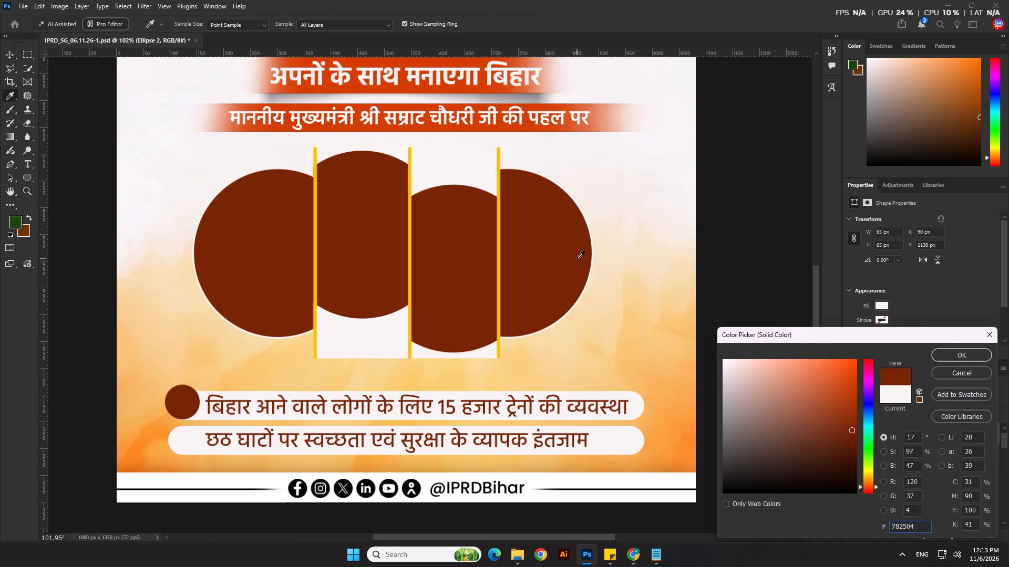
{"action": "left_click", "coordinate": [969, 353]}
Give the small brown circle a 2 px white stroke.
{"action": "left_click", "coordinate": [884, 321]}
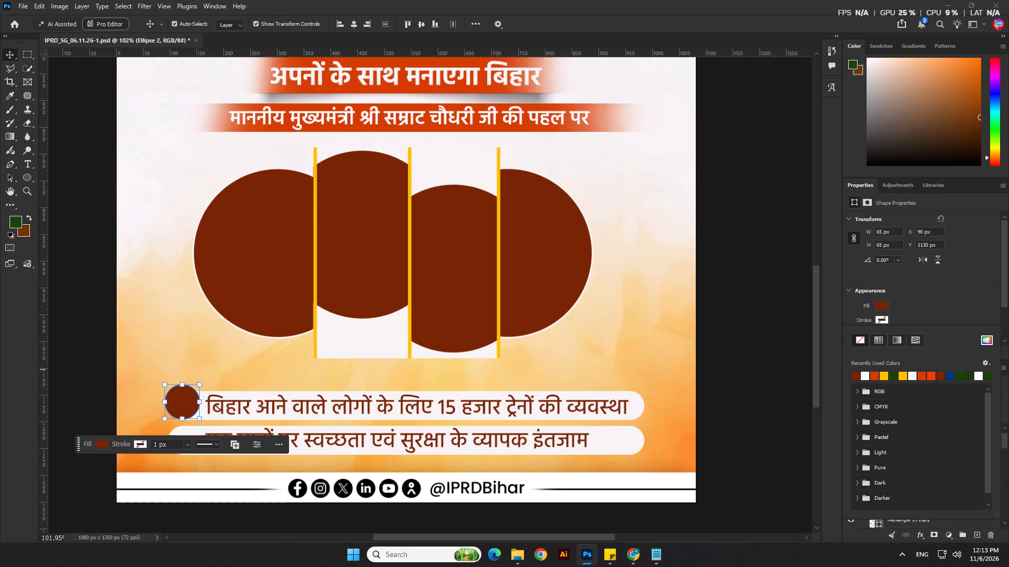
{"action": "left_click", "coordinate": [863, 376]}
{"action": "scroll", "coordinate": [922, 301], "scroll_direction": "down", "scroll_amount": 5}
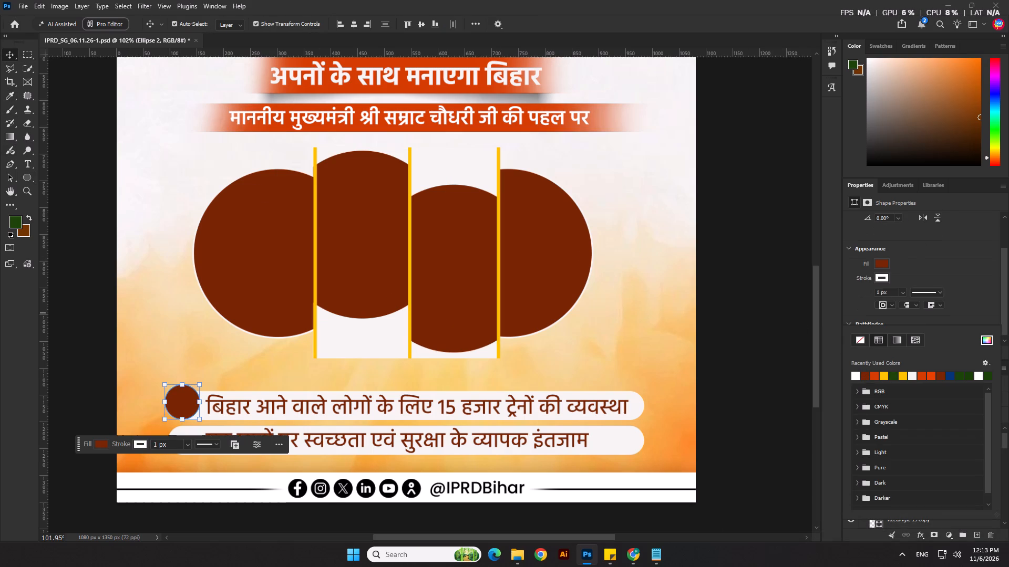
{"action": "left_click_drag", "start_coordinate": [892, 291], "coordinate": [856, 293]}
{"action": "key", "text": "2"}
{"action": "key", "text": "Return"}
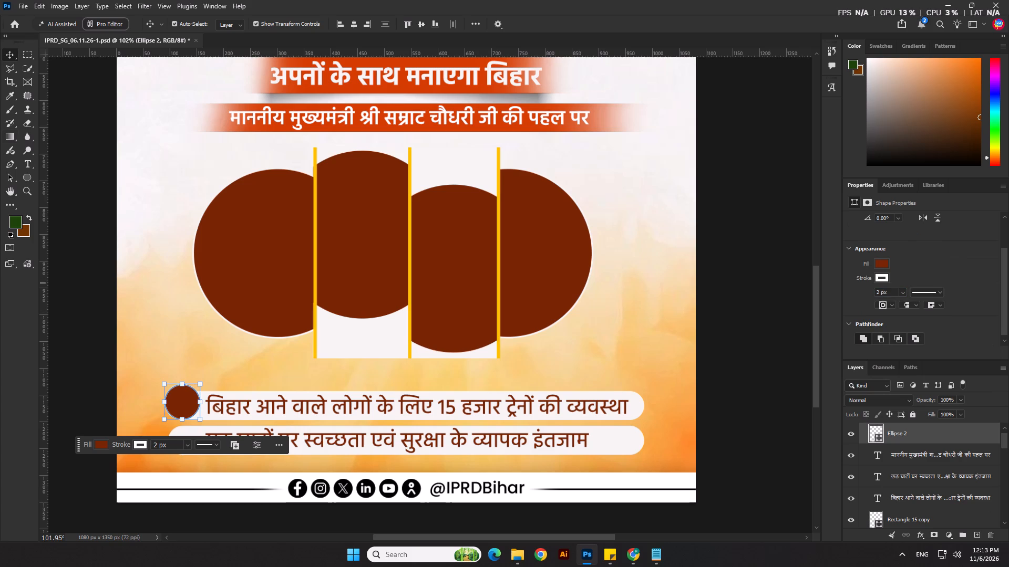
Lower the small brown circle by 6 px and centre it vertically with the upper white strip, aligned to the selection.
{"action": "left_click", "coordinate": [7, 55]}
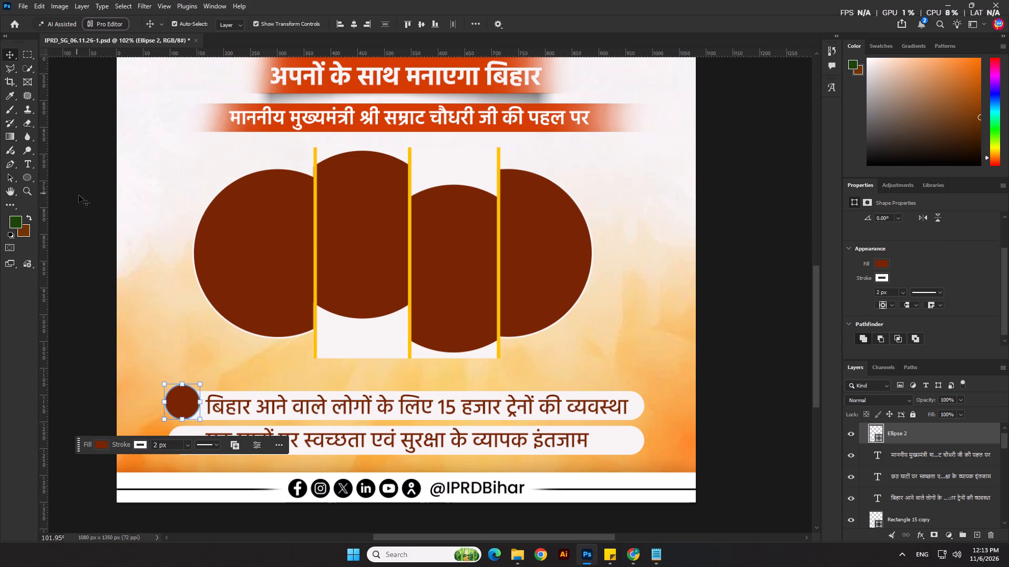
{"action": "key", "text": "shift+Down"}
{"action": "key", "text": "Up"}
{"action": "key", "text": "Up"}
{"action": "key", "text": "Up"}
{"action": "key", "text": "Up"}
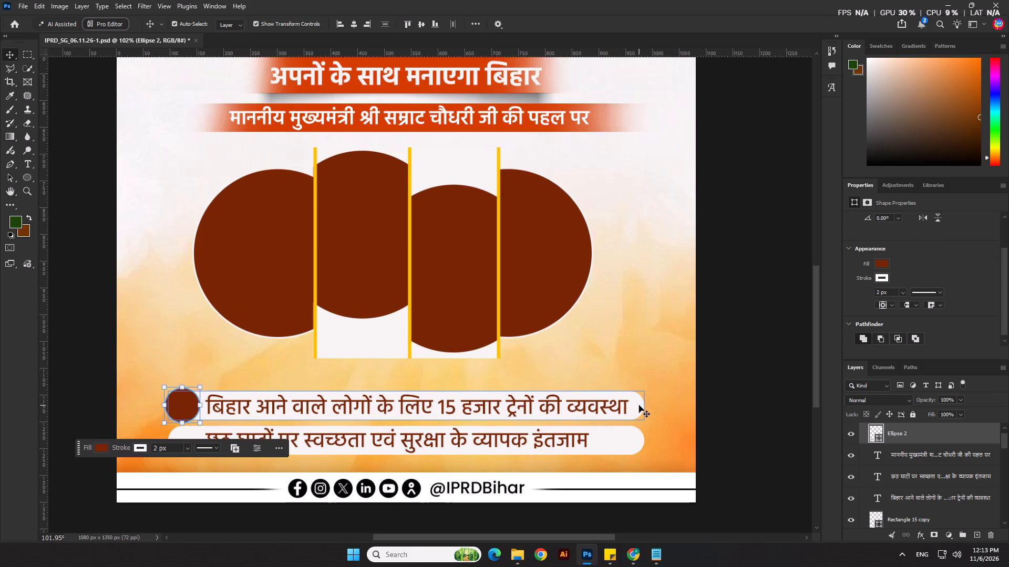
{"action": "left_click", "coordinate": [639, 405], "text": "shift"}
{"action": "left_click", "coordinate": [421, 25]}
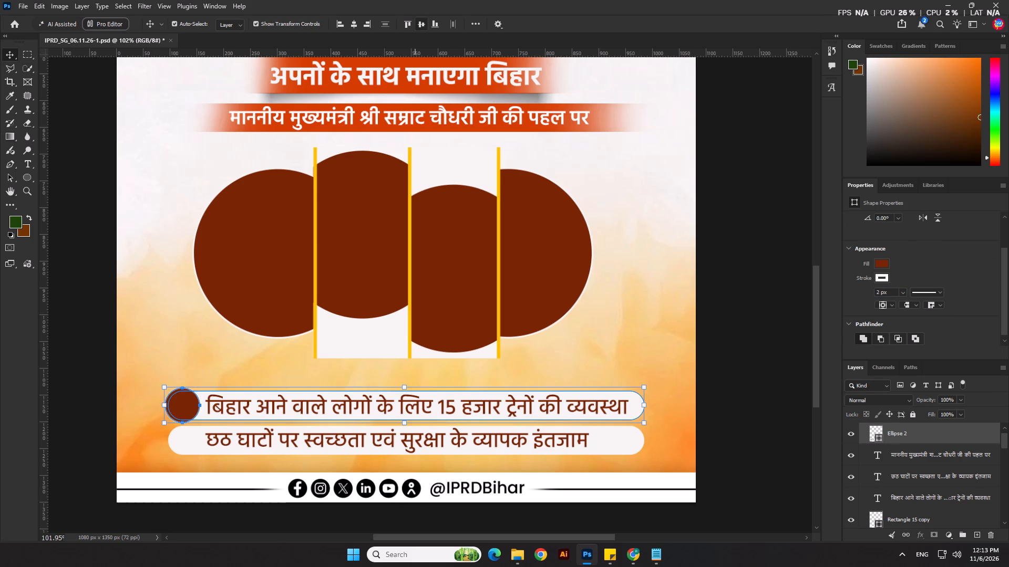
{"action": "key", "text": "ctrl+z"}
{"action": "left_click", "coordinate": [477, 27]}
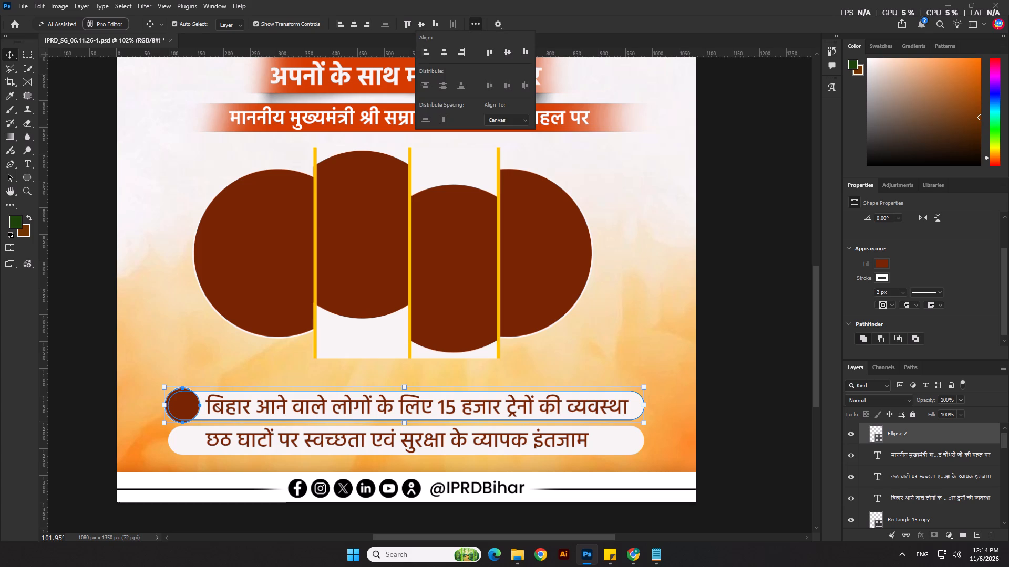
{"action": "left_click", "coordinate": [493, 119]}
{"action": "left_click", "coordinate": [495, 131]}
{"action": "left_click", "coordinate": [423, 22]}
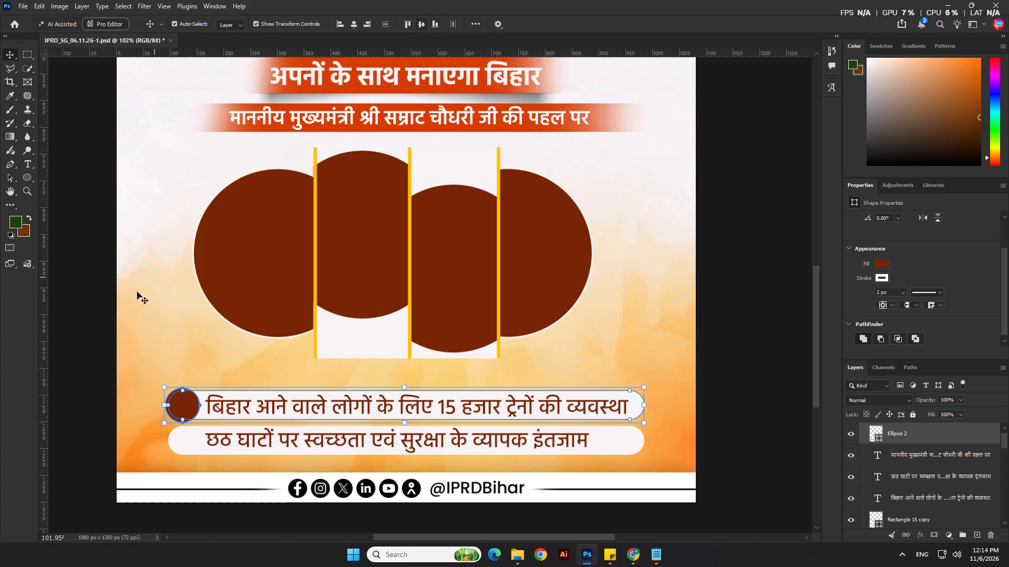
{"action": "left_click", "coordinate": [108, 313]}
Add a drop shadow to the small circle: black, 29% opacity, angle 135°, distance 2 px, spread 5%, size 7 px.
{"action": "scroll", "coordinate": [175, 432], "scroll_direction": "up", "scroll_amount": 5}
{"action": "left_click", "coordinate": [200, 394]}
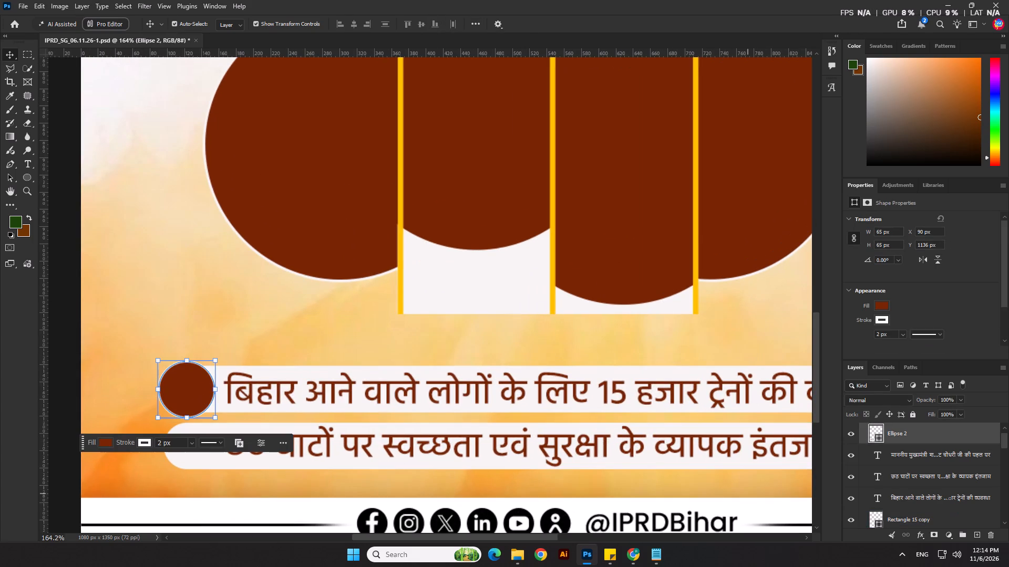
{"action": "double_click", "coordinate": [960, 442]}
{"action": "left_click", "coordinate": [668, 453]}
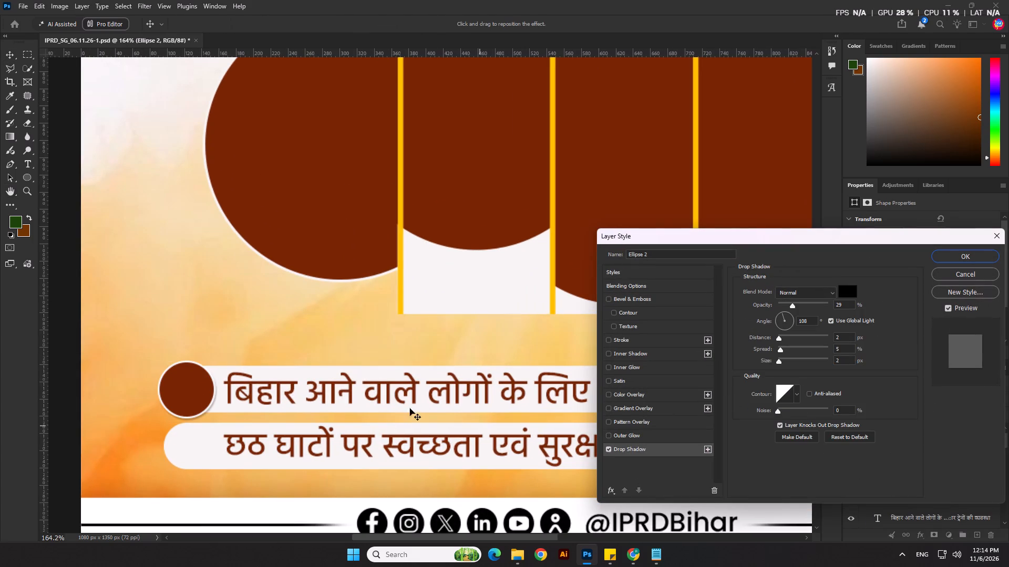
{"action": "left_click", "coordinate": [405, 405]}
{"action": "left_click", "coordinate": [782, 361]}
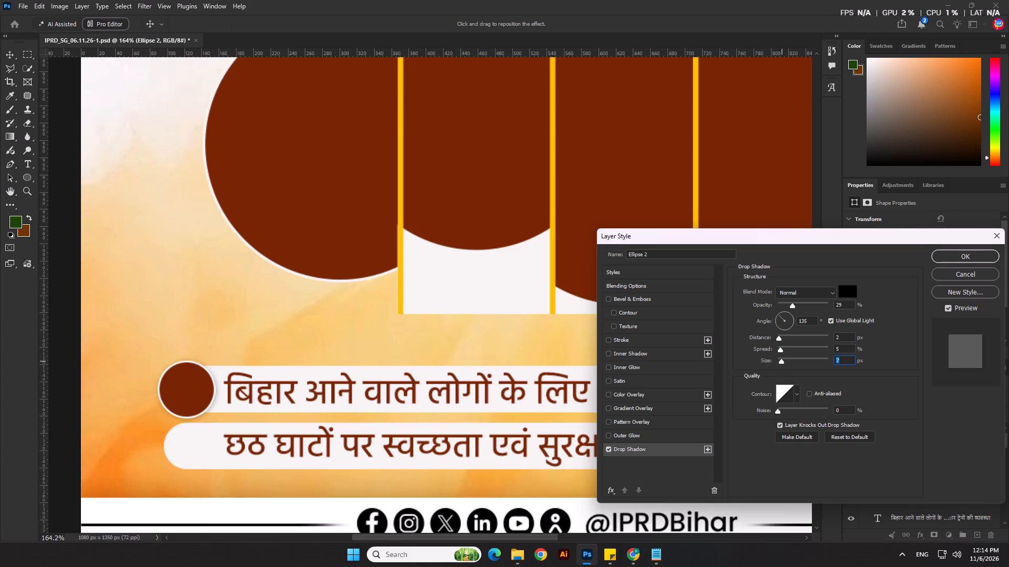
{"action": "left_click", "coordinate": [948, 253]}
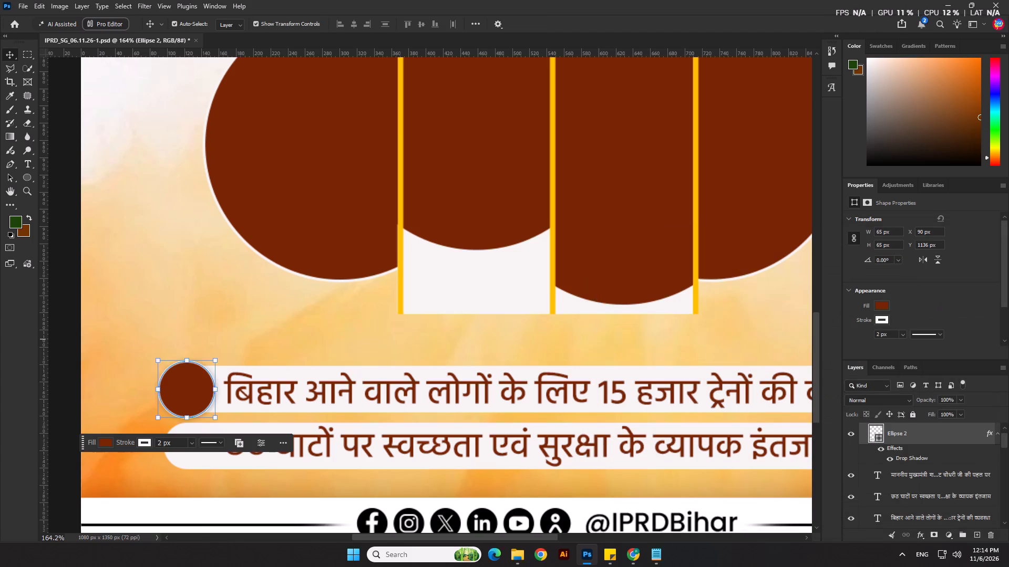
Recolour the small circle's 2 px stroke to yellow.
{"action": "left_click", "coordinate": [882, 322]}
{"action": "left_click", "coordinate": [885, 378]}
{"action": "left_click", "coordinate": [143, 291]}
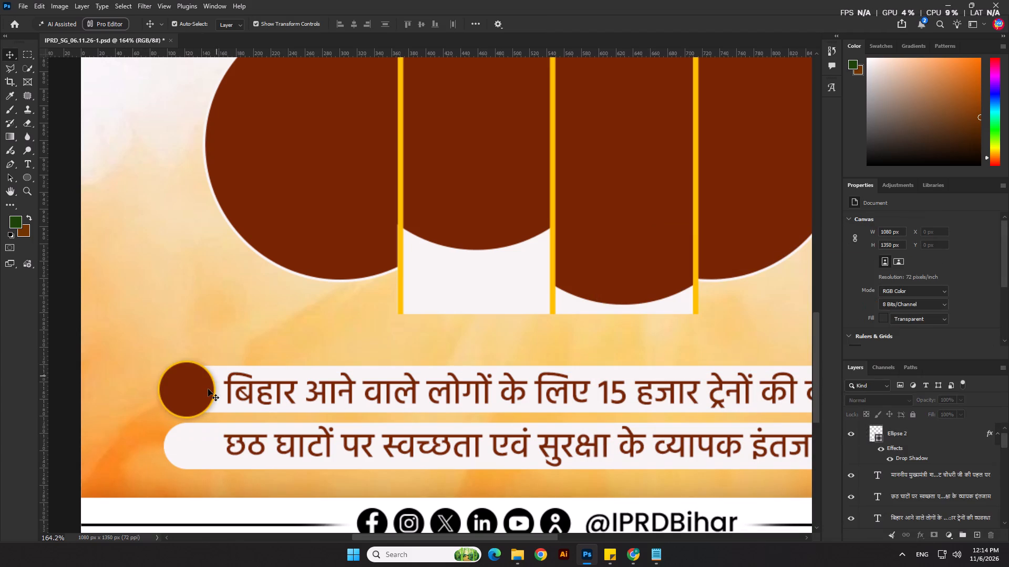
Duplicate the yellow-outlined circle straight down to the start of the छठ घाटों strip, at about Y 1207 px.
{"action": "left_click", "coordinate": [207, 390]}
{"action": "left_click_drag", "start_coordinate": [199, 390], "coordinate": [196, 453], "text": "alt+shift"}
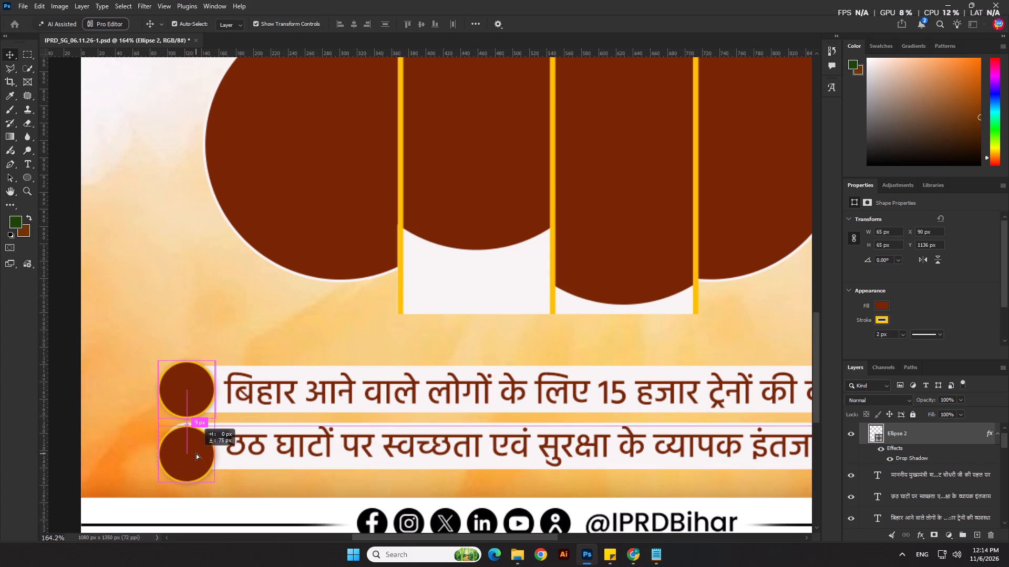
{"action": "left_click_drag", "start_coordinate": [196, 453], "coordinate": [200, 450], "text": "alt+shift"}
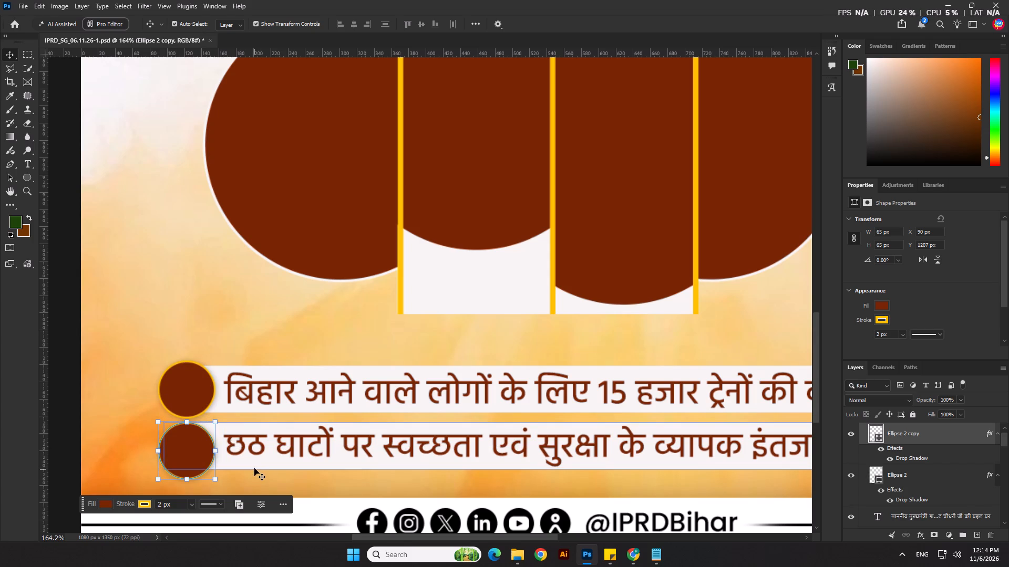
Centre the lower white strip and the duplicated circle vertically with each other.
{"action": "left_click", "coordinate": [254, 468], "text": "shift"}
{"action": "left_click", "coordinate": [479, 24]}
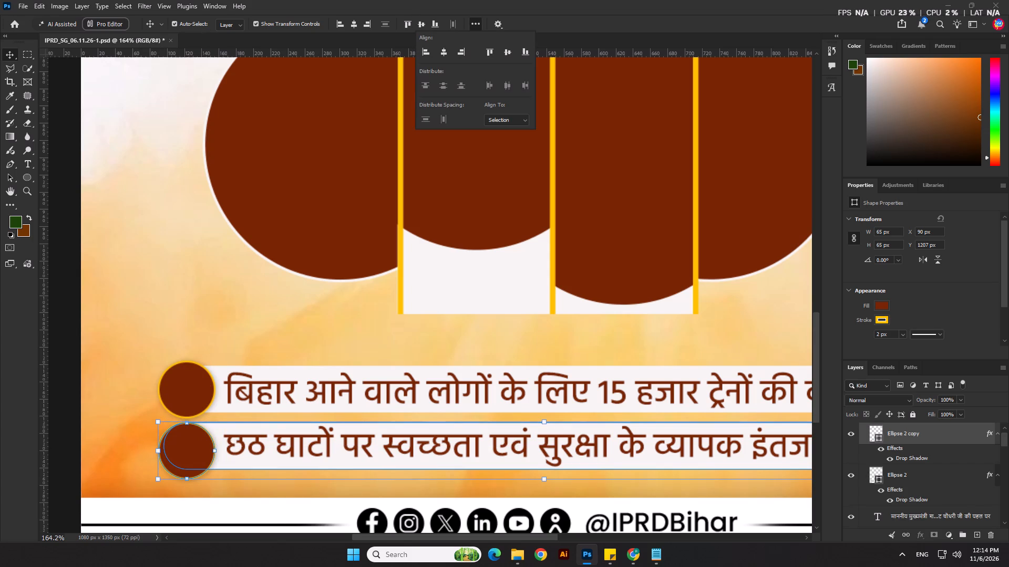
{"action": "left_click", "coordinate": [423, 25]}
{"action": "left_click", "coordinate": [148, 286]}
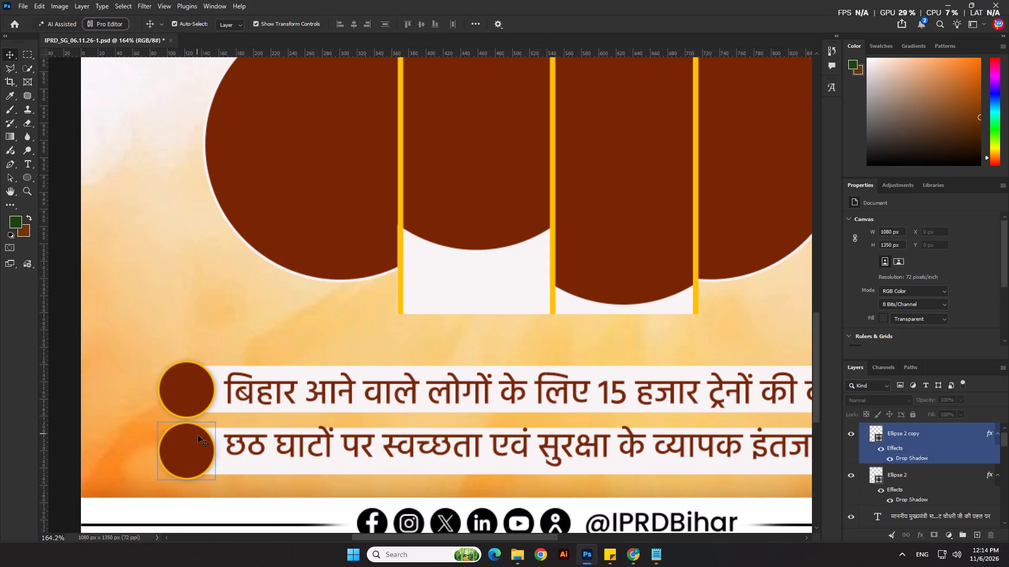
Move the छठ घाटों text line down 5 px so it sits centred on its white strip.
{"action": "left_click", "coordinate": [259, 450]}
{"action": "key", "text": "Down"}
{"action": "key", "text": "shift+Down"}
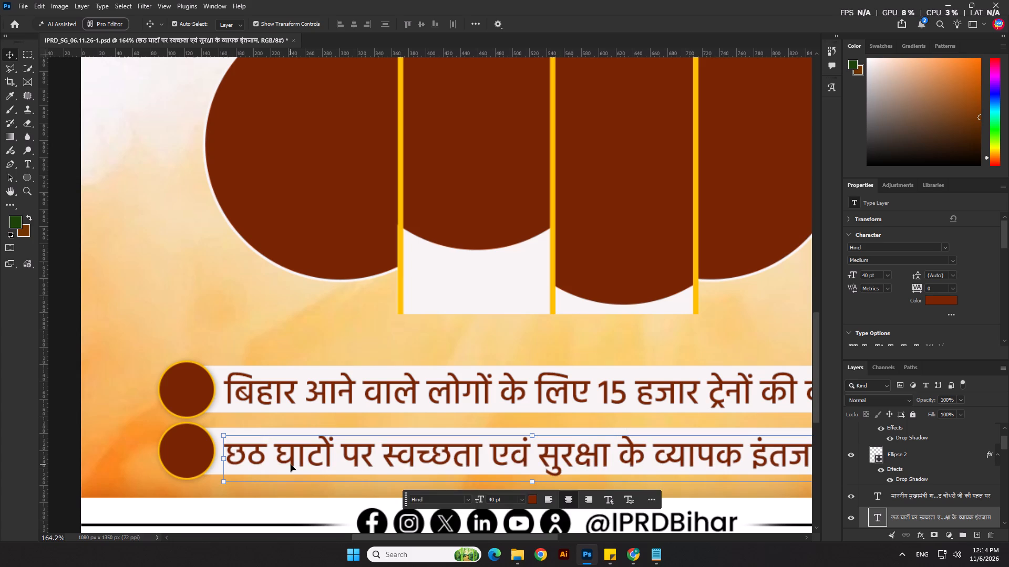
{"action": "key", "text": "Up"}
{"action": "key", "text": "Up"}
{"action": "key", "text": "Up"}
{"action": "key", "text": "Up"}
{"action": "key", "text": "Up"}
{"action": "key", "text": "Up"}
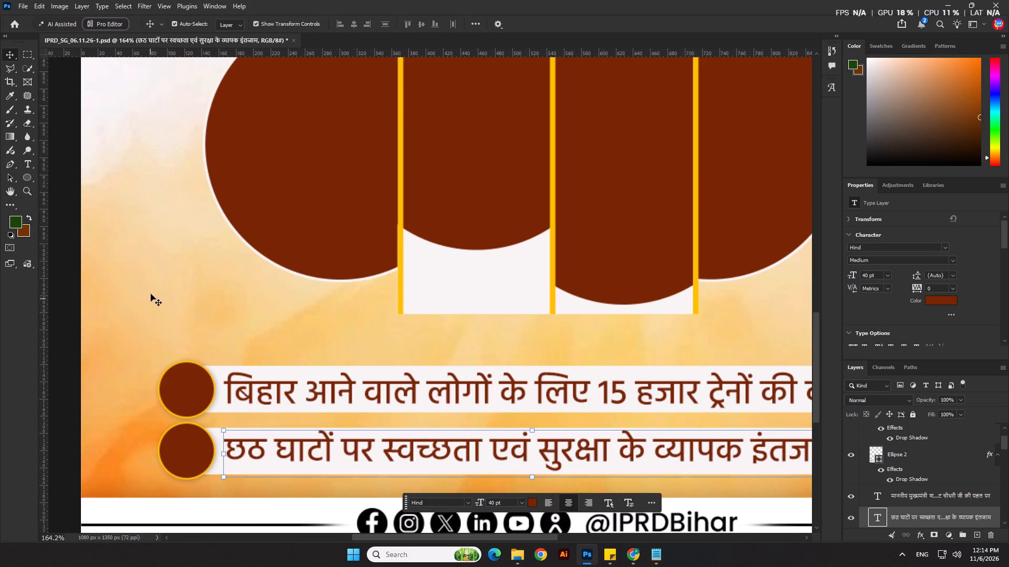
{"action": "left_click", "coordinate": [151, 293]}
Save the poster document.
{"action": "scroll", "coordinate": [151, 295], "scroll_direction": "down", "scroll_amount": 9}
{"action": "left_click", "coordinate": [640, 373]}
{"action": "scroll", "coordinate": [640, 373], "scroll_direction": "down", "scroll_amount": 5}
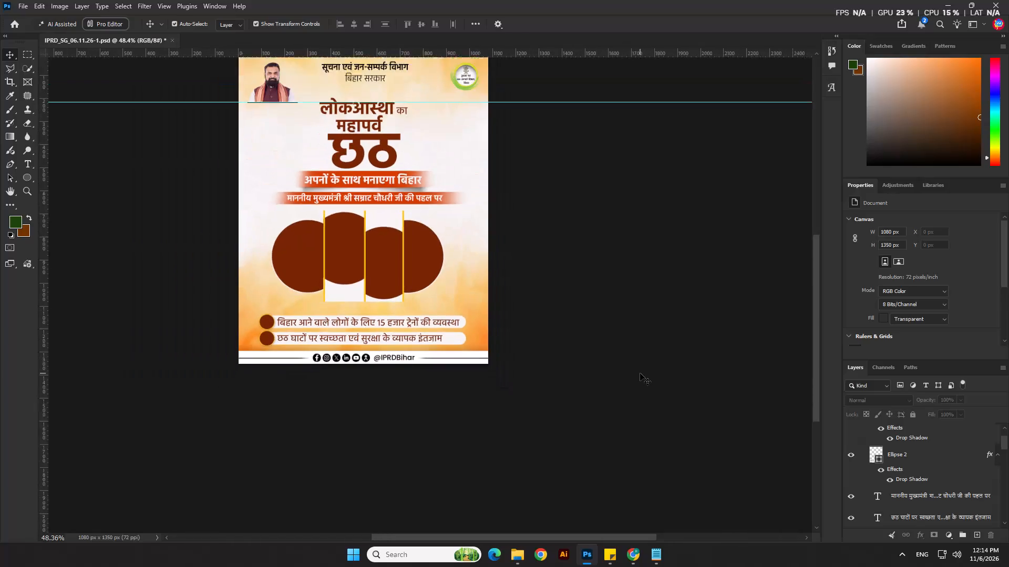
{"action": "scroll", "coordinate": [640, 373], "scroll_direction": "down", "scroll_amount": 2}
{"action": "scroll", "coordinate": [277, 333], "scroll_direction": "up", "scroll_amount": 4}
{"action": "scroll", "coordinate": [431, 333], "scroll_direction": "up", "scroll_amount": 1}
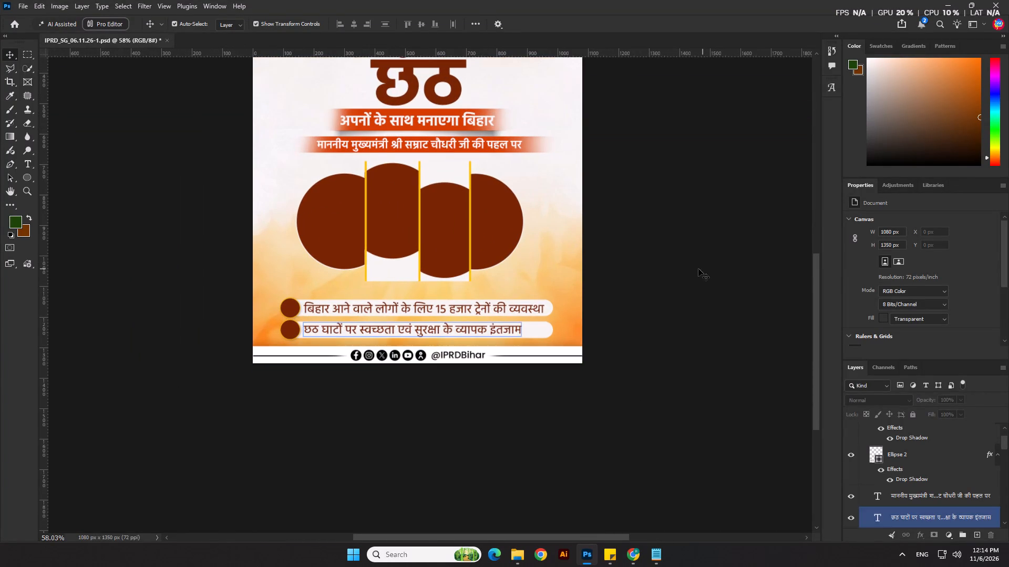
{"action": "scroll", "coordinate": [568, 299], "scroll_direction": "down", "scroll_amount": 2}
{"action": "left_click", "coordinate": [668, 253]}
{"action": "scroll", "coordinate": [329, 293], "scroll_direction": "down", "scroll_amount": 4}
{"action": "key", "text": "ctrl+s"}
Move both bullet strips together with their circles and text lines up by 40 px.
{"action": "scroll", "coordinate": [525, 247], "scroll_direction": "up", "scroll_amount": 2}
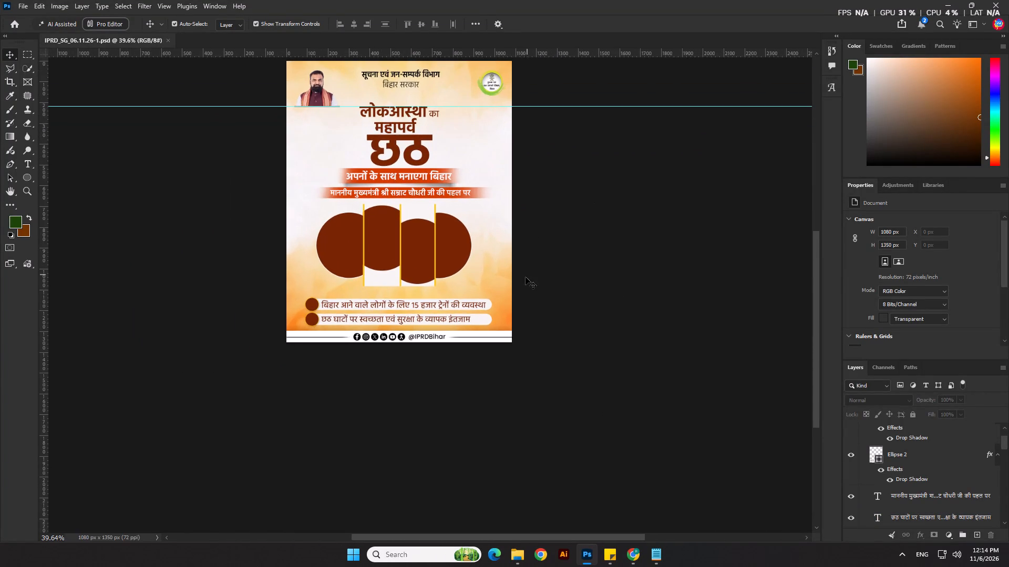
{"action": "scroll", "coordinate": [506, 290], "scroll_direction": "up", "scroll_amount": 2}
{"action": "left_click_drag", "start_coordinate": [530, 300], "coordinate": [418, 322]}
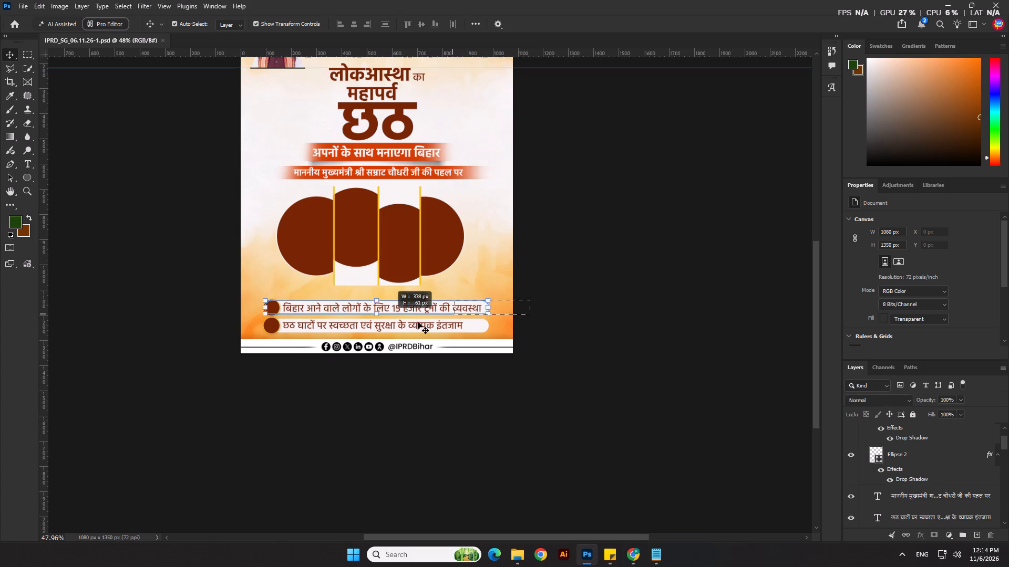
{"action": "left_click_drag", "start_coordinate": [418, 322], "coordinate": [256, 331]}
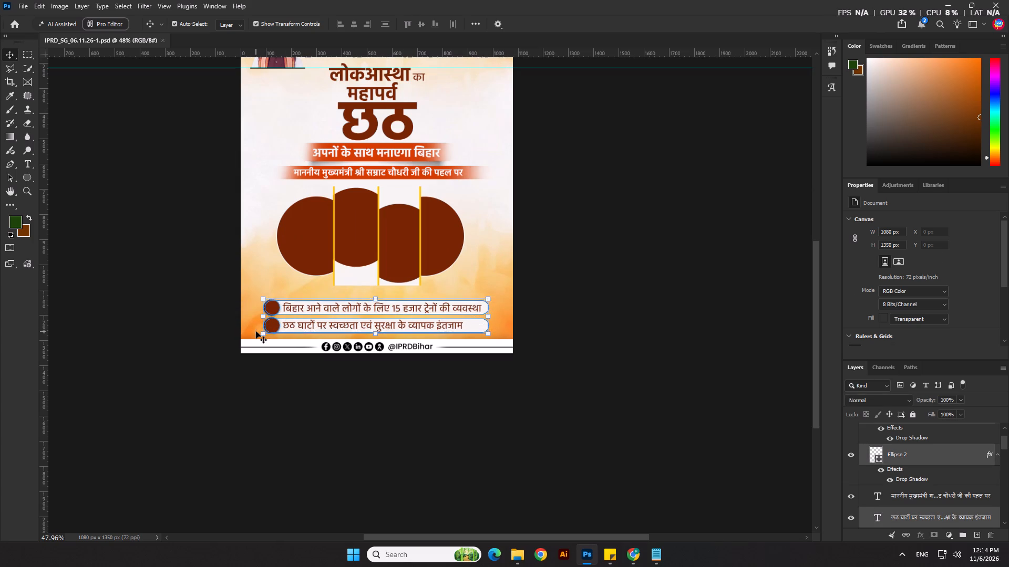
{"action": "key", "text": "shift+Up"}
{"action": "key", "text": "shift+Up"}
{"action": "key", "text": "shift+Up"}
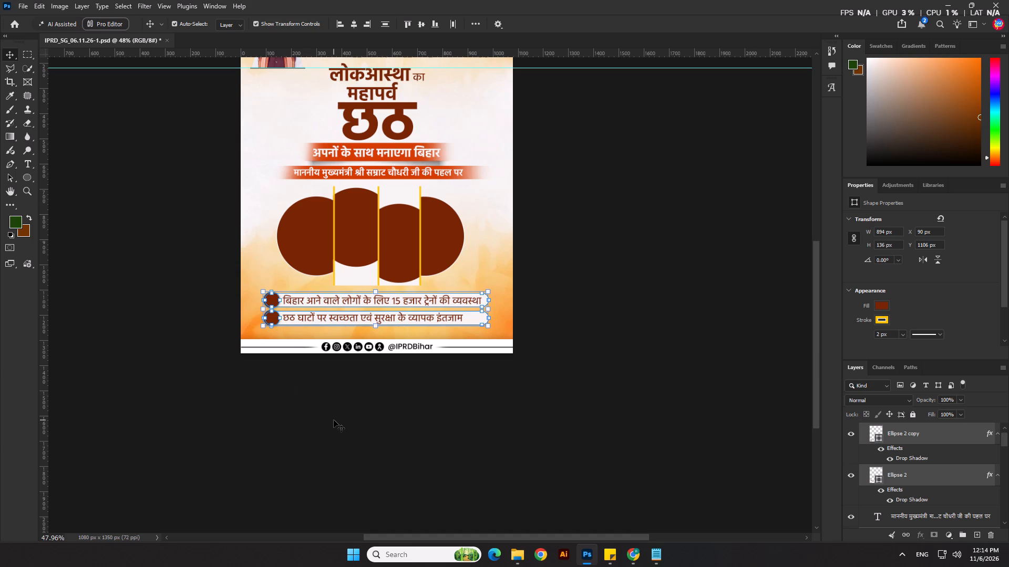
{"action": "key", "text": "shift+Up"}
{"action": "left_click", "coordinate": [334, 420]}
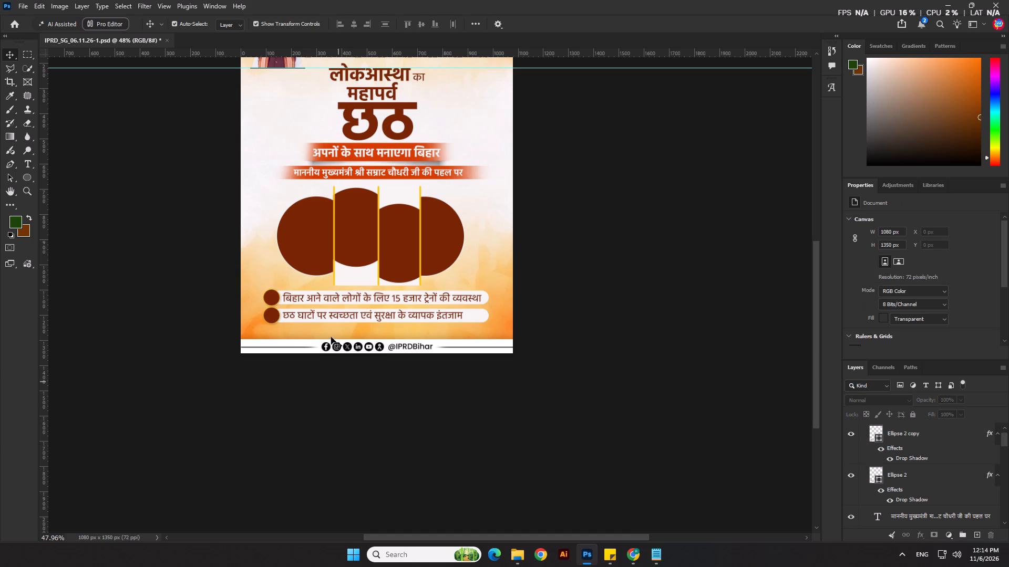
Draw a rectangle about 524 × 59 px below the bullet strips, just above the social media footer.
{"action": "scroll", "coordinate": [328, 327], "scroll_direction": "up", "scroll_amount": 3}
{"action": "right_click", "coordinate": [26, 182]}
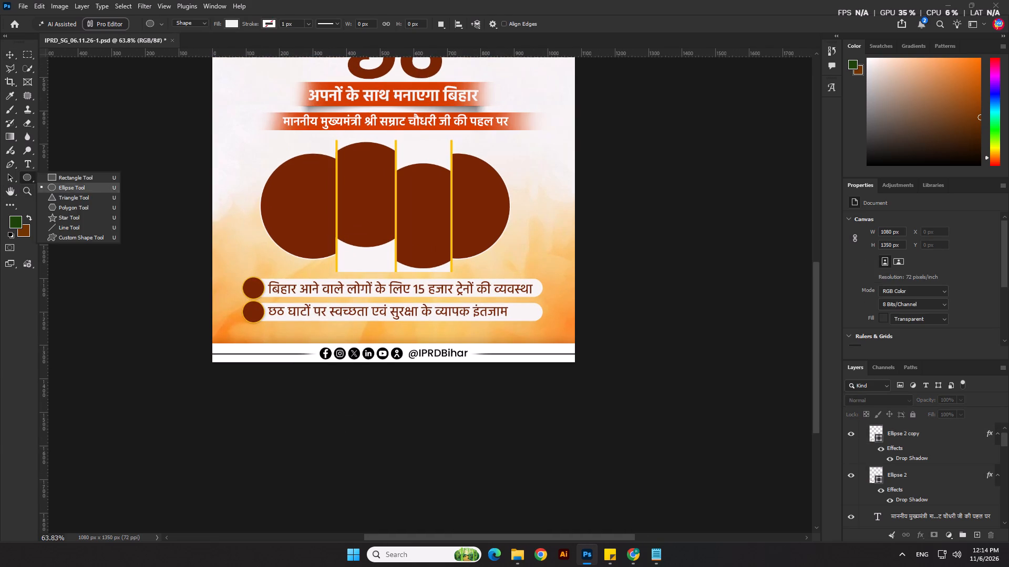
{"action": "left_click", "coordinate": [66, 173]}
{"action": "scroll", "coordinate": [275, 332], "scroll_direction": "up", "scroll_amount": 2}
{"action": "left_click_drag", "start_coordinate": [305, 323], "coordinate": [509, 347]}
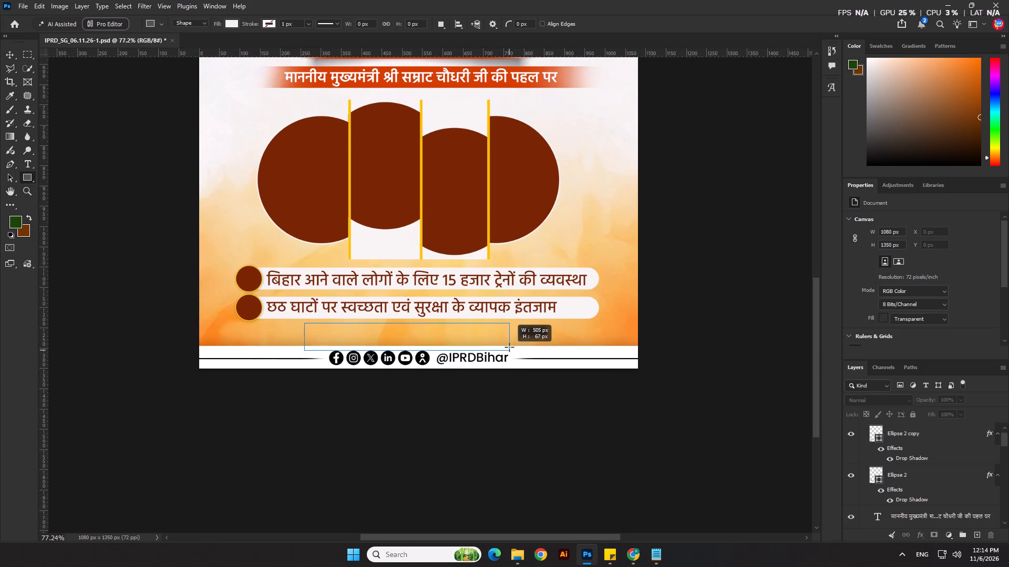
{"action": "left_click_drag", "start_coordinate": [509, 347], "coordinate": [520, 348]}
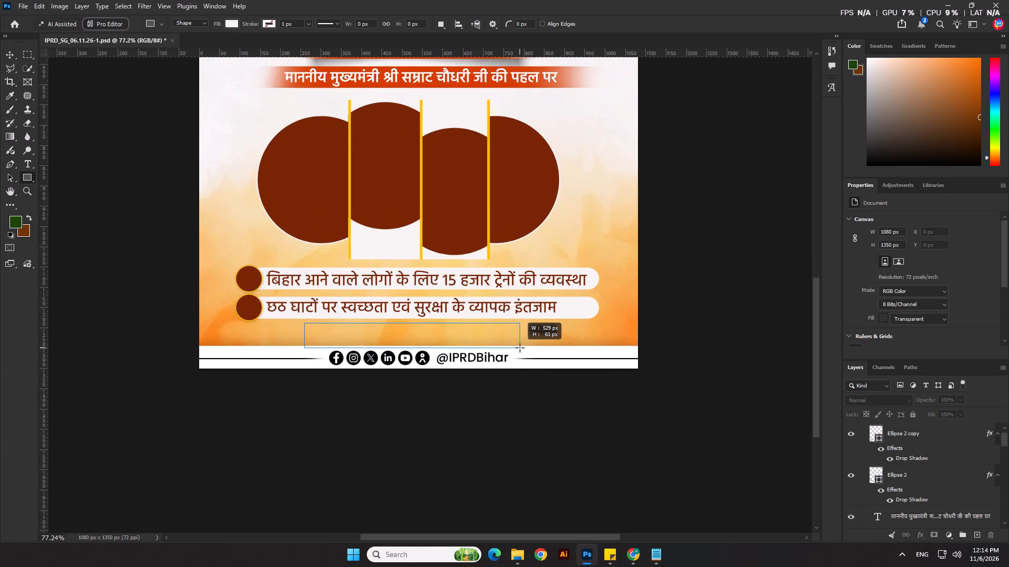
{"action": "left_click_drag", "start_coordinate": [520, 348], "coordinate": [517, 347]}
Round the new rectangle's top corners fully to 29.5 px and set both bottom corner radii to 0 px.
{"action": "scroll", "coordinate": [916, 295], "scroll_direction": "down", "scroll_amount": 4}
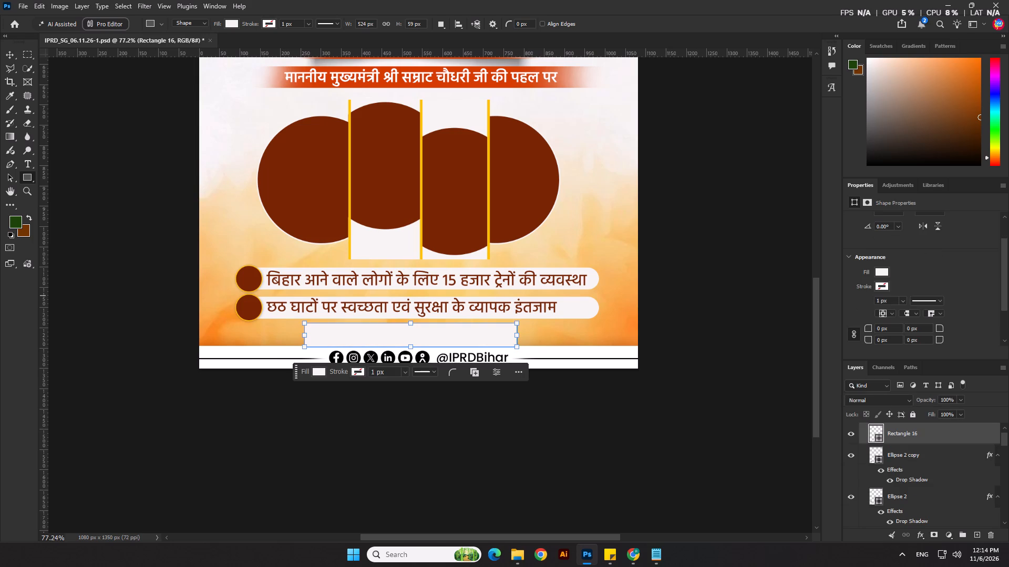
{"action": "left_click_drag", "start_coordinate": [864, 330], "coordinate": [1008, 347]}
{"action": "left_click", "coordinate": [853, 335]}
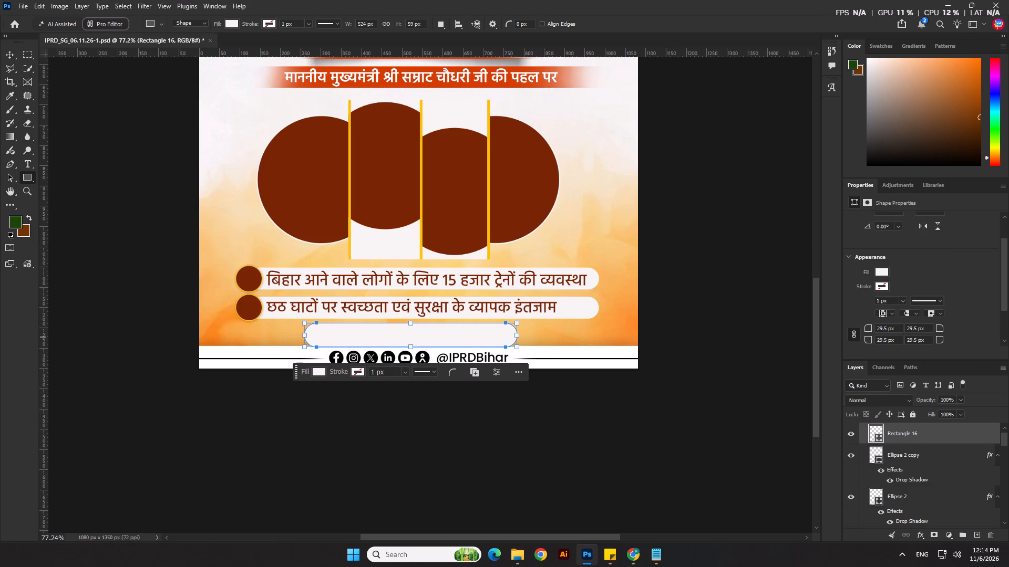
{"action": "left_click_drag", "start_coordinate": [894, 339], "coordinate": [796, 346]}
{"action": "key", "text": "0"}
{"action": "key", "text": "Return"}
{"action": "left_click_drag", "start_coordinate": [929, 340], "coordinate": [867, 354]}
{"action": "key", "text": "0"}
{"action": "key", "text": "Return"}
{"action": "left_click", "coordinate": [9, 51]}
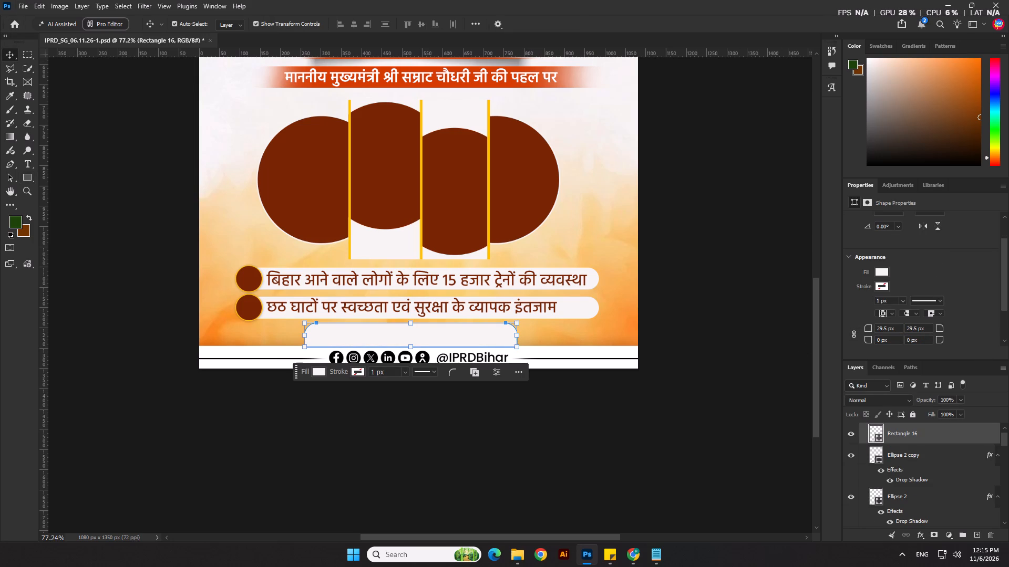
Fill the new rectangle with the brown 782504 sampled from the lower small circle.
{"action": "double_click", "coordinate": [880, 438]}
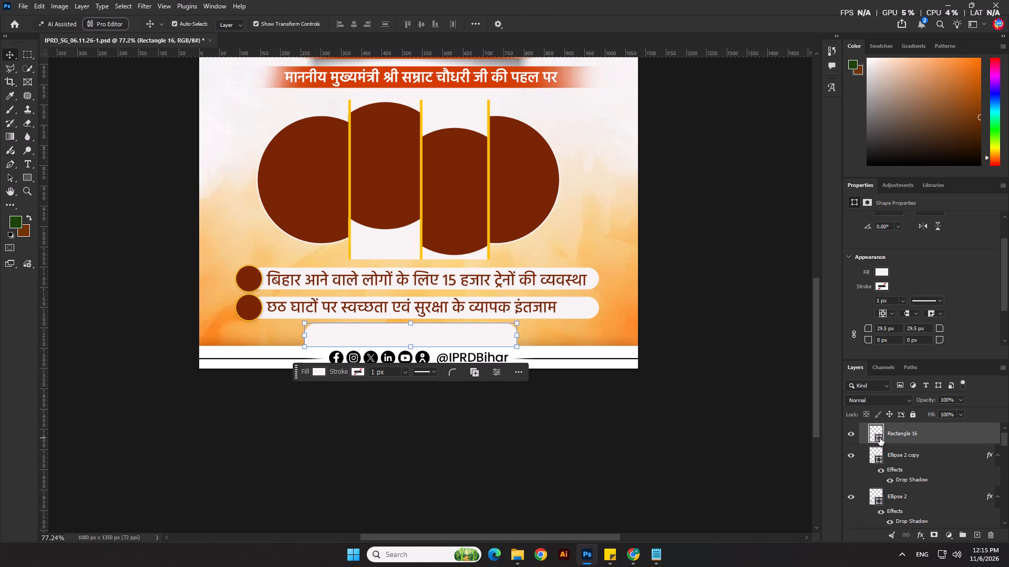
{"action": "left_click", "coordinate": [252, 313]}
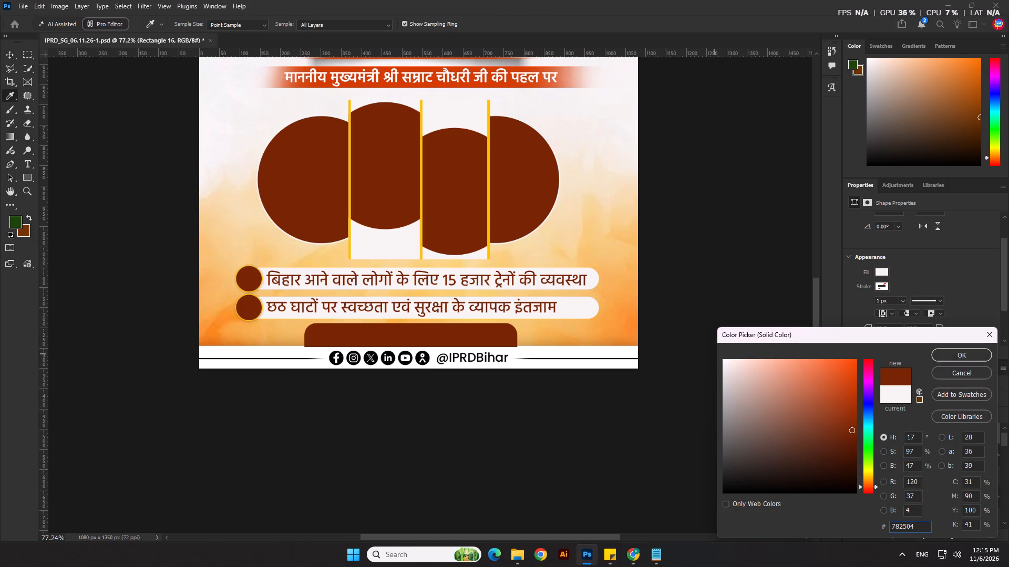
{"action": "left_click", "coordinate": [968, 354]}
Scale the brown rectangle down proportionally to about 462 × 52 px and seat its bottom edge on the footer's top edge.
{"action": "scroll", "coordinate": [430, 327], "scroll_direction": "up", "scroll_amount": 7}
{"action": "left_click", "coordinate": [398, 318]}
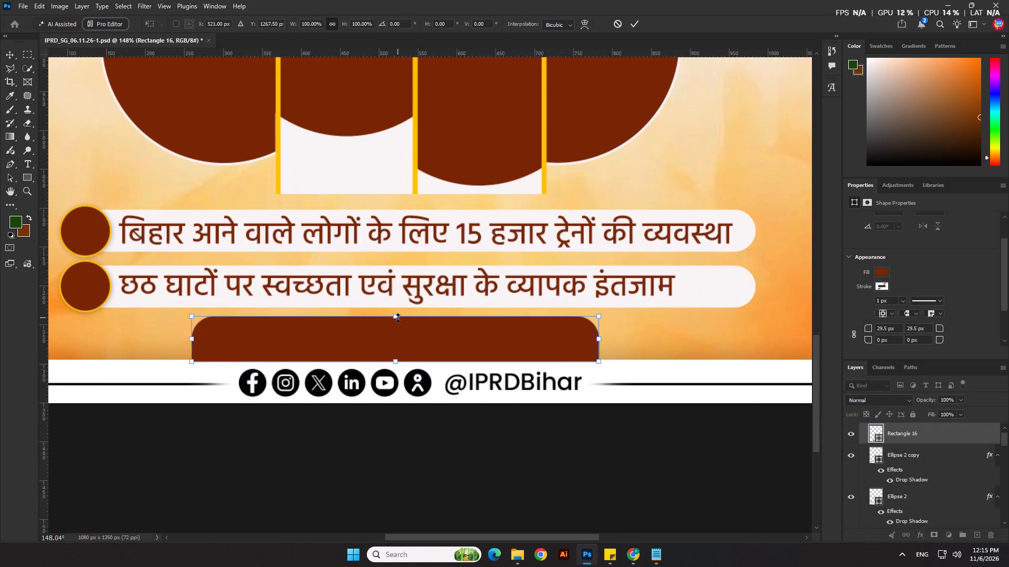
{"action": "key", "text": "shift+Up"}
{"action": "key", "text": "Down"}
{"action": "key", "text": "Down"}
{"action": "key", "text": "Down"}
{"action": "key", "text": "Down"}
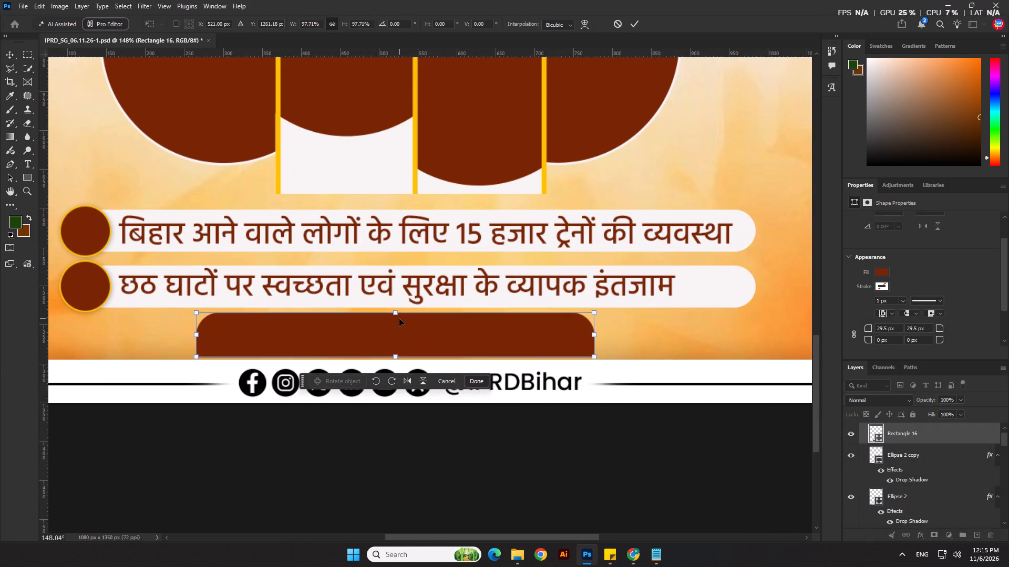
{"action": "key", "text": "Down"}
{"action": "key", "text": "Down"}
{"action": "key", "text": "Down"}
{"action": "scroll", "coordinate": [394, 331], "scroll_direction": "up", "scroll_amount": 3}
{"action": "left_click_drag", "start_coordinate": [396, 311], "coordinate": [397, 318]}
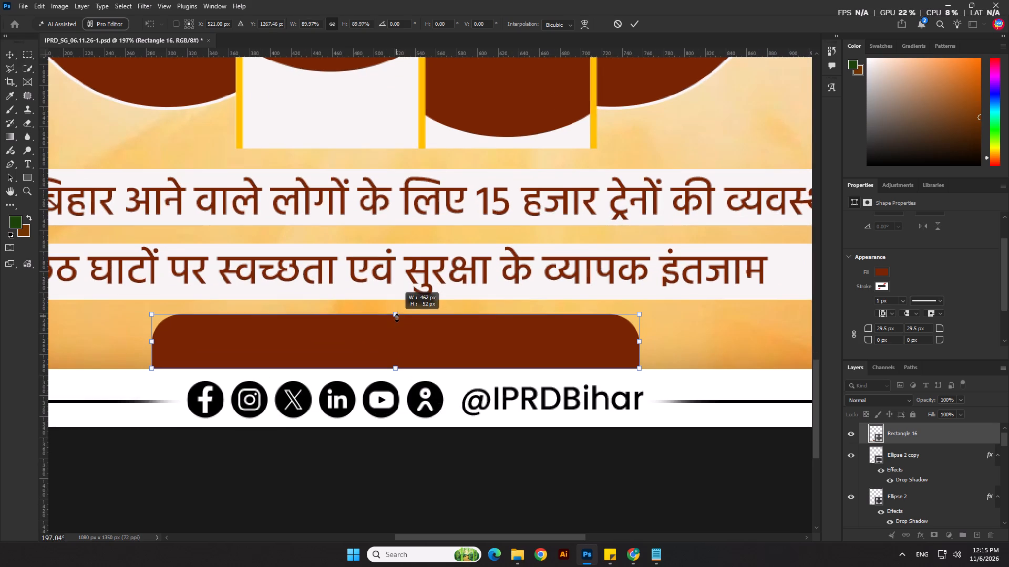
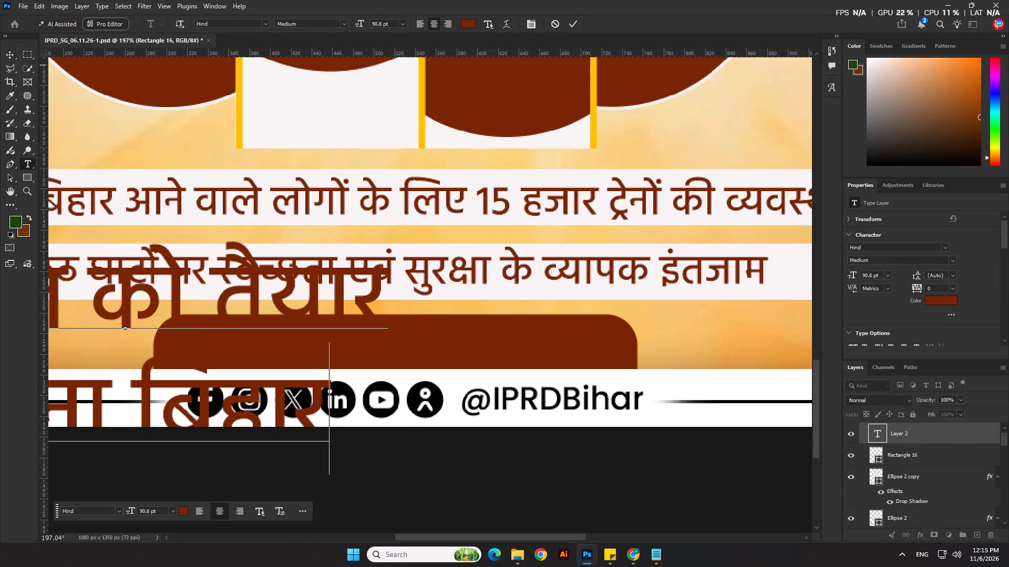
Move the two-line slogan text over the brown tab and reduce its font size to 51 pt.
{"action": "left_click", "coordinate": [9, 55]}
{"action": "left_click_drag", "start_coordinate": [248, 292], "coordinate": [490, 344]}
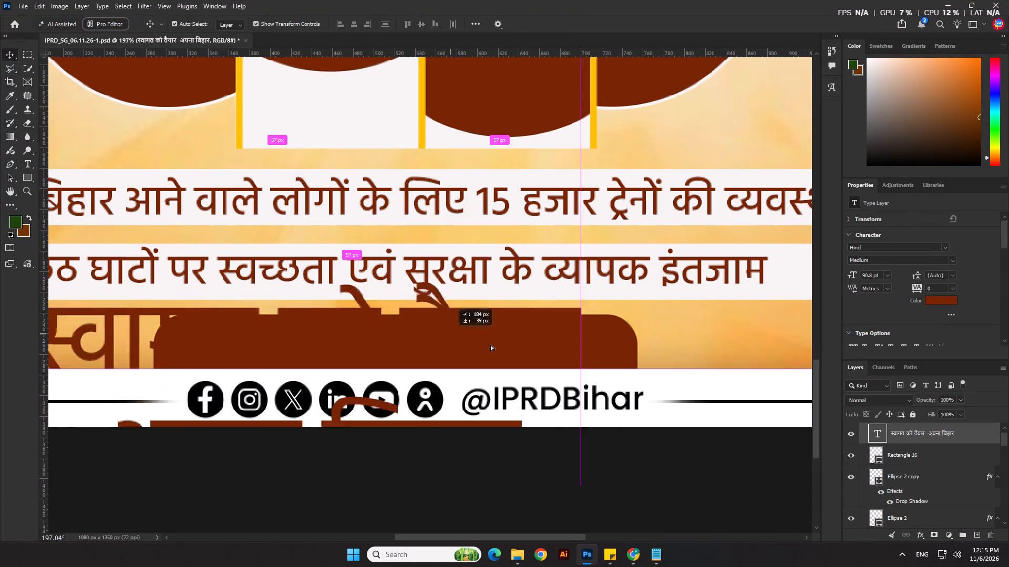
{"action": "left_click_drag", "start_coordinate": [490, 344], "coordinate": [497, 349]}
{"action": "scroll", "coordinate": [889, 280], "scroll_direction": "down", "scroll_amount": 4}
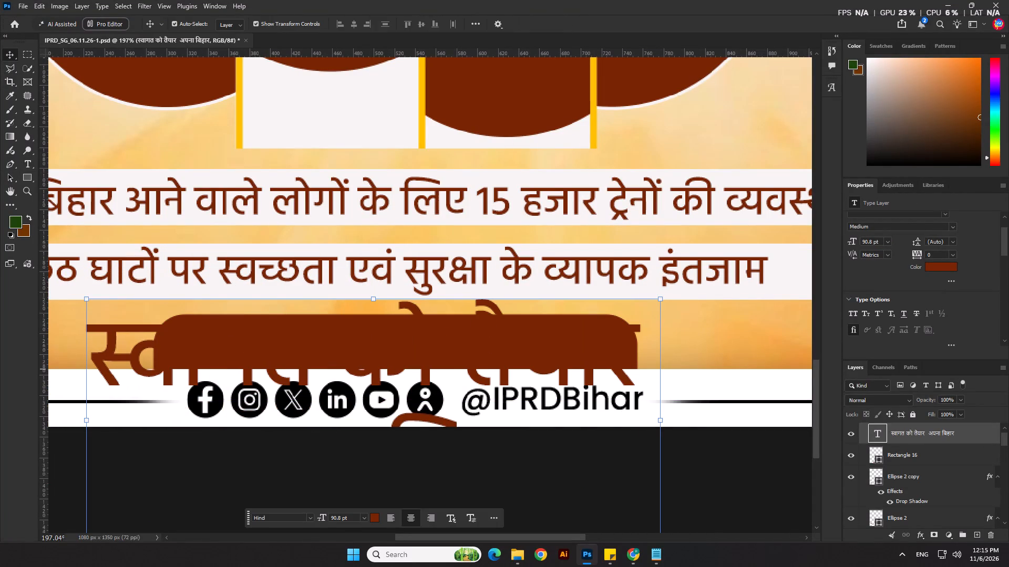
{"action": "left_click_drag", "start_coordinate": [850, 244], "coordinate": [830, 244]}
Recolour the slogan text white and raise its first line onto the brown tab.
{"action": "left_click", "coordinate": [933, 266]}
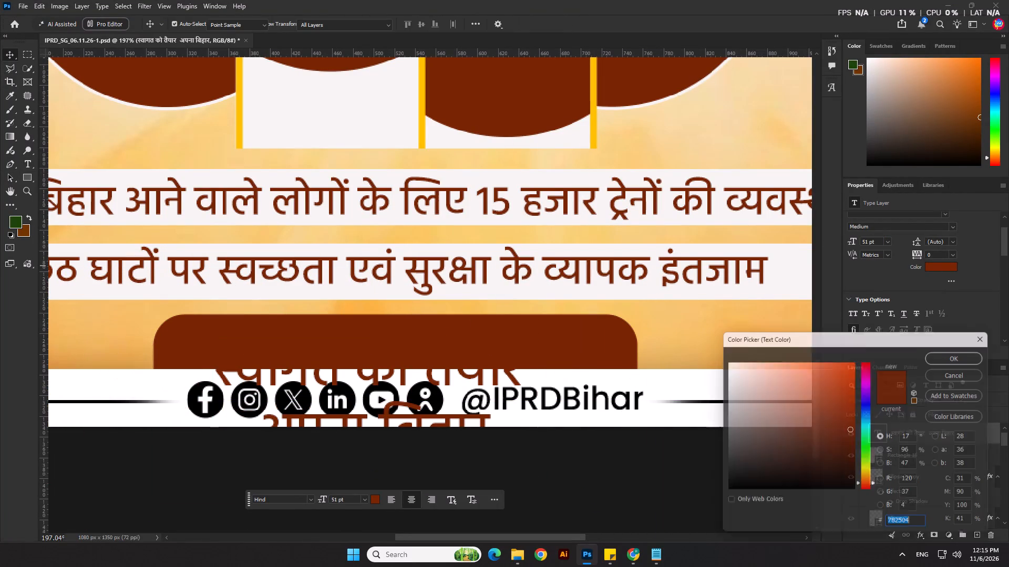
{"action": "left_click_drag", "start_coordinate": [776, 417], "coordinate": [686, 335]}
{"action": "left_click", "coordinate": [950, 355]}
{"action": "left_click_drag", "start_coordinate": [440, 363], "coordinate": [437, 346]}
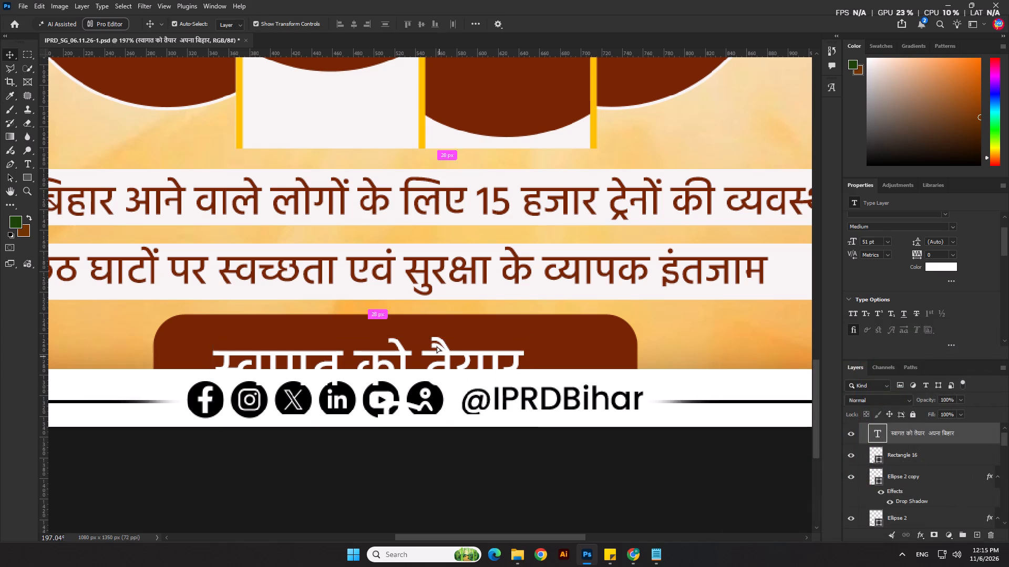
{"action": "left_click_drag", "start_coordinate": [437, 346], "coordinate": [435, 339]}
Edit the slogan into a single line with a comma, reading "स्वागत को तैयार, अपना बिहार".
{"action": "double_click", "coordinate": [435, 339]}
{"action": "left_click", "coordinate": [258, 402]}
{"action": "key", "text": "BackSpace"}
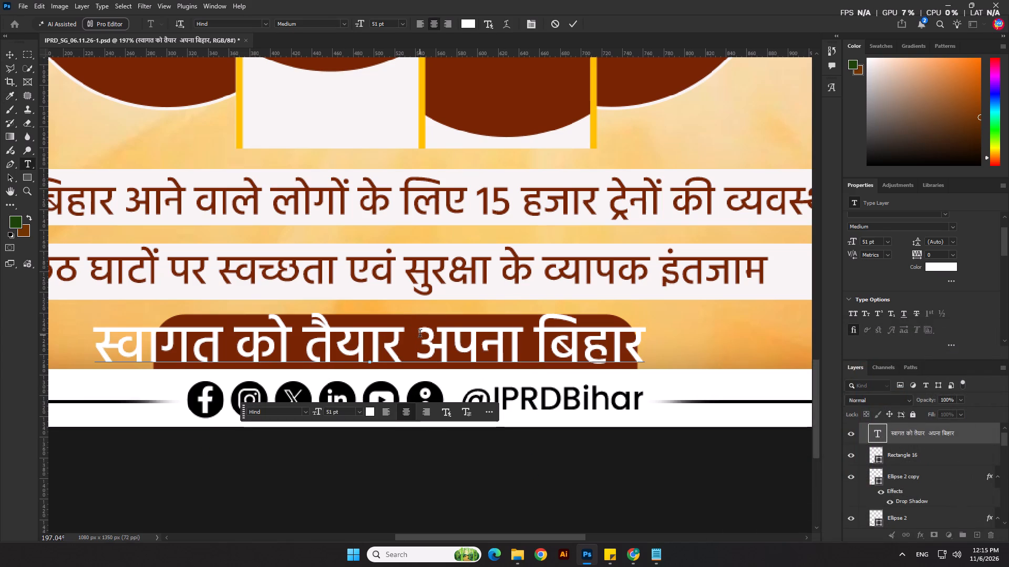
{"action": "key", "text": "BackSpace"}
{"action": "key", "text": "comma"}
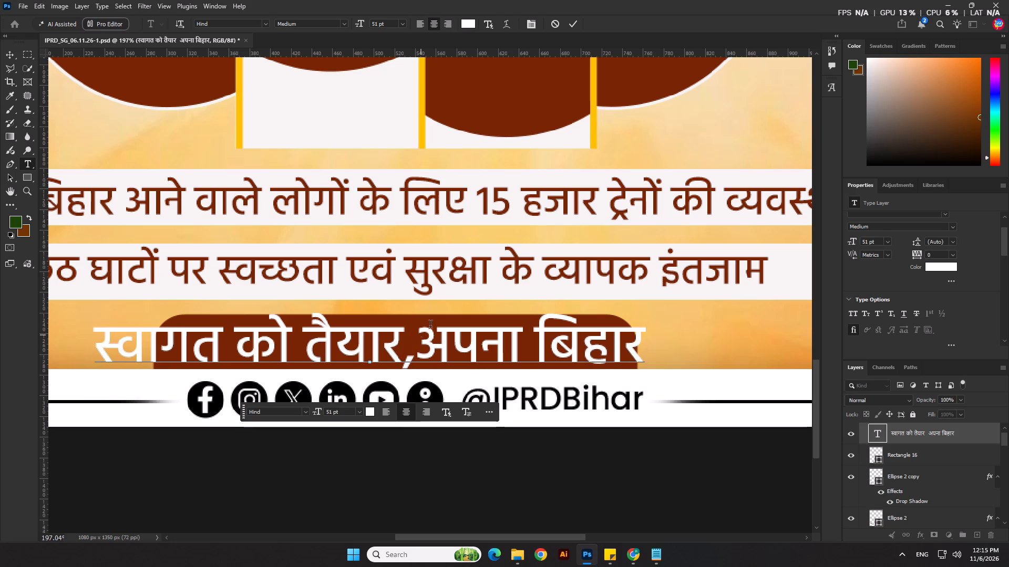
{"action": "key", "text": "space"}
{"action": "left_click", "coordinate": [572, 24]}
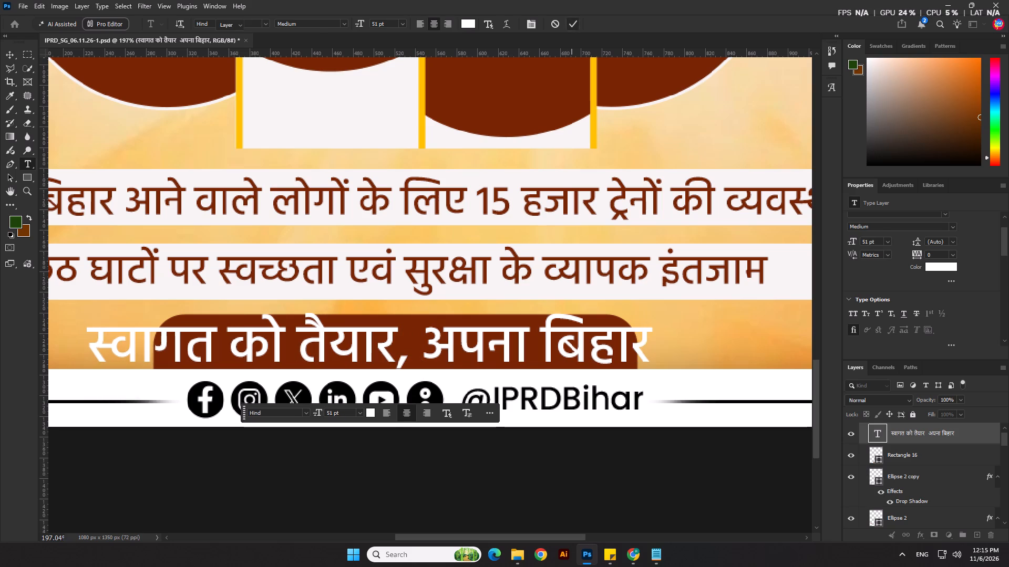
Scale the slogan down proportionally to 36 pt and position it inside the brown tab.
{"action": "left_click_drag", "start_coordinate": [368, 308], "coordinate": [373, 329]}
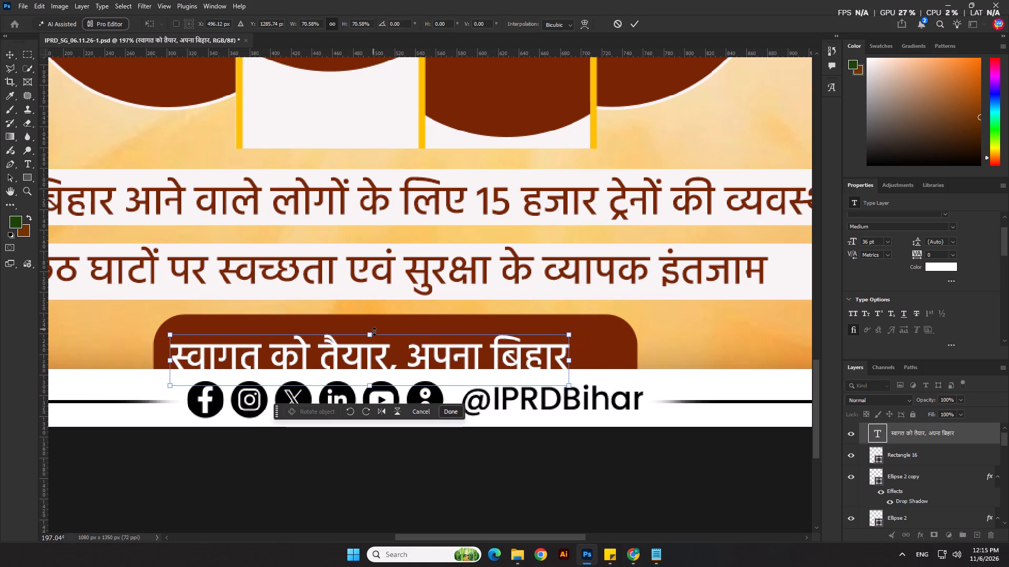
{"action": "left_click_drag", "start_coordinate": [387, 348], "coordinate": [401, 333]}
{"action": "key", "text": "Return"}
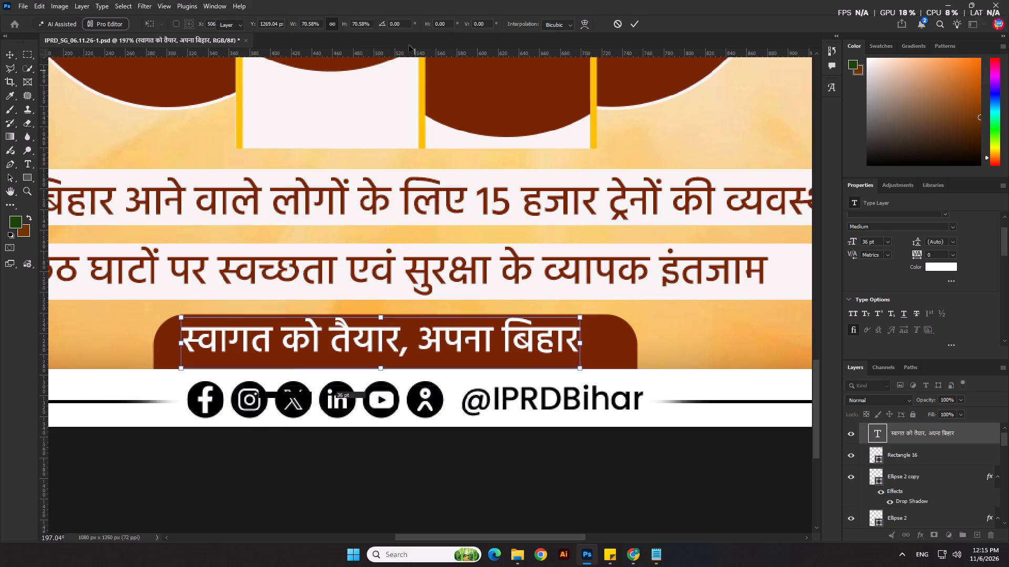
Centre the slogan horizontally on the canvas using Canvas as the alignment reference, and nudge it down slightly within the tab.
{"action": "left_click", "coordinate": [475, 23]}
{"action": "left_click", "coordinate": [504, 120]}
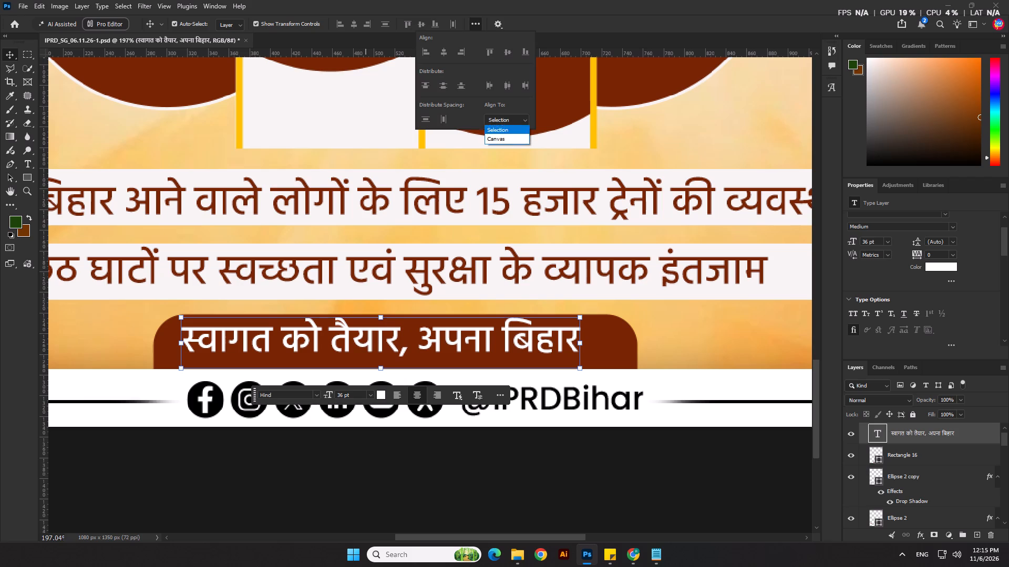
{"action": "left_click", "coordinate": [505, 137]}
{"action": "left_click", "coordinate": [352, 23]}
{"action": "key", "text": "Down"}
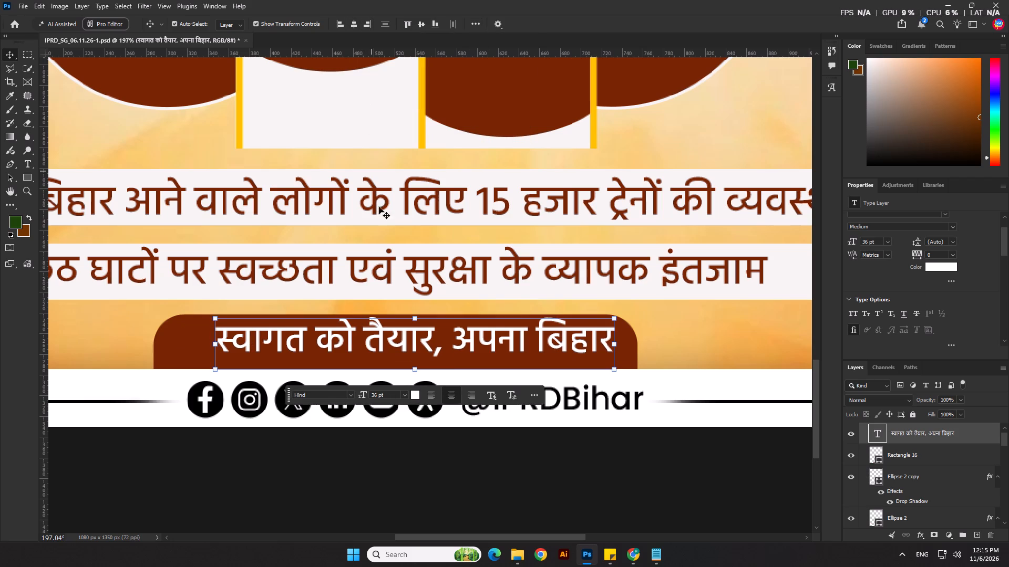
{"action": "key", "text": "Down"}
{"action": "key", "text": "Down"}
{"action": "key", "text": "Down"}
{"action": "left_click", "coordinate": [423, 469]}
Scale the brown tab down proportionally to about 426 × 48 px, seat it on the footer's top edge and centre it horizontally on the canvas.
{"action": "left_click", "coordinate": [186, 345]}
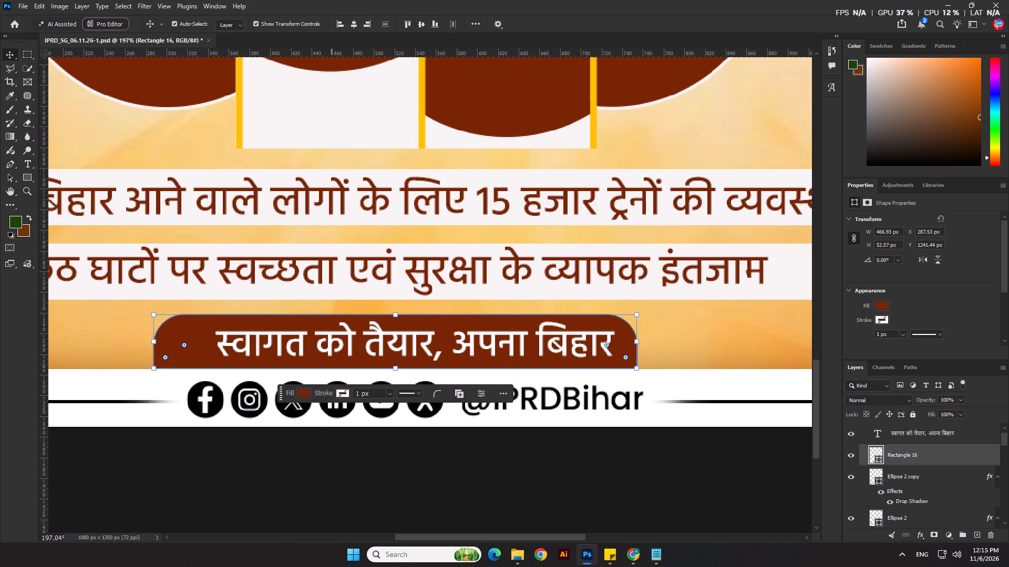
{"action": "left_click", "coordinate": [354, 20]}
{"action": "left_click_drag", "start_coordinate": [171, 337], "coordinate": [184, 334]}
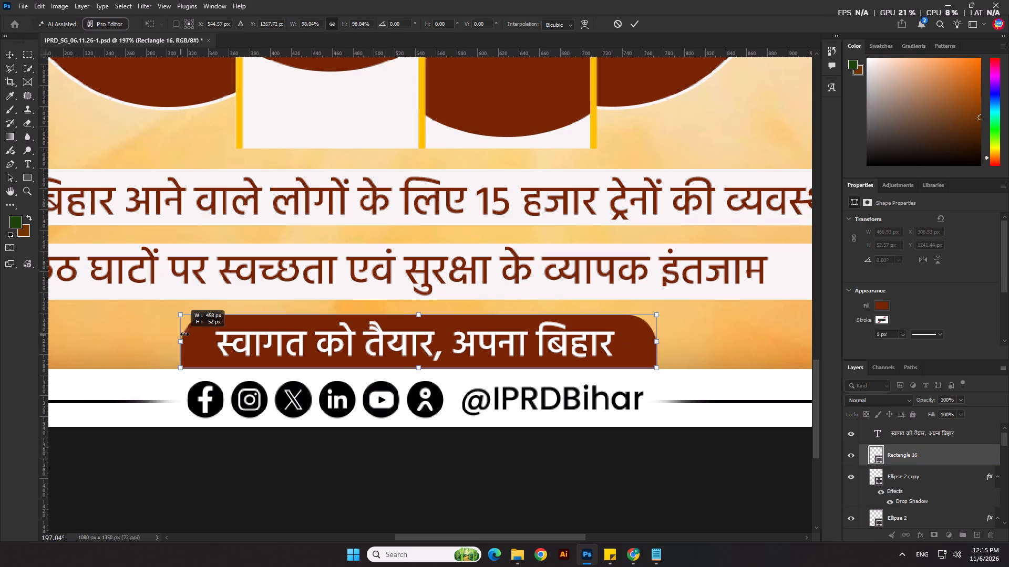
{"action": "left_click_drag", "start_coordinate": [184, 334], "coordinate": [195, 332]}
{"action": "left_click_drag", "start_coordinate": [658, 340], "coordinate": [642, 341]}
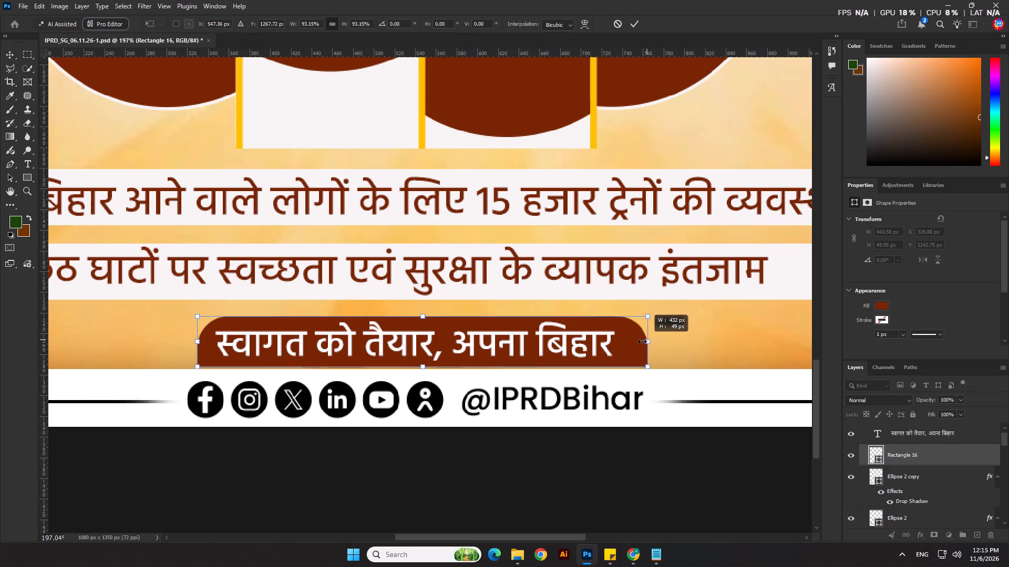
{"action": "left_click_drag", "start_coordinate": [642, 341], "coordinate": [627, 345]}
{"action": "left_click_drag", "start_coordinate": [627, 345], "coordinate": [640, 344]}
{"action": "key", "text": "Down"}
{"action": "key", "text": "Down"}
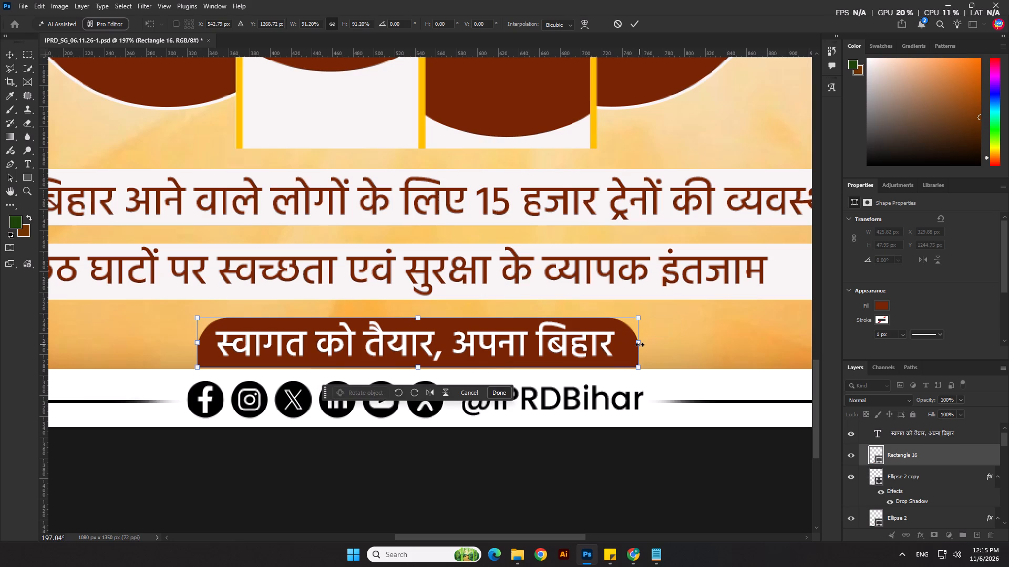
{"action": "key", "text": "Down"}
{"action": "key", "text": "Up"}
{"action": "key", "text": "Return"}
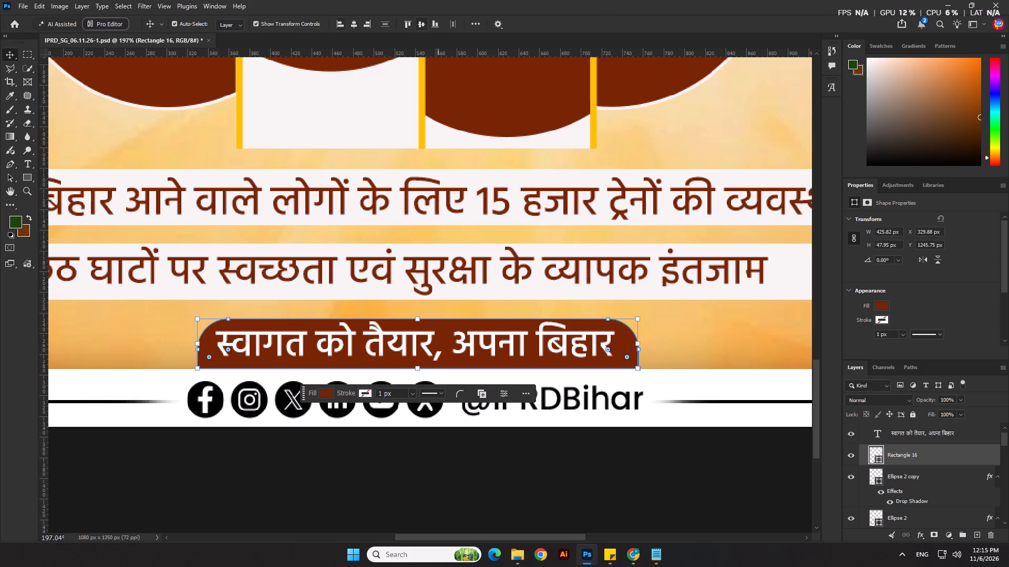
{"action": "left_click", "coordinate": [351, 24]}
{"action": "left_click", "coordinate": [310, 546]}
{"action": "left_click", "coordinate": [315, 497]}
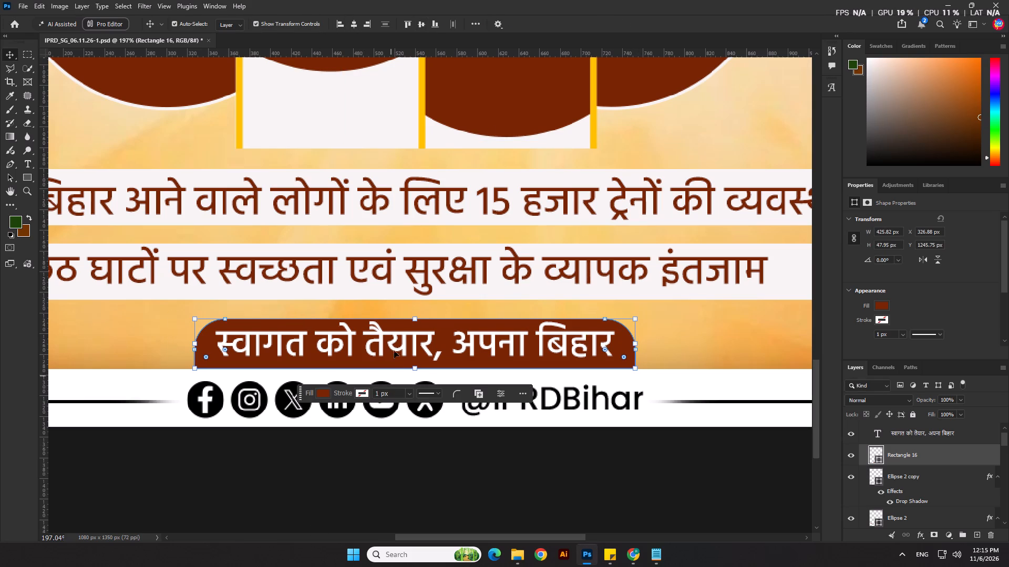
Scale the slogan text down to about 33.8 pt, centre it horizontally on the canvas and fine-tune its vertical position in the tab.
{"action": "left_click", "coordinate": [396, 336]}
{"action": "scroll", "coordinate": [412, 329], "scroll_direction": "up", "scroll_amount": 1}
{"action": "left_click", "coordinate": [417, 319]}
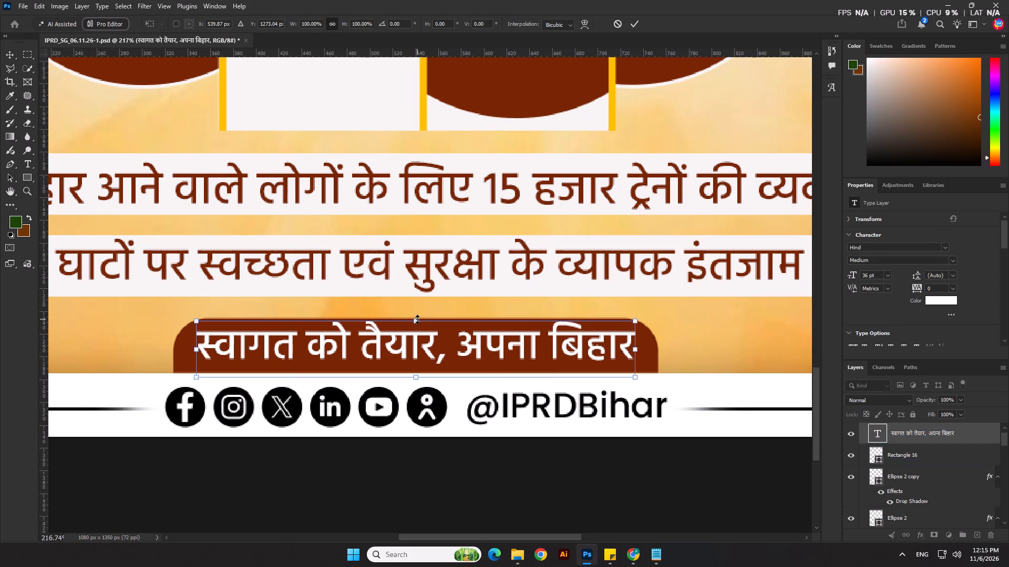
{"action": "scroll", "coordinate": [560, 321], "scroll_direction": "up", "scroll_amount": 1}
{"action": "left_click_drag", "start_coordinate": [644, 319], "coordinate": [629, 332]}
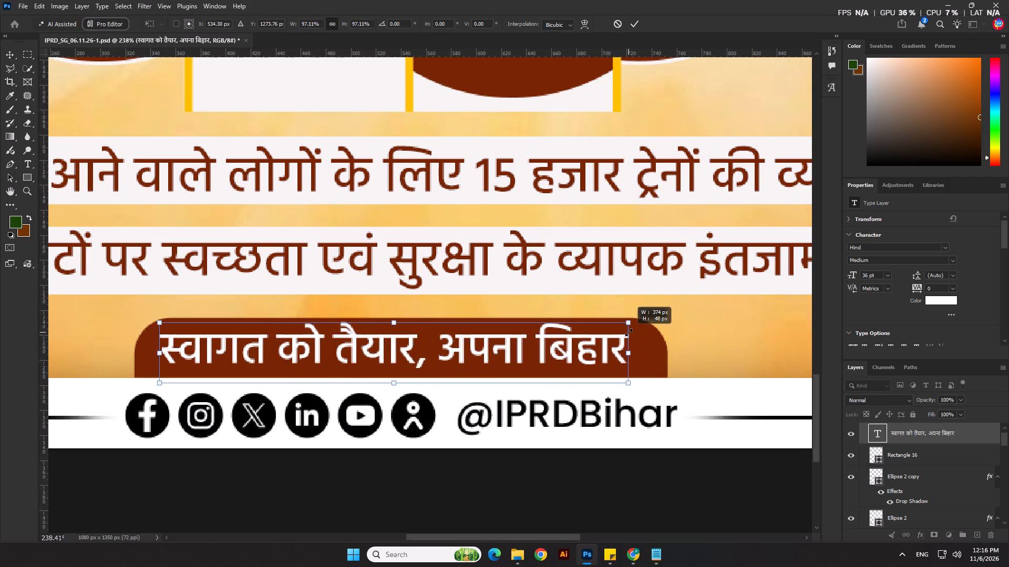
{"action": "left_click_drag", "start_coordinate": [629, 332], "coordinate": [617, 342]}
{"action": "key", "text": "Return"}
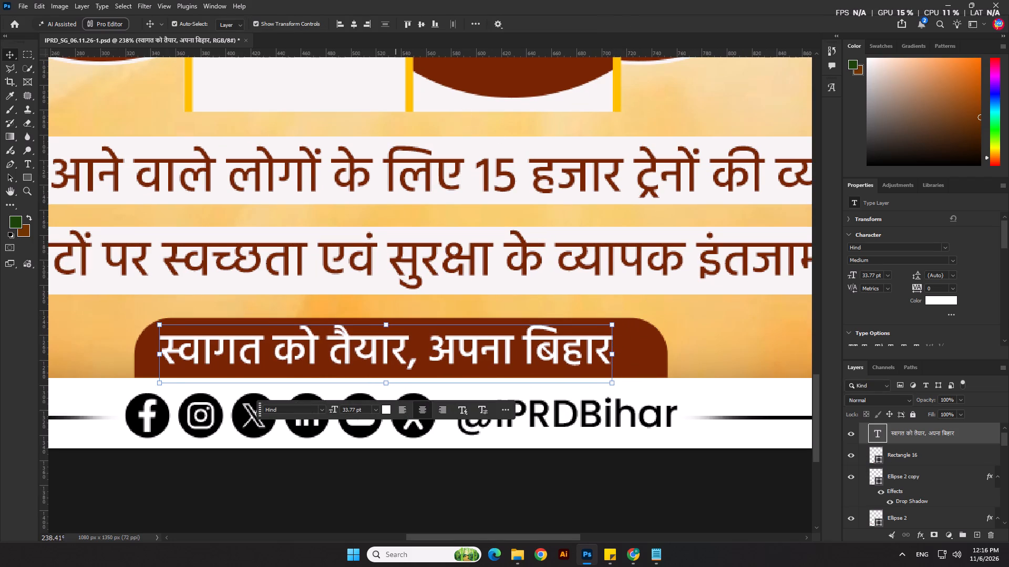
{"action": "left_click", "coordinate": [352, 27]}
{"action": "key", "text": "Down"}
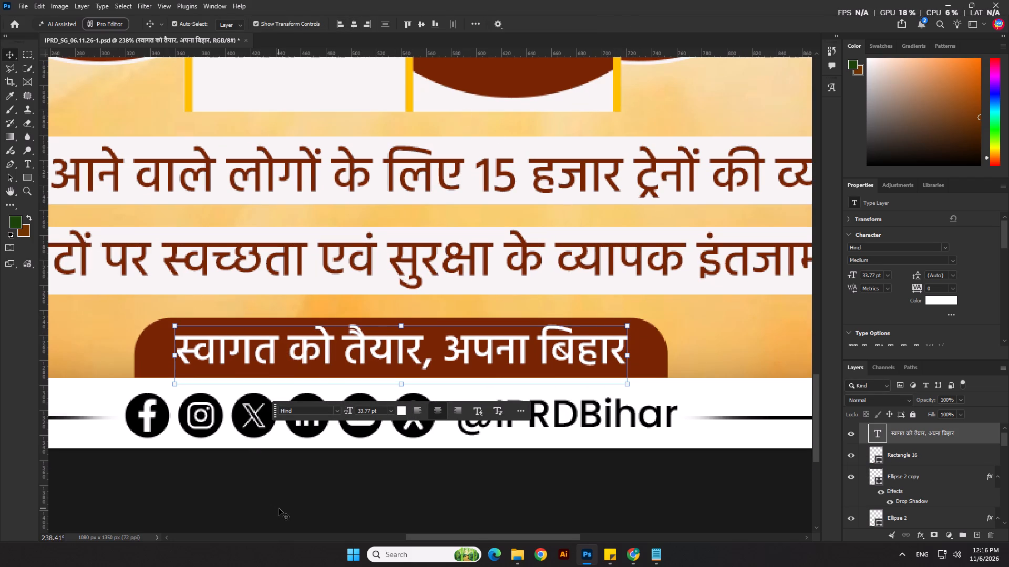
{"action": "key", "text": "Up"}
{"action": "key", "text": "Down"}
{"action": "left_click", "coordinate": [279, 508]}
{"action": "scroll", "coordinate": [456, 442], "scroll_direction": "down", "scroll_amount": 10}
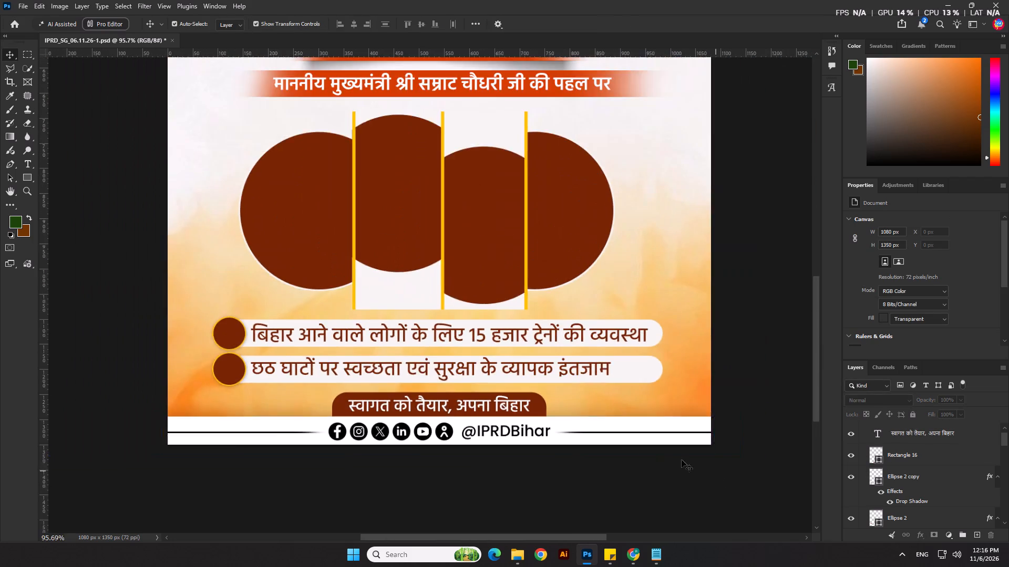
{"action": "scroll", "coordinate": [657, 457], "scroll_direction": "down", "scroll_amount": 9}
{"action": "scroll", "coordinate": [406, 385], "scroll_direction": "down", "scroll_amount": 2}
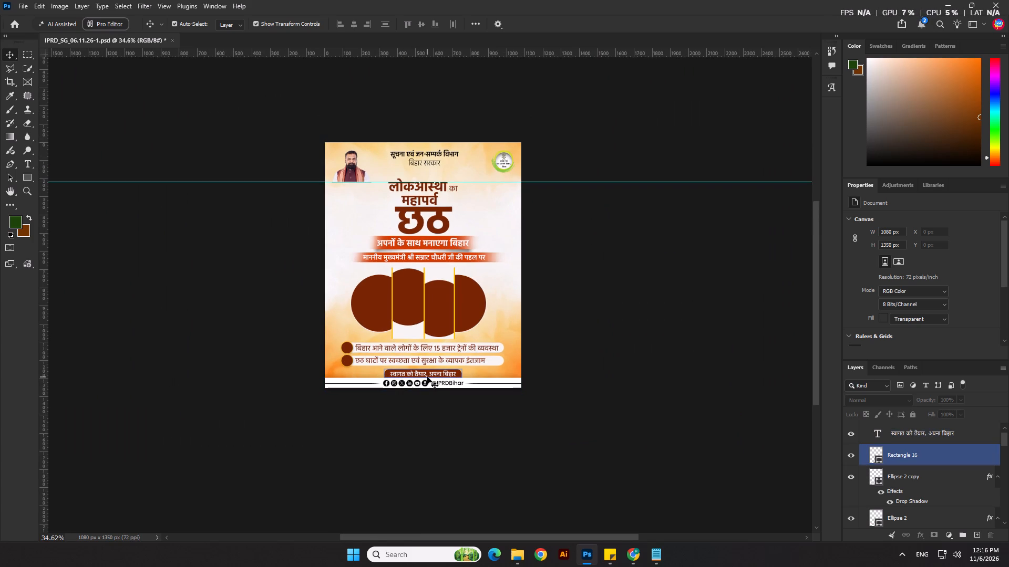
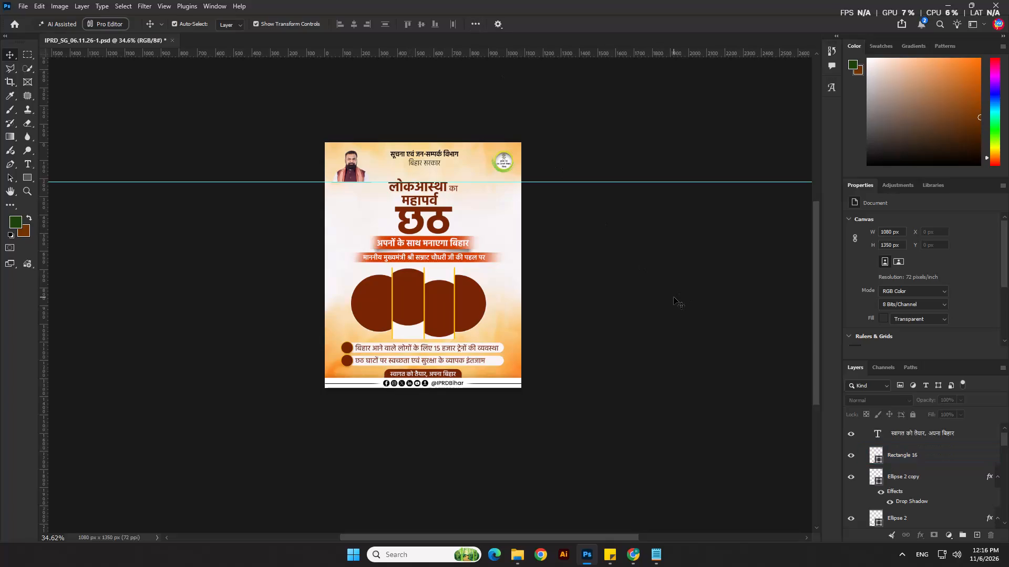
Set the words "15 हजार ट्रेनों" in the first bullet line to Hind Bold.
{"action": "left_click", "coordinate": [674, 297]}
{"action": "scroll", "coordinate": [430, 352], "scroll_direction": "up", "scroll_amount": 10}
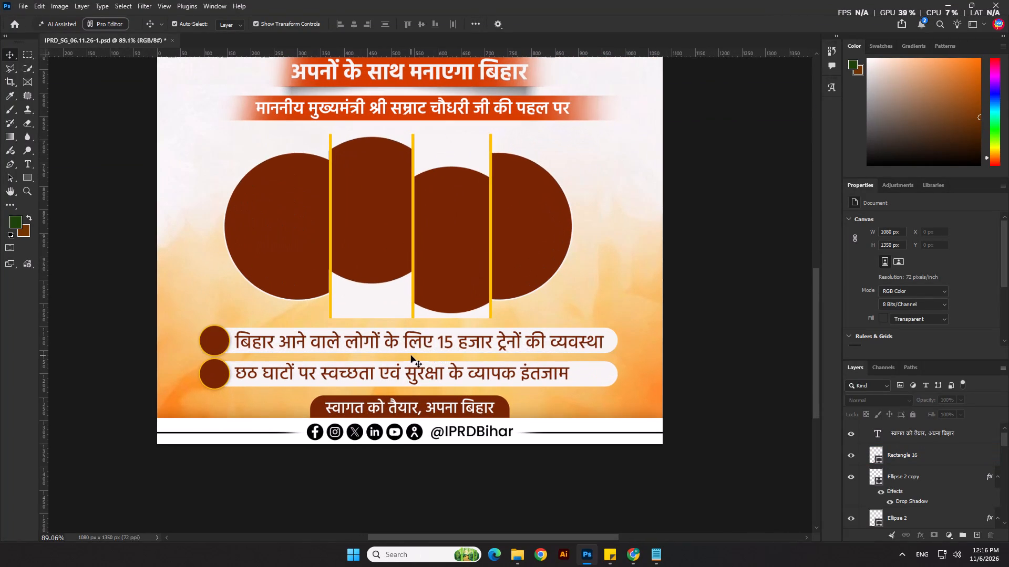
{"action": "double_click", "coordinate": [414, 341]}
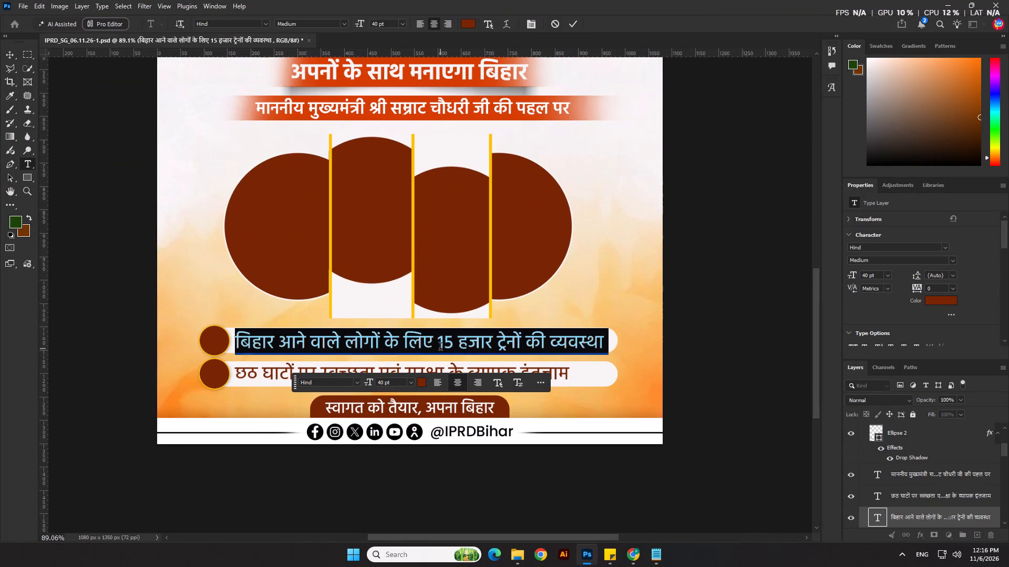
{"action": "left_click_drag", "start_coordinate": [440, 348], "coordinate": [523, 349]}
{"action": "key", "text": "ctrl+a"}
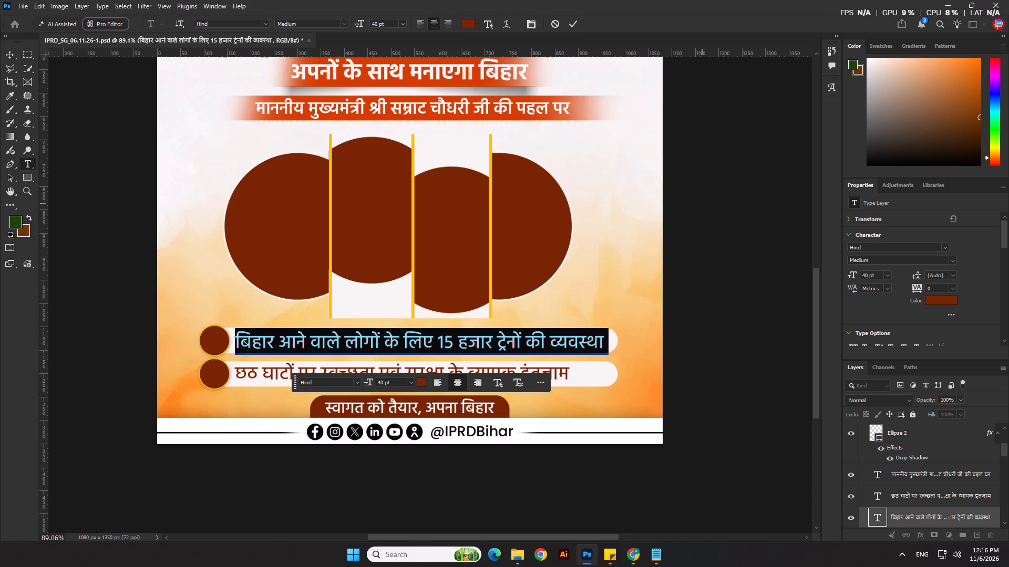
{"action": "left_click_drag", "start_coordinate": [867, 274], "coordinate": [858, 275]}
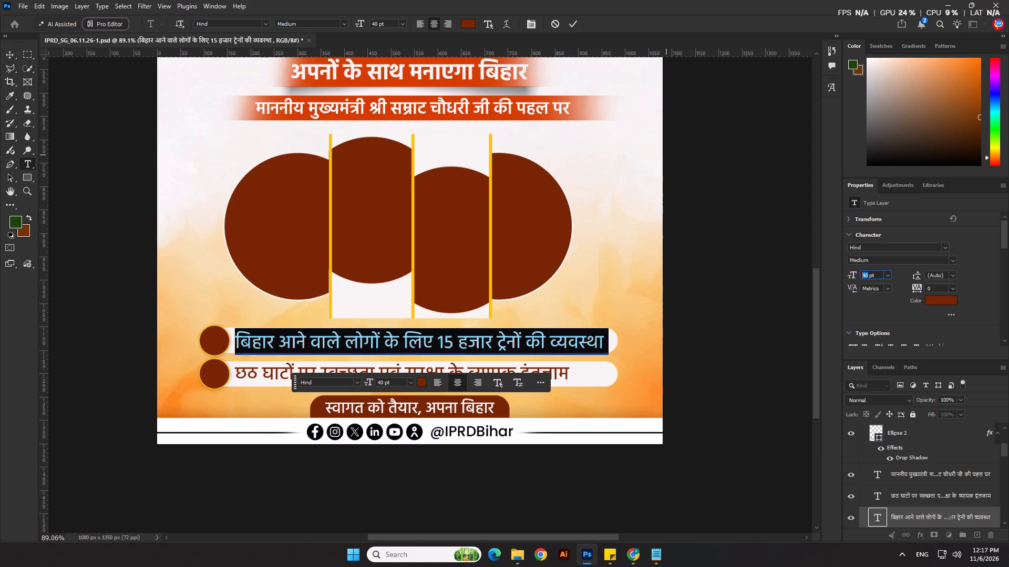
{"action": "left_click", "coordinate": [489, 346]}
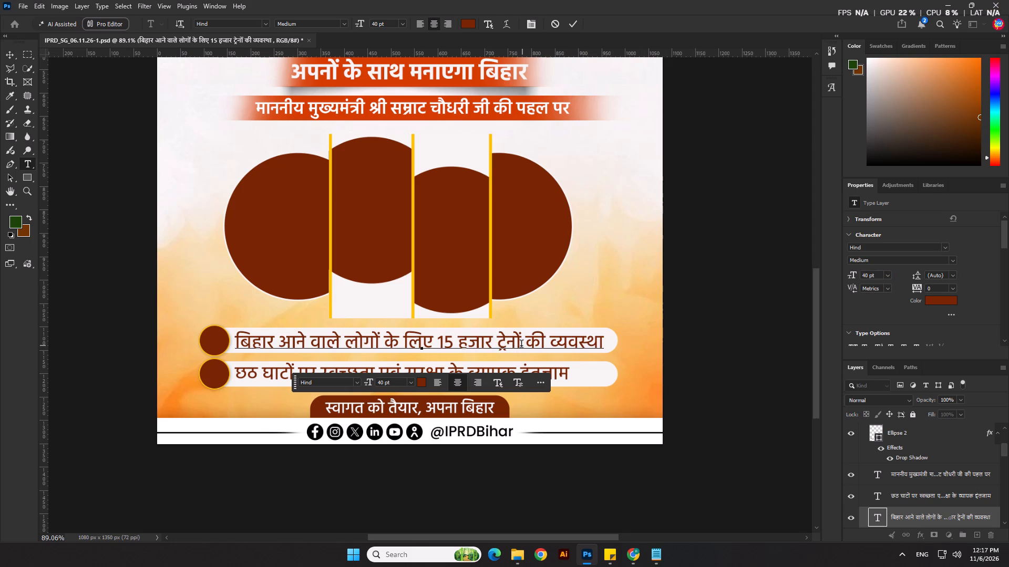
{"action": "left_click_drag", "start_coordinate": [521, 345], "coordinate": [439, 349]}
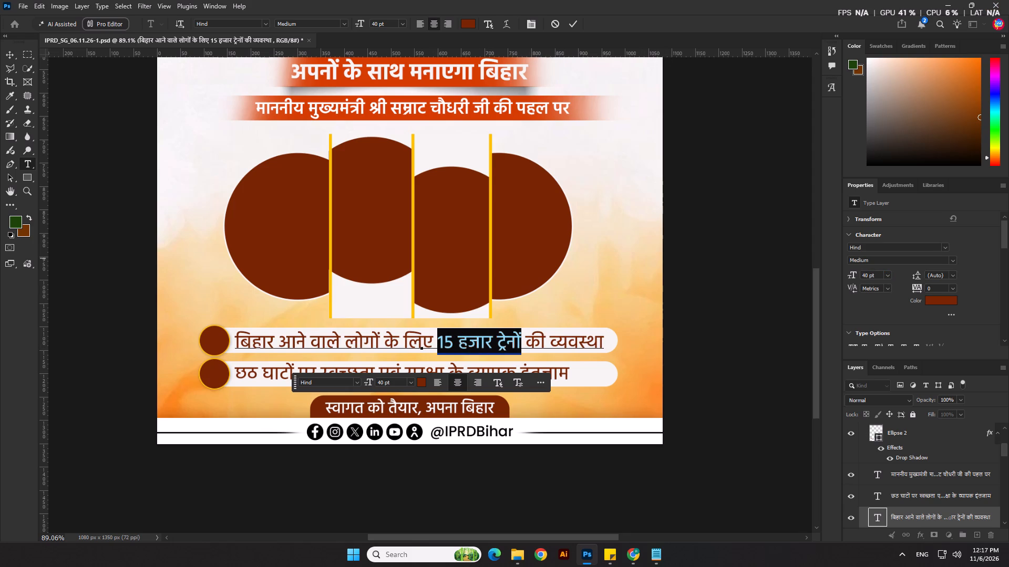
{"action": "left_click", "coordinate": [954, 262]}
{"action": "left_click", "coordinate": [905, 364]}
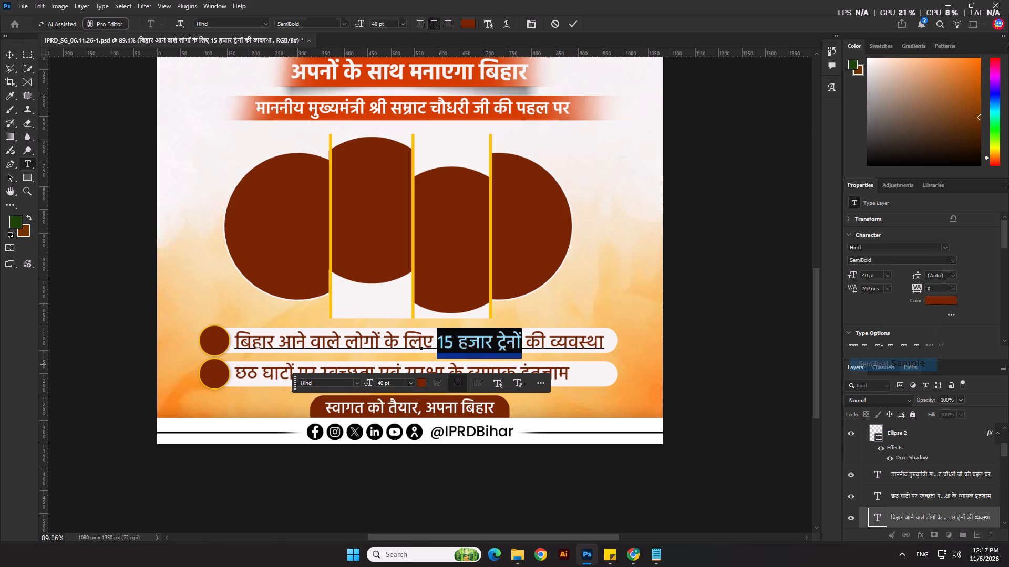
{"action": "left_click", "coordinate": [953, 261]}
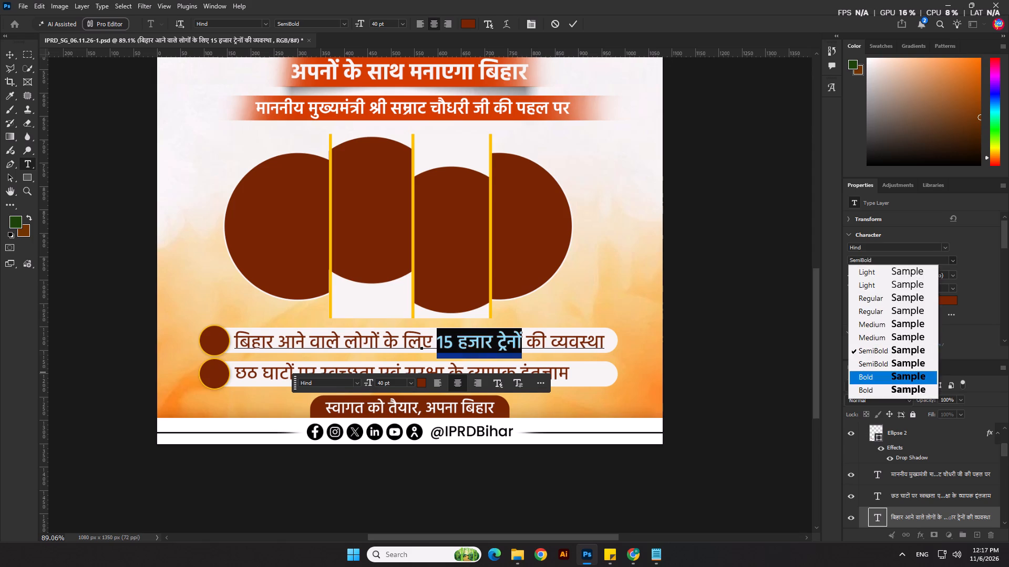
{"action": "left_click", "coordinate": [913, 373]}
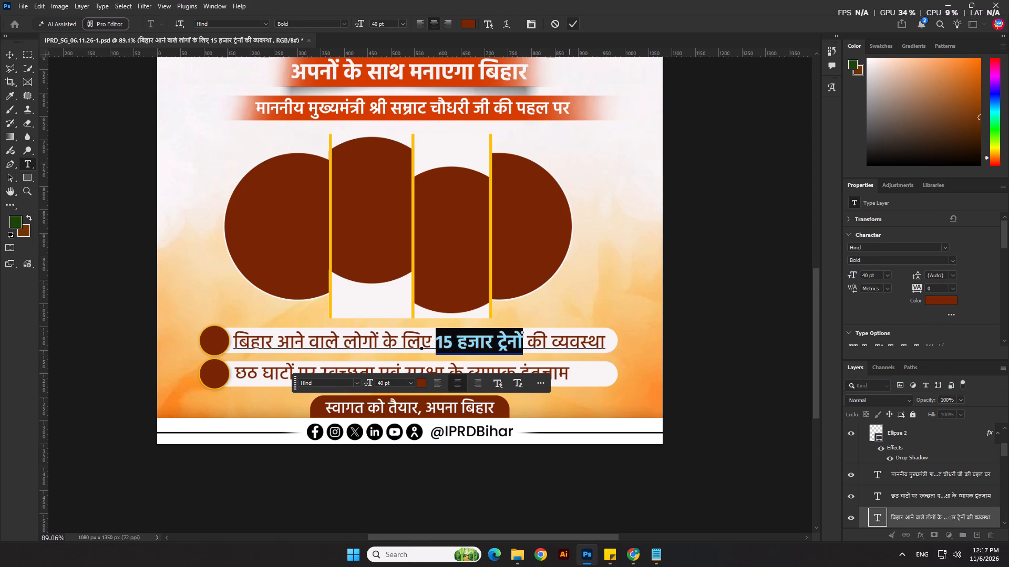
{"action": "left_click", "coordinate": [570, 26]}
{"action": "left_click", "coordinate": [734, 291]}
Set the words "छठ घाटों" at the start of the second bullet line to Hind Bold.
{"action": "scroll", "coordinate": [605, 332], "scroll_direction": "down", "scroll_amount": 3}
{"action": "double_click", "coordinate": [404, 369]}
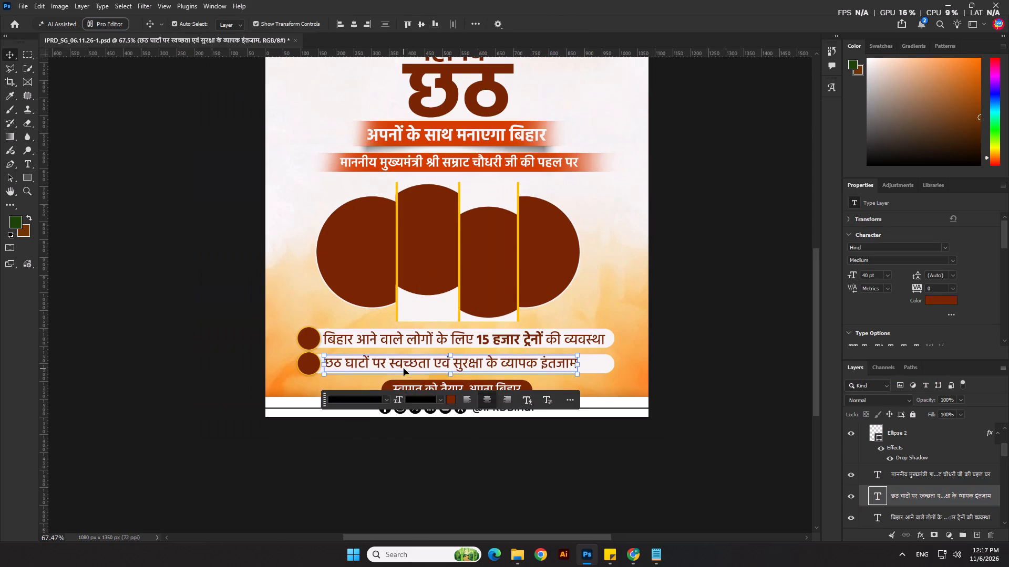
{"action": "scroll", "coordinate": [393, 362], "scroll_direction": "up", "scroll_amount": 4}
{"action": "left_click_drag", "start_coordinate": [372, 364], "coordinate": [340, 365]}
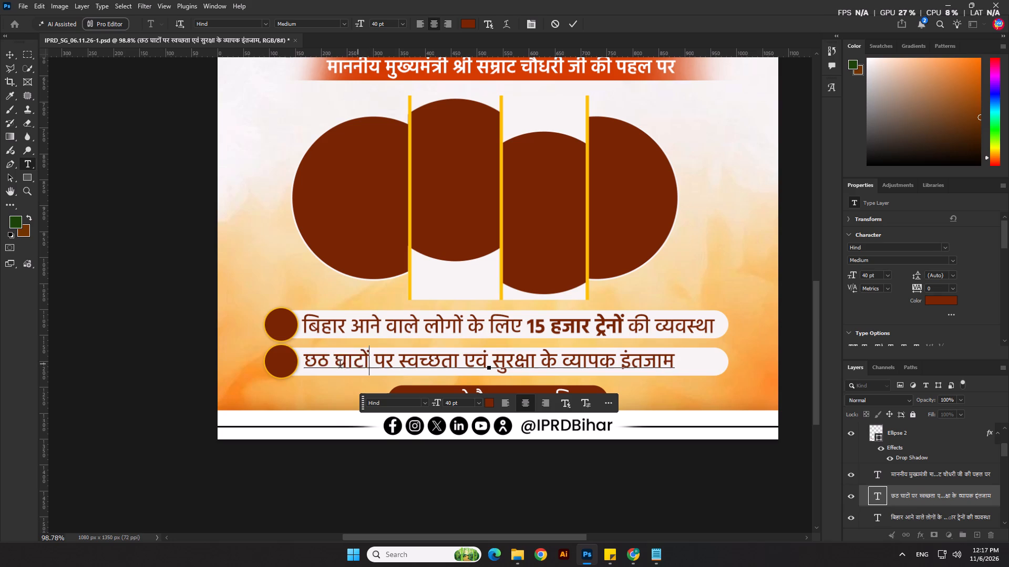
{"action": "left_click_drag", "start_coordinate": [340, 365], "coordinate": [305, 375]}
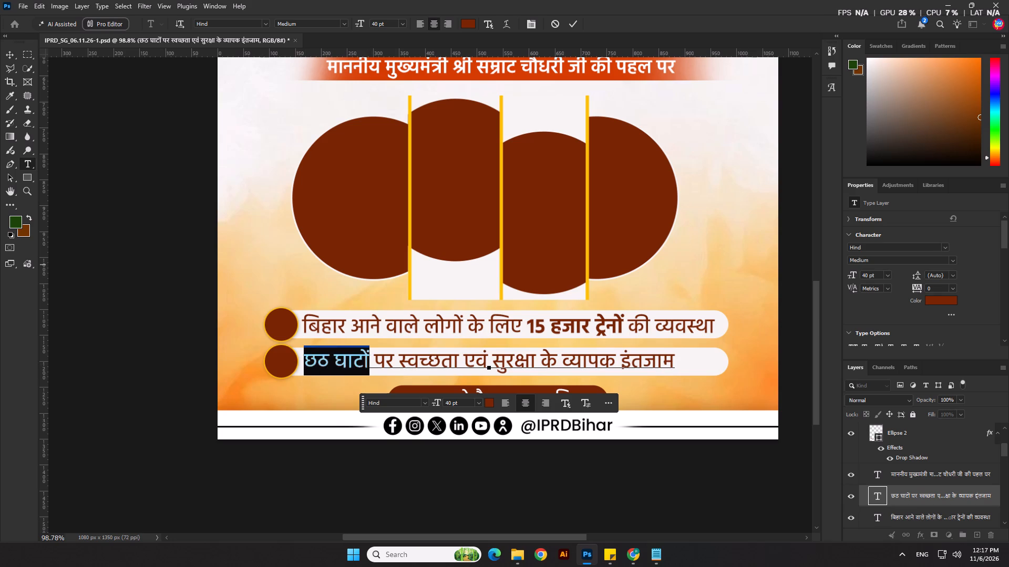
{"action": "left_click", "coordinate": [953, 259]}
{"action": "left_click", "coordinate": [883, 375]}
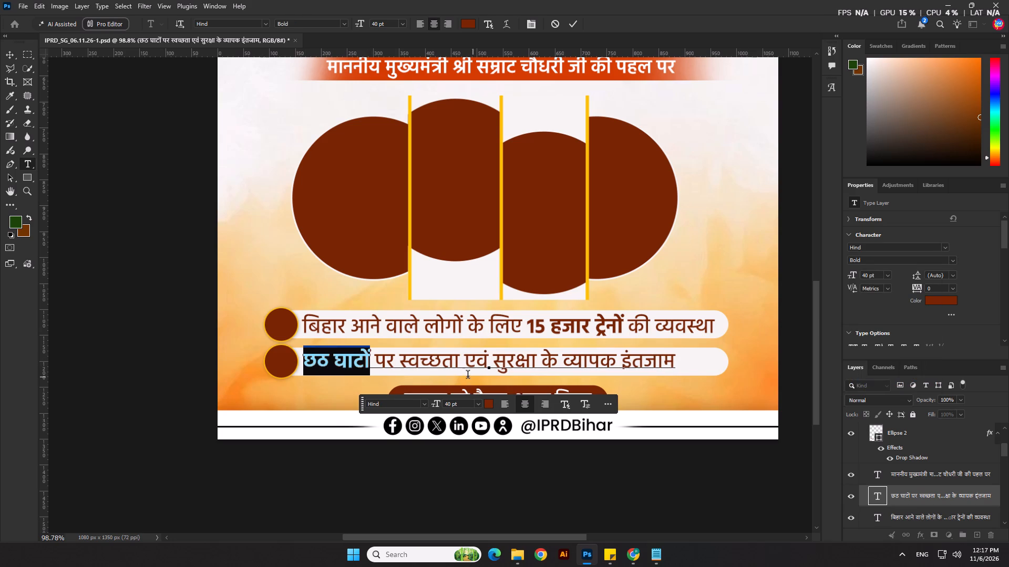
Set the words "स्वच्छता एवं सुरक्षा" in the second bullet line to Hind Bold and commit the text edit.
{"action": "left_click_drag", "start_coordinate": [401, 359], "coordinate": [405, 359]}
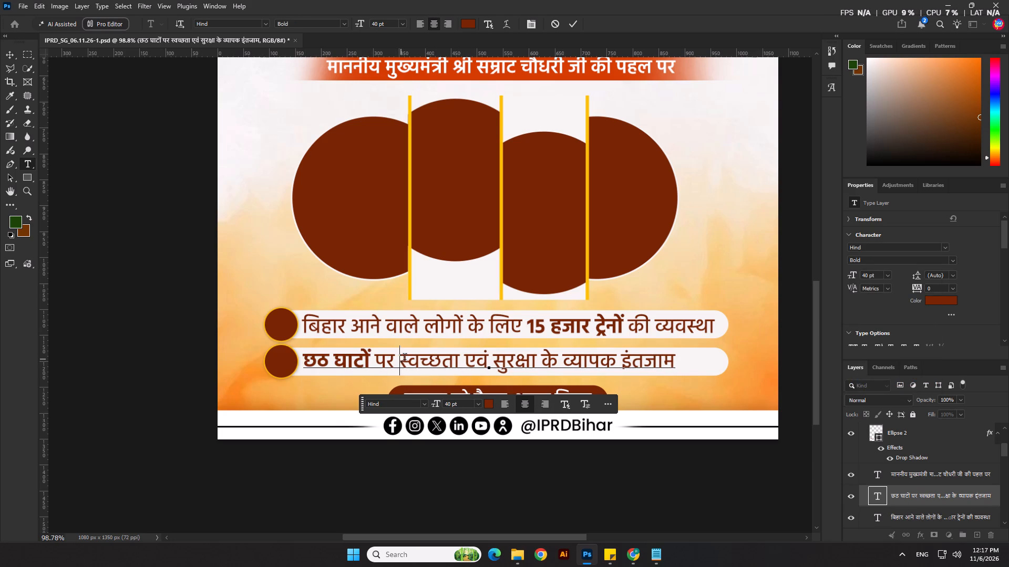
{"action": "left_click_drag", "start_coordinate": [405, 359], "coordinate": [536, 361]}
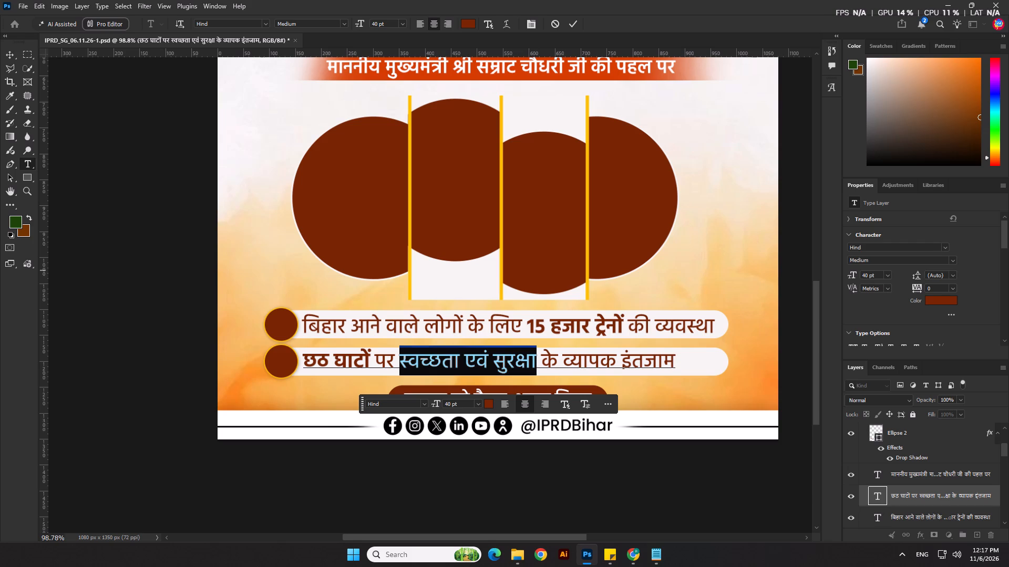
{"action": "left_click", "coordinate": [959, 264]}
{"action": "left_click", "coordinate": [955, 264]}
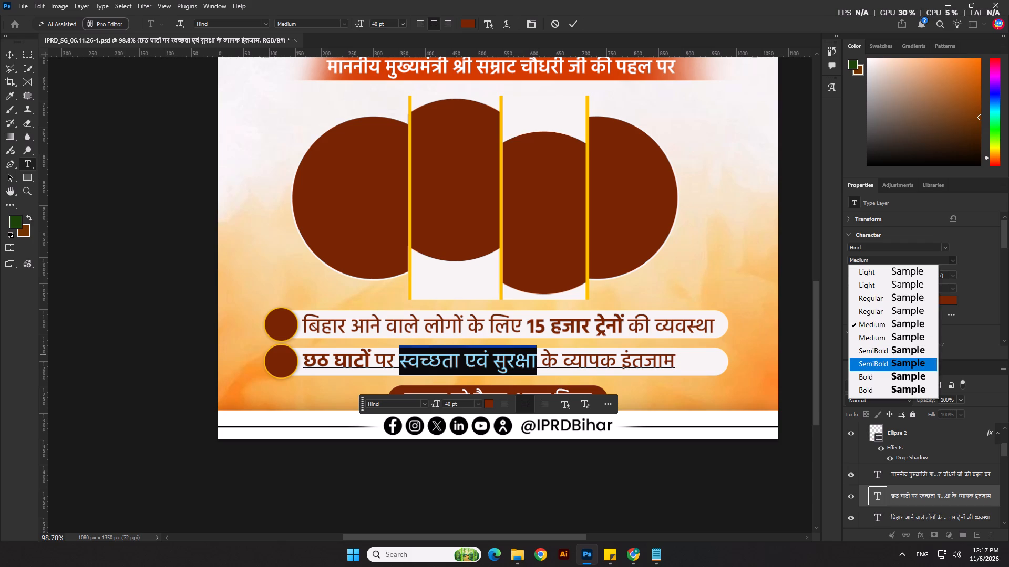
{"action": "left_click", "coordinate": [900, 380]}
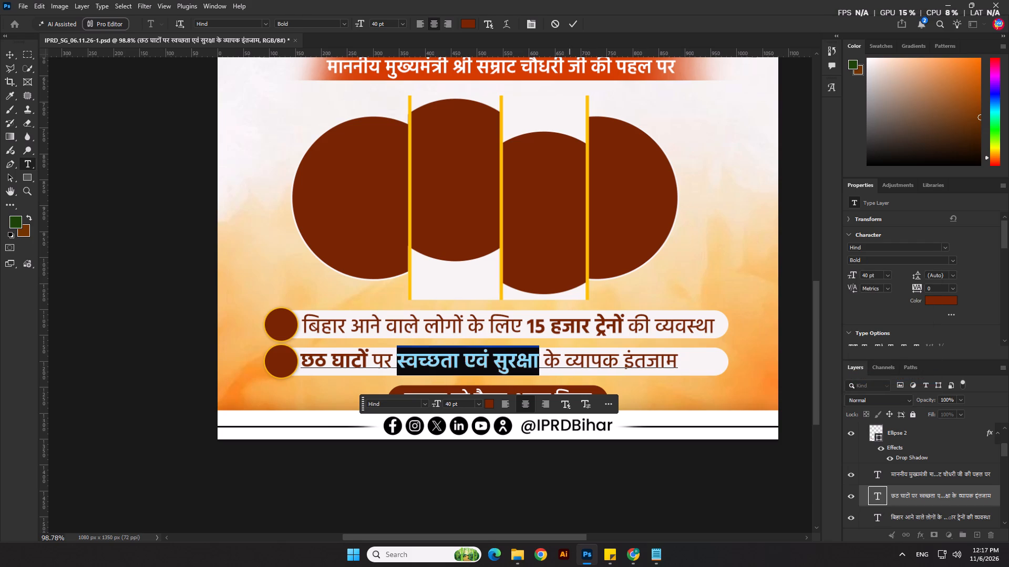
{"action": "left_click", "coordinate": [570, 22]}
Align the left edges of both bullet texts to each other using Selection as reference, and shift them 10 px right.
{"action": "left_click", "coordinate": [672, 327], "text": "shift"}
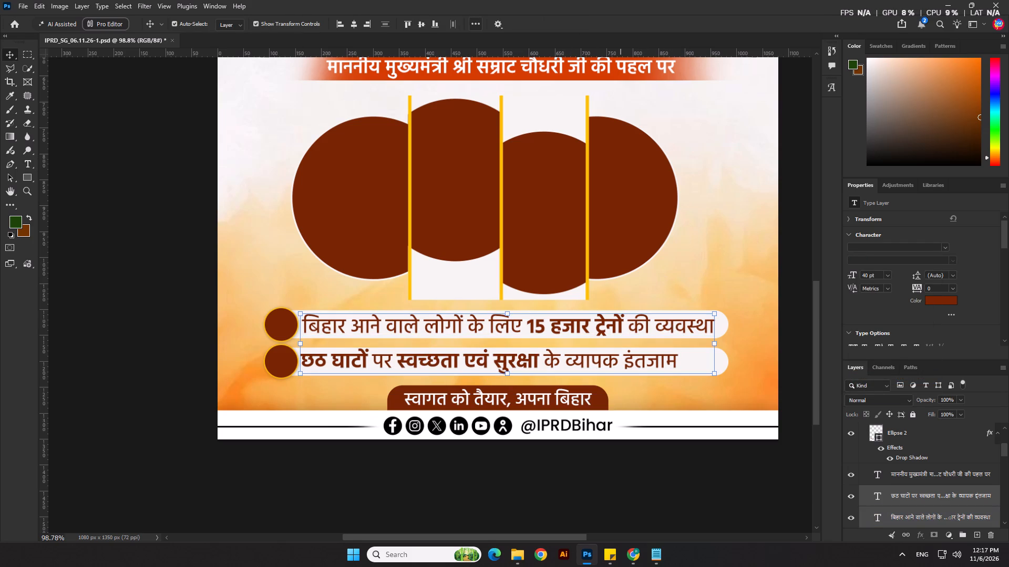
{"action": "double_click", "coordinate": [468, 26]}
{"action": "left_click", "coordinate": [507, 116]}
{"action": "left_click", "coordinate": [508, 128]}
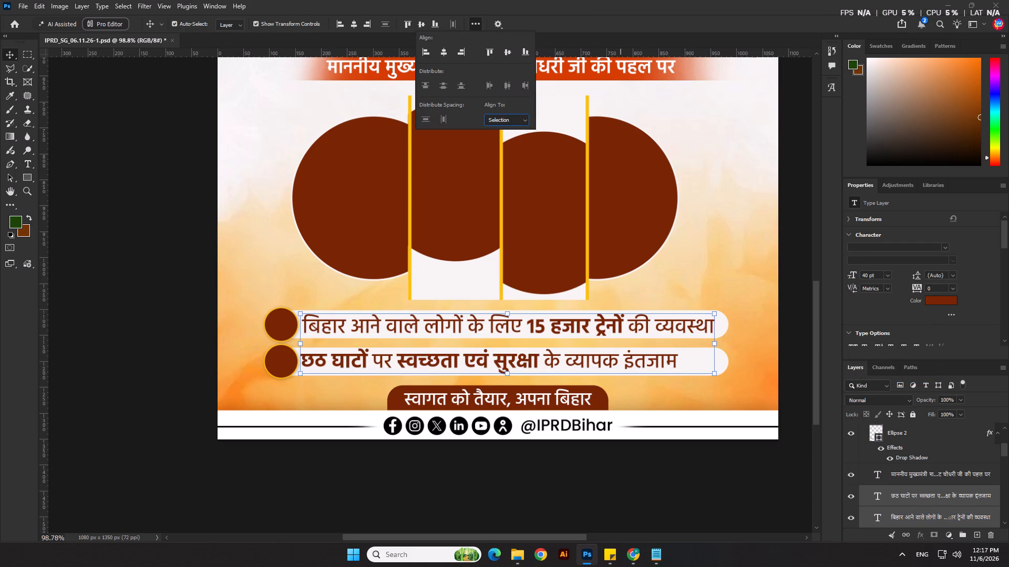
{"action": "left_click", "coordinate": [345, 24]}
{"action": "key", "text": "shift+Right"}
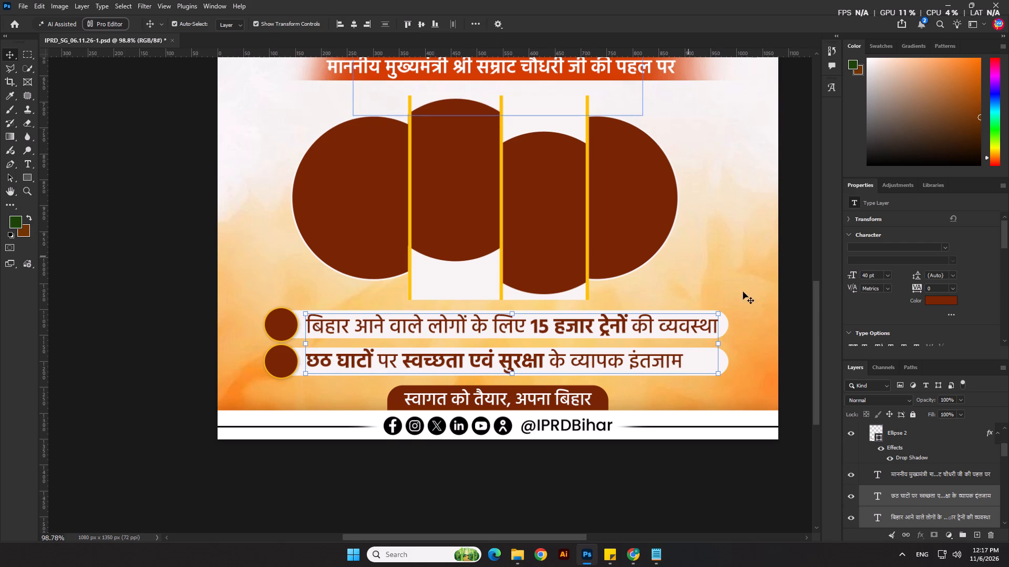
{"action": "left_click", "coordinate": [764, 295]}
Scale both bullet strips with their circles and texts down proportionally to about 812 × 124 px, and group them.
{"action": "scroll", "coordinate": [570, 269], "scroll_direction": "down", "scroll_amount": 9}
{"action": "left_click_drag", "start_coordinate": [691, 310], "coordinate": [606, 324]}
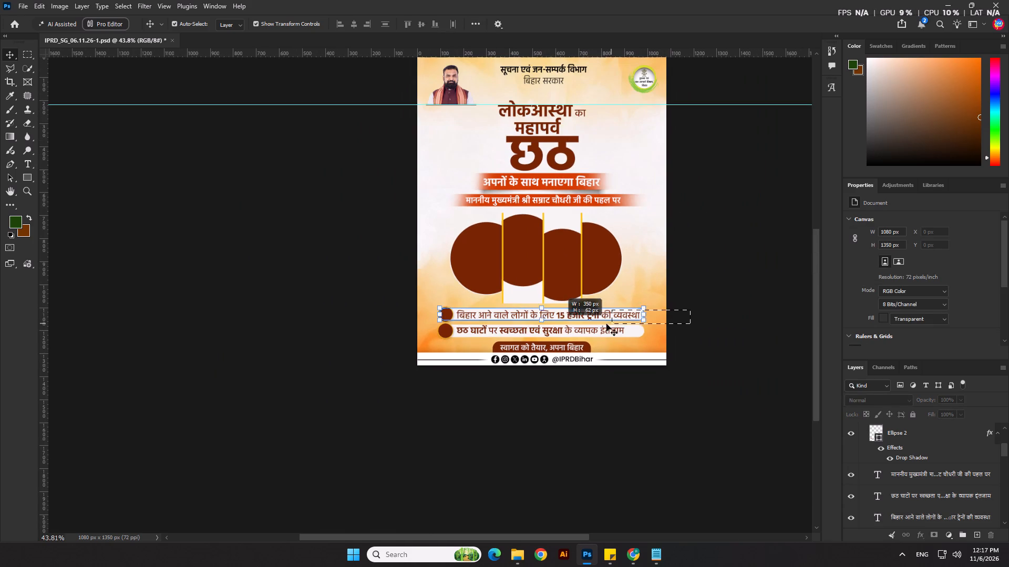
{"action": "left_click_drag", "start_coordinate": [606, 324], "coordinate": [425, 332]}
{"action": "scroll", "coordinate": [438, 324], "scroll_direction": "up", "scroll_amount": 3}
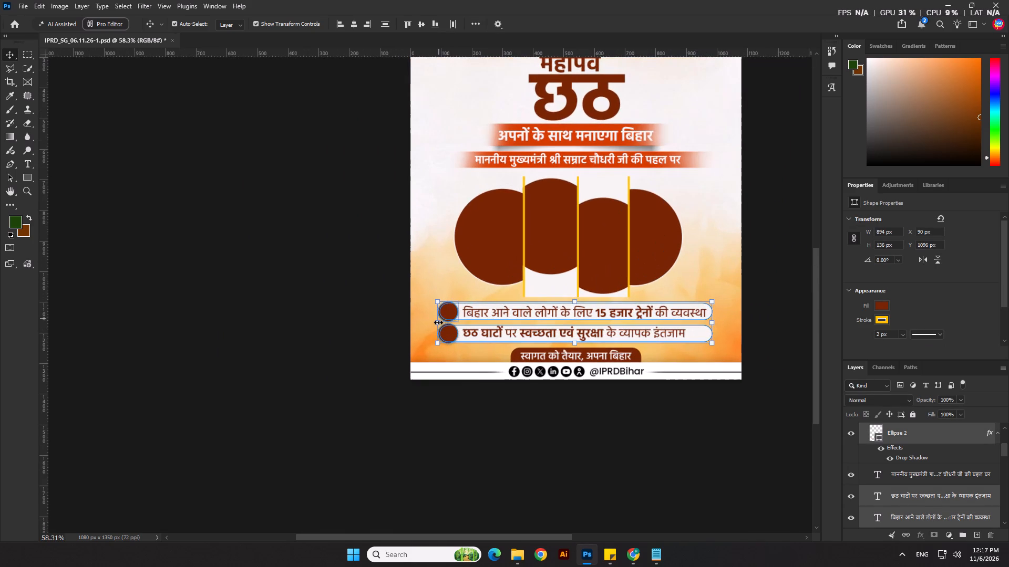
{"action": "left_click_drag", "start_coordinate": [438, 323], "coordinate": [461, 323]}
{"action": "key", "text": "ctrl+g"}
{"action": "key", "text": "Return"}
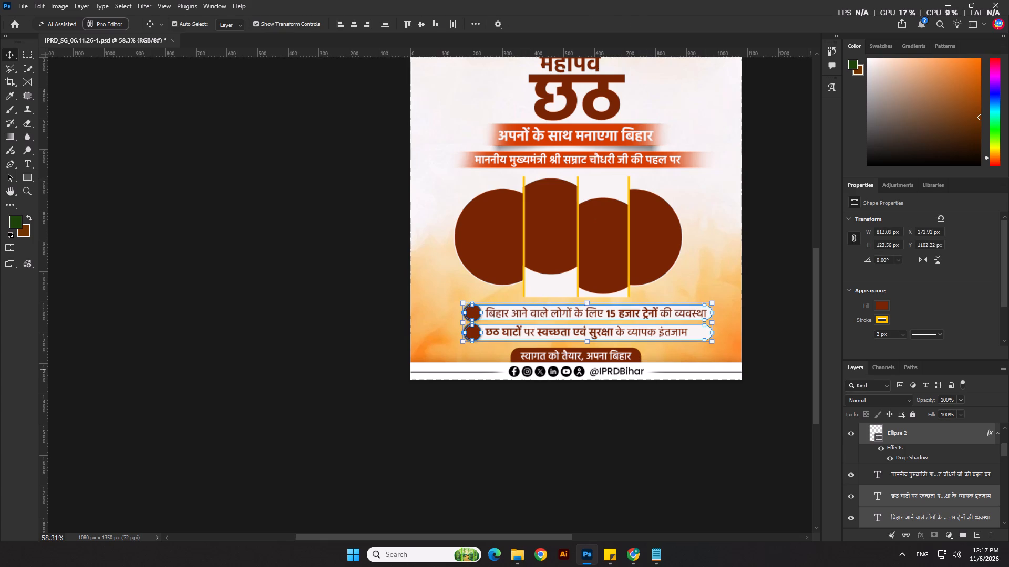
{"action": "key", "text": "ctrl+g"}
Centre the bullet group horizontally using Canvas as the alignment reference, and nudge it up slightly.
{"action": "left_click", "coordinate": [473, 25]}
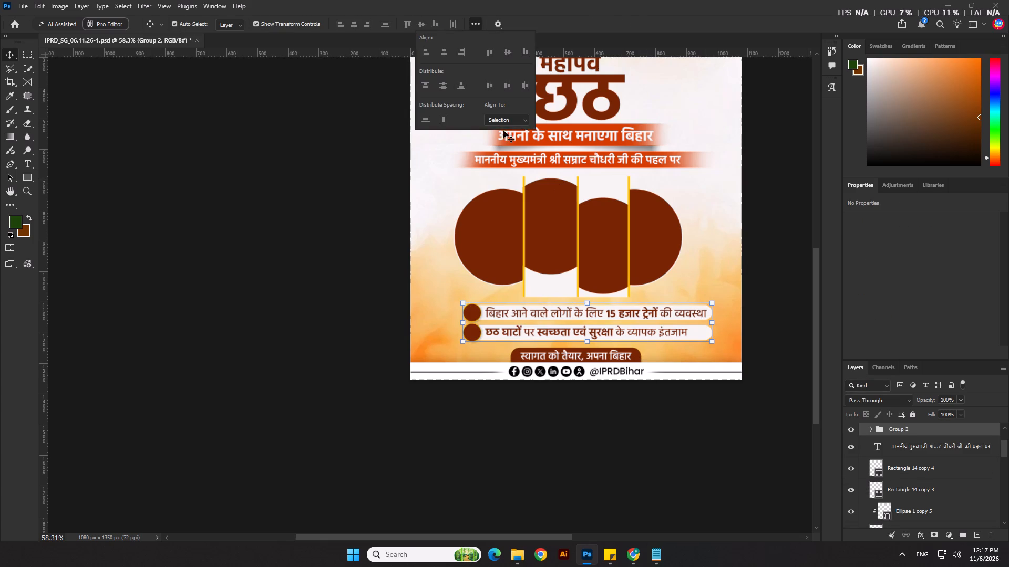
{"action": "left_click", "coordinate": [506, 121]}
{"action": "left_click", "coordinate": [507, 142]}
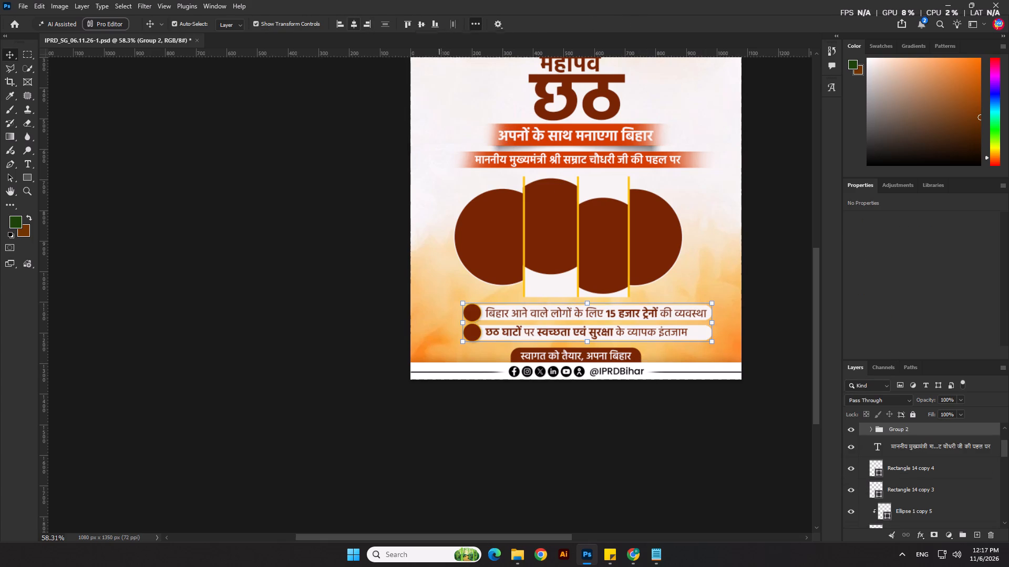
{"action": "left_click", "coordinate": [352, 25]}
{"action": "key", "text": "Up"}
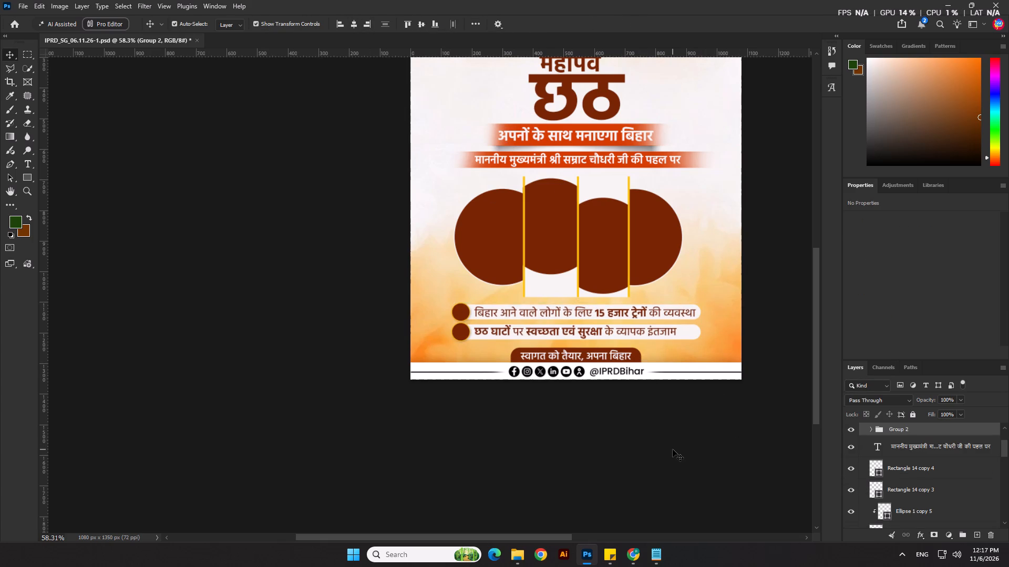
{"action": "left_click", "coordinate": [673, 449]}
Centre the slogan text horizontally on the canvas.
{"action": "scroll", "coordinate": [654, 422], "scroll_direction": "down", "scroll_amount": 4}
{"action": "scroll", "coordinate": [584, 417], "scroll_direction": "down", "scroll_amount": 2}
{"action": "scroll", "coordinate": [579, 304], "scroll_direction": "up", "scroll_amount": 2}
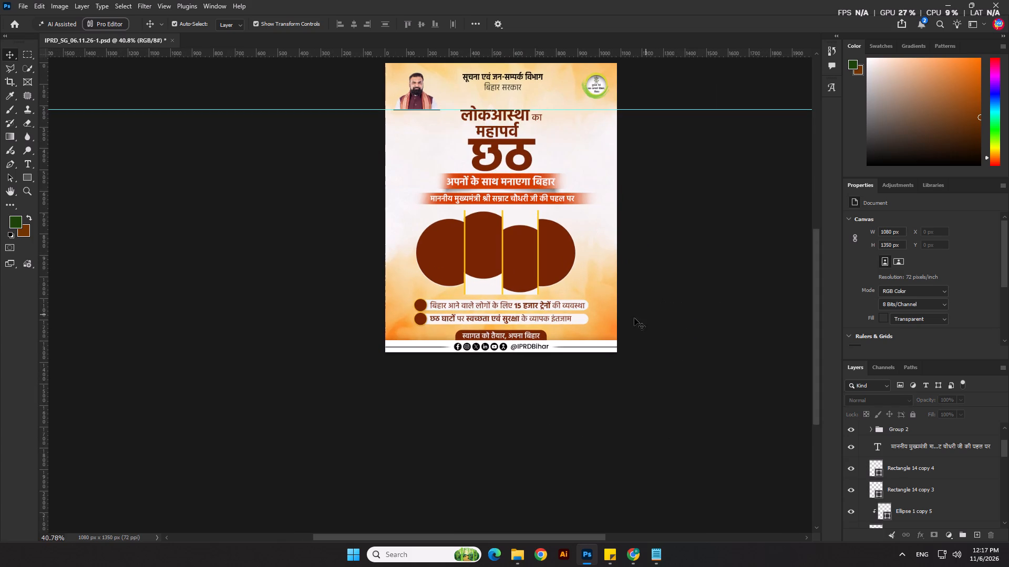
{"action": "scroll", "coordinate": [507, 327], "scroll_direction": "up", "scroll_amount": 6}
{"action": "left_click", "coordinate": [533, 336]}
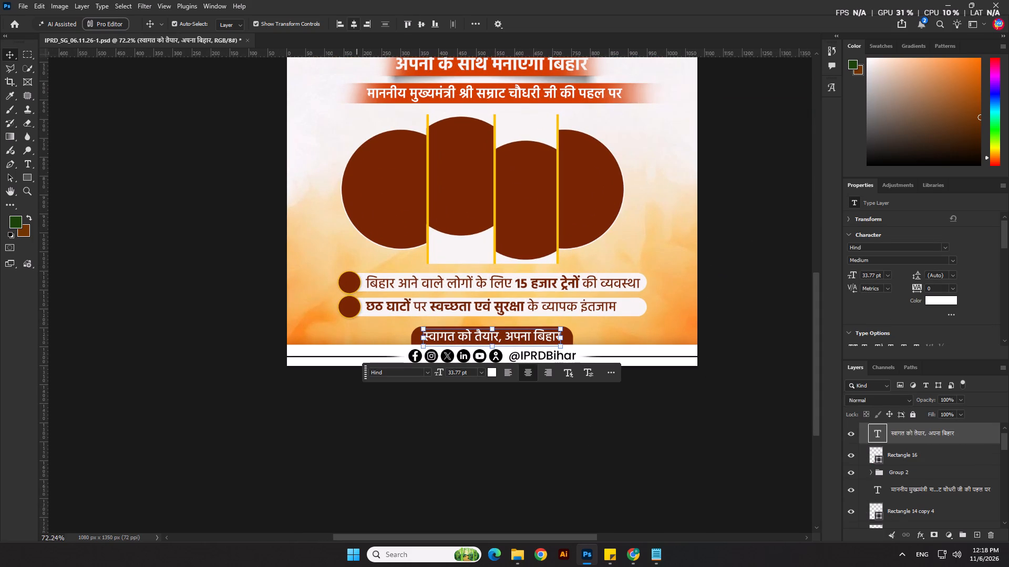
{"action": "left_click", "coordinate": [352, 30]}
{"action": "left_click", "coordinate": [219, 317]}
Scale the brown slogan tab down proportionally to about 411 × 46 px and centre it horizontally on the canvas.
{"action": "scroll", "coordinate": [539, 350], "scroll_direction": "up", "scroll_amount": 2}
{"action": "left_click", "coordinate": [578, 334]}
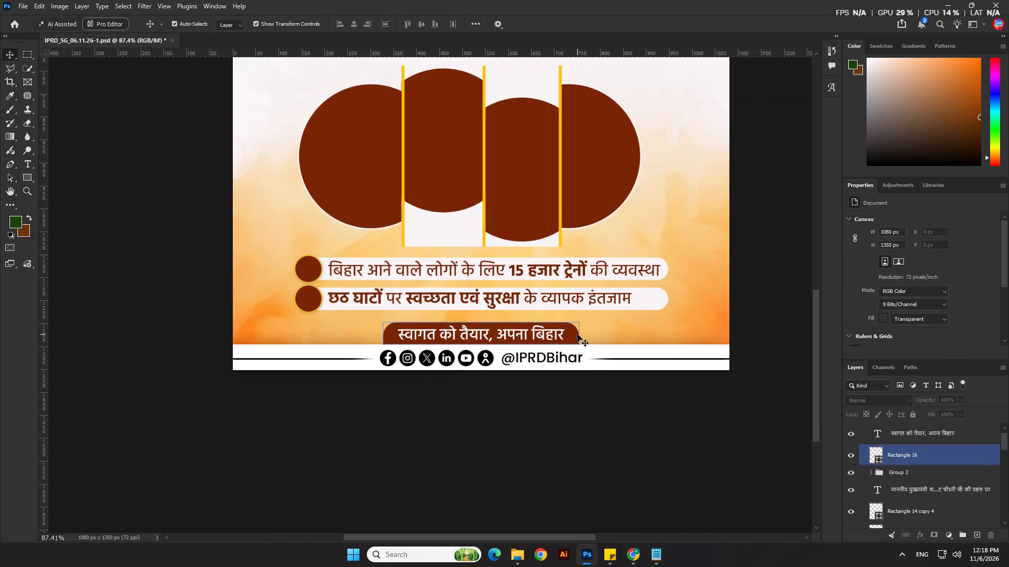
{"action": "left_click", "coordinate": [354, 20]}
{"action": "scroll", "coordinate": [419, 320], "scroll_direction": "up", "scroll_amount": 3}
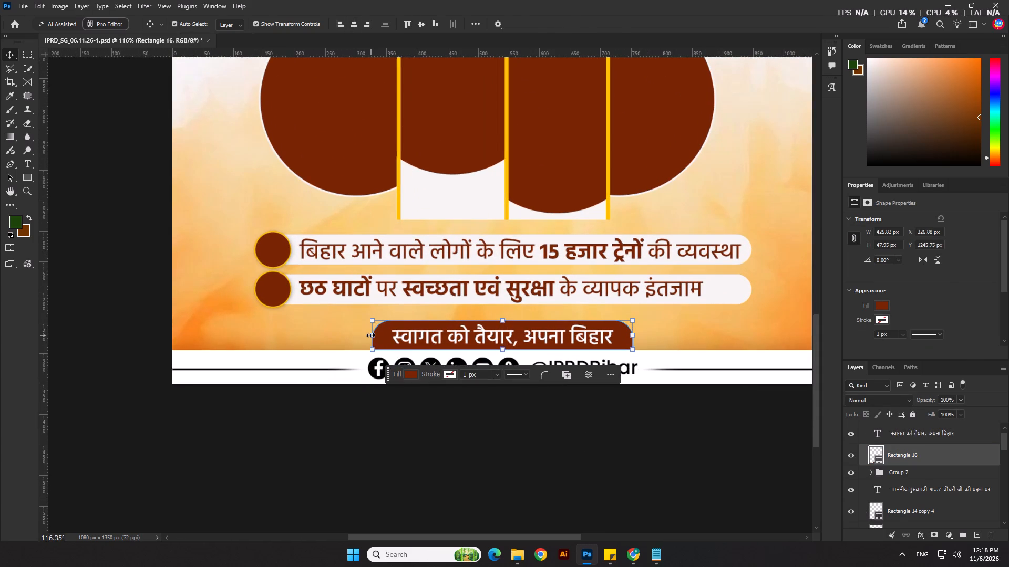
{"action": "left_click_drag", "start_coordinate": [370, 335], "coordinate": [376, 333]}
{"action": "key", "text": "Return"}
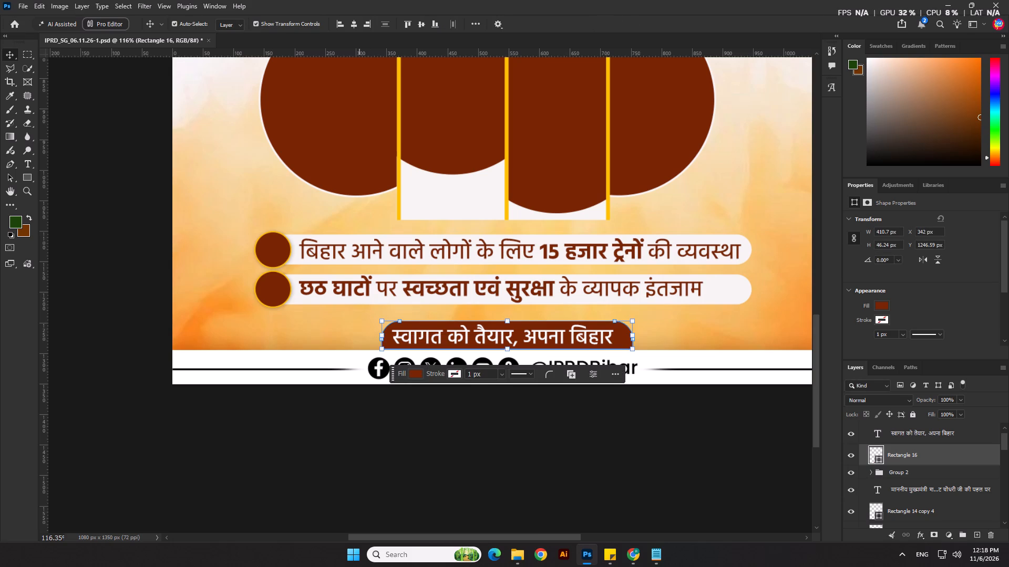
{"action": "left_click", "coordinate": [356, 22]}
{"action": "left_click", "coordinate": [395, 521]}
Nudge the brown tab vertically until its bottom edge sits flush on the white footer's top edge.
{"action": "scroll", "coordinate": [423, 422], "scroll_direction": "up", "scroll_amount": 6}
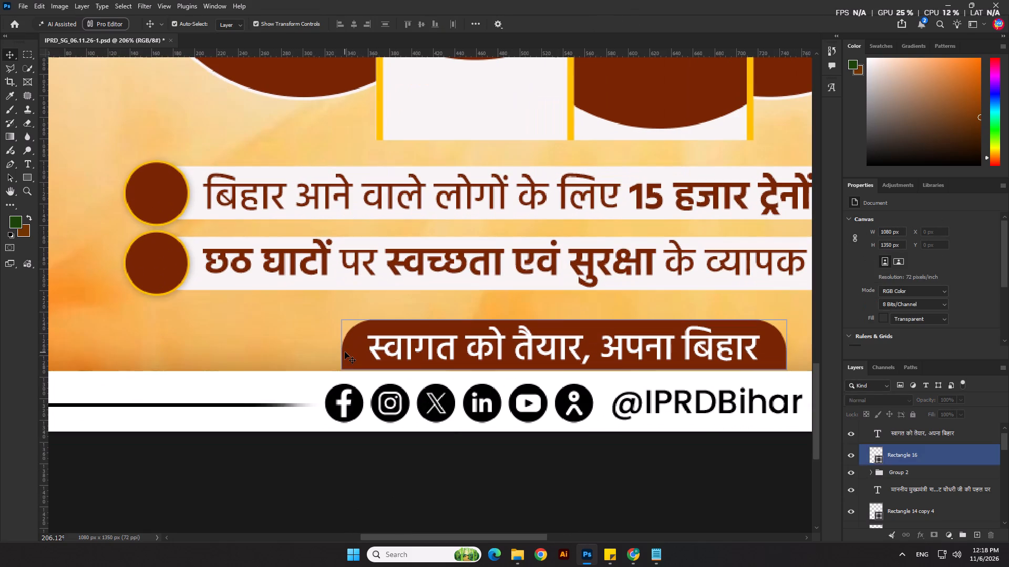
{"action": "left_click", "coordinate": [347, 352]}
{"action": "key", "text": "Down"}
{"action": "key", "text": "Down"}
{"action": "key", "text": "Up"}
{"action": "left_click", "coordinate": [341, 470]}
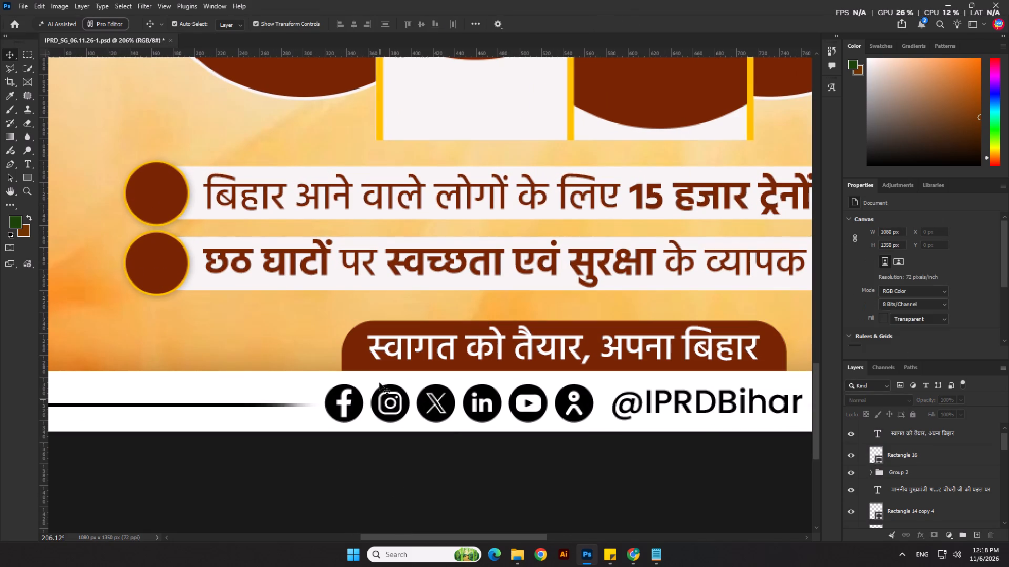
{"action": "left_click", "coordinate": [349, 345]}
{"action": "key", "text": "Down"}
{"action": "left_click", "coordinate": [397, 489]}
{"action": "scroll", "coordinate": [385, 380], "scroll_direction": "up", "scroll_amount": 3}
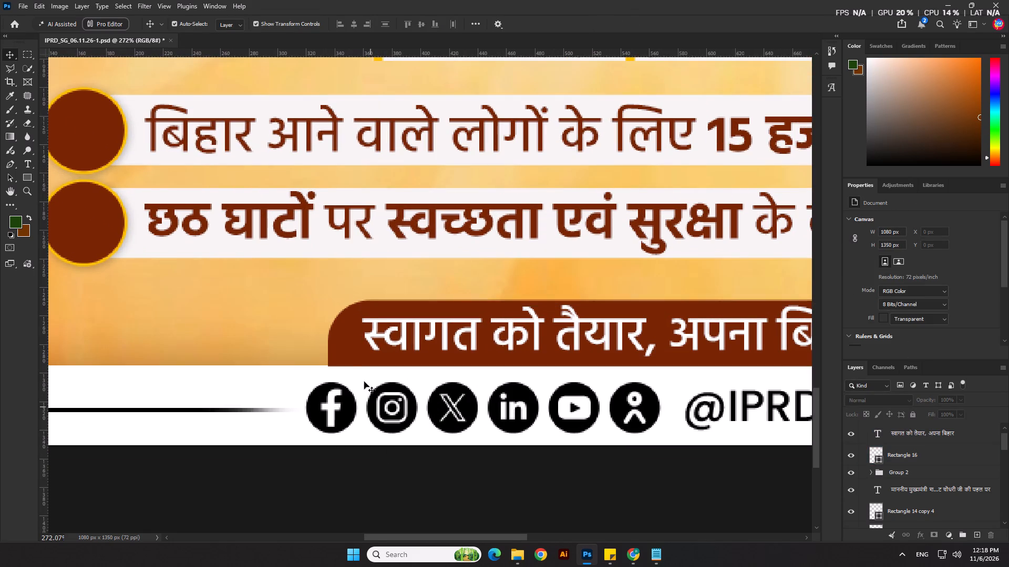
{"action": "left_click", "coordinate": [339, 353]}
{"action": "key", "text": "Up"}
{"action": "left_click", "coordinate": [370, 489]}
Centre the slogan text horizontally on the canvas and nudge it slightly down within the brown tab.
{"action": "scroll", "coordinate": [403, 459], "scroll_direction": "down", "scroll_amount": 5}
{"action": "left_click", "coordinate": [560, 319]}
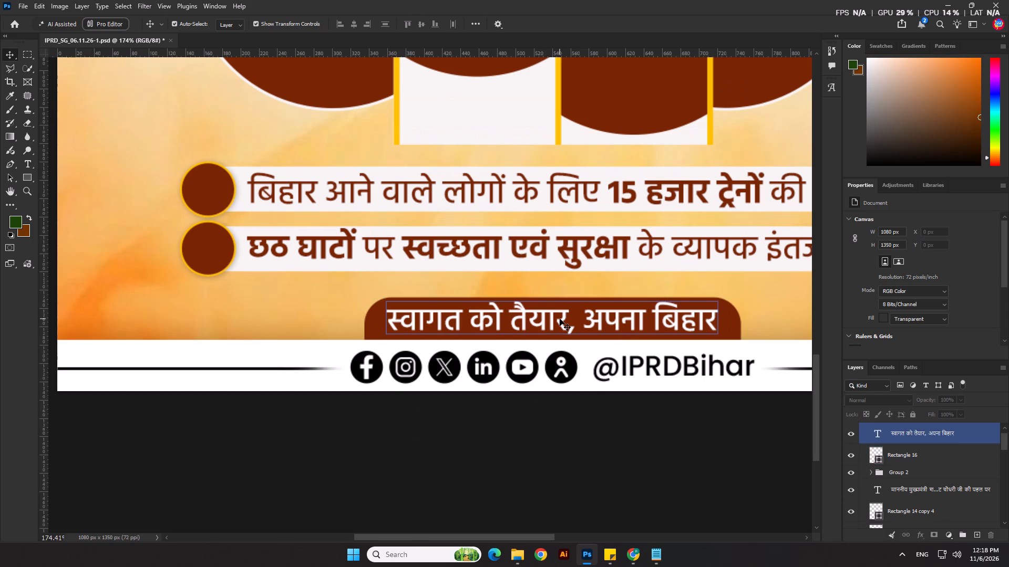
{"action": "left_click", "coordinate": [357, 25]}
{"action": "key", "text": "Down"}
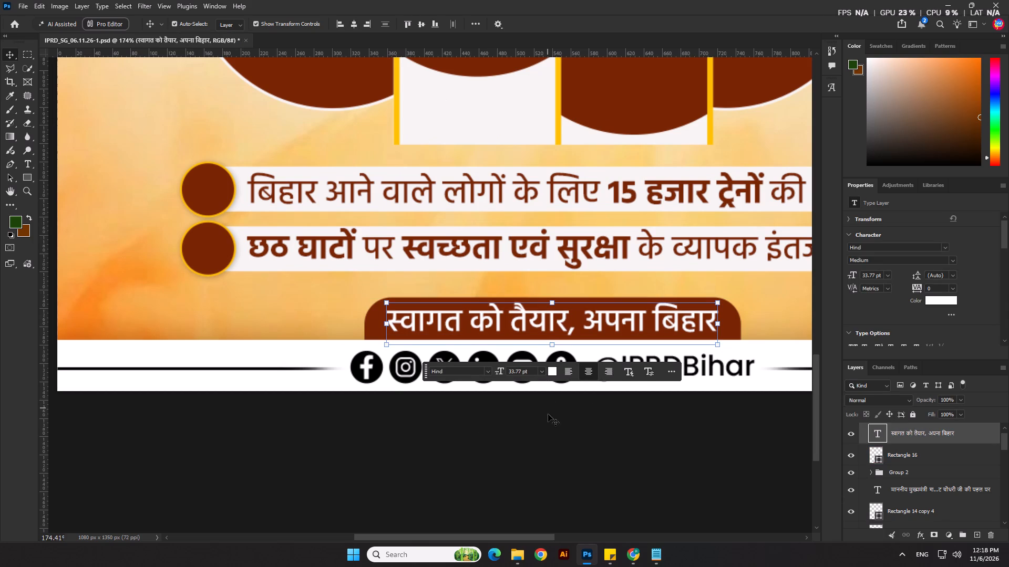
{"action": "key", "text": "Up"}
{"action": "key", "text": "Down"}
{"action": "left_click", "coordinate": [560, 429]}
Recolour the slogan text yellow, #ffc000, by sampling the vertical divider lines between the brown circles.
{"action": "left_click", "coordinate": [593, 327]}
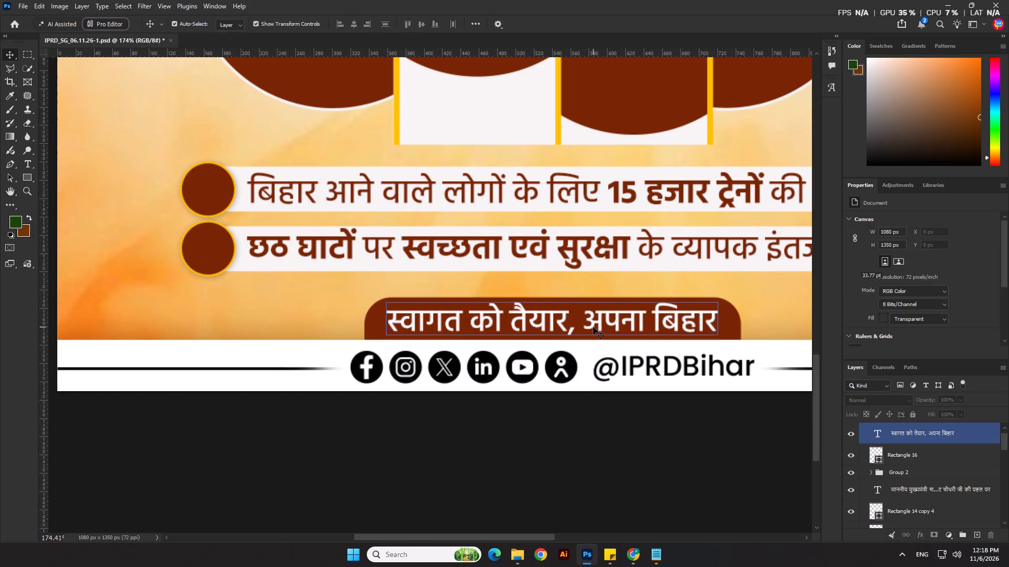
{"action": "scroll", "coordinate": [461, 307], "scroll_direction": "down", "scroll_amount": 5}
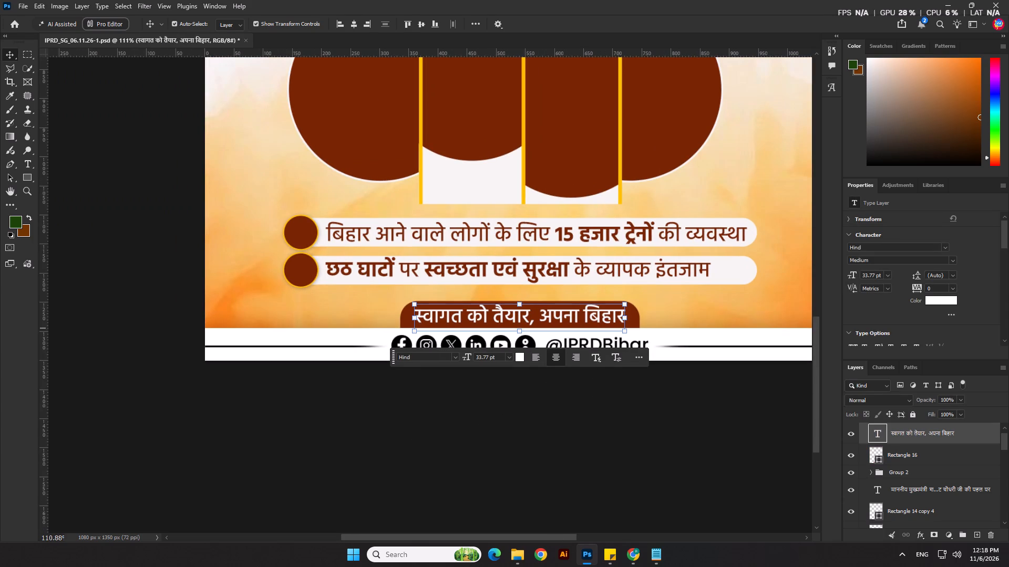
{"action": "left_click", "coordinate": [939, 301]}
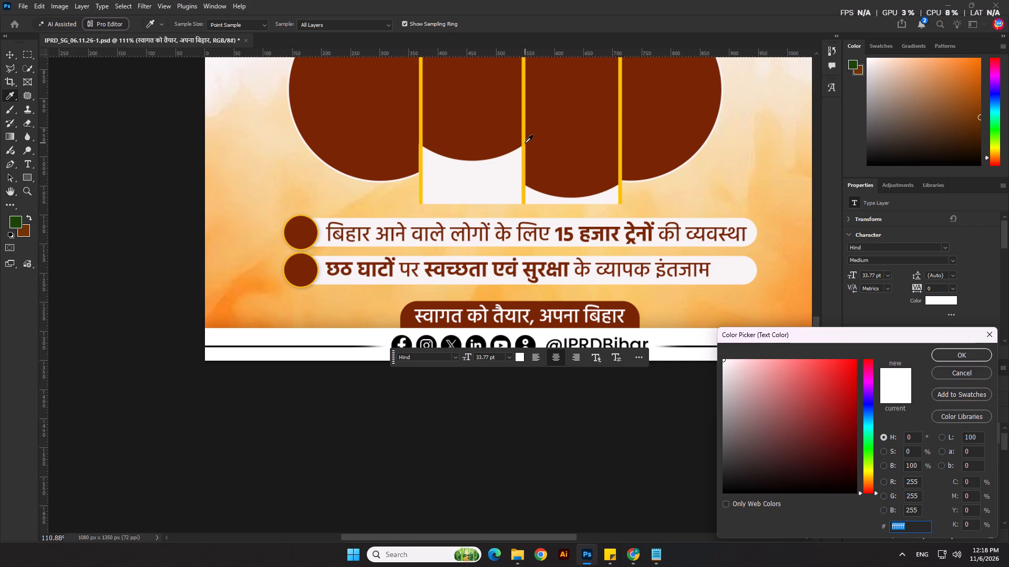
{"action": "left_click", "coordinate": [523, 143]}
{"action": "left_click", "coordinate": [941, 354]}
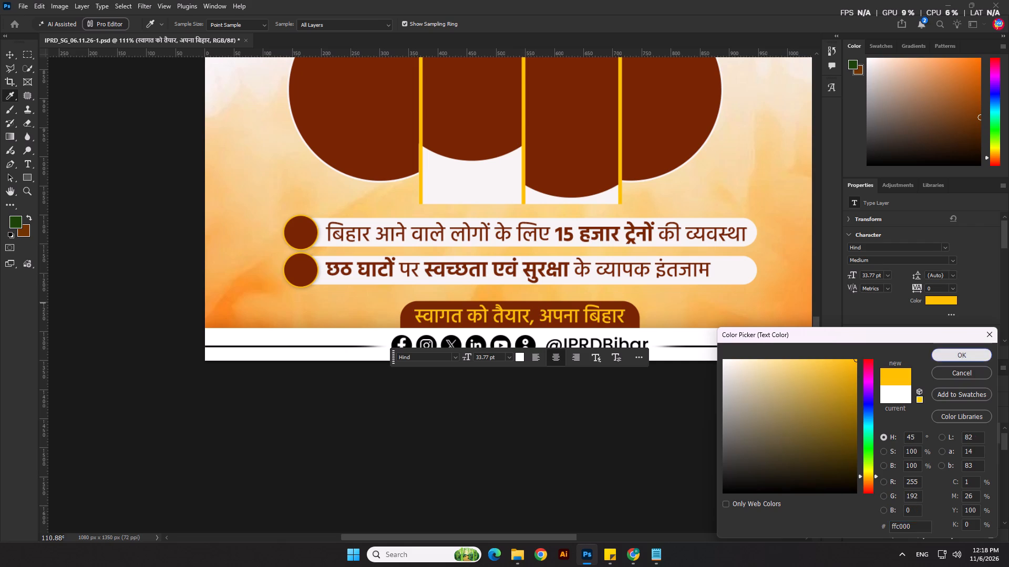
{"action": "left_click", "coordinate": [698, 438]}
Save the poster document.
{"action": "scroll", "coordinate": [606, 402], "scroll_direction": "down", "scroll_amount": 6}
{"action": "scroll", "coordinate": [585, 394], "scroll_direction": "up", "scroll_amount": 1}
{"action": "scroll", "coordinate": [578, 394], "scroll_direction": "down", "scroll_amount": 5}
{"action": "scroll", "coordinate": [566, 395], "scroll_direction": "up", "scroll_amount": 1}
{"action": "scroll", "coordinate": [566, 395], "scroll_direction": "down", "scroll_amount": 3}
{"action": "scroll", "coordinate": [630, 308], "scroll_direction": "down", "scroll_amount": 1}
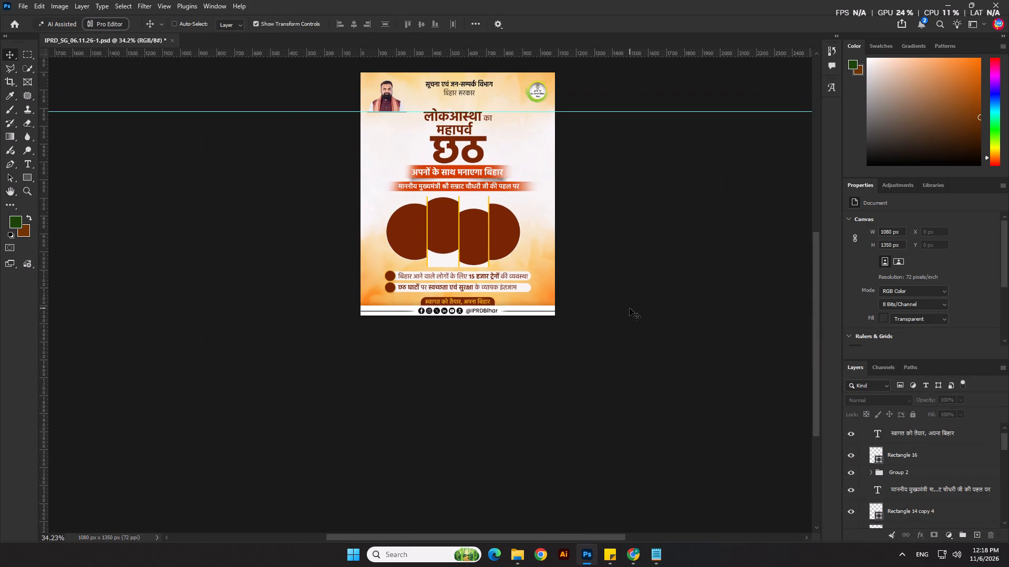
{"action": "key", "text": "ctrl+s"}
Fill the slogan tab above the footer with the orange-red from the recently used colours.
{"action": "scroll", "coordinate": [532, 317], "scroll_direction": "up", "scroll_amount": 3}
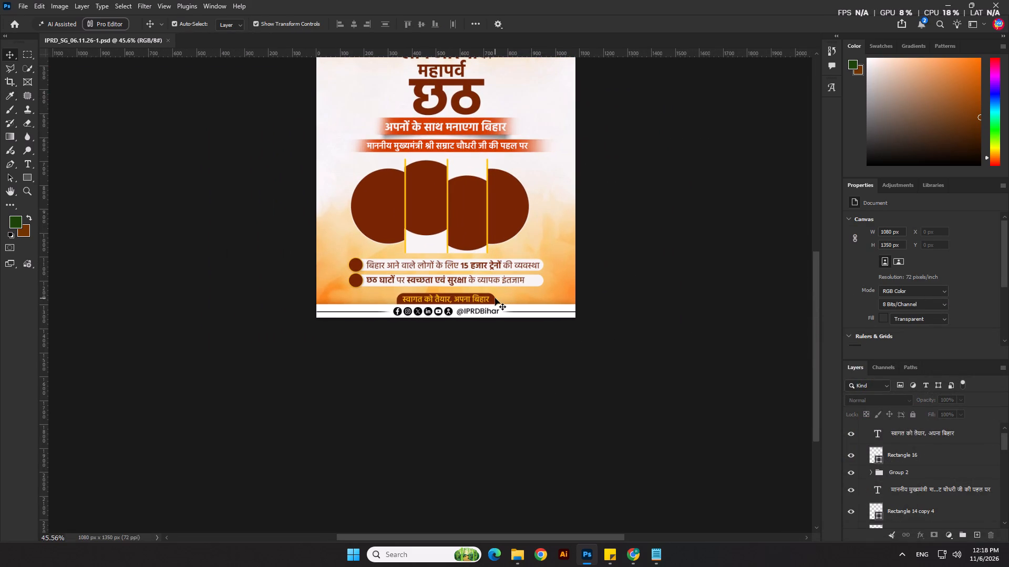
{"action": "left_click", "coordinate": [495, 299]}
{"action": "left_click", "coordinate": [881, 306]}
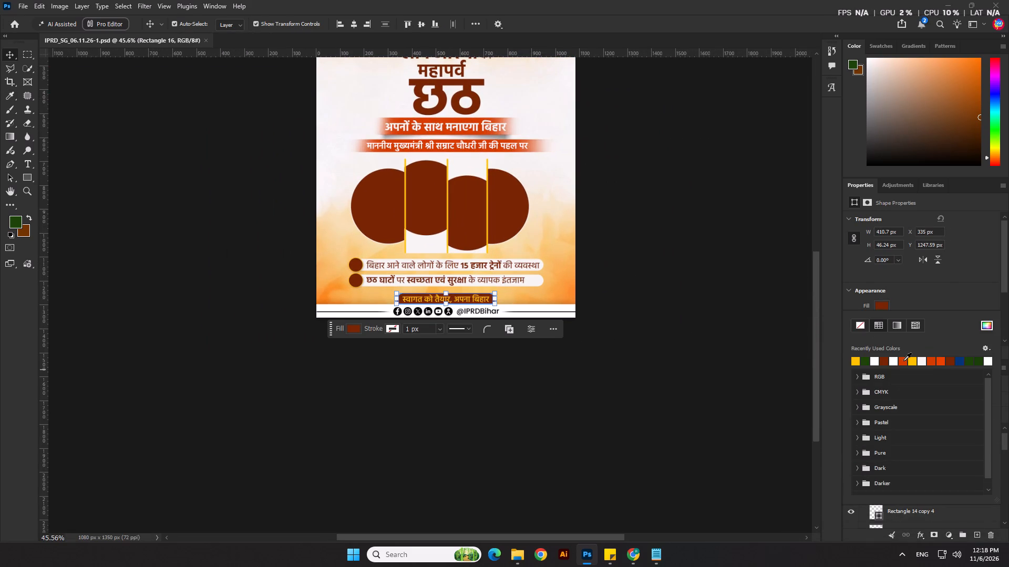
{"action": "left_click", "coordinate": [903, 361]}
{"action": "left_click", "coordinate": [719, 382]}
Set the slogan text colour to white, #ffffff.
{"action": "left_click", "coordinate": [480, 300]}
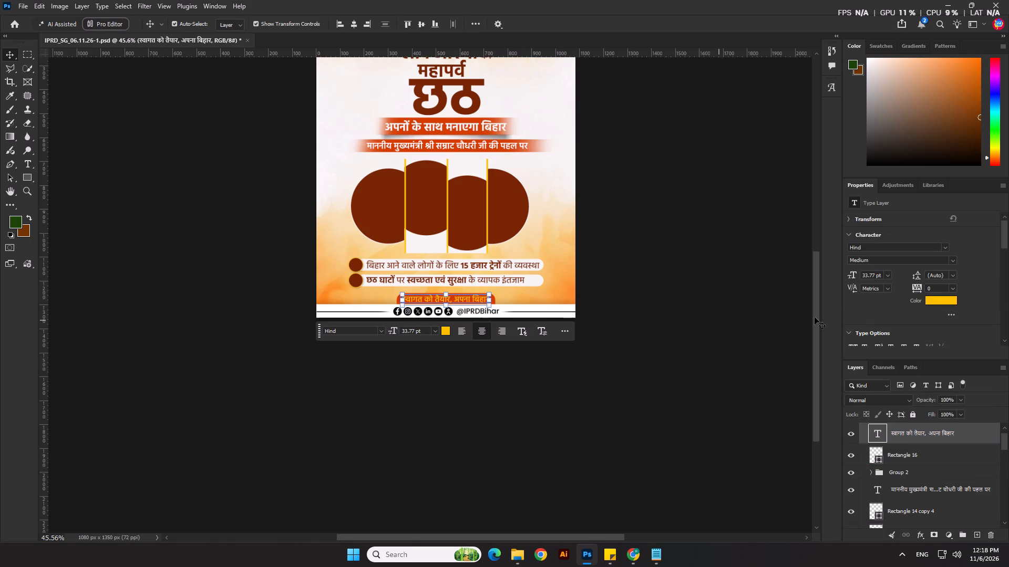
{"action": "left_click", "coordinate": [931, 304]}
{"action": "left_click_drag", "start_coordinate": [811, 378], "coordinate": [661, 342]}
{"action": "left_click", "coordinate": [966, 356]}
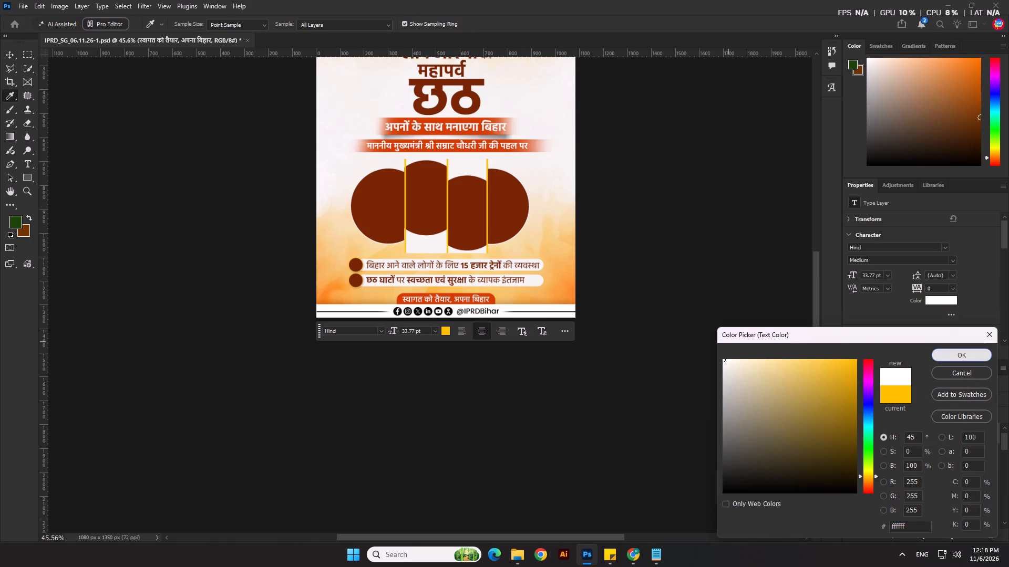
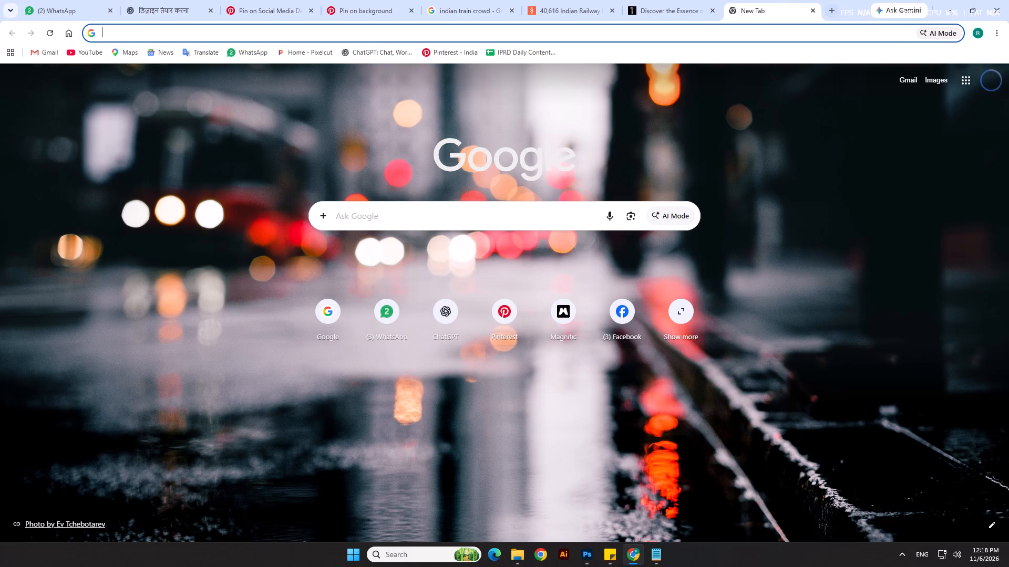
Search Google for "train icon" in the new Chrome tab.
{"action": "left_click", "coordinate": [67, 33]}
{"action": "left_click", "coordinate": [402, 273]}
{"action": "type", "text": "train icon"}
{"action": "key", "text": "Return"}
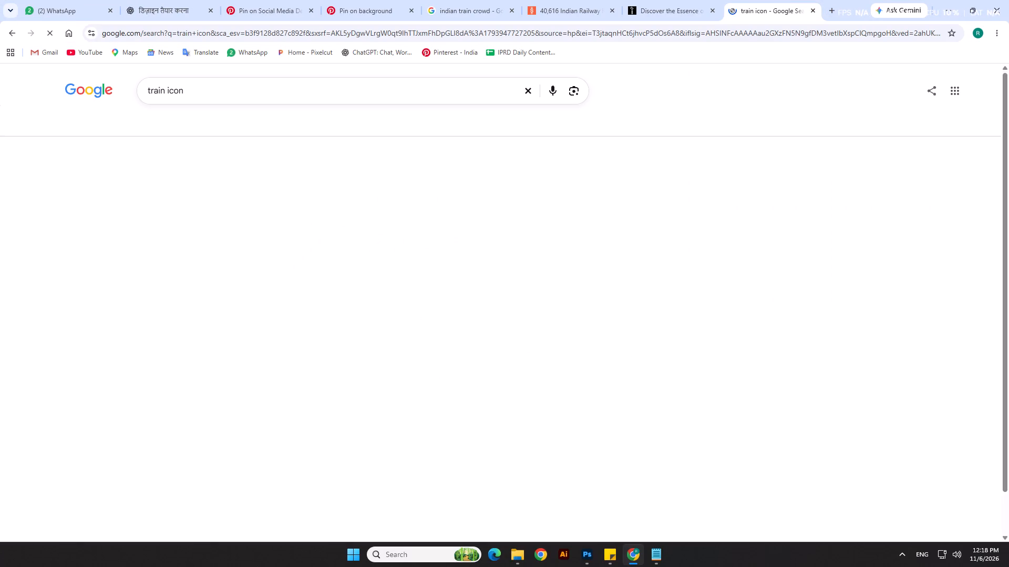
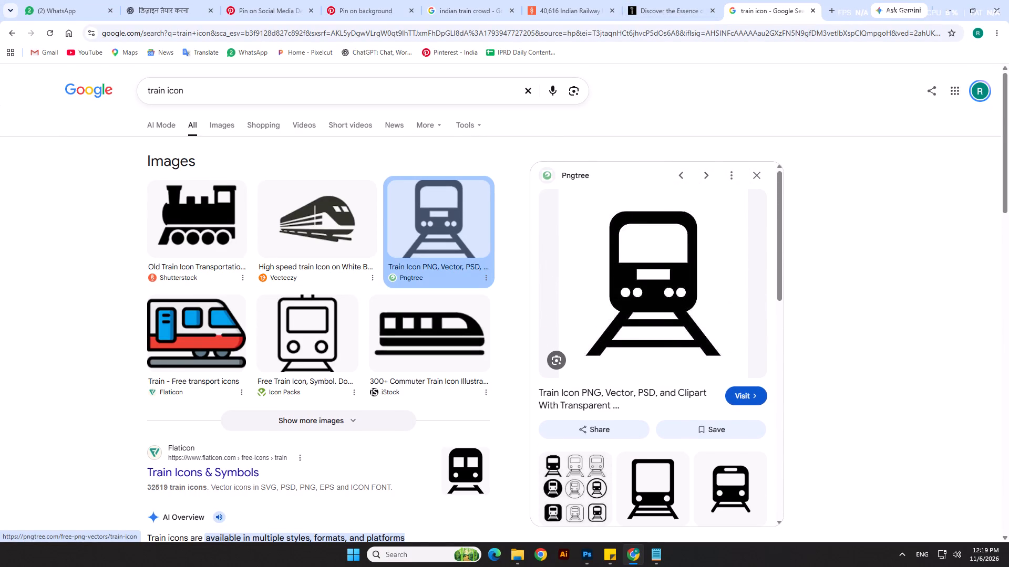
Copy Pngtree's black front-view train icon from the Google image results and paste it into the poster in Photoshop.
{"action": "scroll", "coordinate": [433, 366], "scroll_direction": "down", "scroll_amount": 1}
{"action": "scroll", "coordinate": [455, 357], "scroll_direction": "up", "scroll_amount": 4}
{"action": "left_click", "coordinate": [225, 126]}
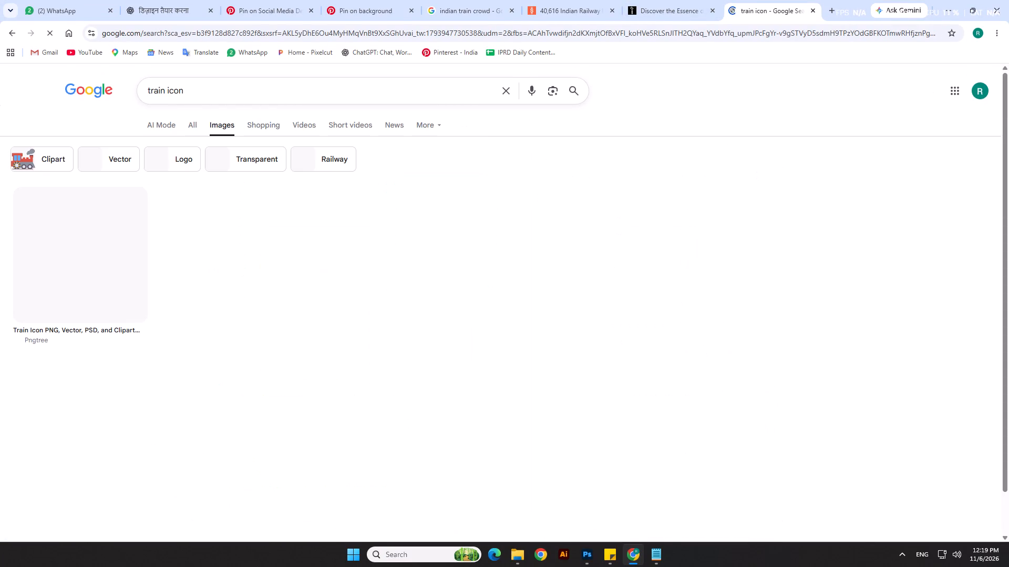
{"action": "scroll", "coordinate": [411, 265], "scroll_direction": "down", "scroll_amount": 1}
{"action": "scroll", "coordinate": [399, 264], "scroll_direction": "up", "scroll_amount": 2}
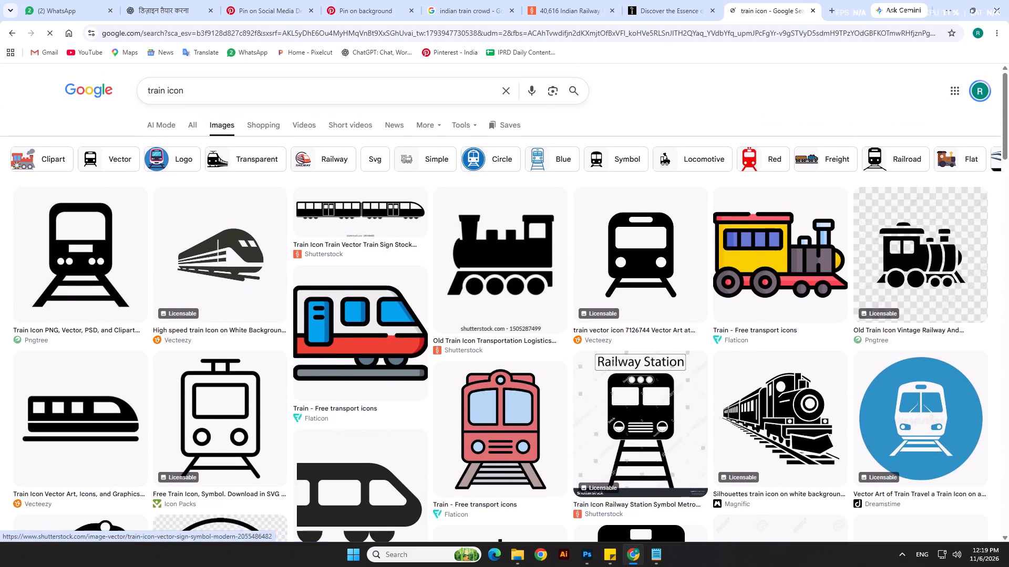
{"action": "left_click", "coordinate": [95, 249]}
{"action": "right_click", "coordinate": [774, 307]}
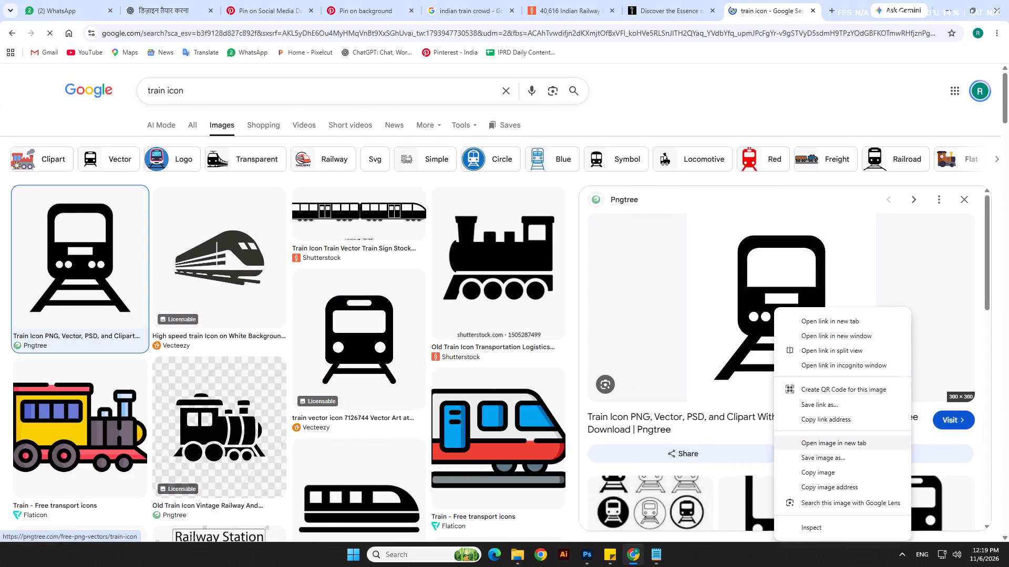
{"action": "left_click", "coordinate": [801, 477]}
{"action": "key", "text": "alt+Tab"}
{"action": "scroll", "coordinate": [417, 300], "scroll_direction": "up", "scroll_amount": 3}
{"action": "key", "text": "ctrl+v"}
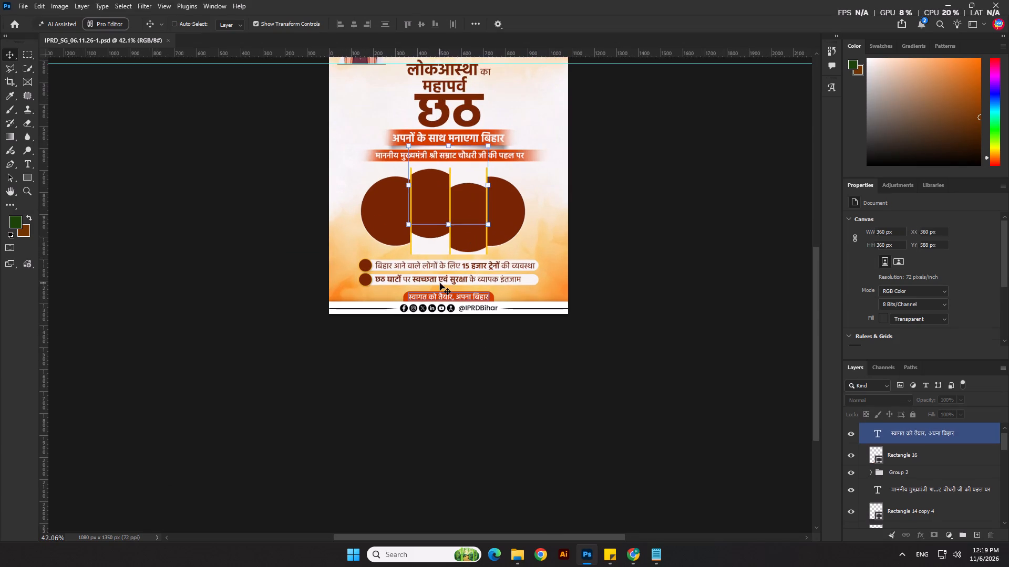
Erase the train icon's white background and the white areas inside its body and tracks with the Magic Eraser tool.
{"action": "scroll", "coordinate": [427, 173], "scroll_direction": "up", "scroll_amount": 4}
{"action": "right_click", "coordinate": [27, 125]}
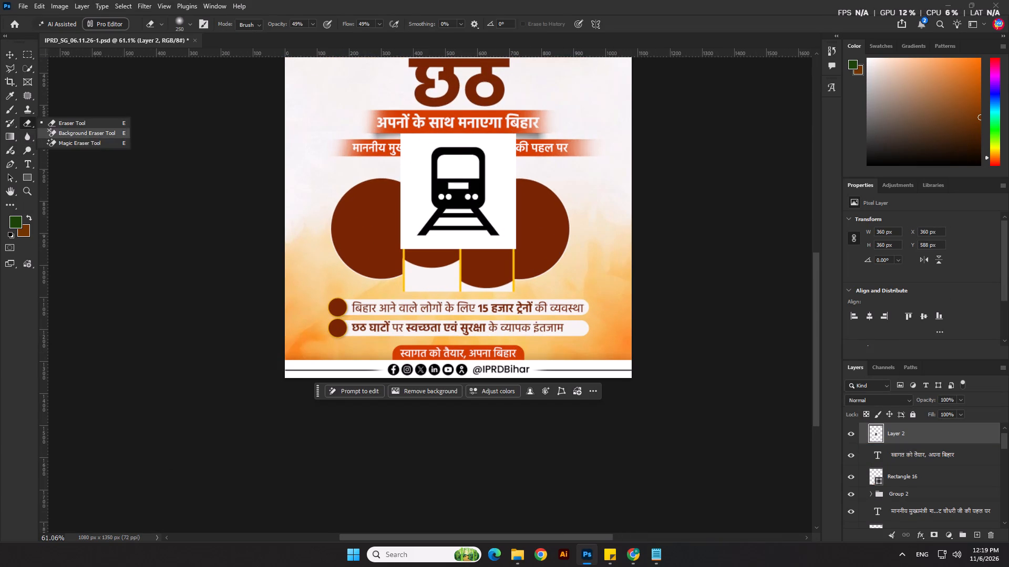
{"action": "left_click", "coordinate": [52, 141]}
{"action": "scroll", "coordinate": [438, 166], "scroll_direction": "up", "scroll_amount": 2}
{"action": "left_click", "coordinate": [448, 165]}
{"action": "left_click", "coordinate": [510, 157]}
{"action": "scroll", "coordinate": [485, 196], "scroll_direction": "up", "scroll_amount": 3}
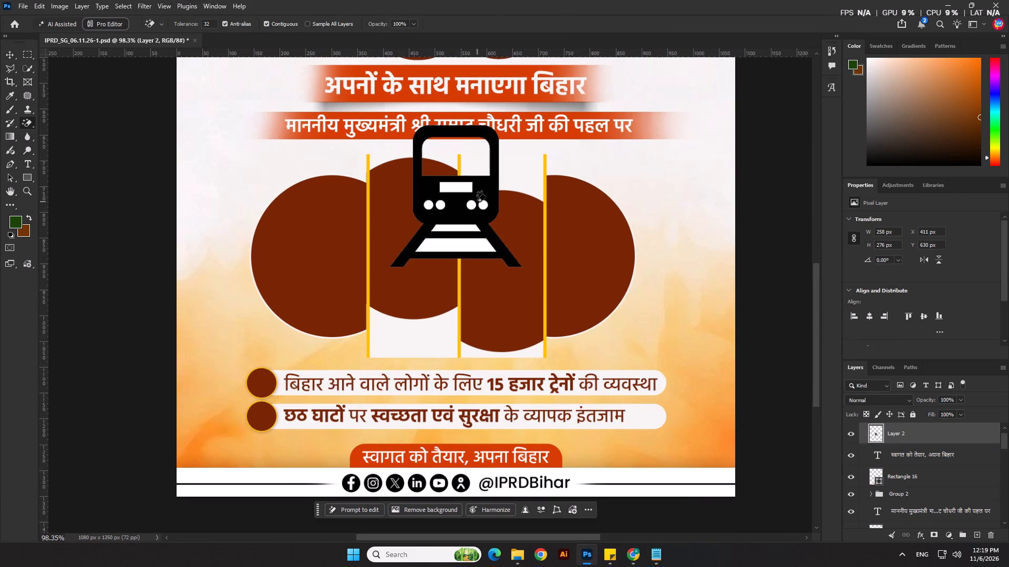
{"action": "left_click", "coordinate": [483, 205]}
{"action": "left_click", "coordinate": [458, 190]}
{"action": "scroll", "coordinate": [425, 214], "scroll_direction": "up", "scroll_amount": 3}
{"action": "left_click", "coordinate": [430, 204]}
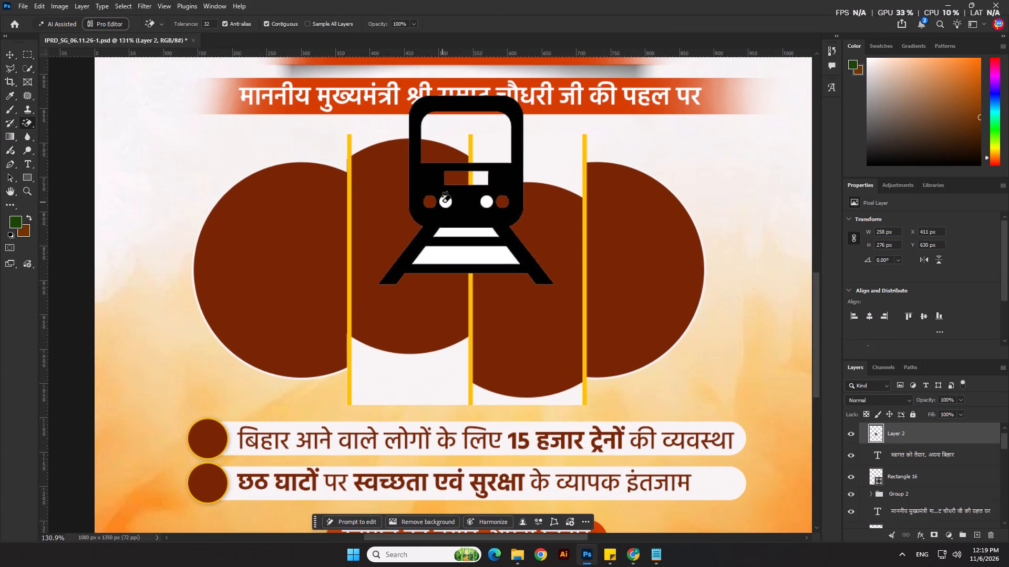
{"action": "left_click", "coordinate": [445, 202]}
{"action": "left_click", "coordinate": [487, 201]}
{"action": "left_click", "coordinate": [476, 233]}
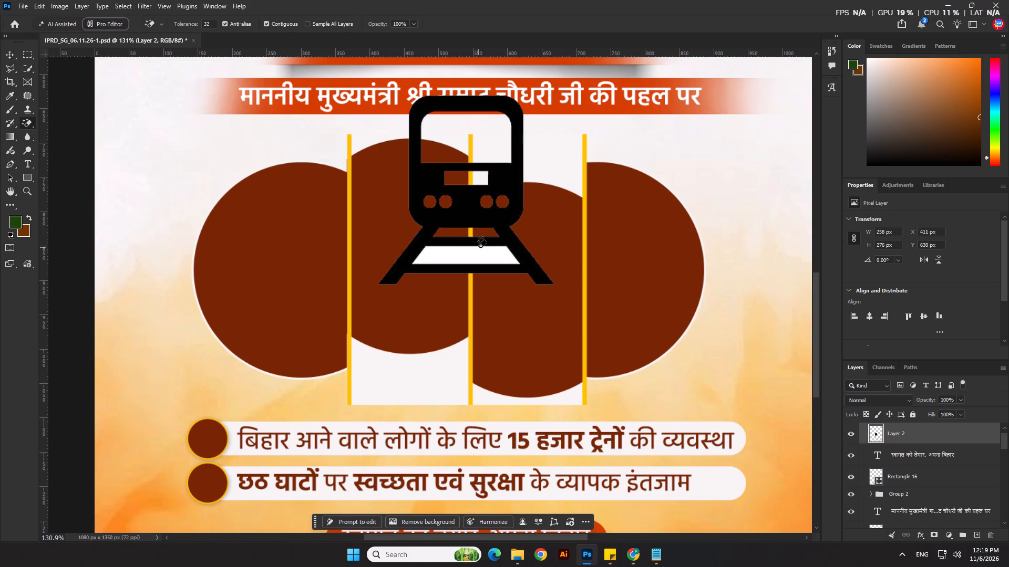
{"action": "left_click", "coordinate": [479, 248]}
Give the train icon layer a white (ffffff) Color Overlay layer style.
{"action": "left_click", "coordinate": [11, 55]}
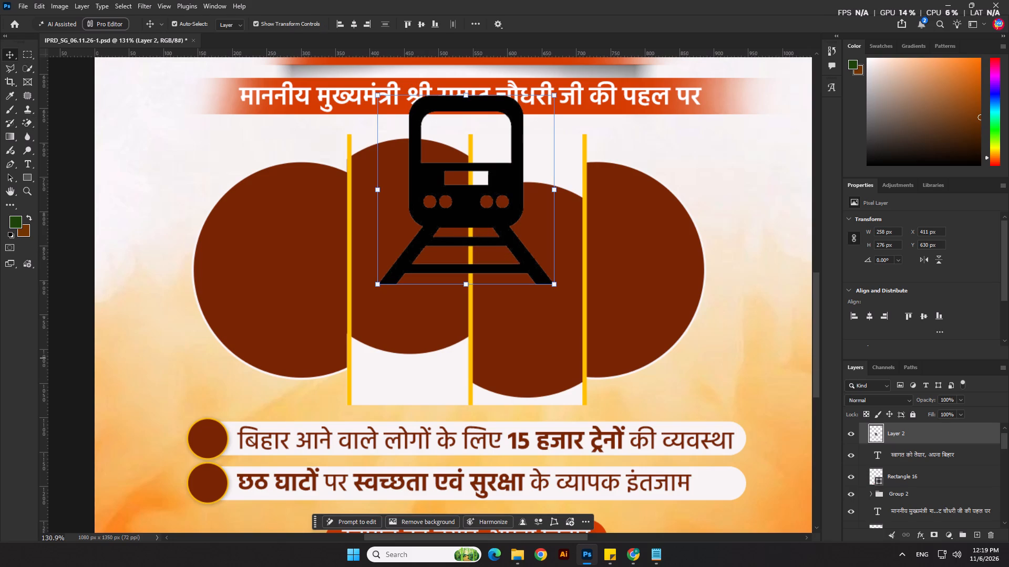
{"action": "double_click", "coordinate": [944, 434]}
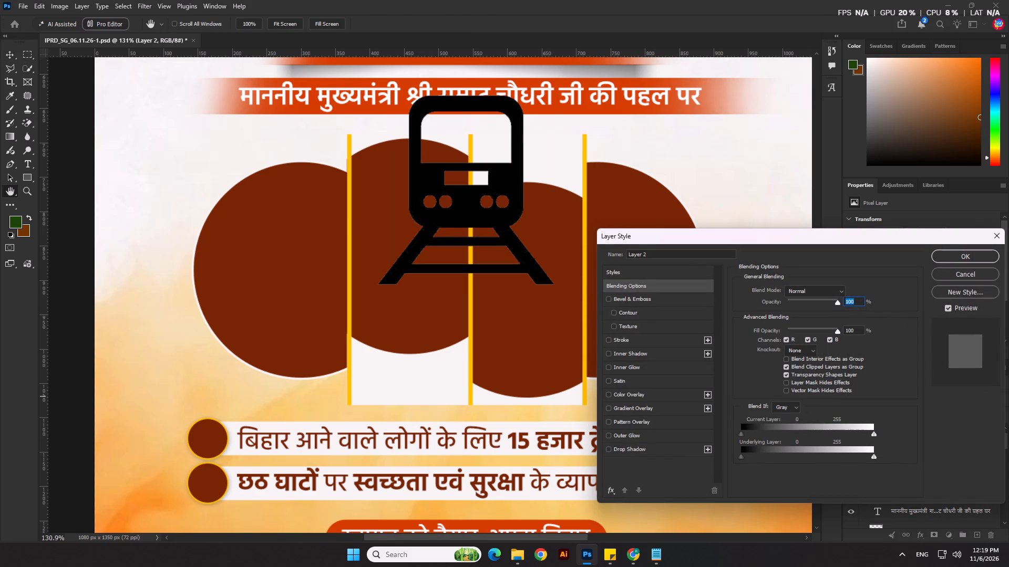
{"action": "left_click", "coordinate": [629, 397]}
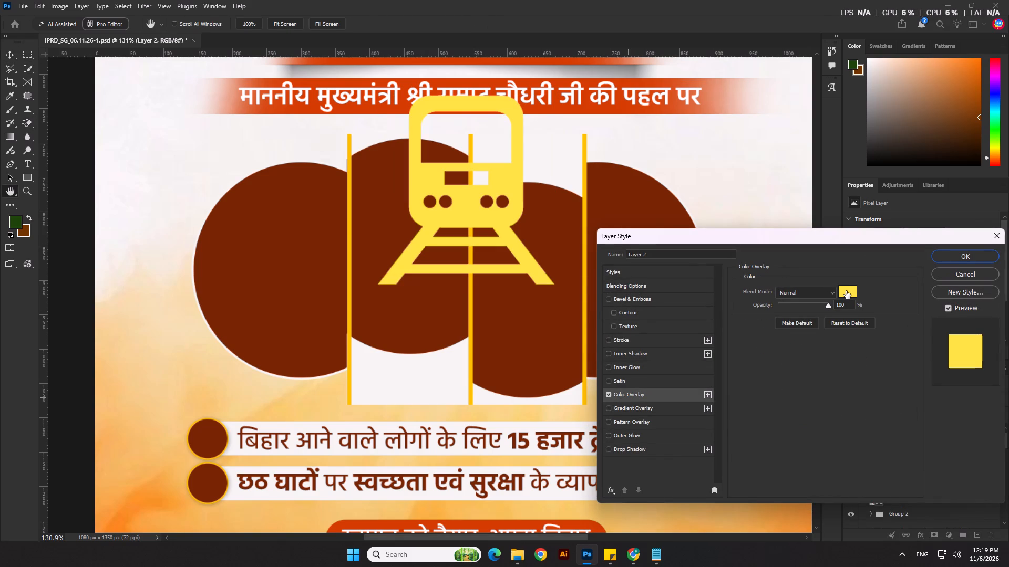
{"action": "left_click", "coordinate": [846, 291]}
{"action": "left_click_drag", "start_coordinate": [756, 391], "coordinate": [654, 338]}
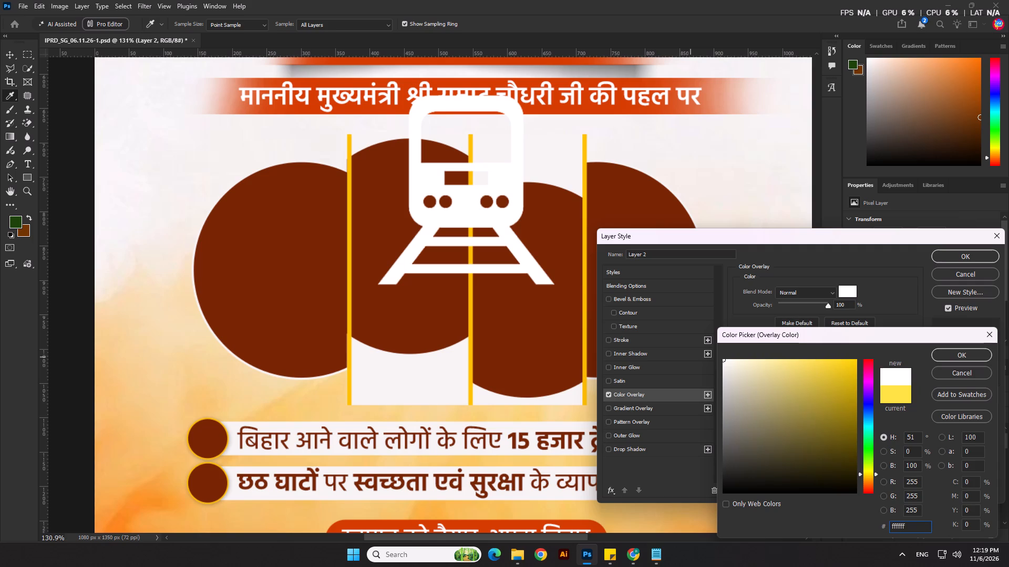
{"action": "left_click", "coordinate": [966, 354]}
{"action": "left_click", "coordinate": [972, 262]}
Convert the train icon layer to a smart object.
{"action": "right_click", "coordinate": [936, 434]}
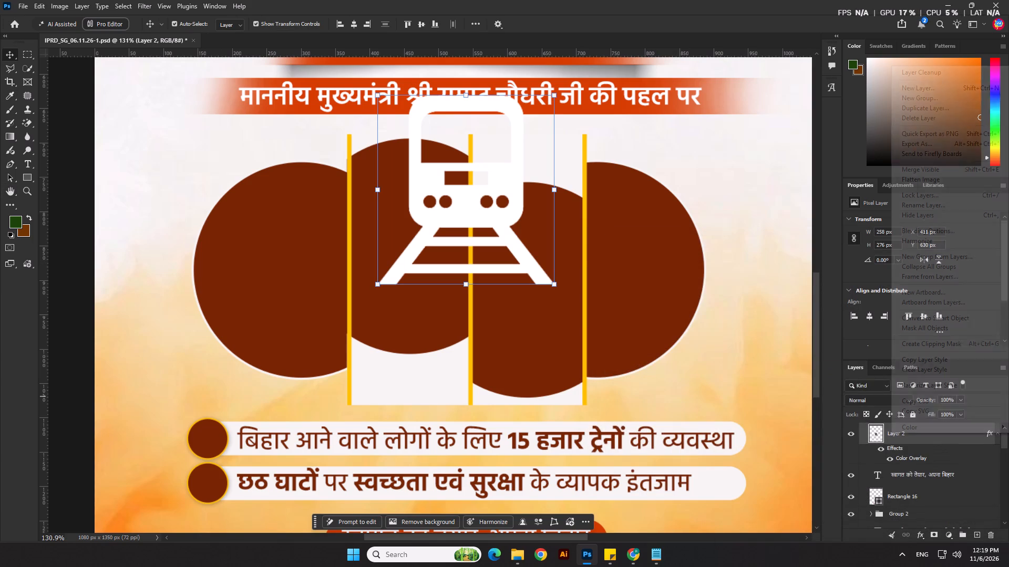
{"action": "left_click", "coordinate": [928, 318]}
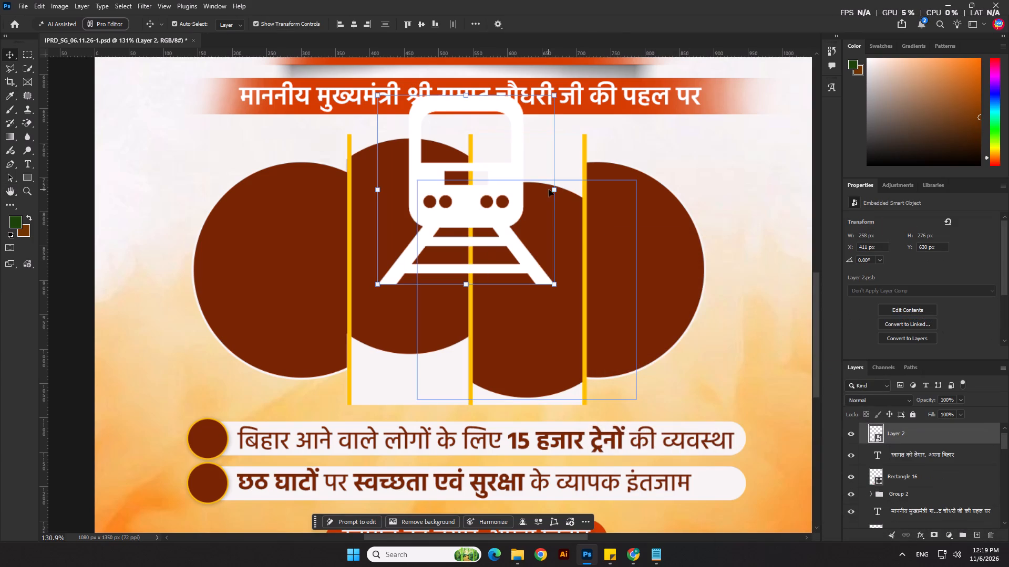
Scale the train icon down to about 11.85% and centre it in the round badge of the first bullet strip.
{"action": "left_click_drag", "start_coordinate": [555, 193], "coordinate": [402, 213]}
{"action": "left_click_drag", "start_coordinate": [396, 192], "coordinate": [208, 407]}
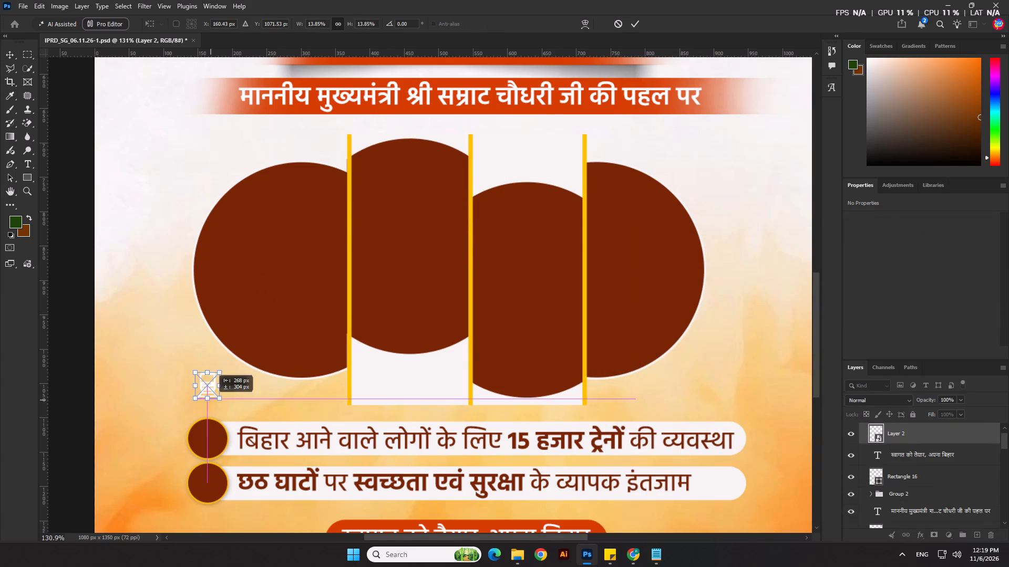
{"action": "left_click_drag", "start_coordinate": [208, 407], "coordinate": [210, 443]}
{"action": "scroll", "coordinate": [208, 451], "scroll_direction": "up", "scroll_amount": 6}
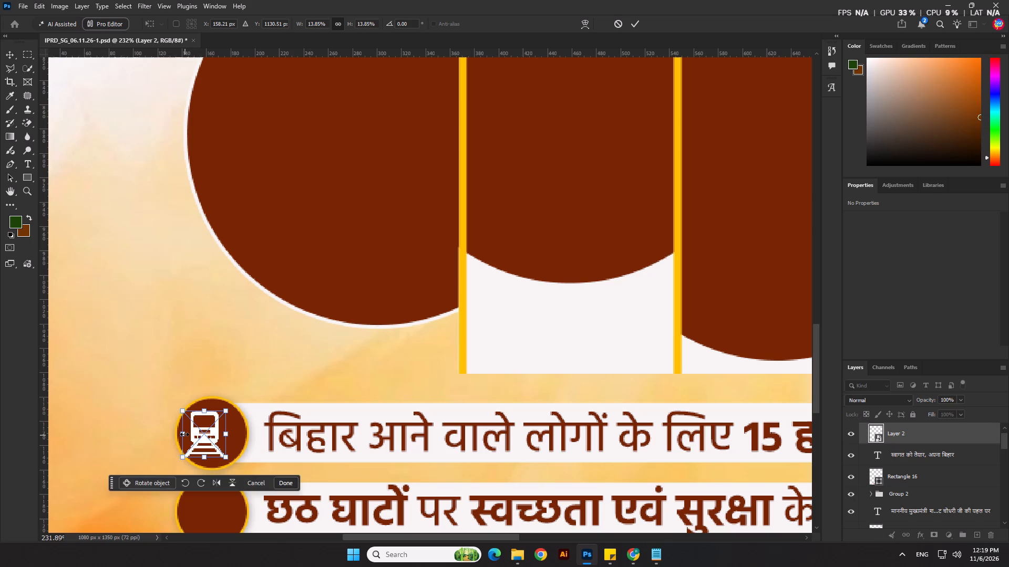
{"action": "left_click_drag", "start_coordinate": [184, 434], "coordinate": [191, 433]}
{"action": "key", "text": "Right"}
{"action": "key", "text": "Right"}
{"action": "key", "text": "Right"}
{"action": "key", "text": "Up"}
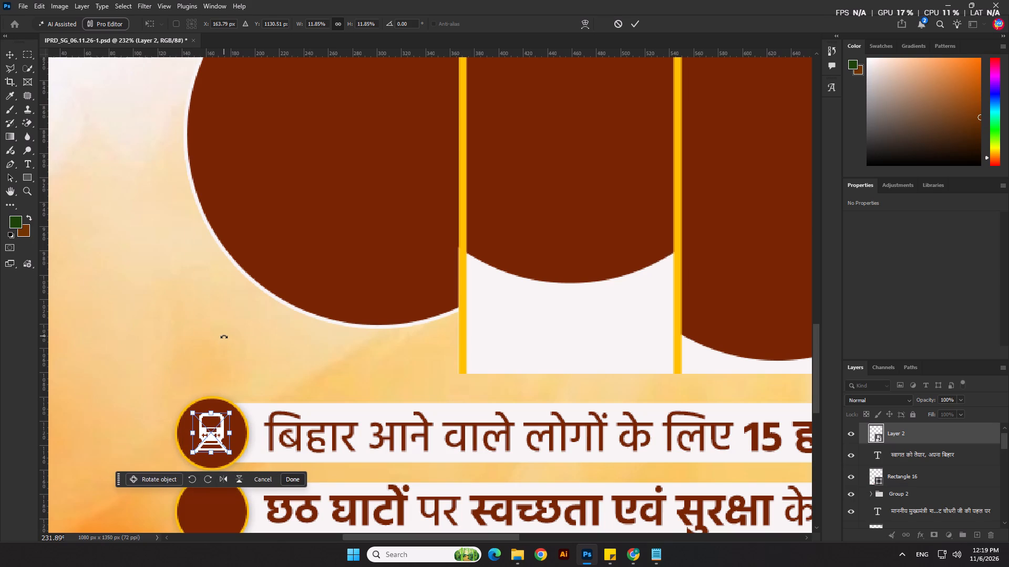
{"action": "key", "text": "Return"}
{"action": "left_click", "coordinate": [224, 336]}
{"action": "scroll", "coordinate": [224, 336], "scroll_direction": "down", "scroll_amount": 17}
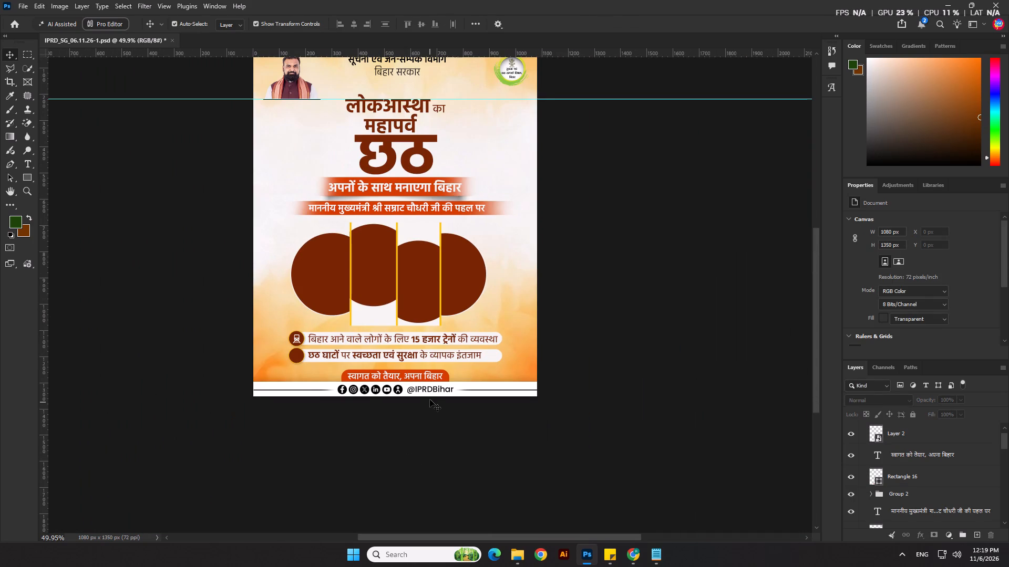
Switch to Chrome and search Google Images for "working icon".
{"action": "key", "text": "alt+Tab"}
{"action": "left_click_drag", "start_coordinate": [223, 93], "coordinate": [141, 100]}
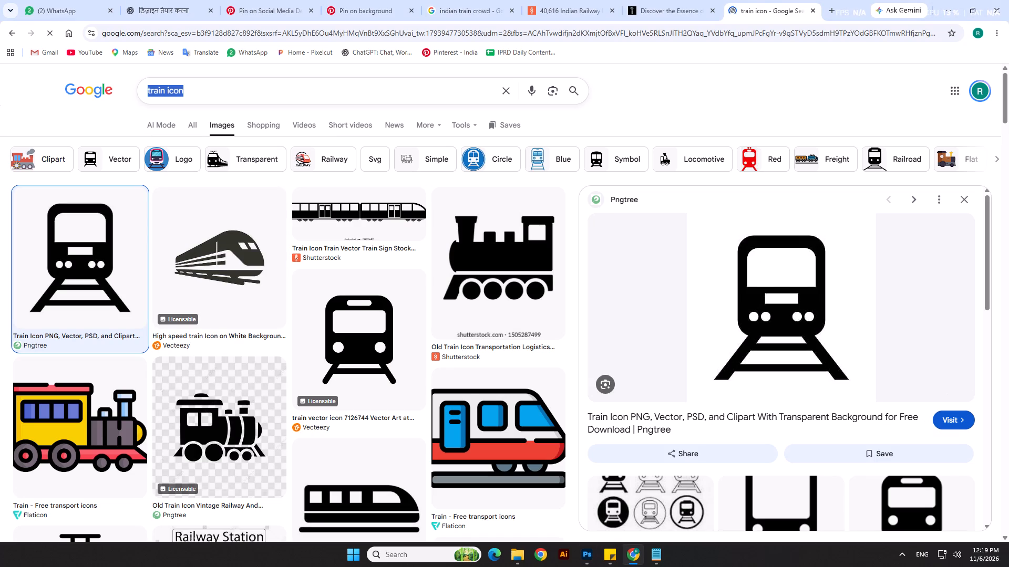
{"action": "type", "text": "working iconj"}
{"action": "key", "text": "BackSpace"}
{"action": "key", "text": "Return"}
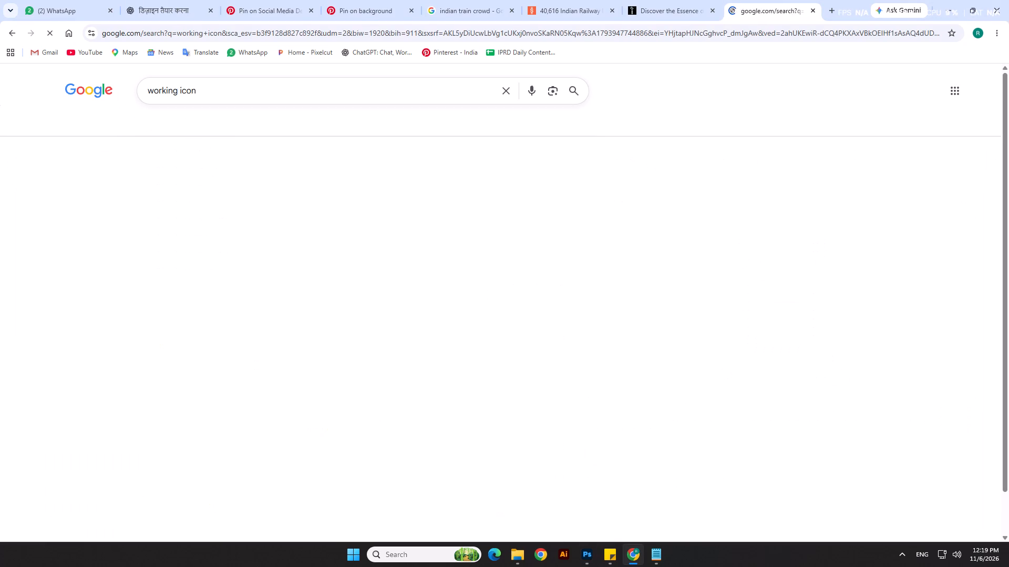
{"action": "scroll", "coordinate": [187, 320], "scroll_direction": "down", "scroll_amount": 5}
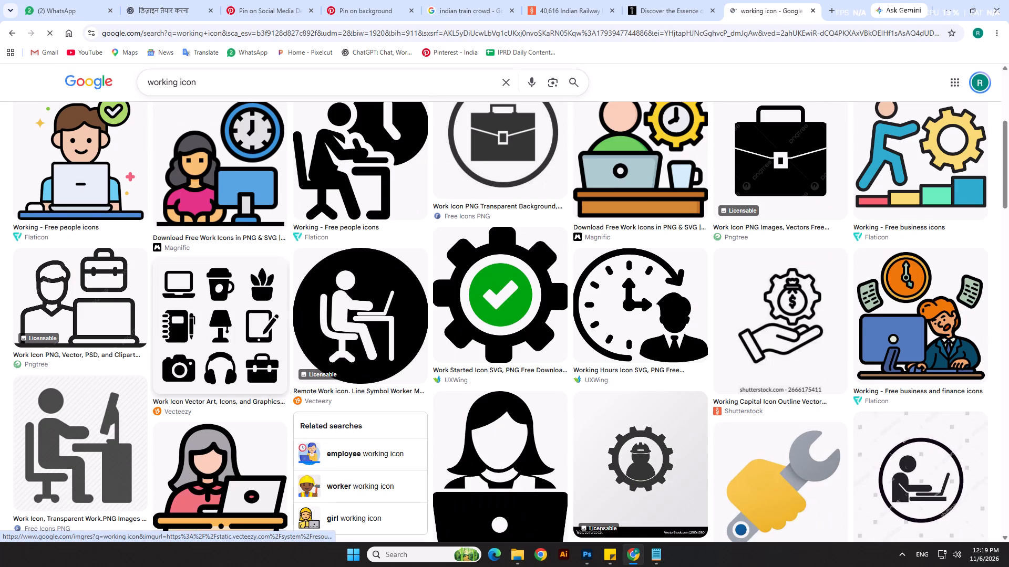
{"action": "left_click", "coordinate": [147, 83]}
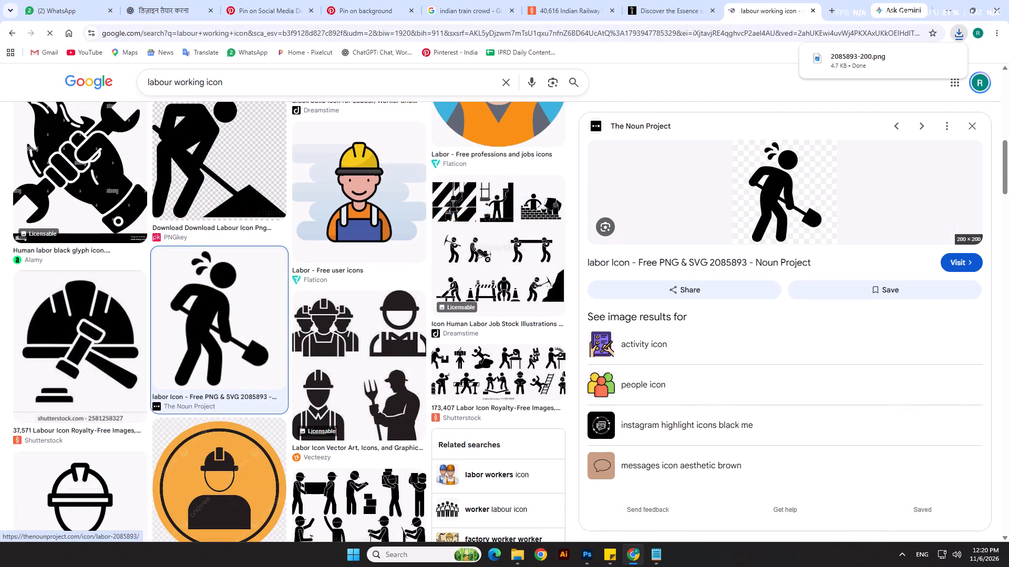
Place the downloaded 2085893-200.png labourer icon into the Chhath poster document in Photoshop.
{"action": "left_click_drag", "start_coordinate": [856, 69], "coordinate": [355, 317]}
{"action": "key", "text": "alt+Tab"}
{"action": "scroll", "coordinate": [365, 287], "scroll_direction": "up", "scroll_amount": 3}
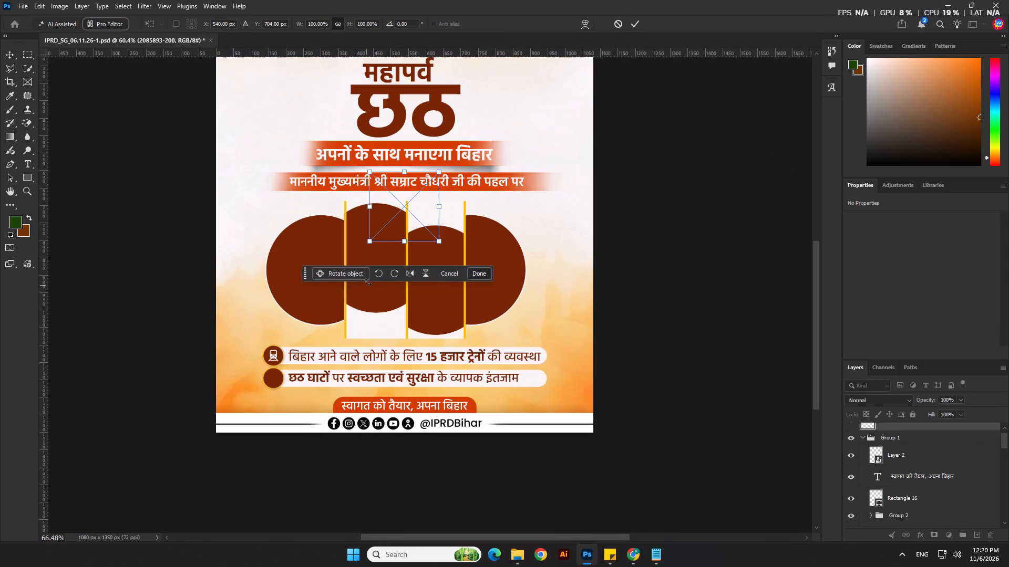
{"action": "key", "text": "Return"}
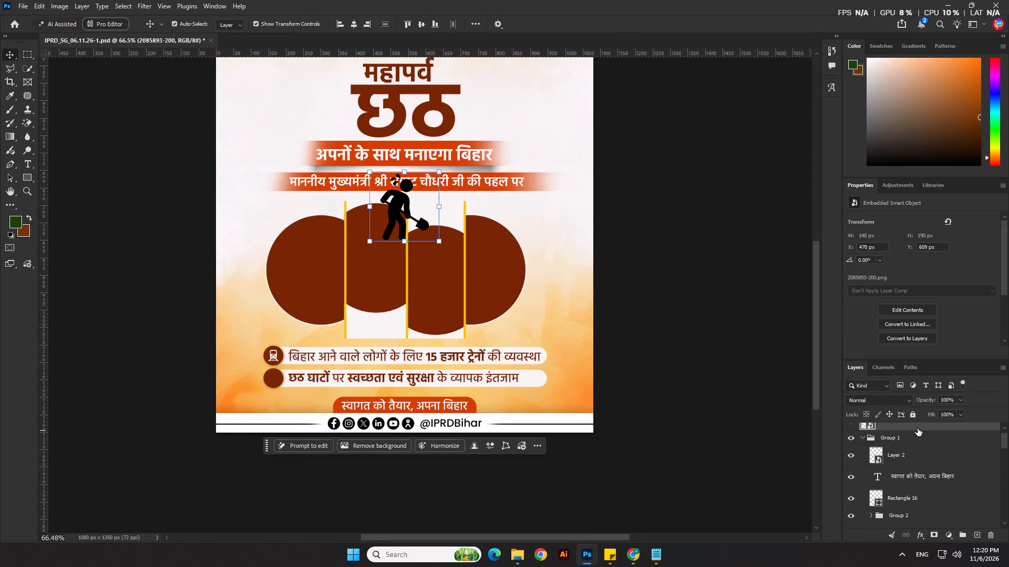
Apply a white Color Overlay at 100% opacity to the labourer icon's layer.
{"action": "double_click", "coordinate": [918, 428]}
{"action": "left_click", "coordinate": [617, 396]}
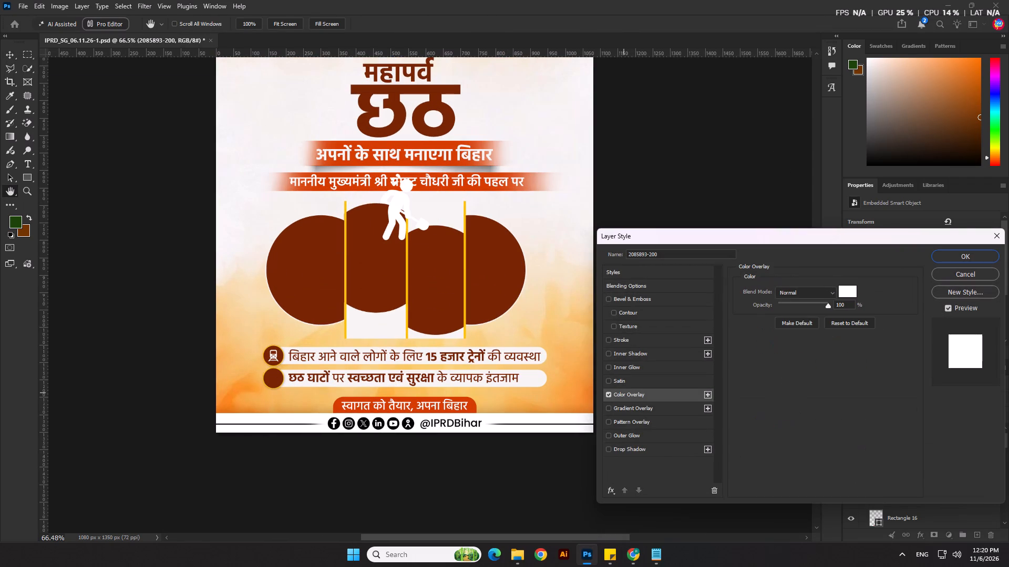
{"action": "left_click", "coordinate": [953, 260]}
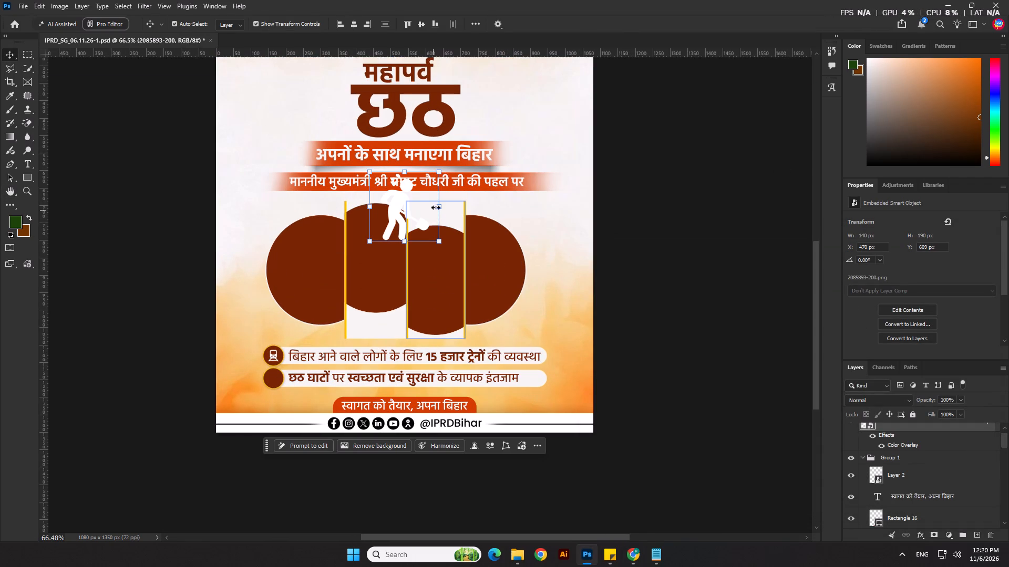
Scale the white labourer icon to about 22% and centre it in the brown circle badge of the second bullet strip.
{"action": "left_click_drag", "start_coordinate": [441, 208], "coordinate": [393, 214]}
{"action": "scroll", "coordinate": [393, 214], "scroll_direction": "up", "scroll_amount": 4}
{"action": "left_click_drag", "start_coordinate": [369, 205], "coordinate": [368, 213]}
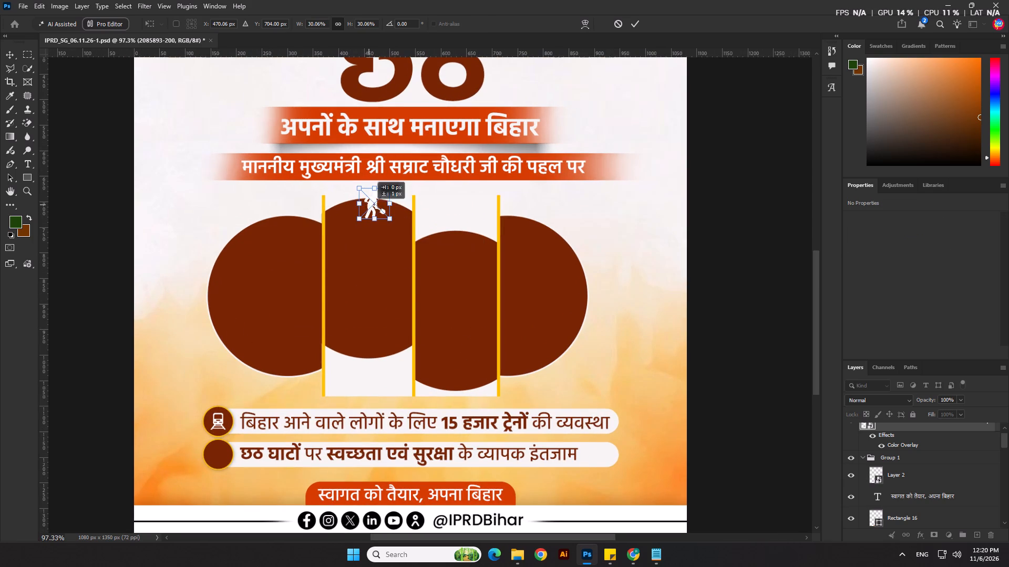
{"action": "left_click_drag", "start_coordinate": [368, 213], "coordinate": [214, 451]}
{"action": "scroll", "coordinate": [214, 447], "scroll_direction": "up", "scroll_amount": 7}
{"action": "left_click_drag", "start_coordinate": [221, 425], "coordinate": [221, 443]}
{"action": "scroll", "coordinate": [221, 443], "scroll_direction": "up", "scroll_amount": 3}
{"action": "left_click", "coordinate": [221, 443]}
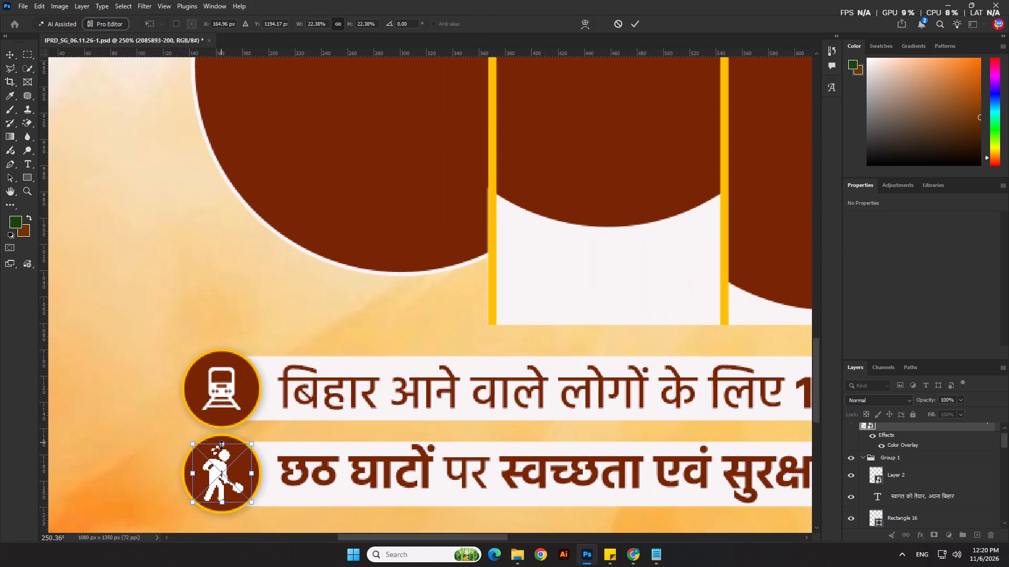
{"action": "key", "text": "Up"}
{"action": "key", "text": "Right"}
{"action": "key", "text": "Right"}
{"action": "key", "text": "Up"}
{"action": "key", "text": "Left"}
{"action": "key", "text": "Left"}
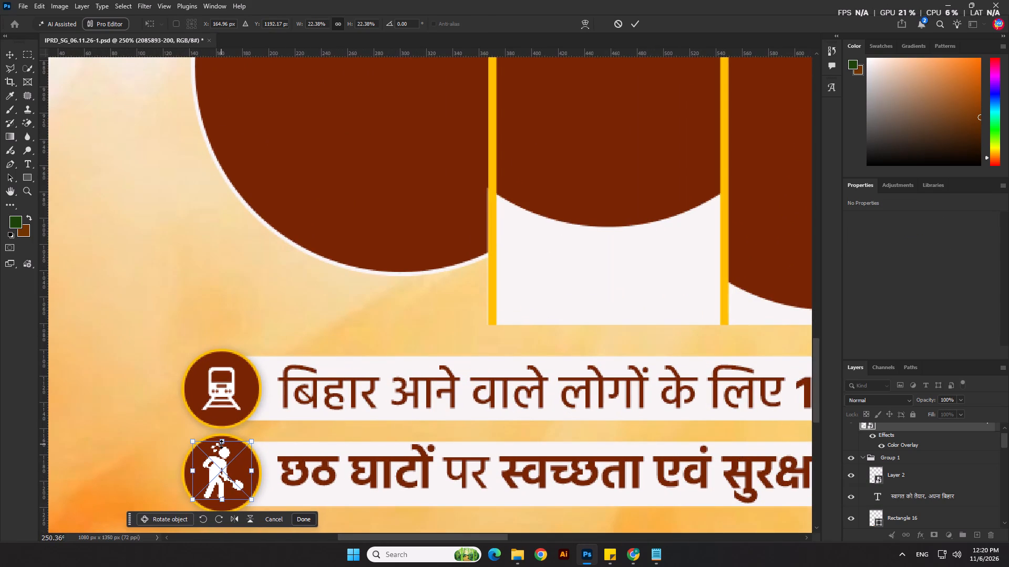
{"action": "key", "text": "Down"}
{"action": "key", "text": "Return"}
{"action": "left_click", "coordinate": [211, 263]}
Save the poster document.
{"action": "scroll", "coordinate": [211, 265], "scroll_direction": "down", "scroll_amount": 16}
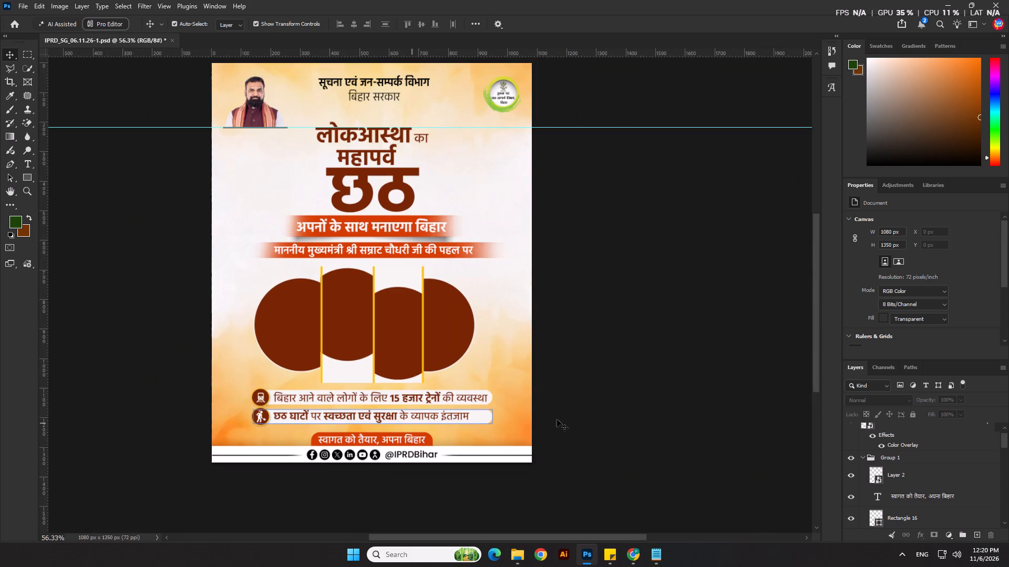
{"action": "key", "text": "ctrl+s"}
Switch back to the labour icon image results in Chrome.
{"action": "left_click", "coordinate": [632, 556]}
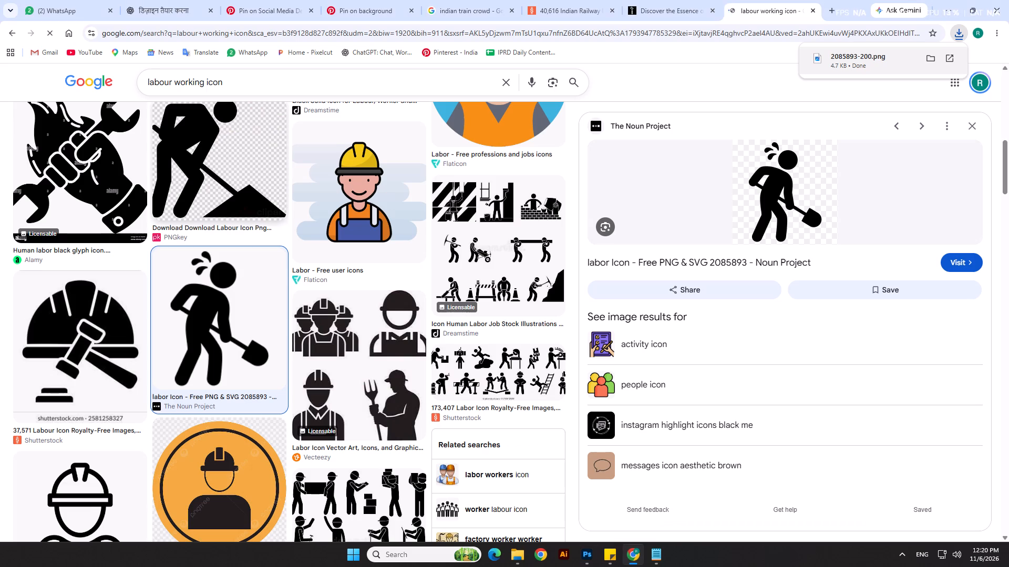
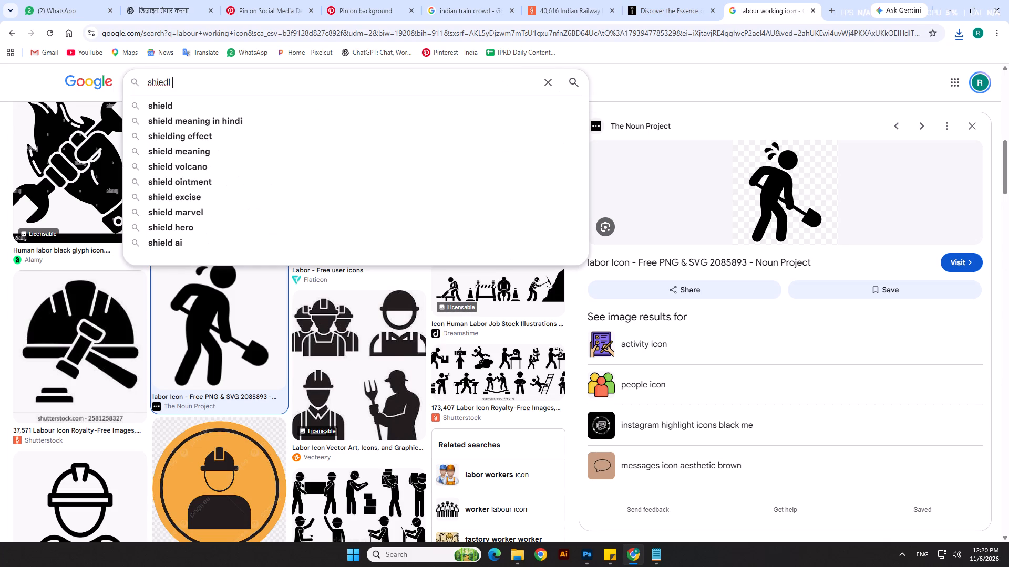
Search Google Images for "shield yes icon".
{"action": "key", "text": "BackSpace"}
{"action": "key", "text": "BackSpace"}
{"action": "key", "text": "BackSpace"}
{"action": "type", "text": "ld yes"}
{"action": "key", "text": "space"}
{"action": "type", "text": "icon"}
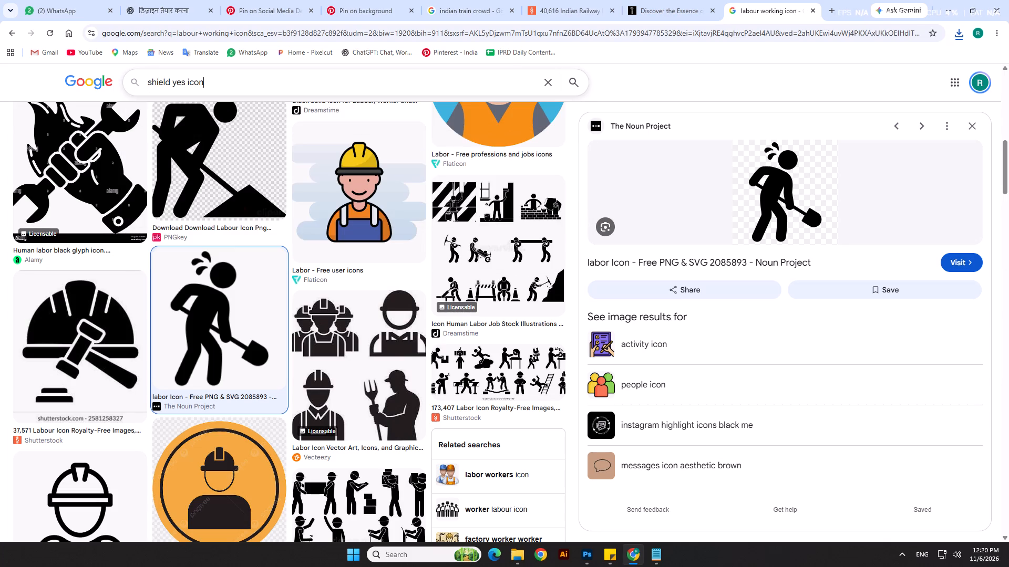
{"action": "key", "text": "Return"}
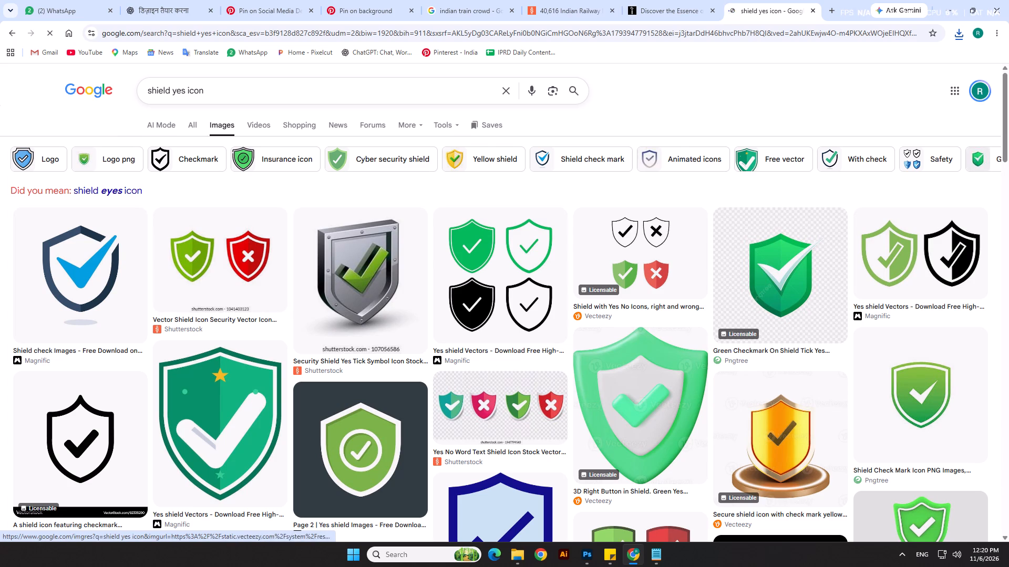
Copy VectorStock's black outlined shield-with-checkmark image from the results and paste it into the Photoshop poster.
{"action": "scroll", "coordinate": [296, 332], "scroll_direction": "down", "scroll_amount": 1}
{"action": "left_click", "coordinate": [75, 368]}
{"action": "right_click", "coordinate": [781, 302]}
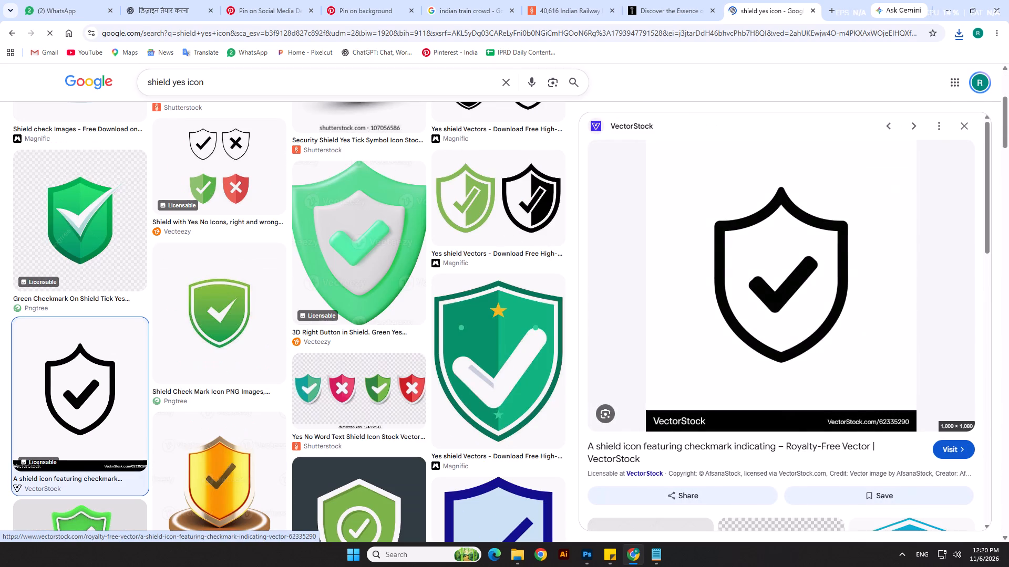
{"action": "left_click", "coordinate": [830, 469]}
{"action": "key", "text": "alt+Tab"}
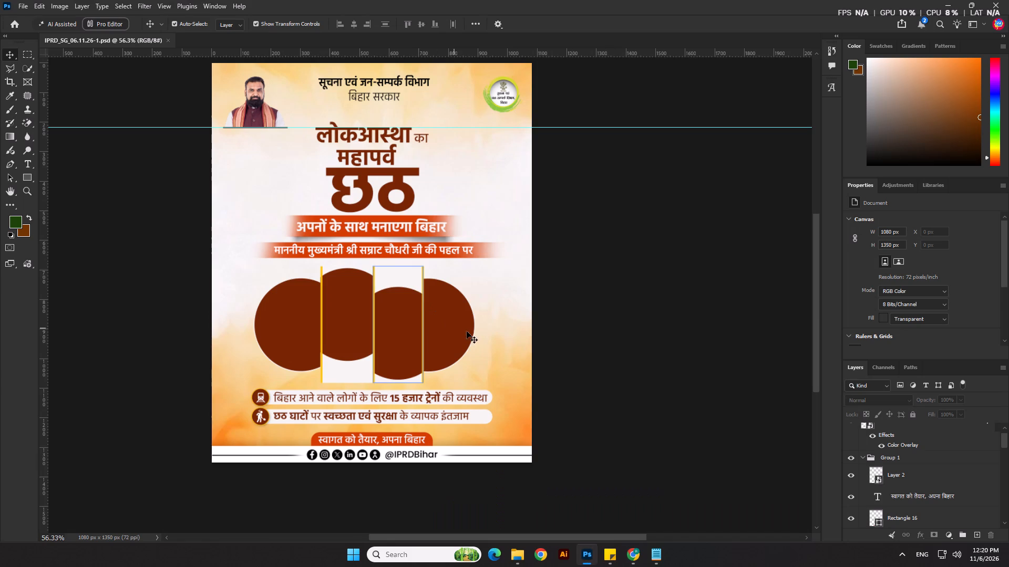
{"action": "key", "text": "ctrl+v"}
{"action": "key", "text": "Return"}
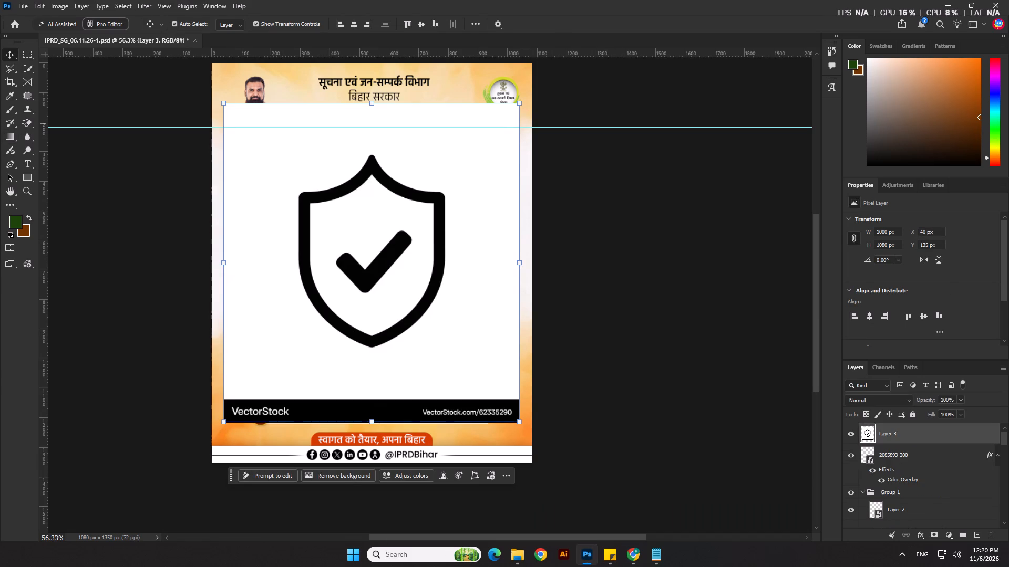
Delete the black VectorStock watermark band along the bottom of the pasted shield image and clear the selection.
{"action": "left_click", "coordinate": [30, 51]}
{"action": "left_click_drag", "start_coordinate": [191, 391], "coordinate": [603, 453]}
{"action": "key", "text": "Delete"}
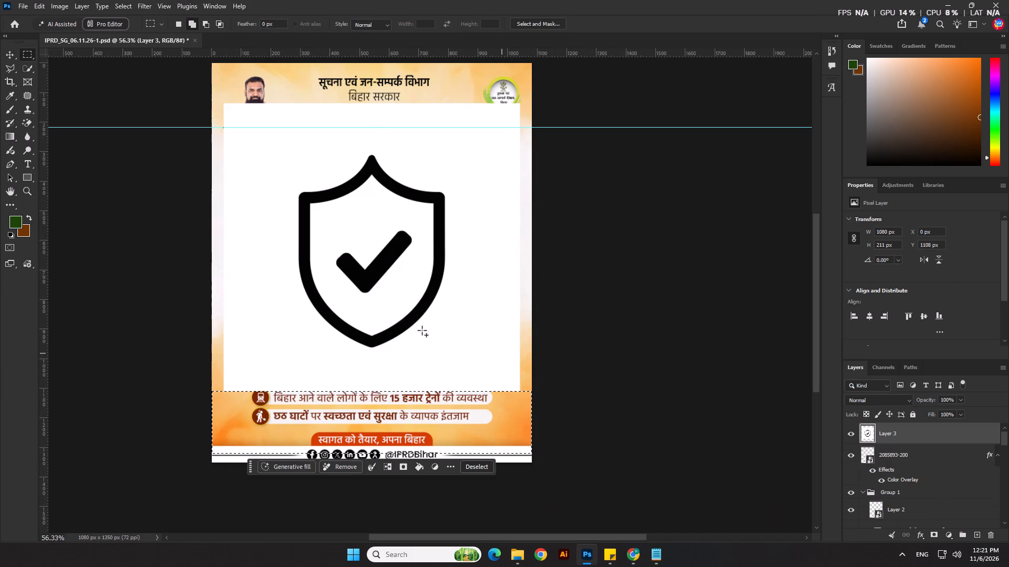
{"action": "right_click", "coordinate": [186, 111]}
{"action": "left_click", "coordinate": [201, 115]}
{"action": "right_click", "coordinate": [224, 91]}
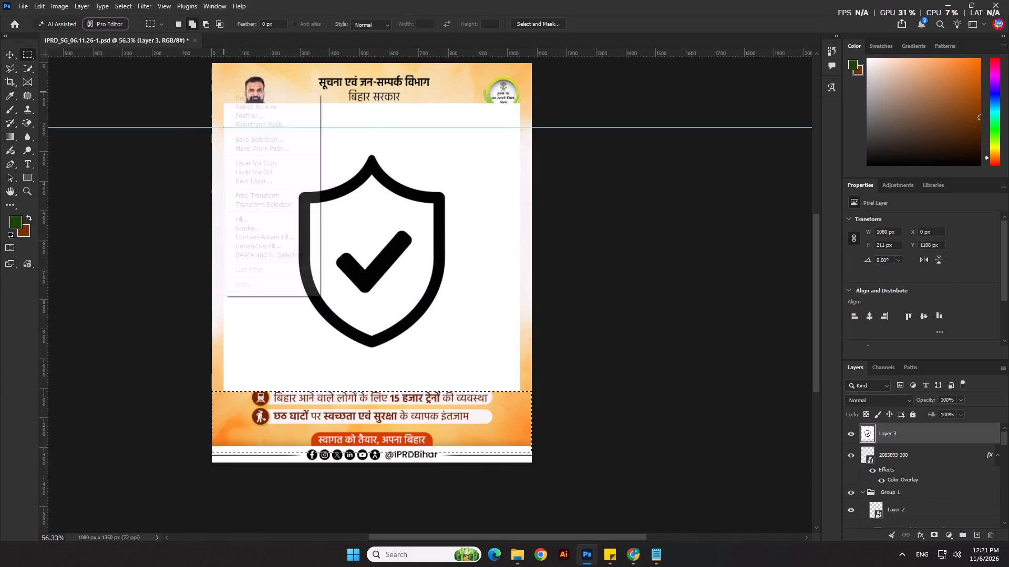
{"action": "left_click", "coordinate": [237, 98]}
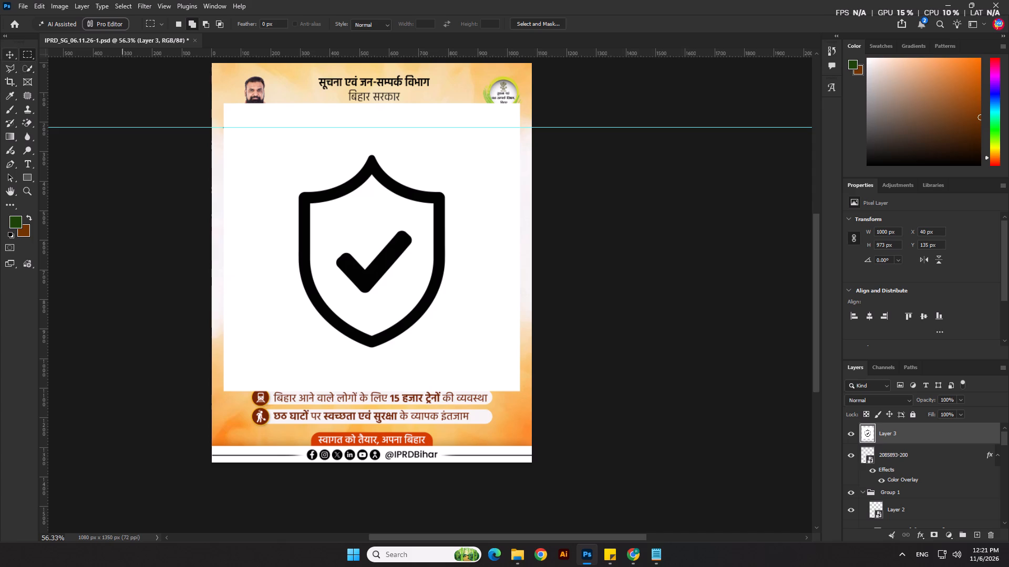
Erase the white background outside and inside the shield outline with the Magic Eraser tool.
{"action": "left_click", "coordinate": [29, 124]}
{"action": "left_click", "coordinate": [294, 171]}
{"action": "left_click", "coordinate": [354, 219]}
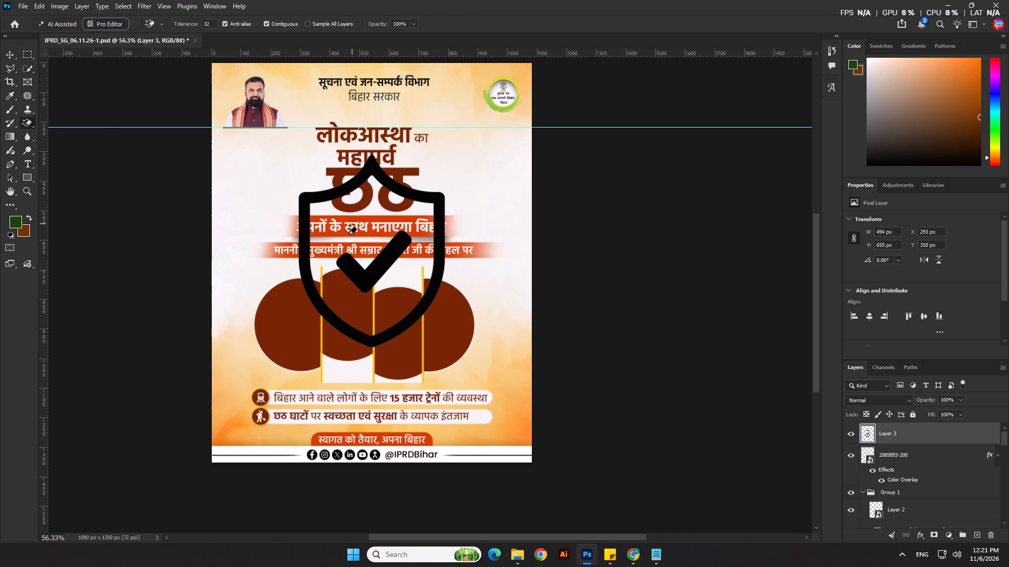
Apply a white Color Overlay at 100% opacity to the shield icon's layer.
{"action": "right_click", "coordinate": [929, 434]}
{"action": "double_click", "coordinate": [949, 439]}
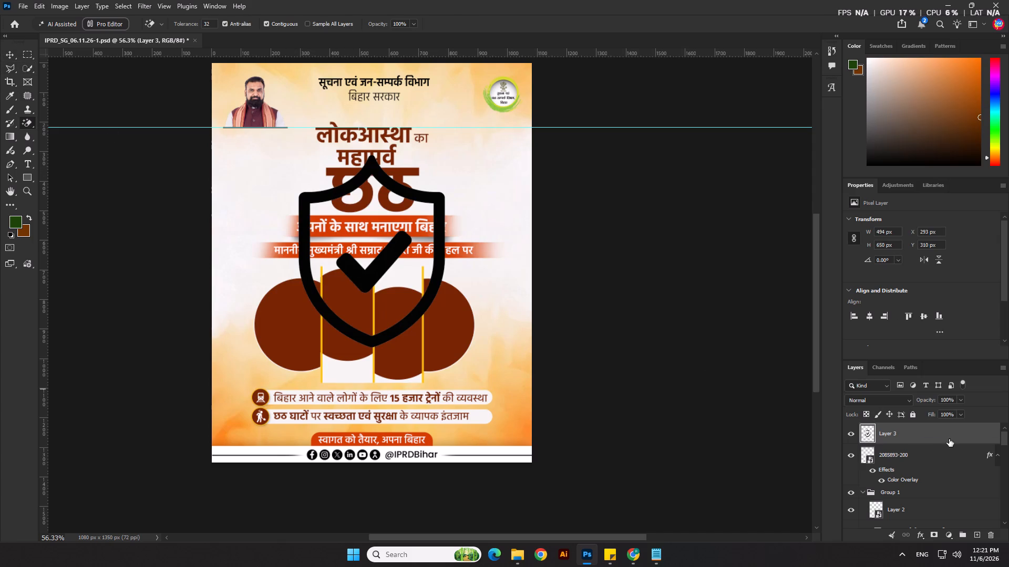
{"action": "double_click", "coordinate": [962, 442]}
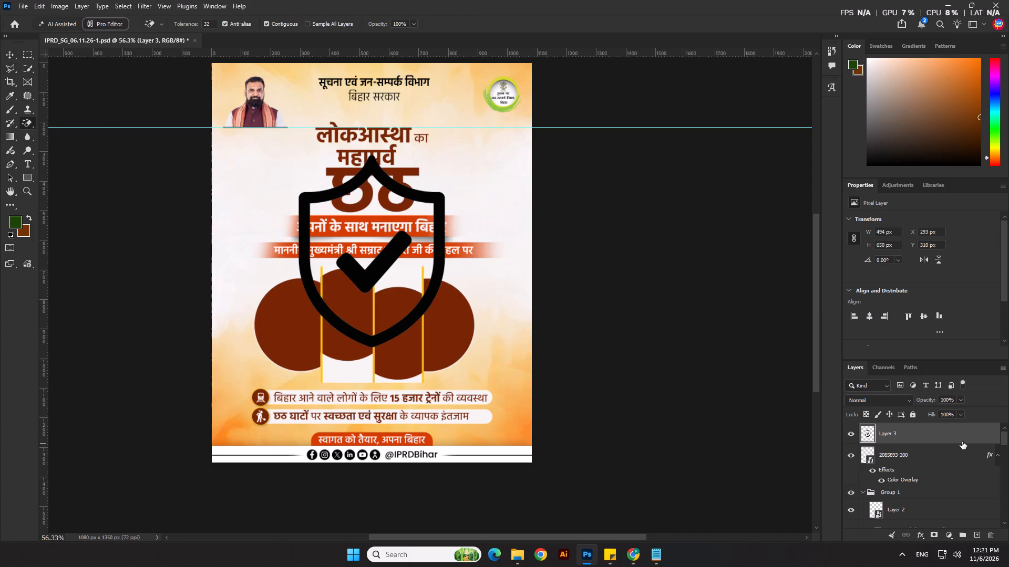
{"action": "left_click", "coordinate": [653, 396]}
{"action": "left_click", "coordinate": [951, 254]}
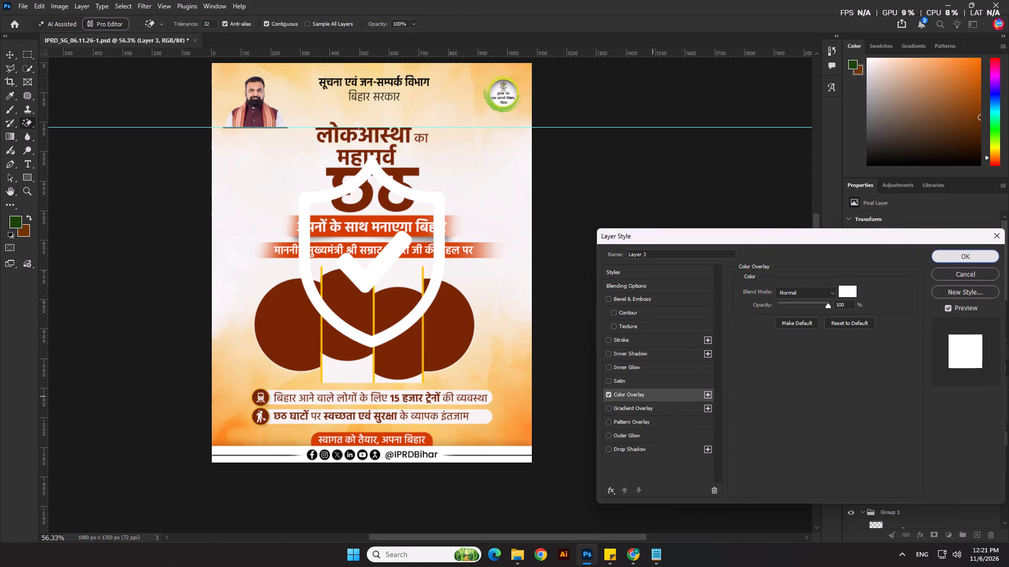
Convert the white shield icon's layer to a smart object.
{"action": "right_click", "coordinate": [890, 433]}
{"action": "left_click_drag", "start_coordinate": [914, 339], "coordinate": [917, 249]}
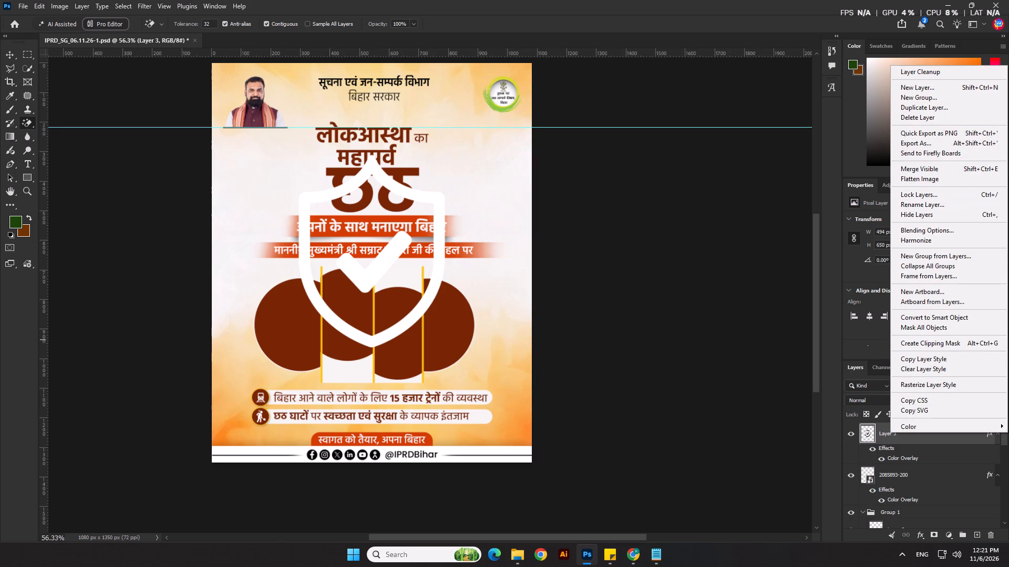
{"action": "left_click_drag", "start_coordinate": [917, 249], "coordinate": [914, 316]}
Scale the shield icon down to about 3% and bring it near the second bullet strip's circle badge.
{"action": "scroll", "coordinate": [443, 138], "scroll_direction": "up", "scroll_amount": 2}
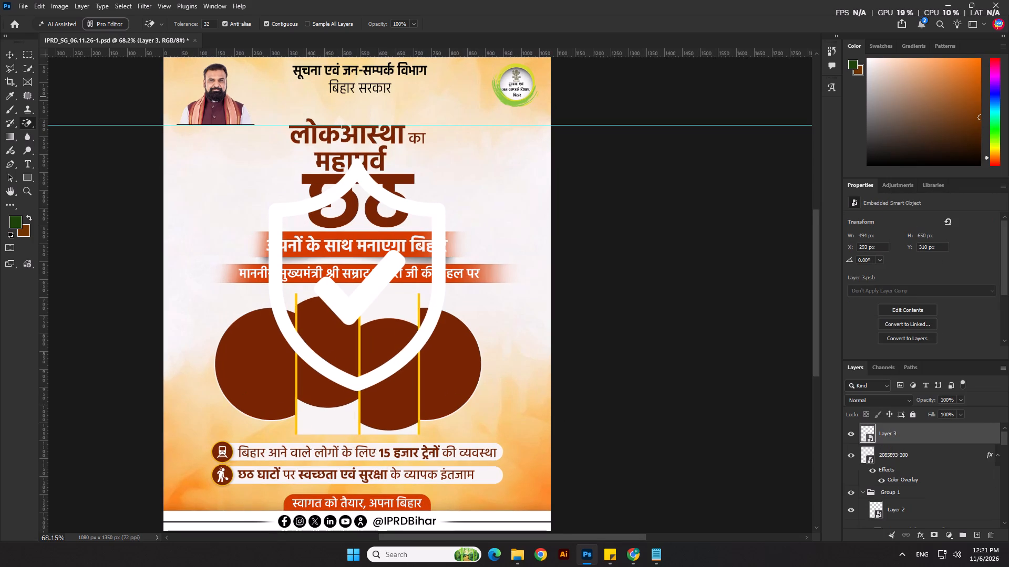
{"action": "left_click", "coordinate": [8, 51]}
{"action": "left_click_drag", "start_coordinate": [357, 154], "coordinate": [363, 370]}
{"action": "scroll", "coordinate": [348, 402], "scroll_direction": "up", "scroll_amount": 8}
{"action": "left_click_drag", "start_coordinate": [365, 361], "coordinate": [90, 509]}
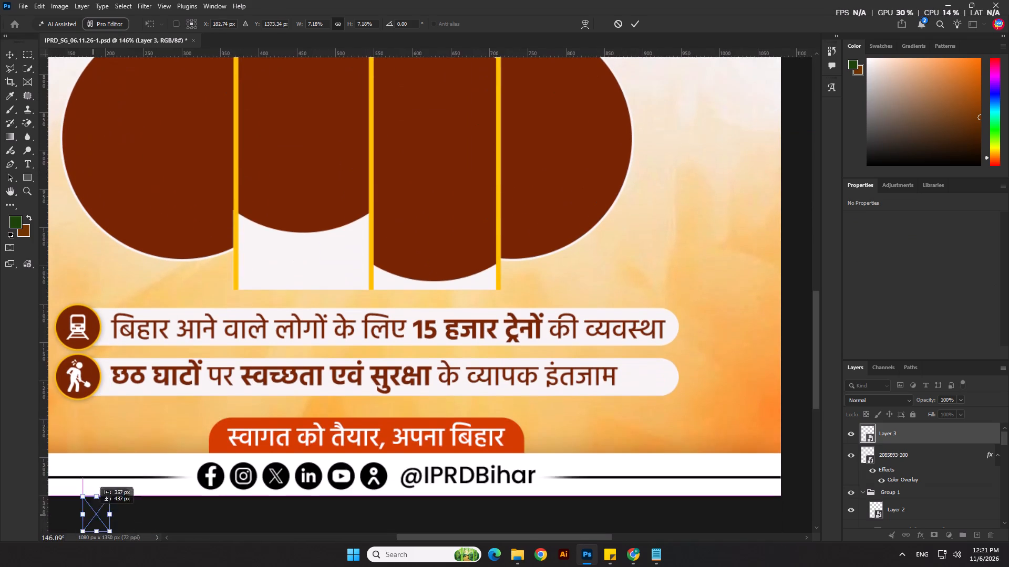
{"action": "left_click_drag", "start_coordinate": [90, 509], "coordinate": [74, 401]}
{"action": "scroll", "coordinate": [74, 400], "scroll_direction": "up", "scroll_amount": 3}
{"action": "left_click_drag", "start_coordinate": [75, 376], "coordinate": [75, 404]}
{"action": "scroll", "coordinate": [73, 411], "scroll_direction": "up", "scroll_amount": 2}
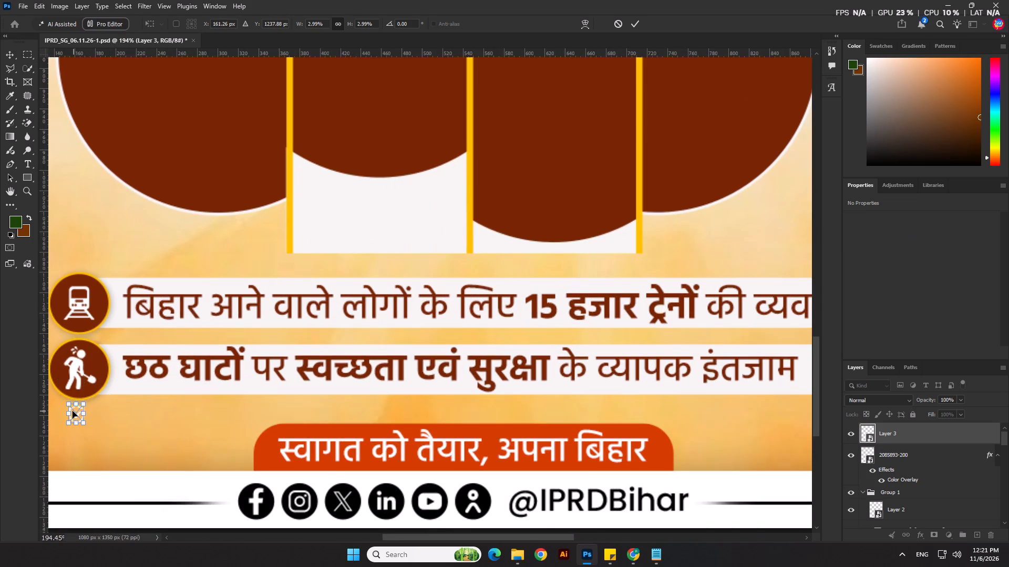
{"action": "scroll", "coordinate": [73, 411], "scroll_direction": "up", "scroll_amount": 4}
Place the shield beside the labourer in the second brown circle badge, shrunk to about 10 × 15 px.
{"action": "left_click_drag", "start_coordinate": [73, 418], "coordinate": [109, 330]}
{"action": "scroll", "coordinate": [110, 331], "scroll_direction": "up", "scroll_amount": 4}
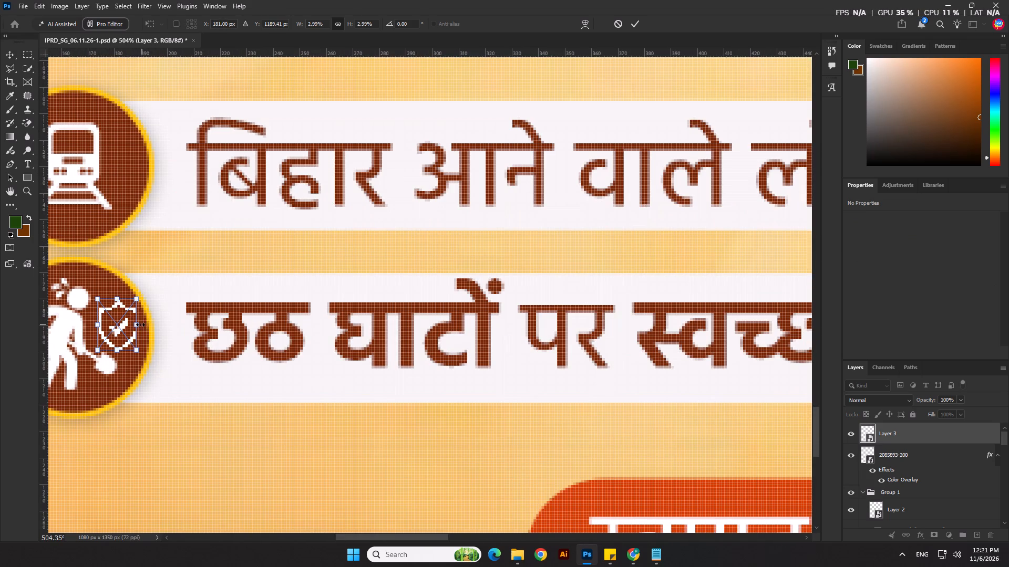
{"action": "left_click_drag", "start_coordinate": [139, 324], "coordinate": [129, 326]}
{"action": "key", "text": "Right"}
{"action": "key", "text": "Right"}
{"action": "key", "text": "Left"}
{"action": "key", "text": "Return"}
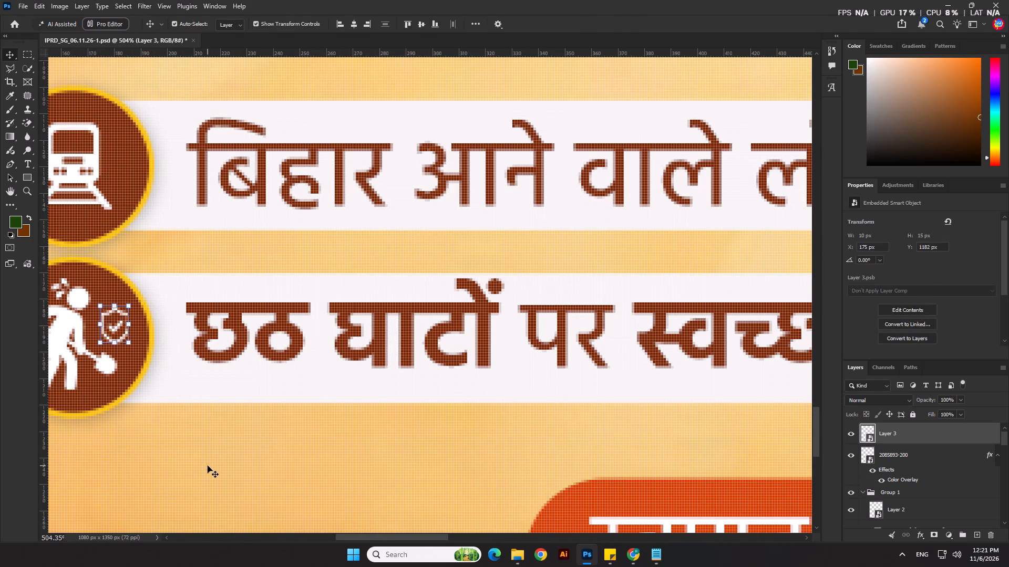
{"action": "left_click", "coordinate": [208, 466]}
Nudge the labourer icon in the second bullet badge 2 px to the left.
{"action": "scroll", "coordinate": [222, 442], "scroll_direction": "down", "scroll_amount": 19}
{"action": "left_click", "coordinate": [689, 331]}
{"action": "scroll", "coordinate": [667, 330], "scroll_direction": "down", "scroll_amount": 3}
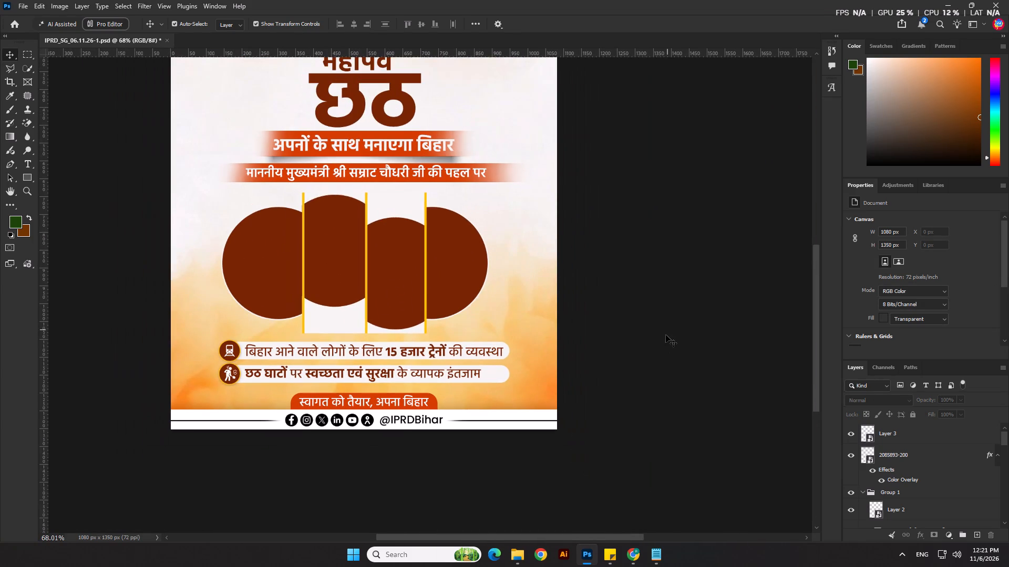
{"action": "scroll", "coordinate": [188, 384], "scroll_direction": "up", "scroll_amount": 10}
{"action": "left_click", "coordinate": [251, 363]}
{"action": "key", "text": "Left"}
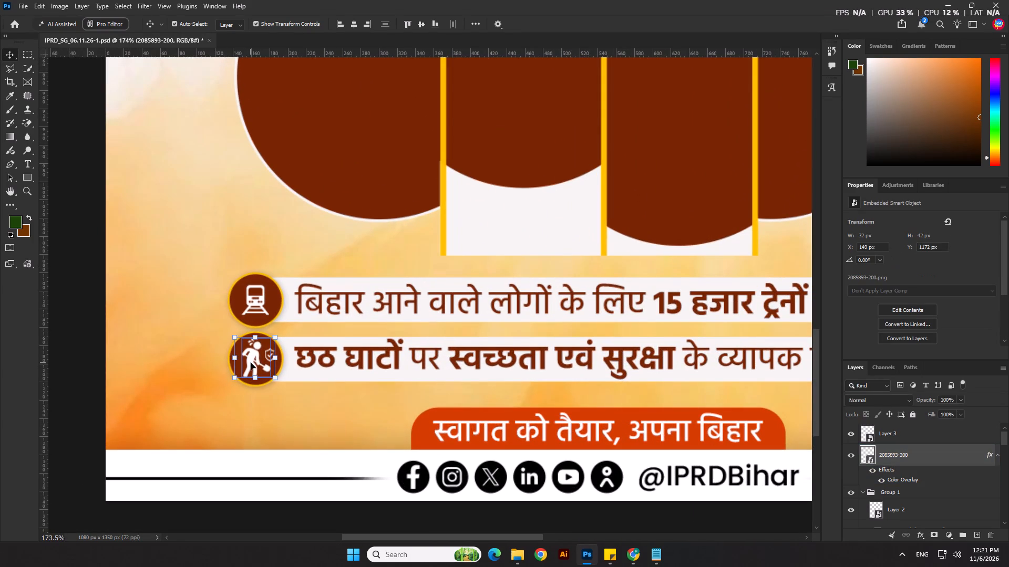
{"action": "key", "text": "Left"}
{"action": "left_click", "coordinate": [169, 392]}
Nudge the small shield icon in the second bullet badge 1 px to the left.
{"action": "scroll", "coordinate": [229, 386], "scroll_direction": "up", "scroll_amount": 8}
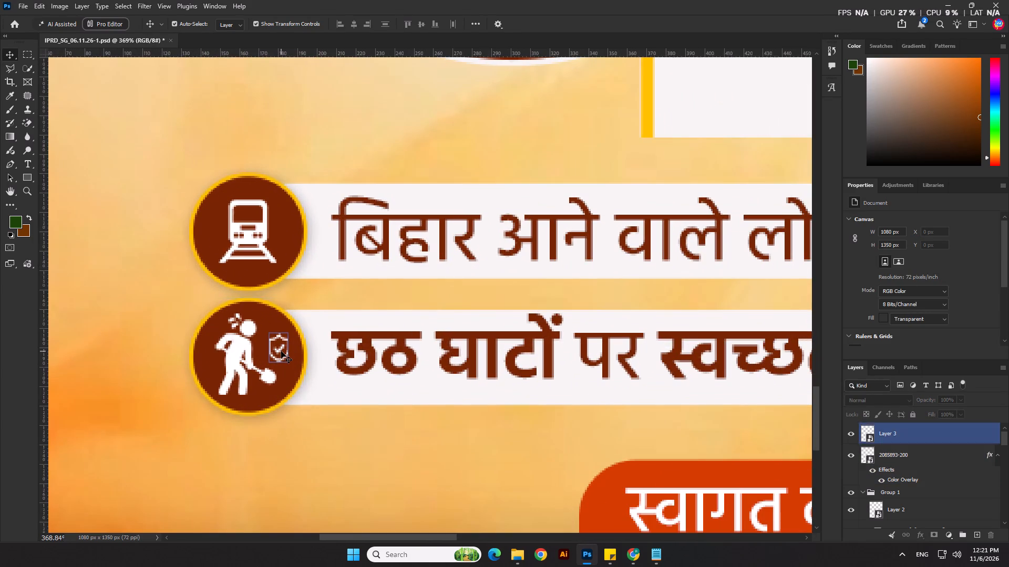
{"action": "left_click", "coordinate": [281, 351]}
{"action": "left_click", "coordinate": [279, 349]}
{"action": "scroll", "coordinate": [281, 349], "scroll_direction": "up", "scroll_amount": 3}
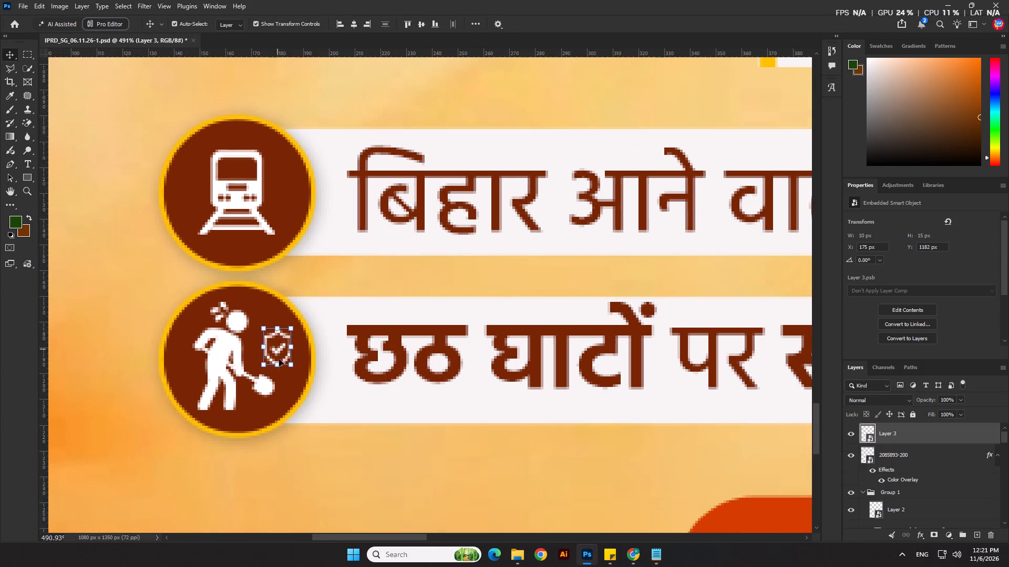
{"action": "key", "text": "Left"}
{"action": "key", "text": "Return"}
{"action": "scroll", "coordinate": [89, 389], "scroll_direction": "down", "scroll_amount": 6}
{"action": "scroll", "coordinate": [123, 365], "scroll_direction": "up", "scroll_amount": 1}
{"action": "scroll", "coordinate": [123, 365], "scroll_direction": "down", "scroll_amount": 17}
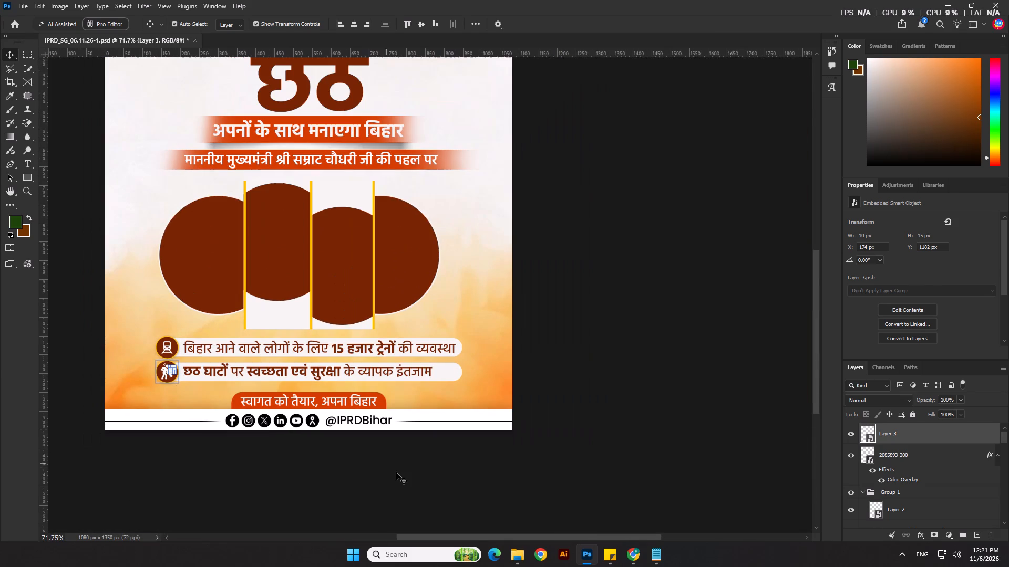
Save the poster document.
{"action": "left_click", "coordinate": [396, 472]}
{"action": "key", "text": "ctrl+s"}
{"action": "left_click", "coordinate": [584, 339]}
{"action": "scroll", "coordinate": [509, 455], "scroll_direction": "down", "scroll_amount": 5}
{"action": "scroll", "coordinate": [528, 205], "scroll_direction": "up", "scroll_amount": 3}
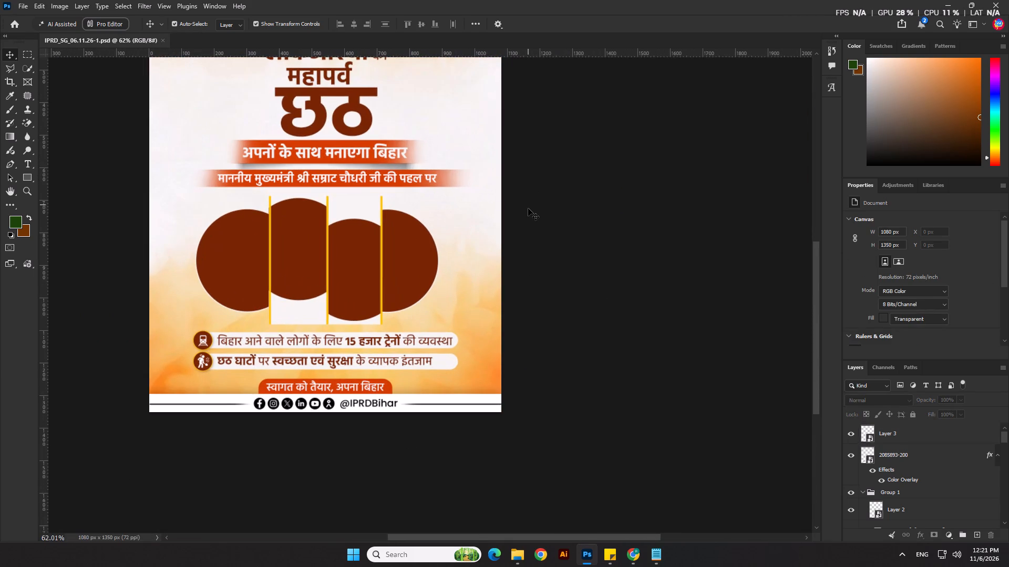
Switch to Chrome and look through the ImagesBazaar results for "indian railway" for a train photo suited to the poster.
{"action": "left_click", "coordinate": [635, 549]}
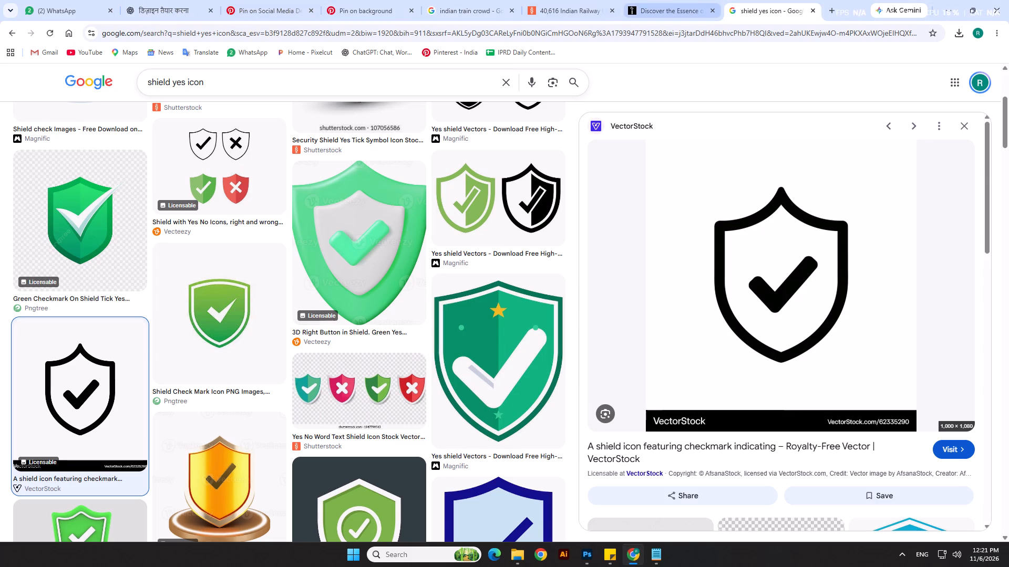
{"action": "left_click", "coordinate": [574, 0]}
{"action": "left_click", "coordinate": [635, 0]}
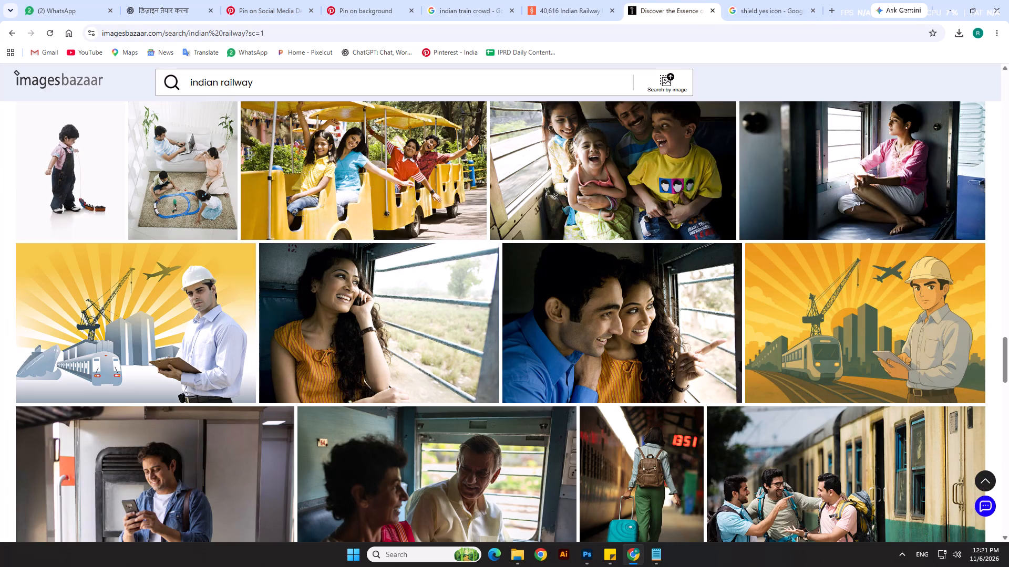
{"action": "scroll", "coordinate": [473, 288], "scroll_direction": "up", "scroll_amount": 10}
{"action": "scroll", "coordinate": [473, 316], "scroll_direction": "down", "scroll_amount": 7}
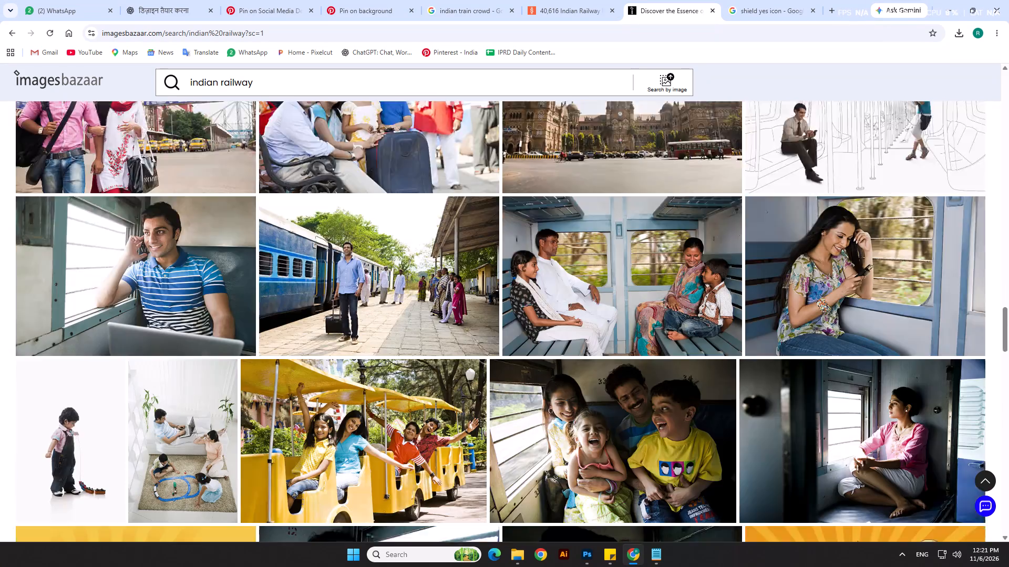
{"action": "scroll", "coordinate": [497, 320], "scroll_direction": "up", "scroll_amount": 1}
{"action": "scroll", "coordinate": [497, 320], "scroll_direction": "down", "scroll_amount": 20}
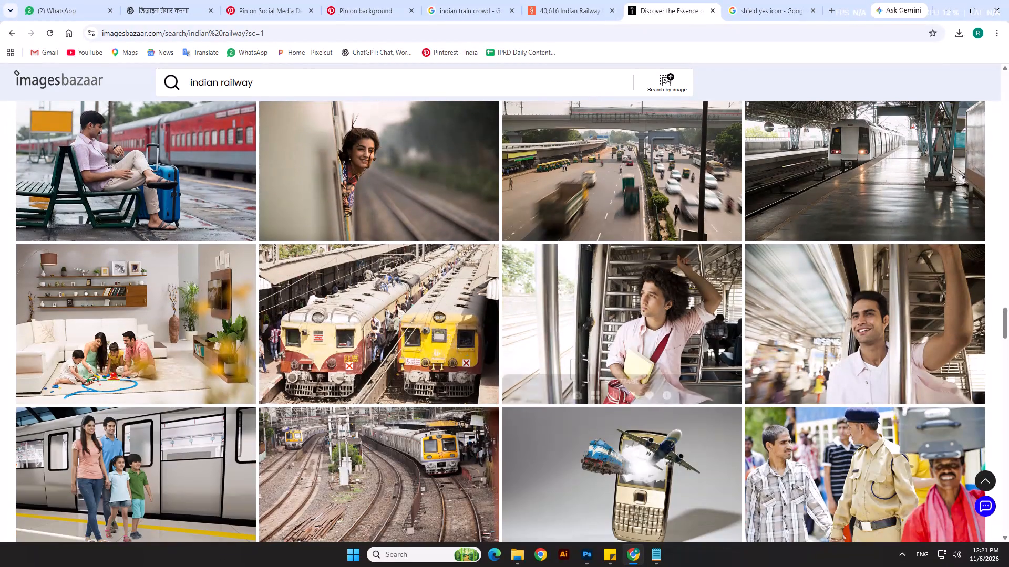
{"action": "scroll", "coordinate": [509, 302], "scroll_direction": "down", "scroll_amount": 16}
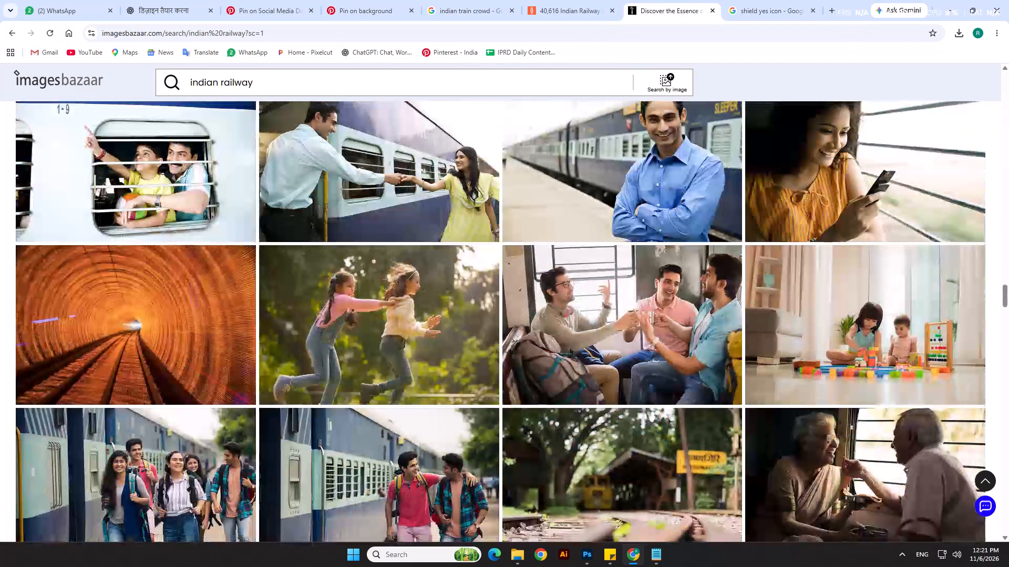
{"action": "scroll", "coordinate": [510, 304], "scroll_direction": "down", "scroll_amount": 16}
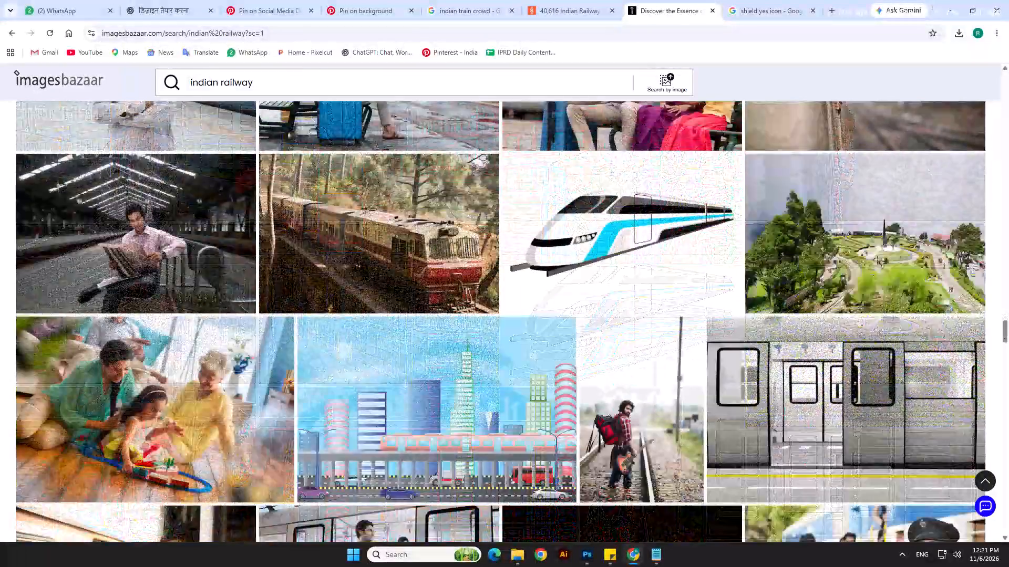
{"action": "scroll", "coordinate": [516, 306], "scroll_direction": "down", "scroll_amount": 13}
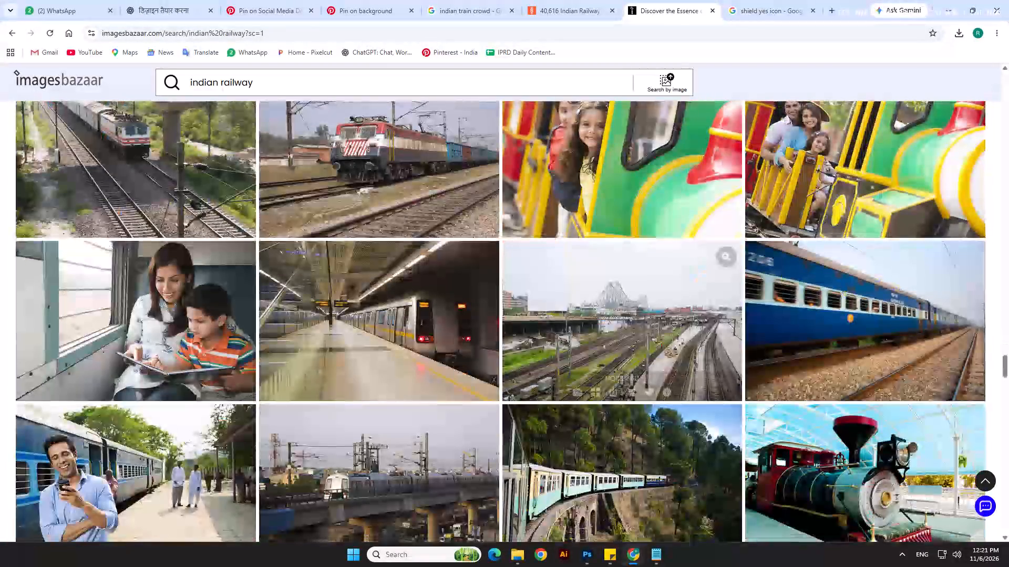
{"action": "scroll", "coordinate": [516, 305], "scroll_direction": "down", "scroll_amount": 14}
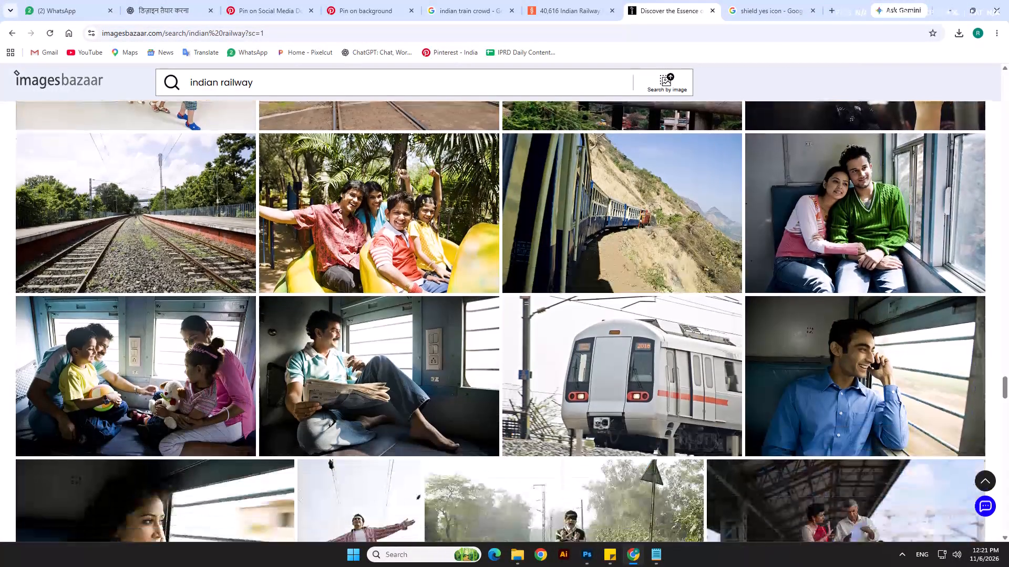
{"action": "scroll", "coordinate": [511, 335], "scroll_direction": "down", "scroll_amount": 13}
{"action": "scroll", "coordinate": [467, 259], "scroll_direction": "down", "scroll_amount": 8}
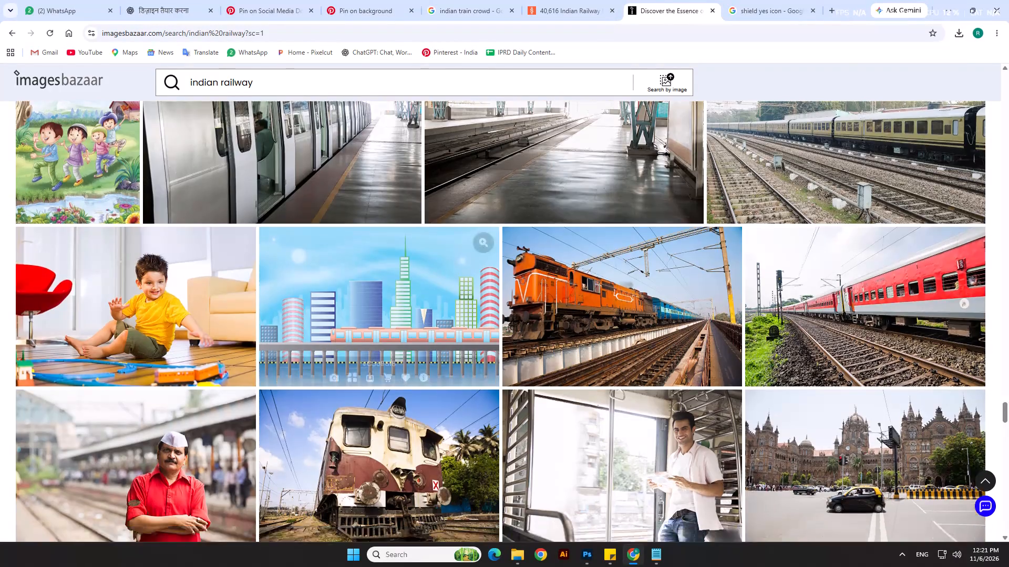
{"action": "scroll", "coordinate": [467, 258], "scroll_direction": "down", "scroll_amount": 5}
{"action": "scroll", "coordinate": [462, 174], "scroll_direction": "down", "scroll_amount": 11}
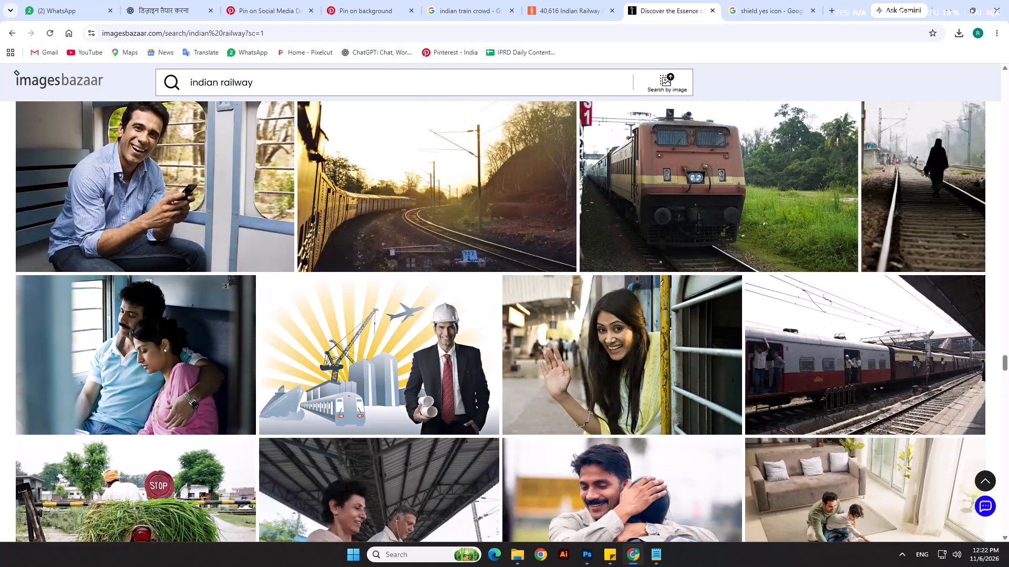
{"action": "scroll", "coordinate": [457, 175], "scroll_direction": "down", "scroll_amount": 6}
{"action": "scroll", "coordinate": [494, 186], "scroll_direction": "up", "scroll_amount": 3}
Go to the Shutterstock results and change the image search to "indian railway passenger".
{"action": "left_click", "coordinate": [579, 0]}
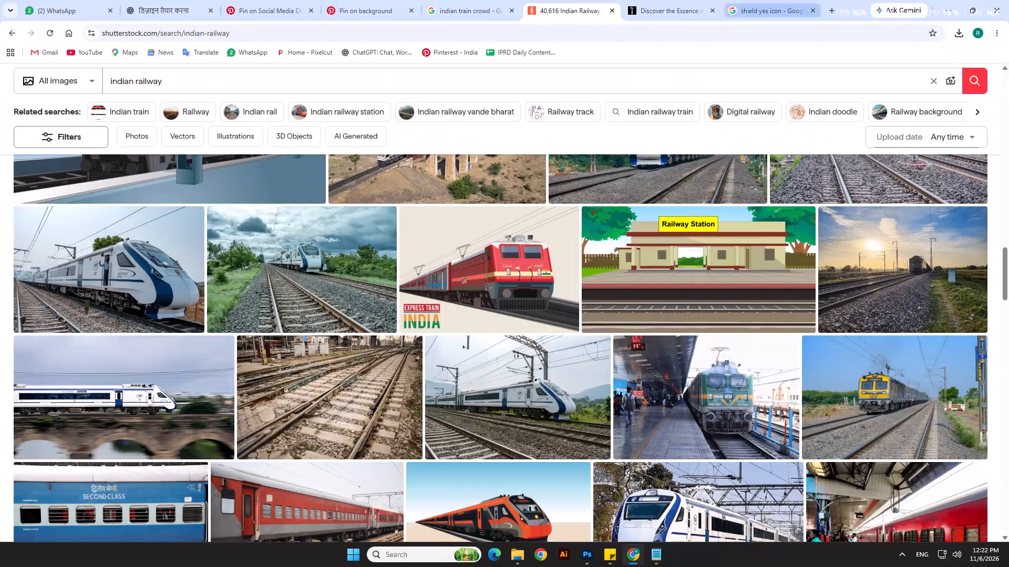
{"action": "left_click", "coordinate": [765, 0]}
{"action": "left_click", "coordinate": [690, 0]}
{"action": "scroll", "coordinate": [542, 201], "scroll_direction": "up", "scroll_amount": 6}
{"action": "left_click", "coordinate": [564, 0]}
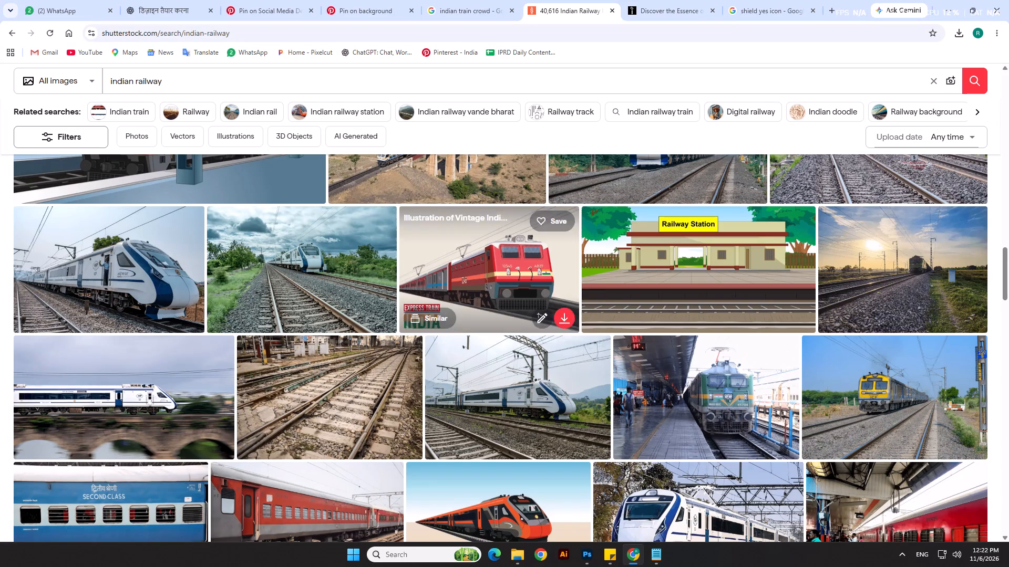
{"action": "scroll", "coordinate": [475, 334], "scroll_direction": "up", "scroll_amount": 20}
{"action": "scroll", "coordinate": [475, 334], "scroll_direction": "up", "scroll_amount": 1}
{"action": "scroll", "coordinate": [475, 334], "scroll_direction": "down", "scroll_amount": 2}
{"action": "scroll", "coordinate": [475, 334], "scroll_direction": "up", "scroll_amount": 15}
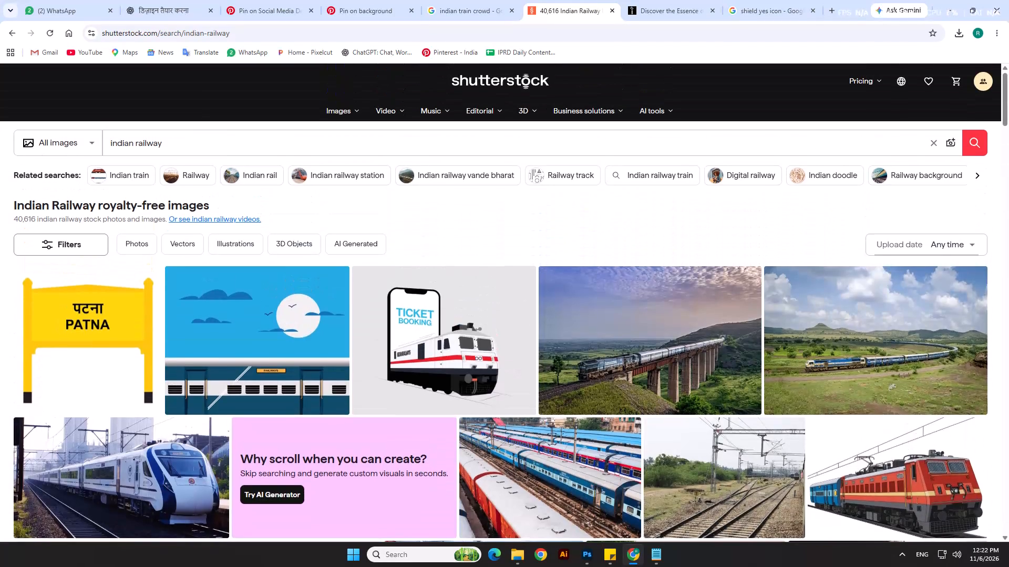
{"action": "scroll", "coordinate": [475, 334], "scroll_direction": "up", "scroll_amount": 6}
{"action": "left_click", "coordinate": [186, 140]}
{"action": "key", "text": "space"}
{"action": "type", "text": "pass"}
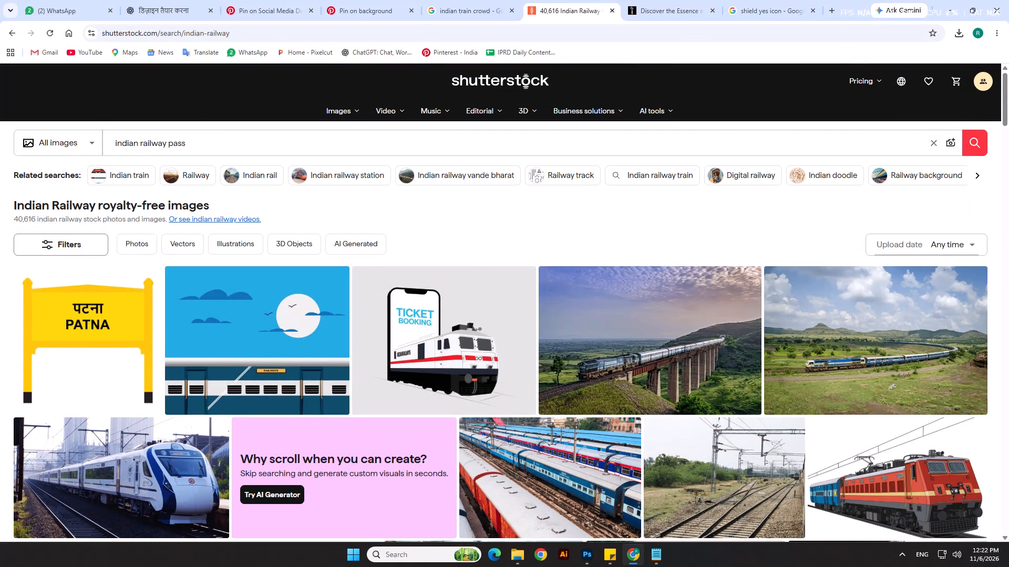
{"action": "type", "text": "enger"}
{"action": "key", "text": "space"}
{"action": "key", "text": "Return"}
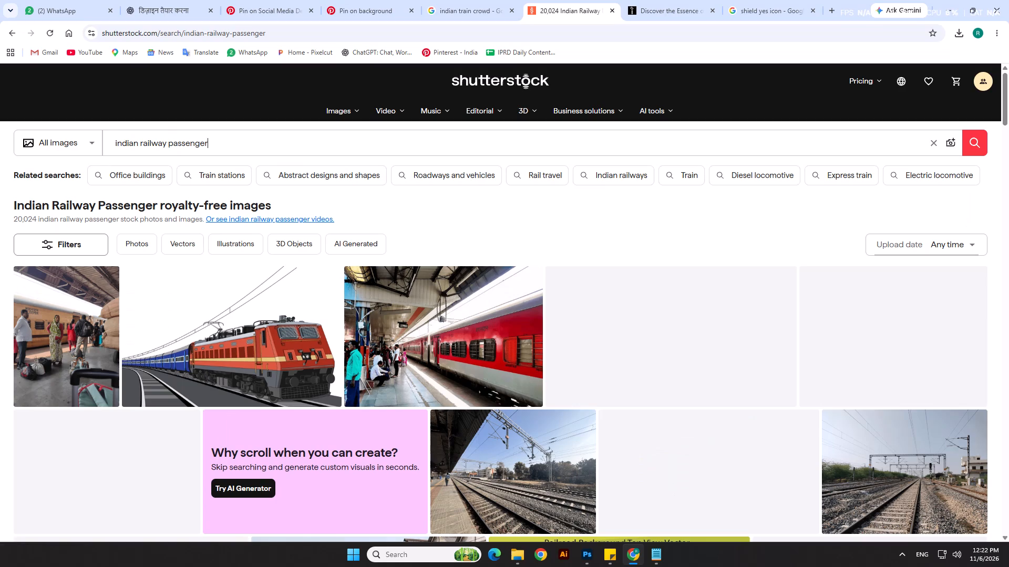
Download the large JPG of the blue diesel locomotive hauling a passenger train near Pune, acknowledging its editorial-use-only terms.
{"action": "scroll", "coordinate": [250, 306], "scroll_direction": "down", "scroll_amount": 4}
{"action": "scroll", "coordinate": [553, 284], "scroll_direction": "down", "scroll_amount": 5}
{"action": "scroll", "coordinate": [510, 341], "scroll_direction": "down", "scroll_amount": 6}
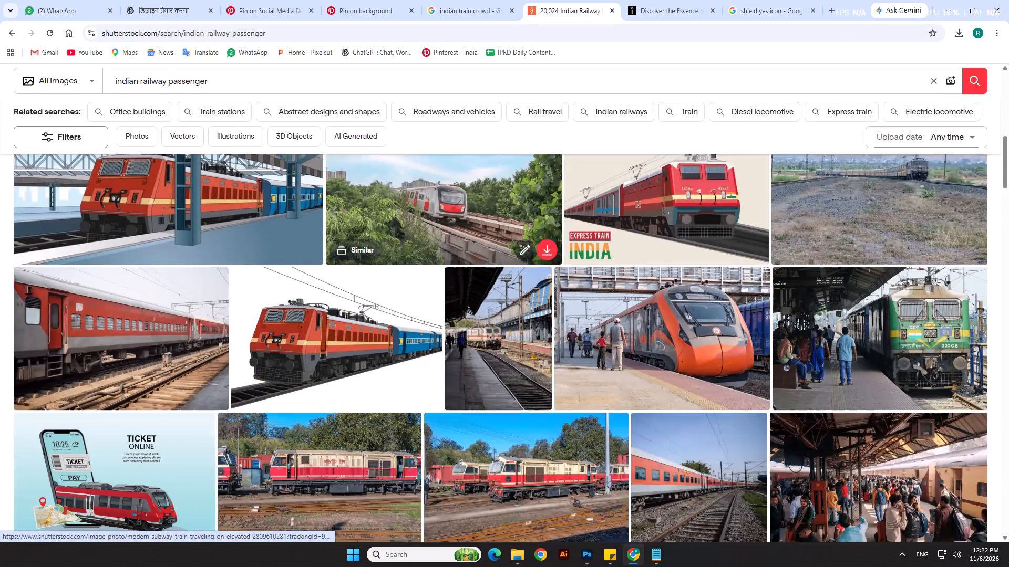
{"action": "scroll", "coordinate": [510, 341], "scroll_direction": "down", "scroll_amount": 10}
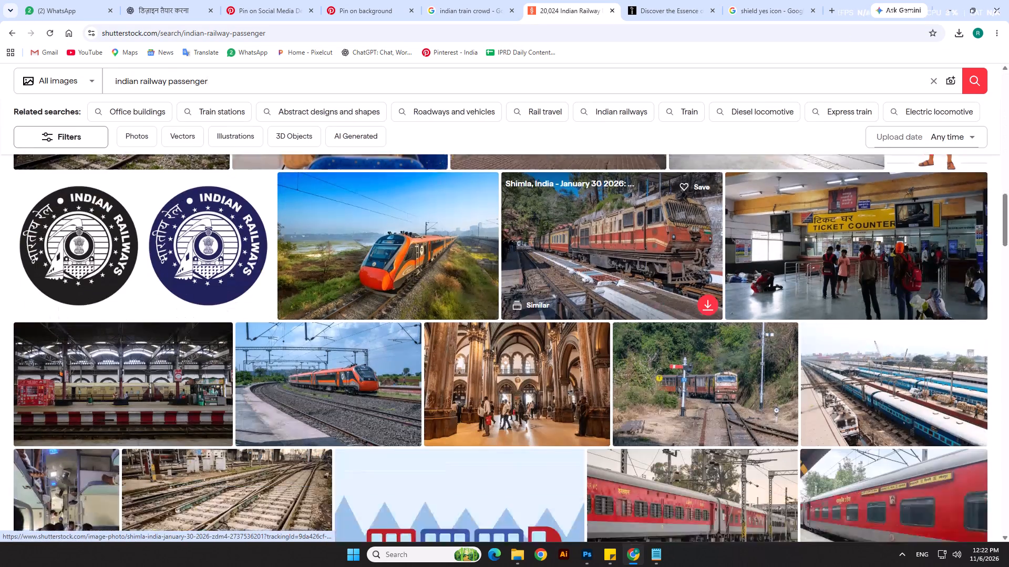
{"action": "scroll", "coordinate": [510, 341], "scroll_direction": "down", "scroll_amount": 5}
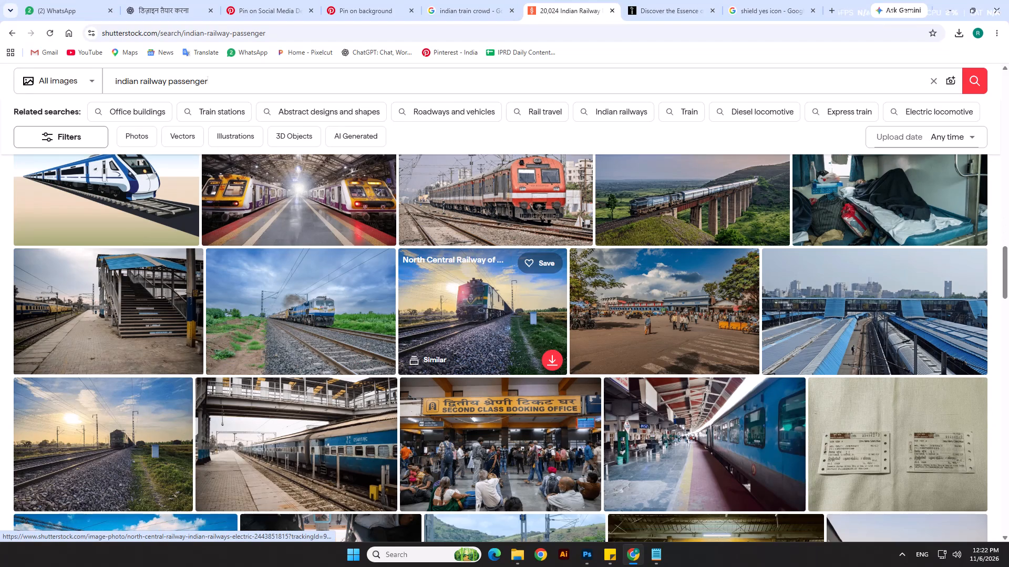
{"action": "scroll", "coordinate": [510, 341], "scroll_direction": "down", "scroll_amount": 4}
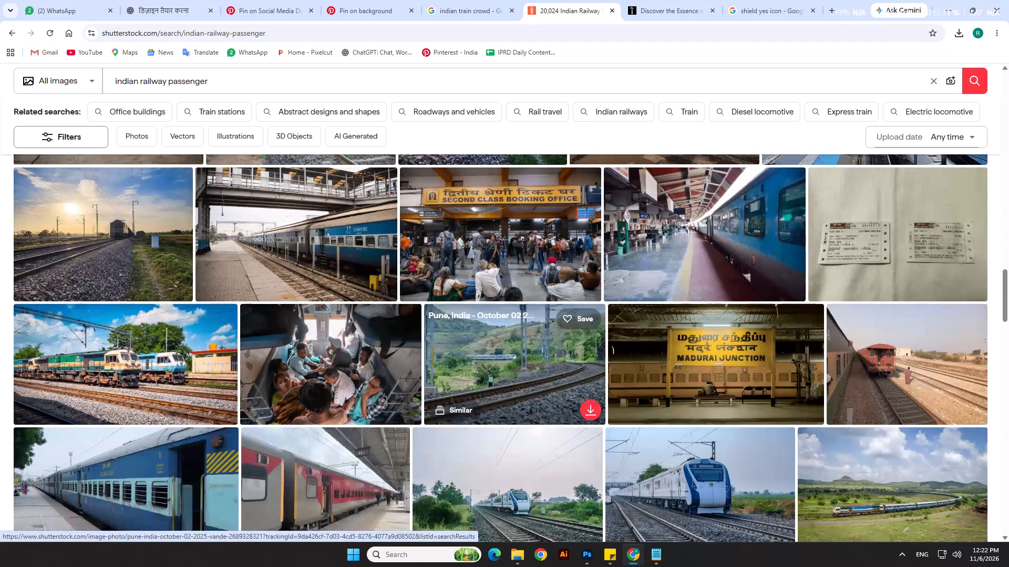
{"action": "scroll", "coordinate": [510, 341], "scroll_direction": "down", "scroll_amount": 5}
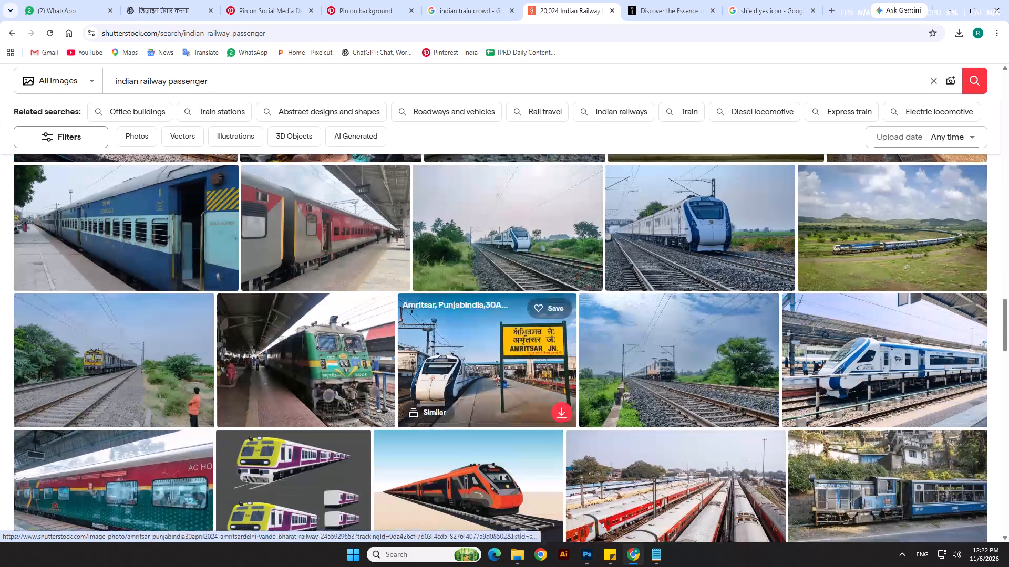
{"action": "scroll", "coordinate": [510, 341], "scroll_direction": "down", "scroll_amount": 5}
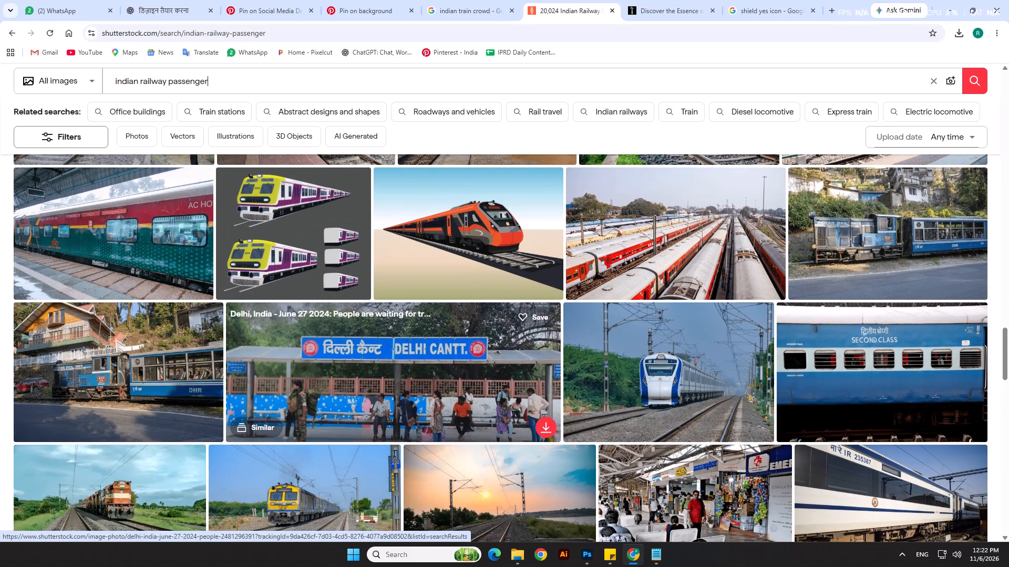
{"action": "scroll", "coordinate": [510, 341], "scroll_direction": "up", "scroll_amount": 12}
{"action": "scroll", "coordinate": [239, 331], "scroll_direction": "up", "scroll_amount": 1}
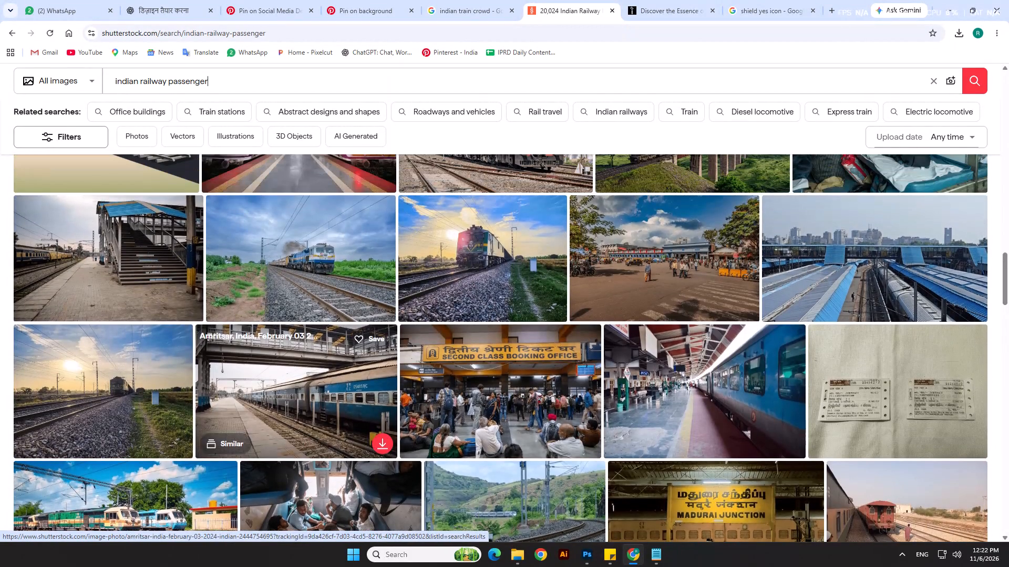
{"action": "left_click", "coordinate": [311, 225]}
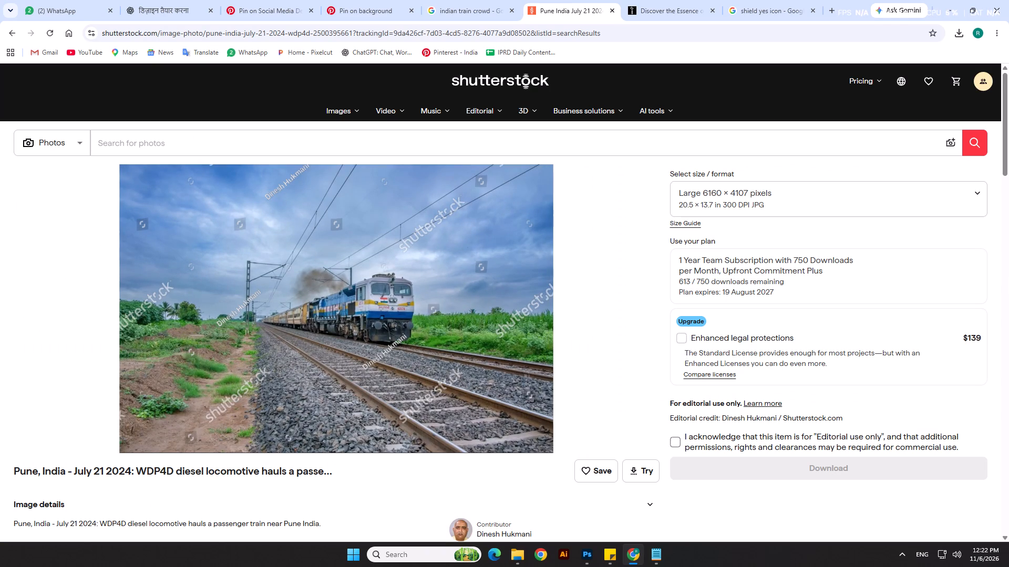
{"action": "left_click", "coordinate": [673, 446]}
{"action": "left_click", "coordinate": [721, 471]}
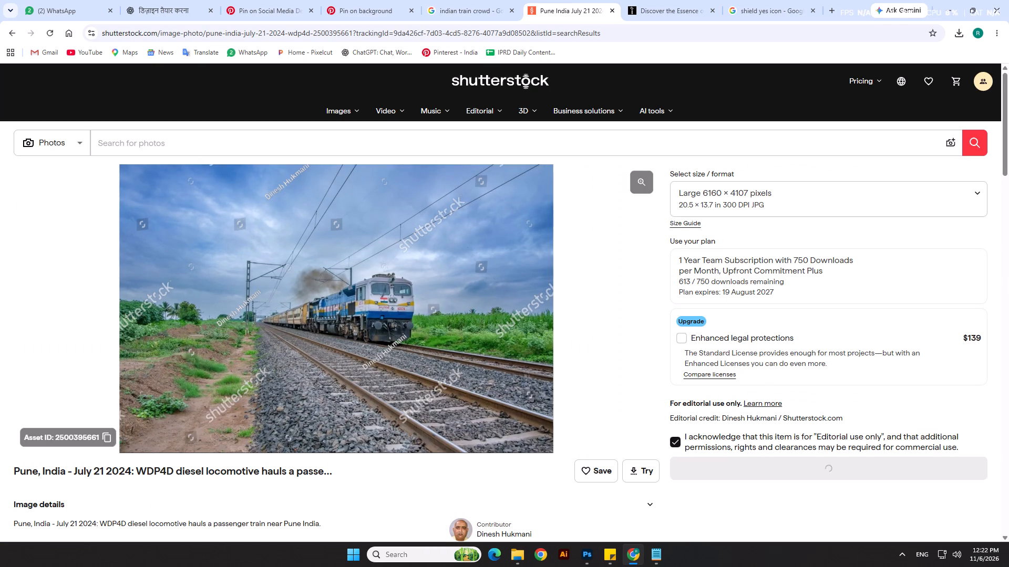
Switch back to Photoshop and save the poster document.
{"action": "key", "text": "alt+Tab"}
{"action": "left_click", "coordinate": [192, 142]}
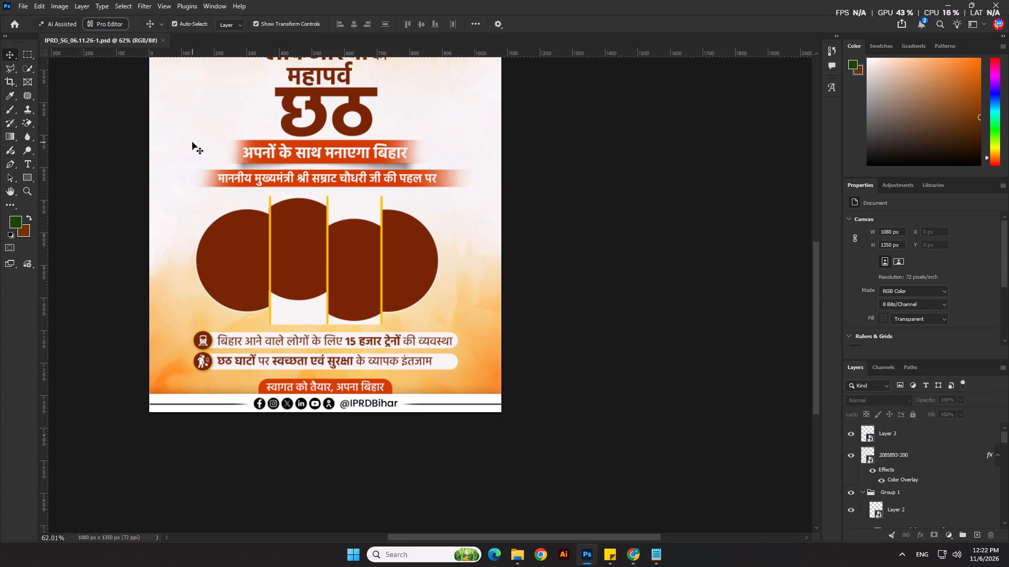
{"action": "scroll", "coordinate": [921, 501], "scroll_direction": "down", "scroll_amount": 20}
{"action": "scroll", "coordinate": [921, 501], "scroll_direction": "down", "scroll_amount": 10}
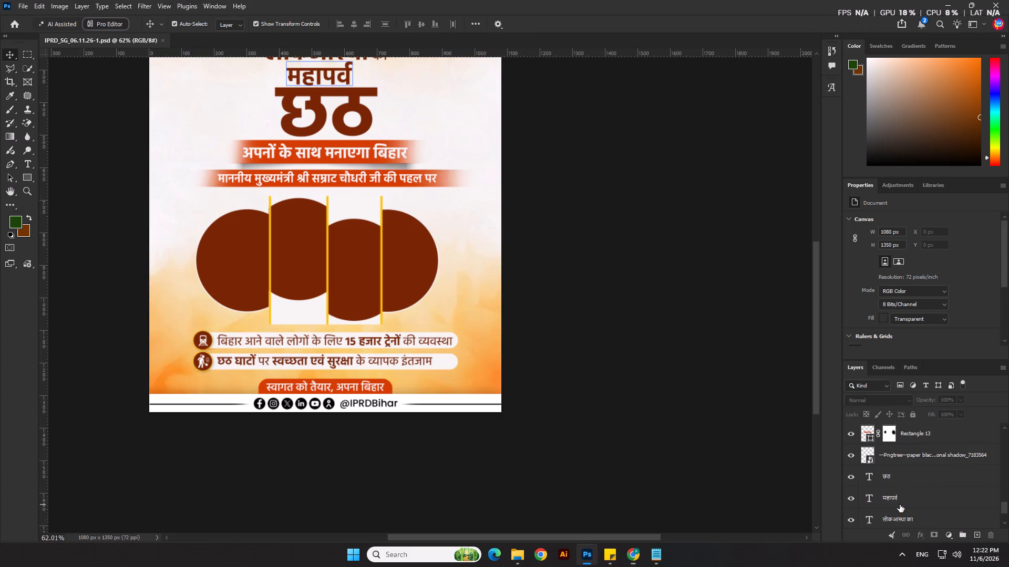
{"action": "key", "text": "ctrl+s"}
Place the downloaded train photo directly above the hidden Layer 1, positioned at the poster's upper left at about X -410 px, Y 0 px.
{"action": "scroll", "coordinate": [900, 505], "scroll_direction": "down", "scroll_amount": 9, "text": "ctrl"}
{"action": "left_click", "coordinate": [900, 496]}
{"action": "key", "text": "alt+Tab"}
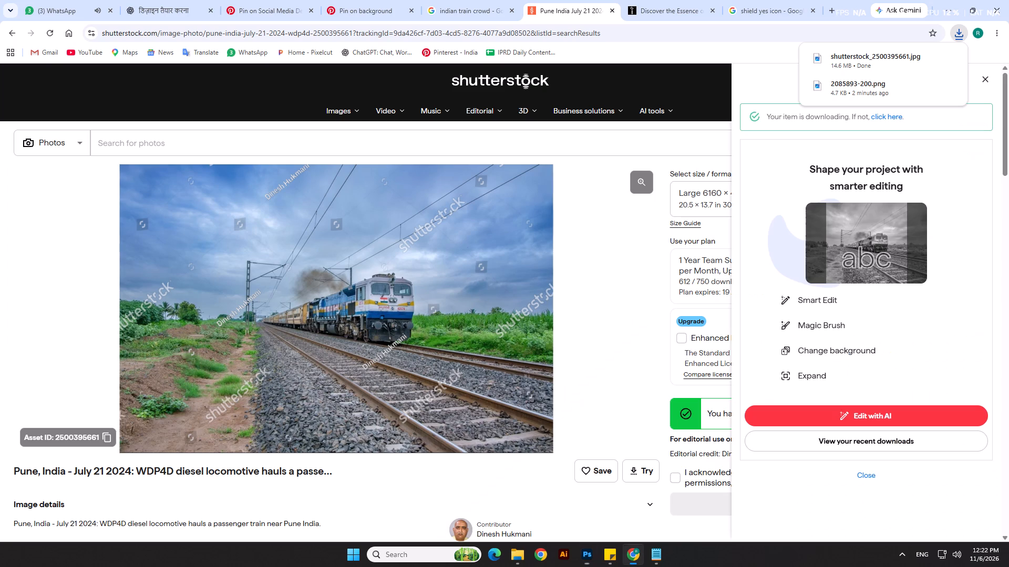
{"action": "left_click_drag", "start_coordinate": [843, 59], "coordinate": [219, 153]}
{"action": "key", "text": "alt+Tab"}
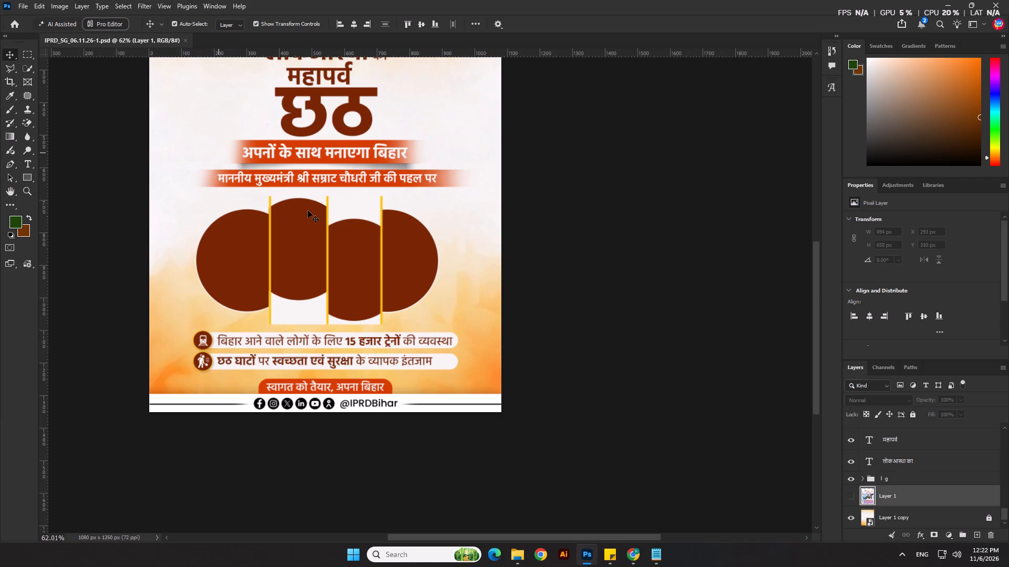
{"action": "scroll", "coordinate": [382, 270], "scroll_direction": "down", "scroll_amount": 8}
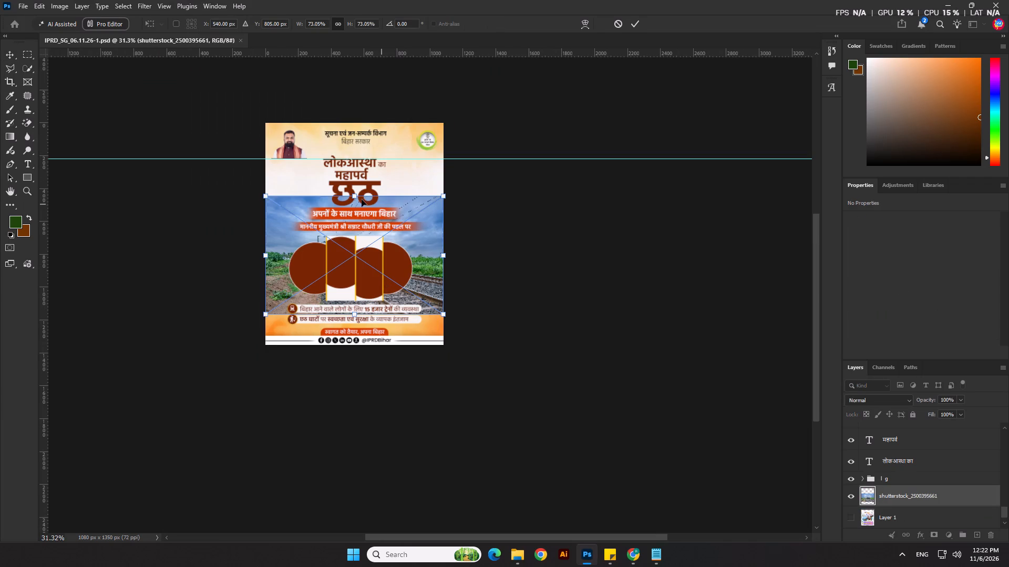
{"action": "left_click", "coordinate": [356, 199]}
{"action": "left_click_drag", "start_coordinate": [437, 249], "coordinate": [381, 174]}
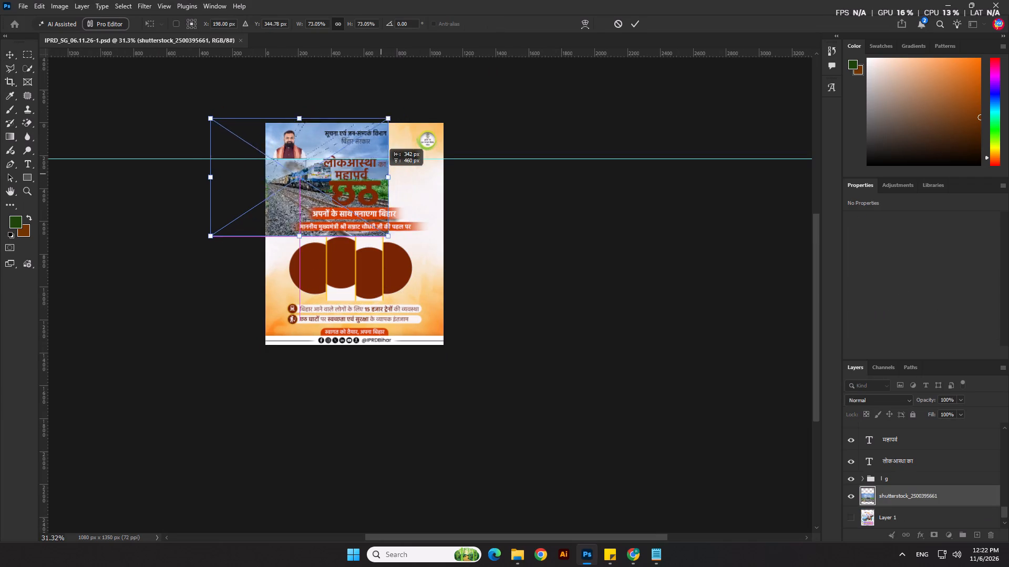
{"action": "left_click_drag", "start_coordinate": [381, 174], "coordinate": [368, 176]}
{"action": "key", "text": "Return"}
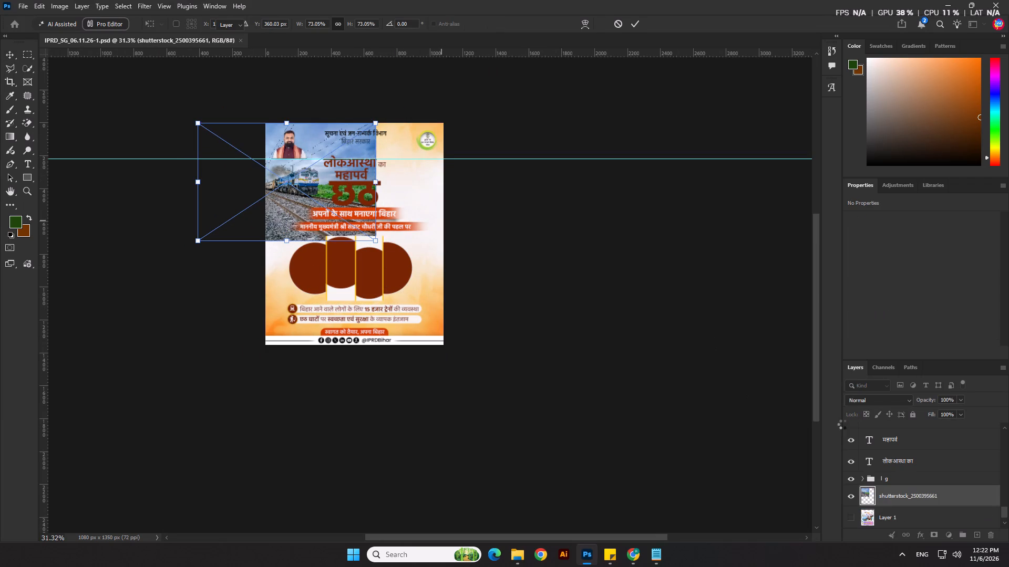
Lower the train photo layer's opacity to 76%.
{"action": "left_click_drag", "start_coordinate": [929, 400], "coordinate": [911, 402]}
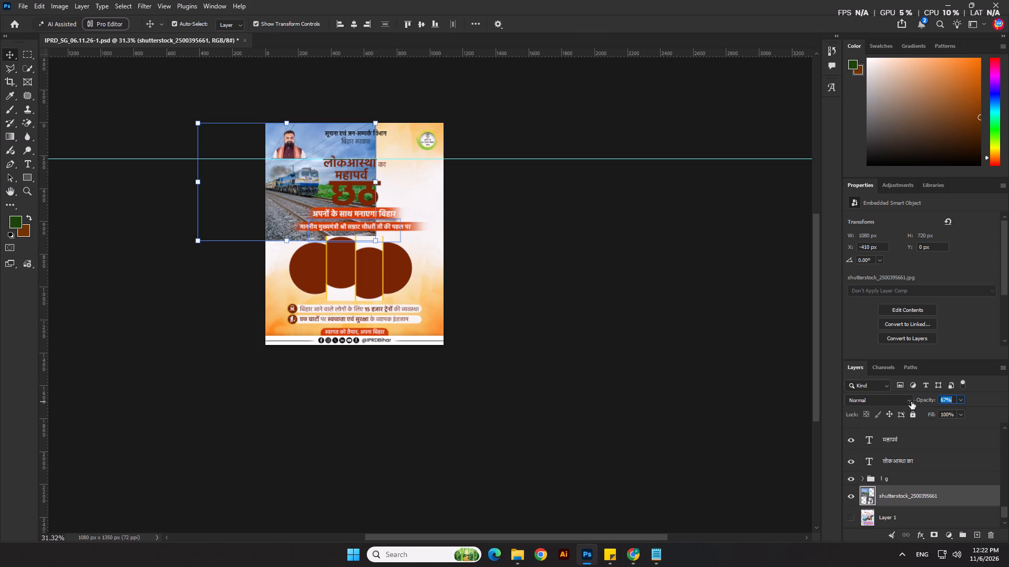
{"action": "left_click_drag", "start_coordinate": [911, 402], "coordinate": [917, 400]}
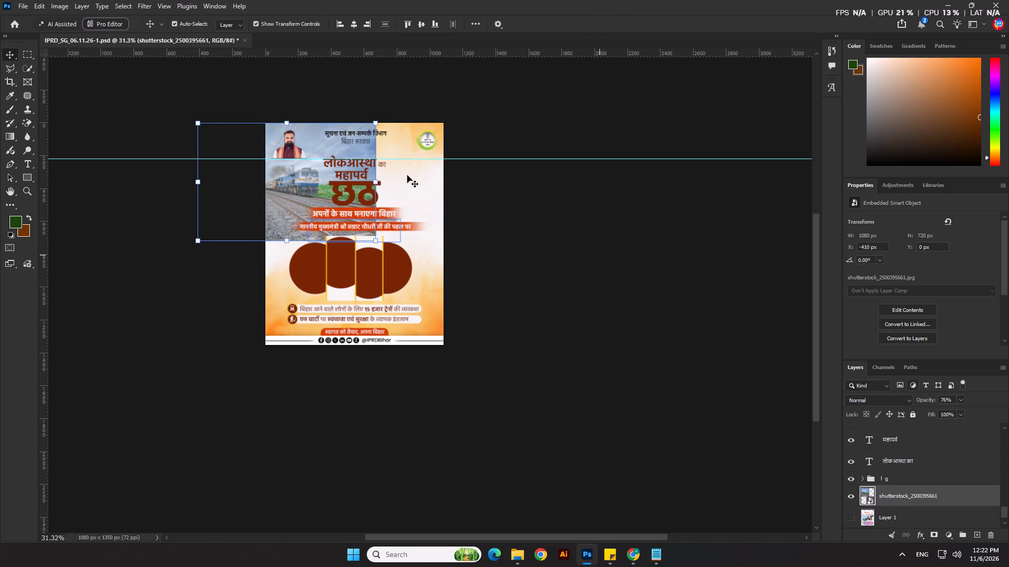
Add a layer mask to the train photo and fade its bottom edge with a vertical black-to-white linear gradient reaching up to the train.
{"action": "scroll", "coordinate": [406, 170], "scroll_direction": "up", "scroll_amount": 6}
{"action": "left_click", "coordinate": [932, 535]}
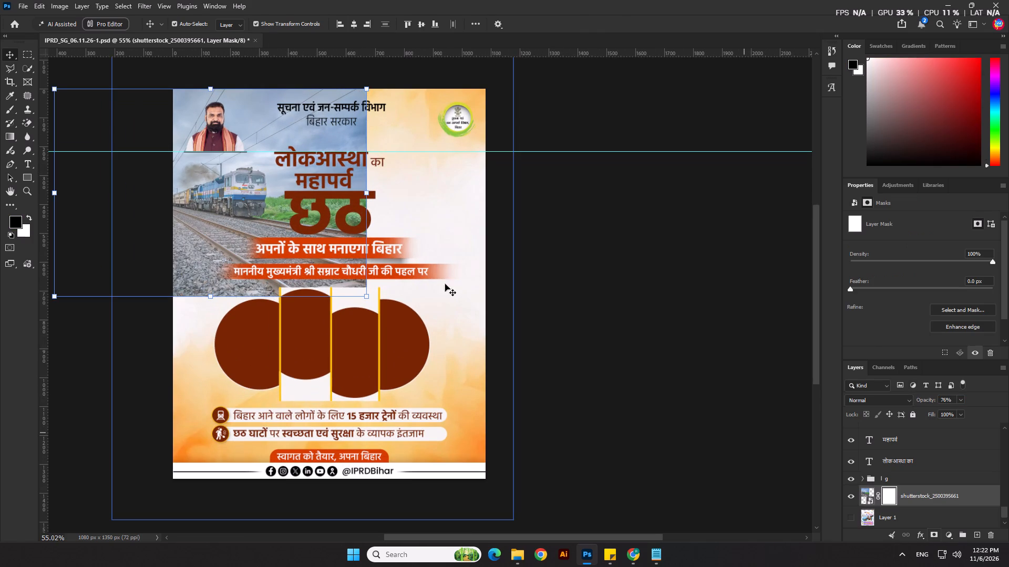
{"action": "left_click", "coordinate": [13, 138]}
{"action": "left_click_drag", "start_coordinate": [226, 294], "coordinate": [231, 227]}
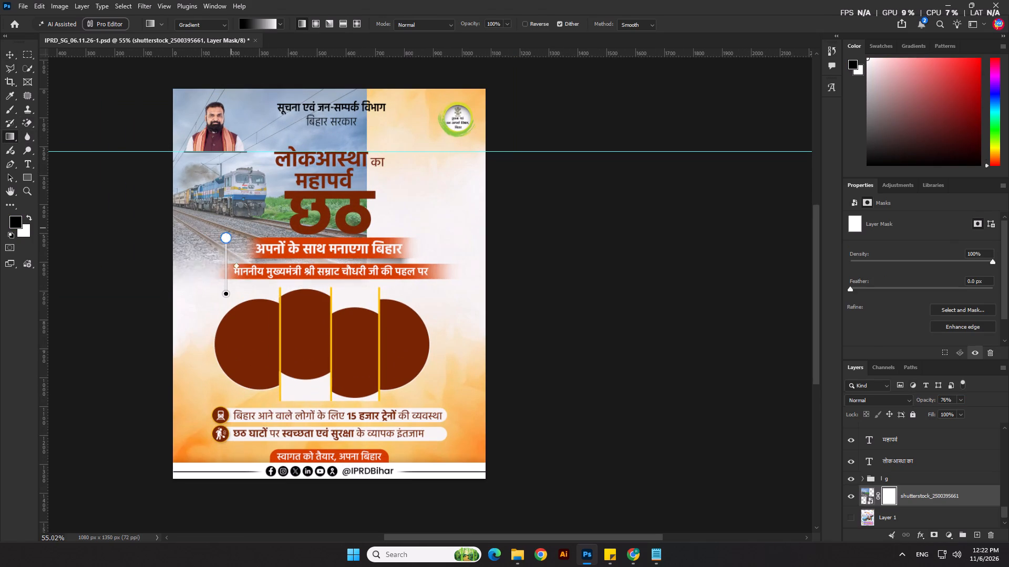
{"action": "left_click_drag", "start_coordinate": [231, 227], "coordinate": [234, 196]}
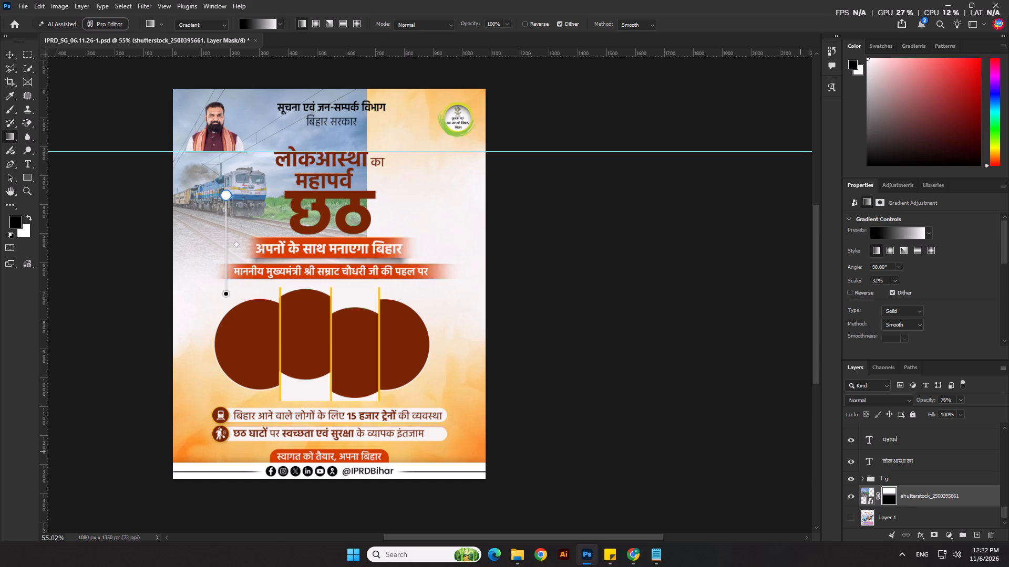
Paint across the photo's top on its layer mask with a soft black 200 px brush at 50% opacity.
{"action": "left_click", "coordinate": [885, 500]}
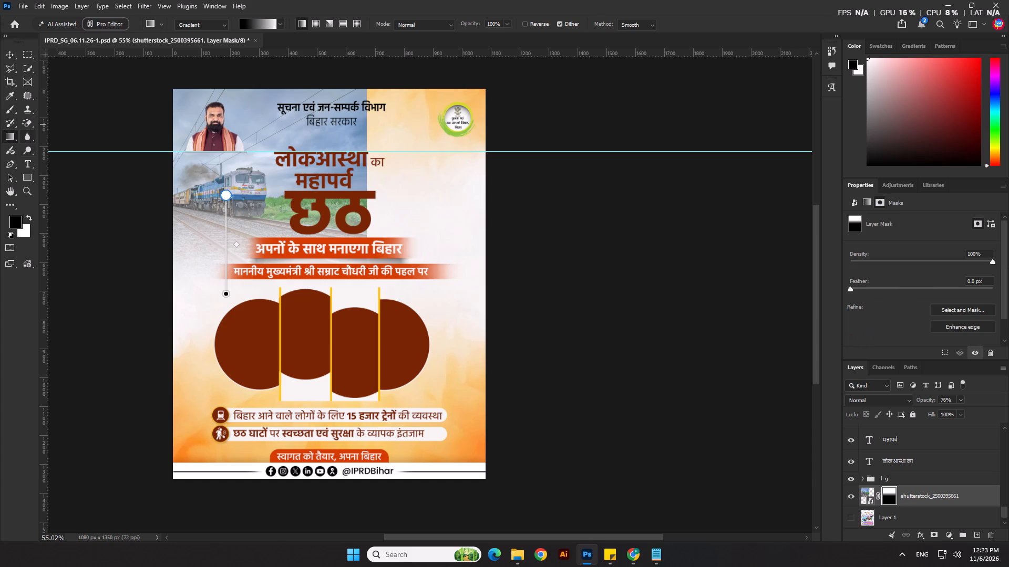
{"action": "right_click", "coordinate": [26, 128]}
{"action": "left_click", "coordinate": [52, 124]}
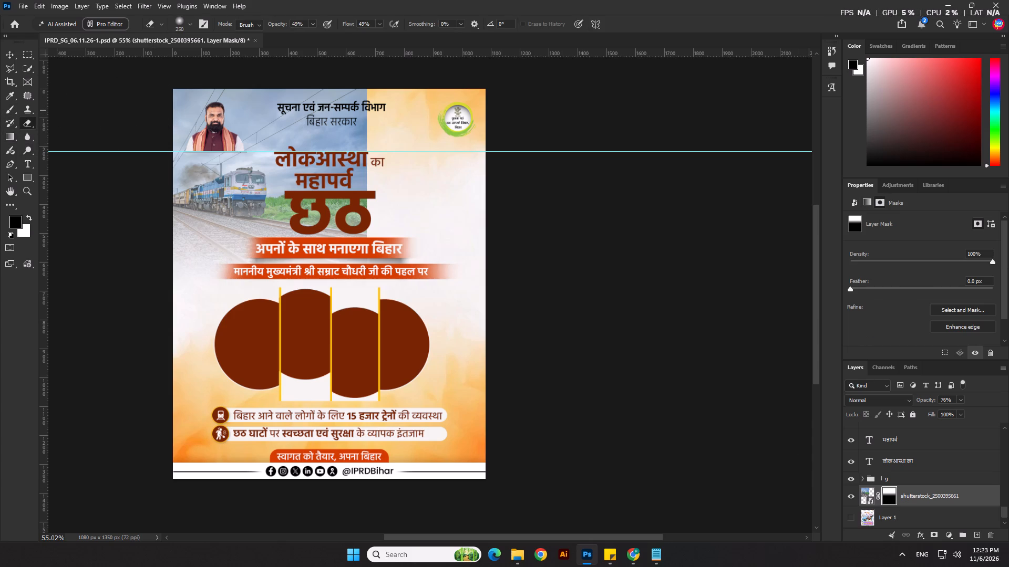
{"action": "left_click", "coordinate": [9, 106]}
{"action": "key", "text": "bracketright"}
{"action": "key", "text": "bracketright"}
{"action": "key", "text": "bracketright"}
{"action": "key", "text": "bracketright"}
{"action": "key", "text": "bracketright"}
{"action": "key", "text": "bracketright"}
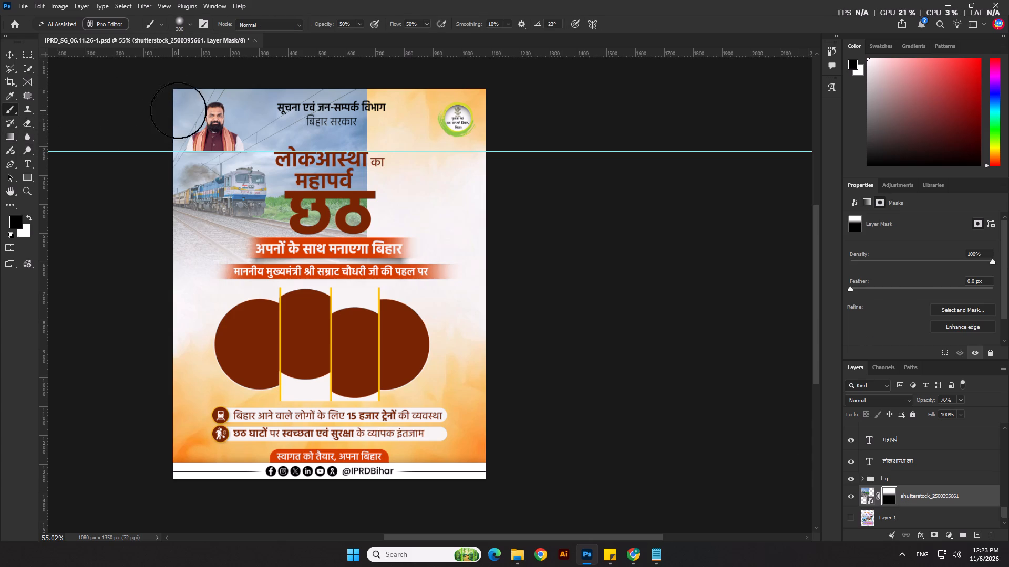
{"action": "left_click_drag", "start_coordinate": [163, 103], "coordinate": [593, 108]}
Enlarge the brush up to 600 px and soften the photo's right side on the mask, behind the headline text.
{"action": "key", "text": "bracketright"}
{"action": "key", "text": "bracketright"}
{"action": "left_click_drag", "start_coordinate": [306, 96], "coordinate": [428, 143]}
{"action": "left_click", "coordinate": [344, 112]}
{"action": "key", "text": "bracketright"}
{"action": "left_click", "coordinate": [338, 146]}
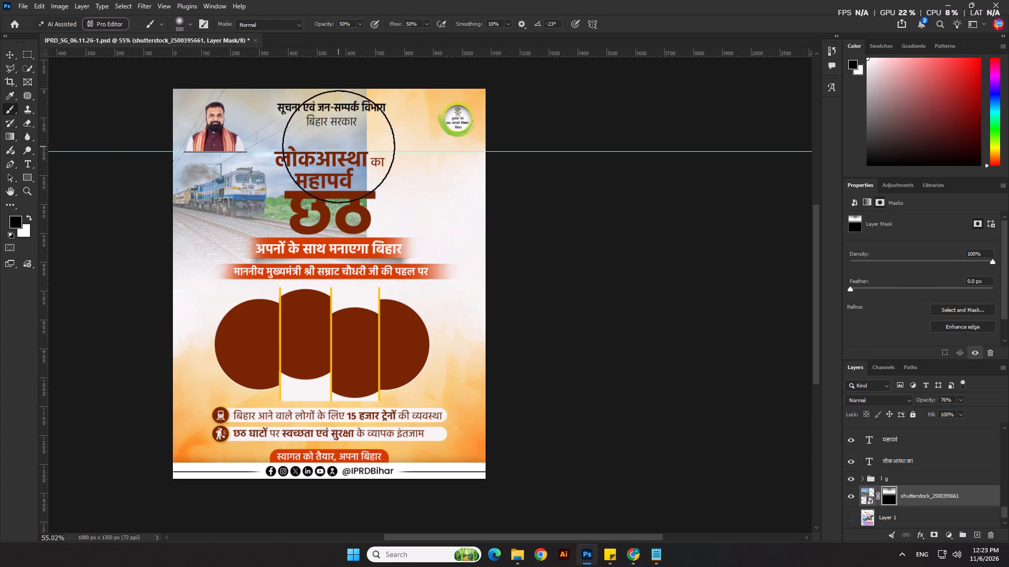
{"action": "left_click_drag", "start_coordinate": [345, 192], "coordinate": [346, 203]}
{"action": "key", "text": "bracketright"}
{"action": "double_click", "coordinate": [348, 232]}
{"action": "left_click", "coordinate": [329, 167]}
{"action": "left_click_drag", "start_coordinate": [359, 120], "coordinate": [366, 180]}
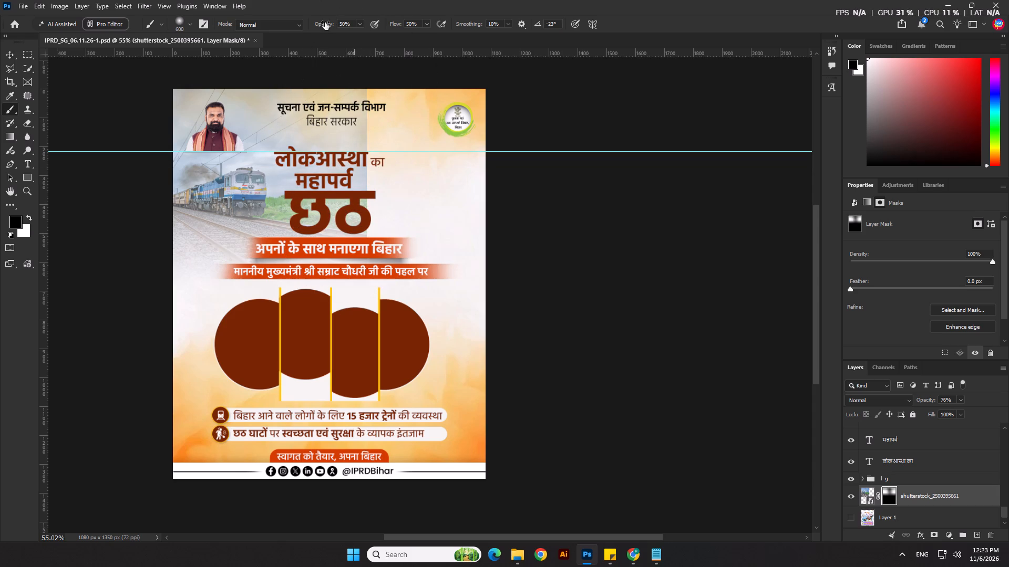
Set the brush to 100% opacity and 700 px, and mask out the photo's hard right edge.
{"action": "left_click_drag", "start_coordinate": [325, 22], "coordinate": [373, 17]}
{"action": "key", "text": "bracketright"}
{"action": "left_click_drag", "start_coordinate": [367, 111], "coordinate": [378, 206]}
{"action": "left_click_drag", "start_coordinate": [378, 203], "coordinate": [378, 193]}
{"action": "left_click_drag", "start_coordinate": [378, 171], "coordinate": [376, 151]}
{"action": "left_click", "coordinate": [376, 135]}
{"action": "left_click_drag", "start_coordinate": [376, 135], "coordinate": [377, 141]}
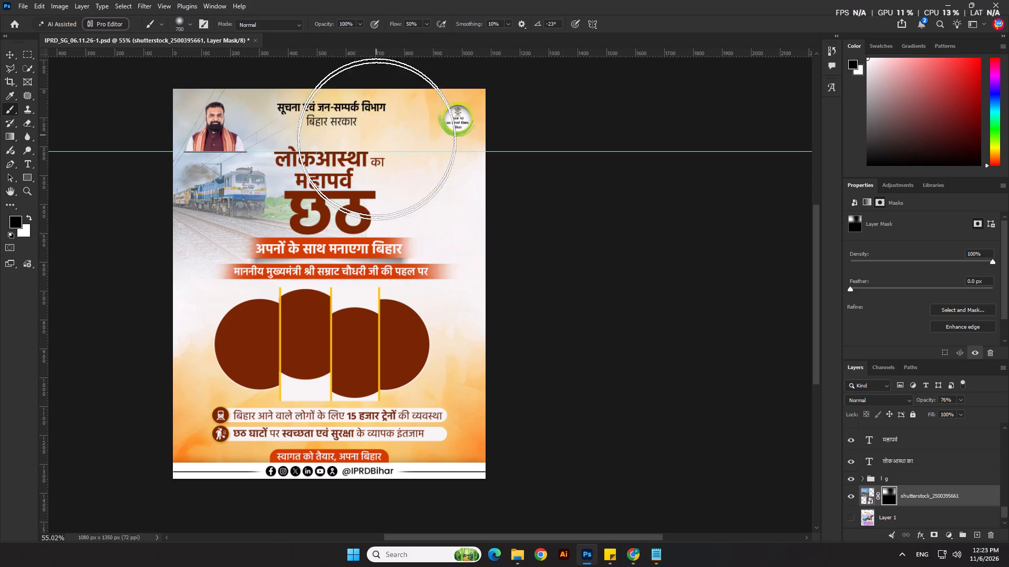
{"action": "left_click_drag", "start_coordinate": [377, 141], "coordinate": [378, 145]}
Mask the sky behind the portrait and department title with the 700 px brush, and fade the photo's lower edge below the tracks.
{"action": "left_click", "coordinate": [290, 118]}
{"action": "left_click", "coordinate": [189, 103]}
{"action": "left_click", "coordinate": [215, 73]}
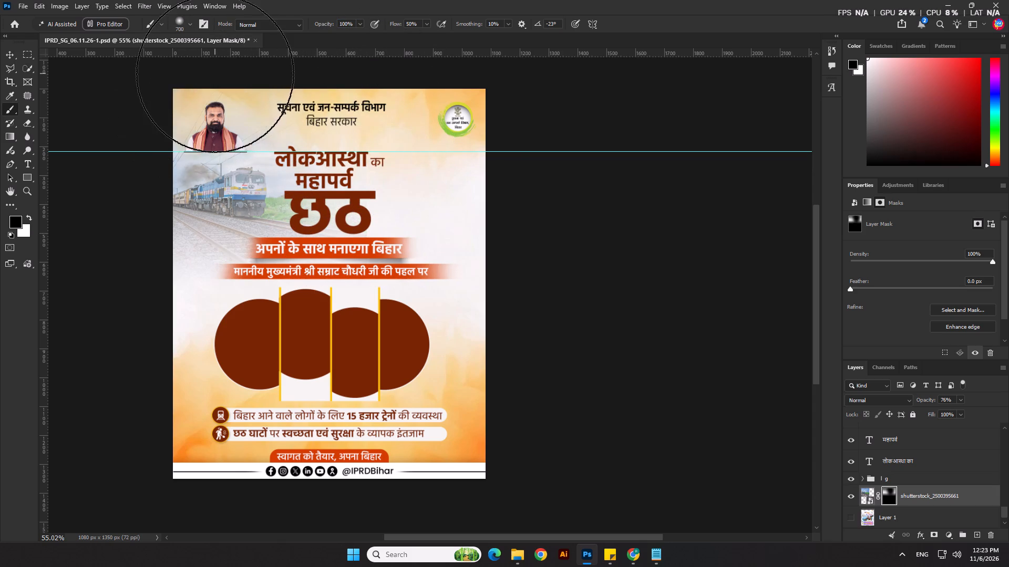
{"action": "scroll", "coordinate": [457, 203], "scroll_direction": "down", "scroll_amount": 5}
{"action": "left_click", "coordinate": [378, 138]}
{"action": "triple_click", "coordinate": [310, 111]}
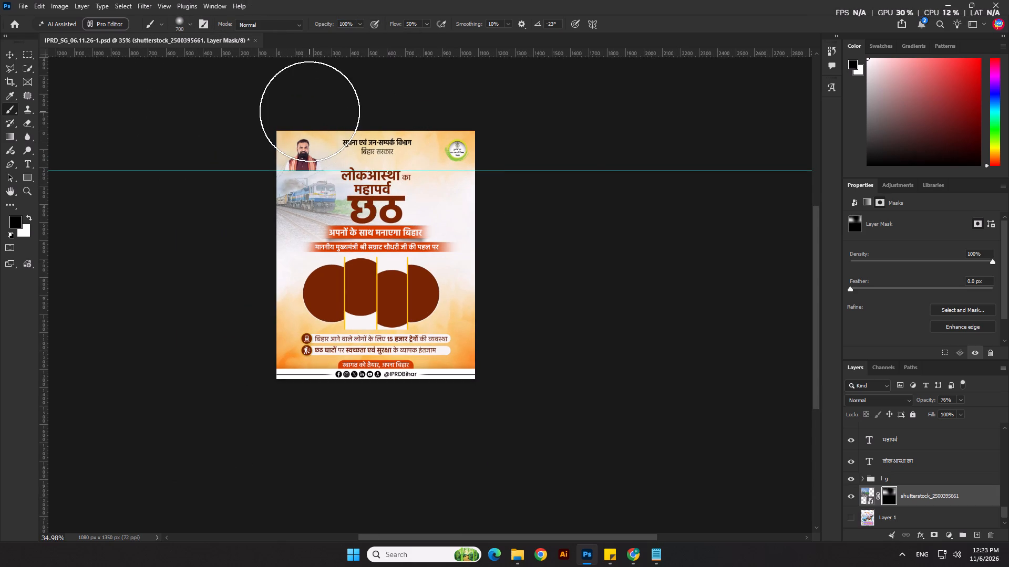
{"action": "left_click", "coordinate": [292, 119]}
{"action": "double_click", "coordinate": [313, 286]}
{"action": "left_click", "coordinate": [258, 300]}
{"action": "left_click", "coordinate": [279, 291]}
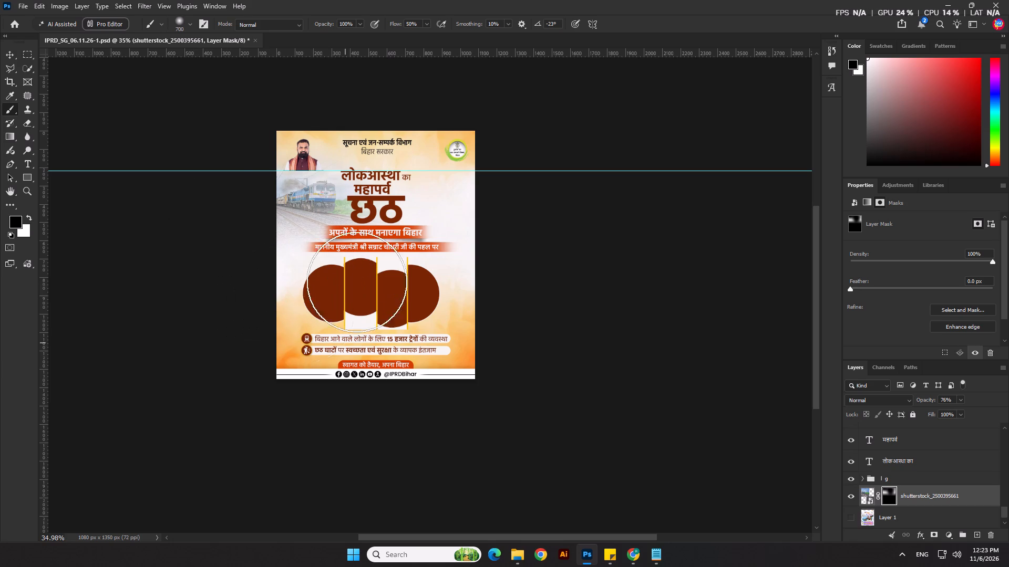
Leave mask painting and deselect the railway photo layer.
{"action": "left_click", "coordinate": [7, 49]}
{"action": "left_click", "coordinate": [118, 101]}
Switch to Chrome and browse the ImagesBazaar "indian railway" results for a suitable railway passenger photo.
{"action": "key", "text": "alt+Tab"}
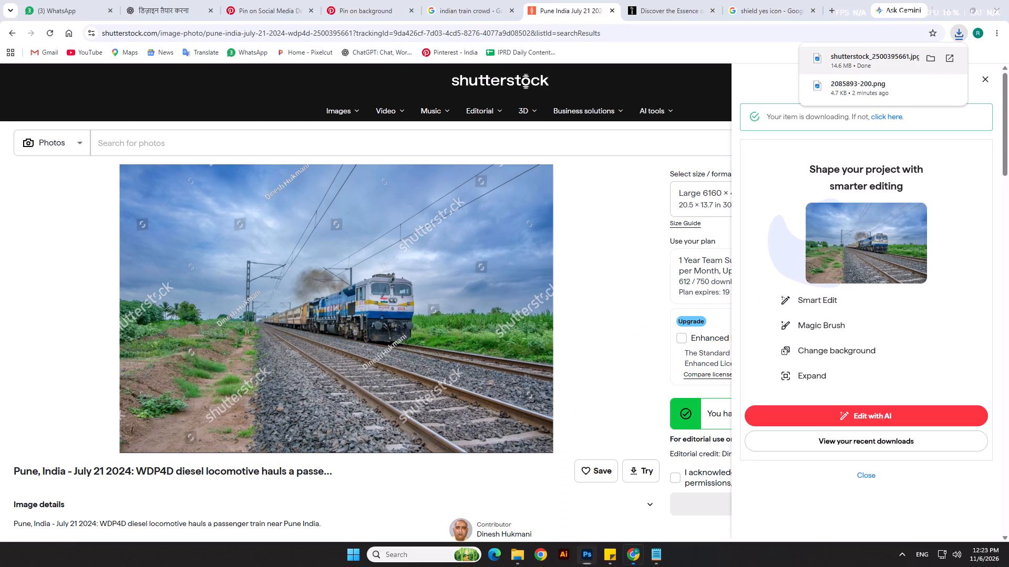
{"action": "left_click", "coordinate": [630, 0]}
{"action": "scroll", "coordinate": [568, 282], "scroll_direction": "up", "scroll_amount": 16}
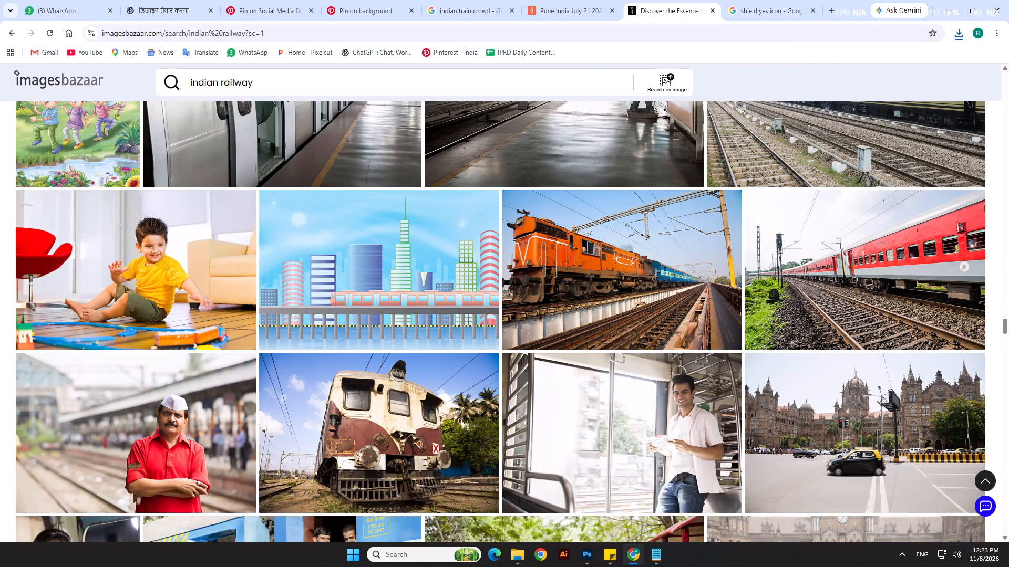
{"action": "scroll", "coordinate": [569, 281], "scroll_direction": "up", "scroll_amount": 14}
{"action": "scroll", "coordinate": [489, 306], "scroll_direction": "up", "scroll_amount": 12}
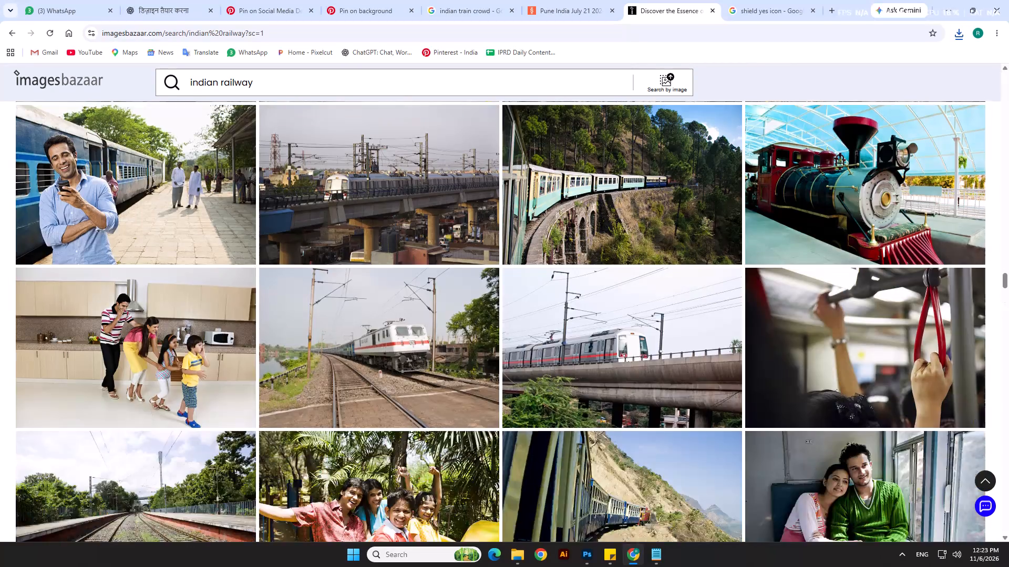
{"action": "scroll", "coordinate": [489, 306], "scroll_direction": "up", "scroll_amount": 20}
{"action": "scroll", "coordinate": [489, 306], "scroll_direction": "up", "scroll_amount": 10}
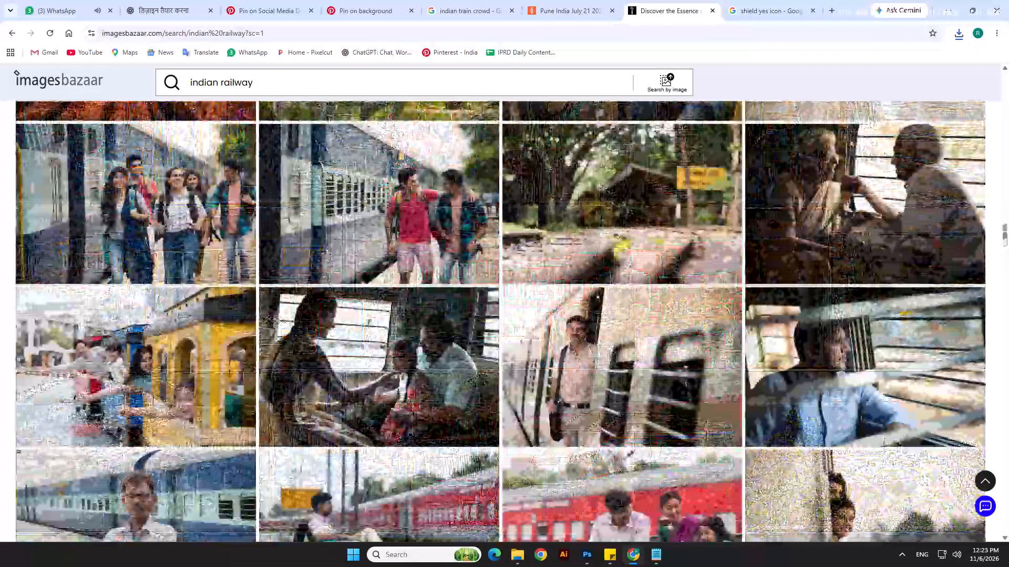
{"action": "scroll", "coordinate": [489, 306], "scroll_direction": "up", "scroll_amount": 20}
{"action": "scroll", "coordinate": [489, 306], "scroll_direction": "up", "scroll_amount": 11}
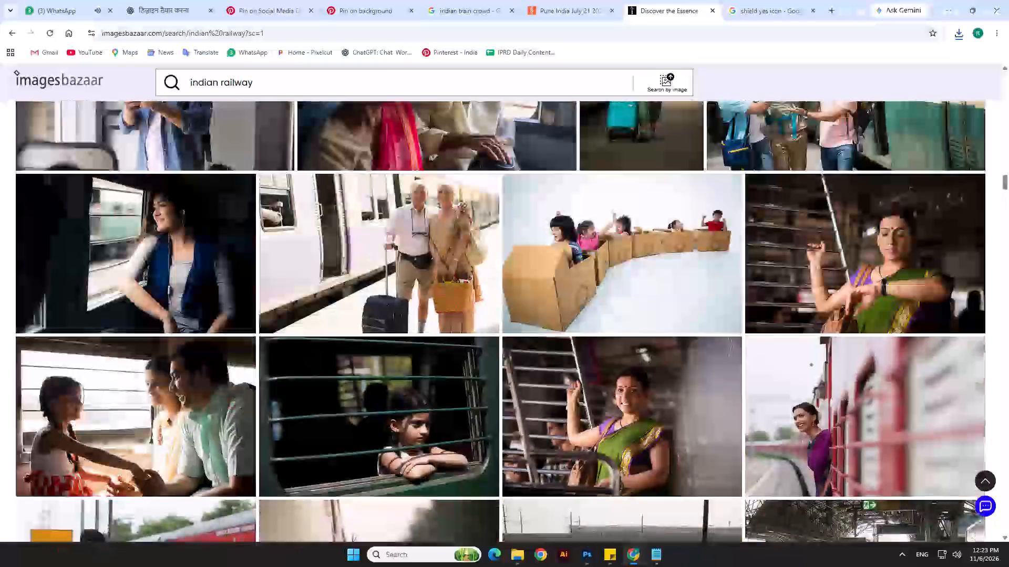
{"action": "scroll", "coordinate": [489, 306], "scroll_direction": "up", "scroll_amount": 19}
{"action": "scroll", "coordinate": [489, 306], "scroll_direction": "up", "scroll_amount": 2}
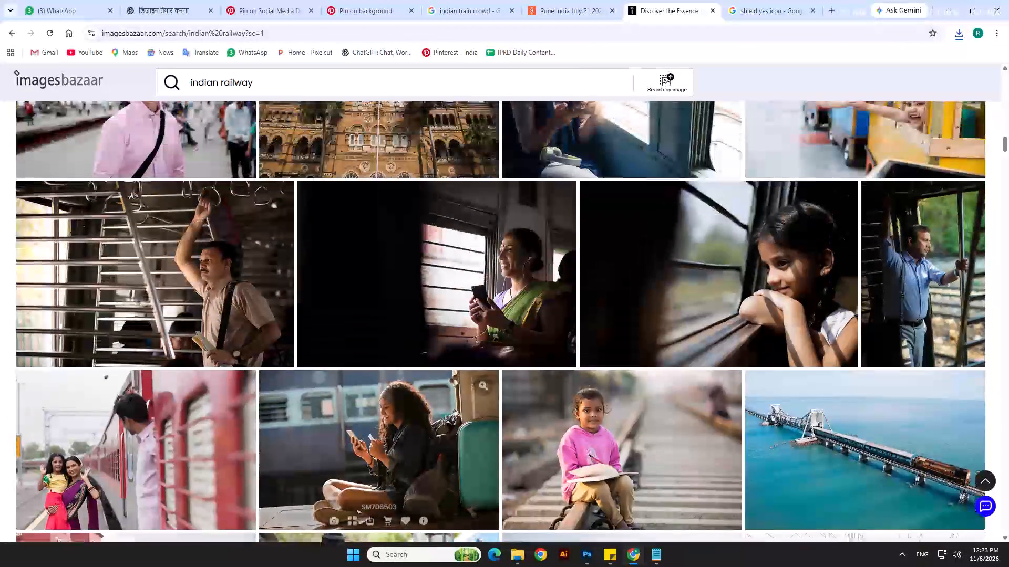
{"action": "scroll", "coordinate": [485, 311], "scroll_direction": "up", "scroll_amount": 20}
{"action": "scroll", "coordinate": [485, 311], "scroll_direction": "up", "scroll_amount": 7}
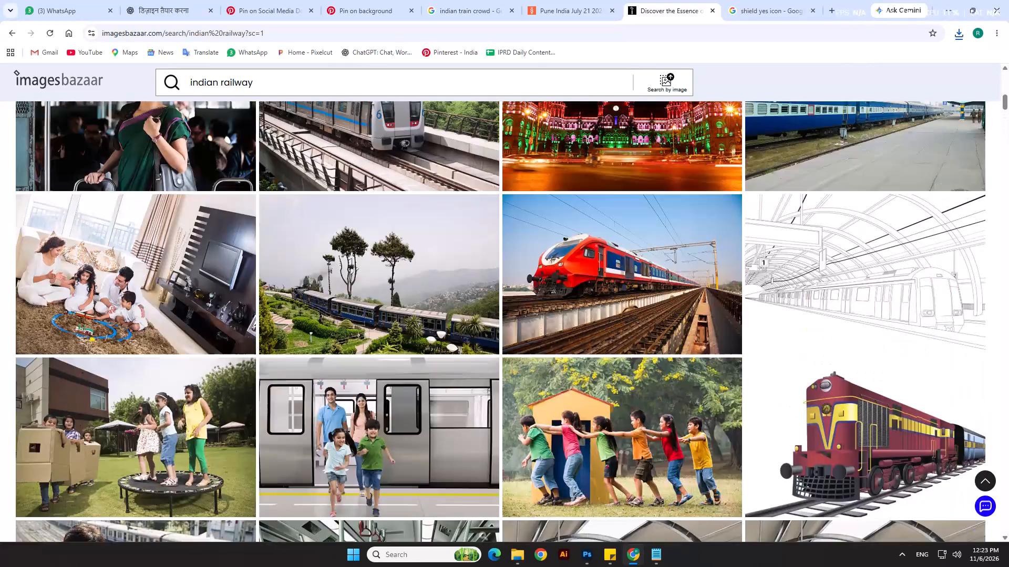
{"action": "scroll", "coordinate": [477, 321], "scroll_direction": "up", "scroll_amount": 17}
{"action": "scroll", "coordinate": [477, 321], "scroll_direction": "down", "scroll_amount": 7}
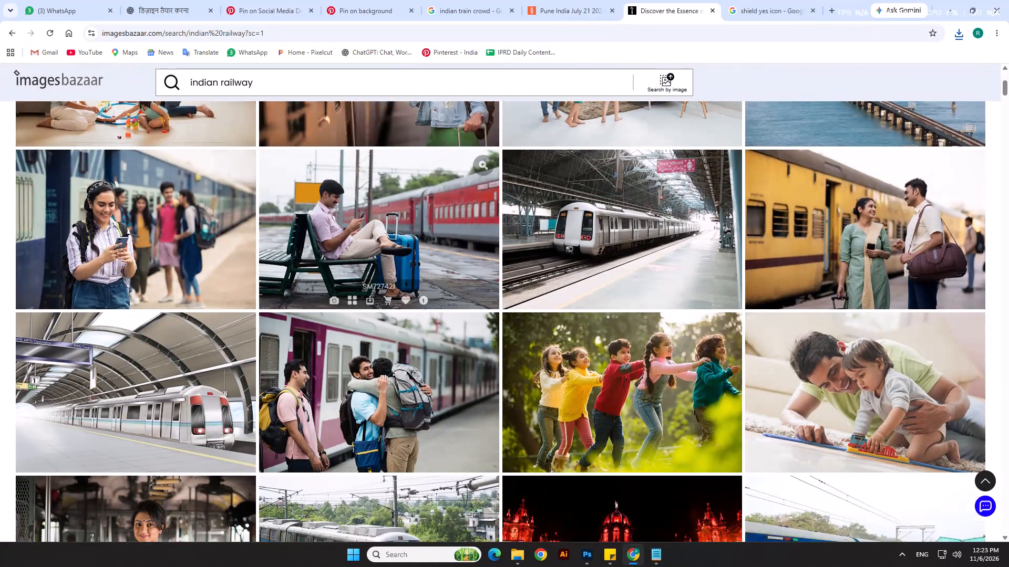
{"action": "scroll", "coordinate": [472, 322], "scroll_direction": "down", "scroll_amount": 13}
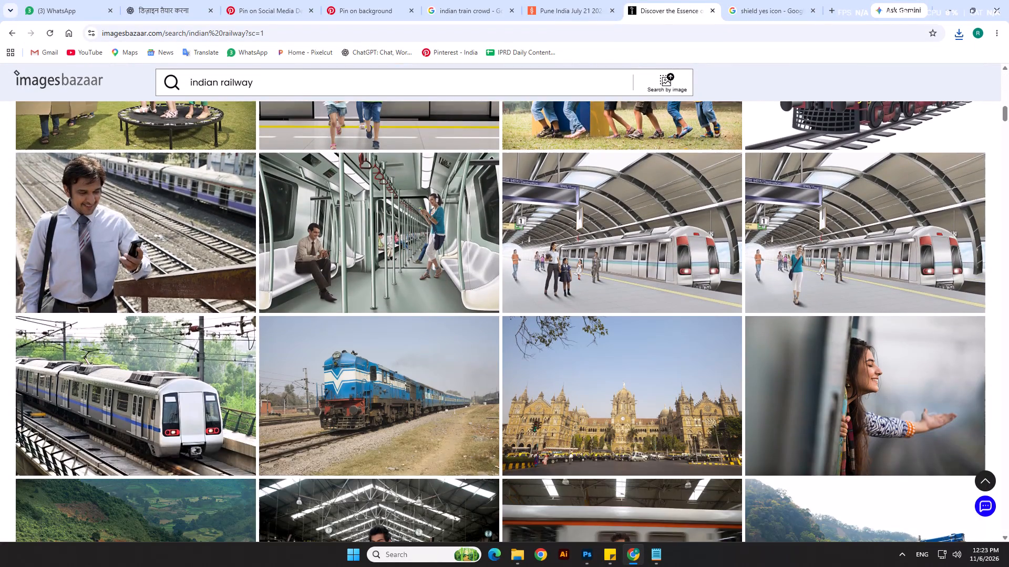
{"action": "scroll", "coordinate": [472, 322], "scroll_direction": "down", "scroll_amount": 9}
{"action": "scroll", "coordinate": [615, 286], "scroll_direction": "down", "scroll_amount": 4}
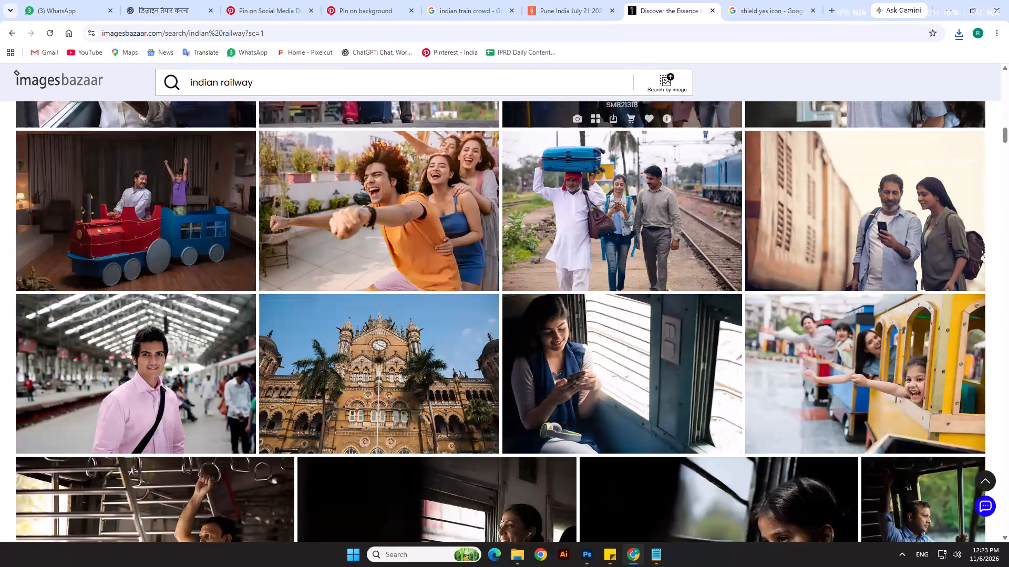
{"action": "scroll", "coordinate": [471, 294], "scroll_direction": "up", "scroll_amount": 15}
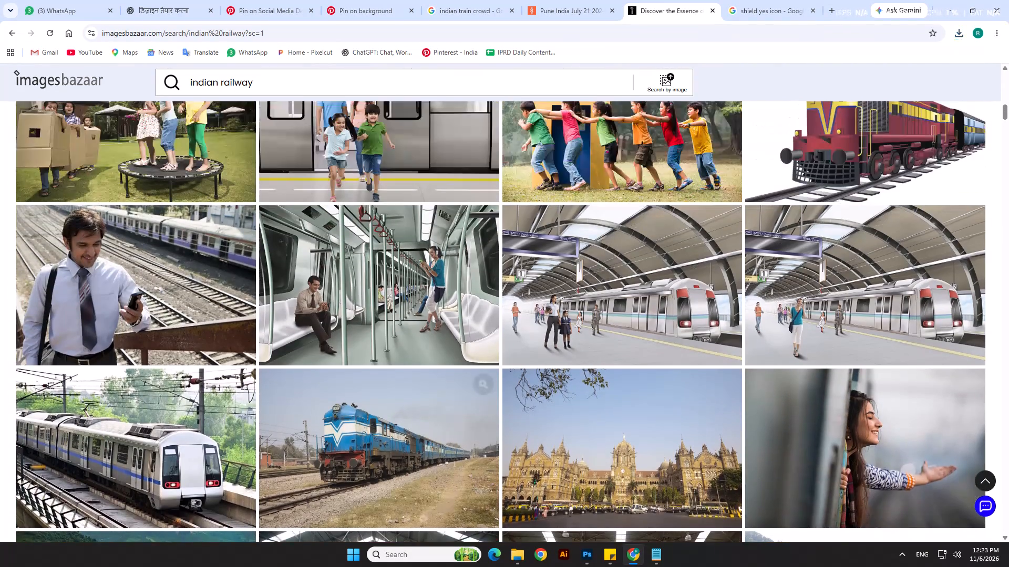
{"action": "scroll", "coordinate": [465, 302], "scroll_direction": "up", "scroll_amount": 7}
{"action": "scroll", "coordinate": [465, 302], "scroll_direction": "down", "scroll_amount": 1}
{"action": "scroll", "coordinate": [465, 302], "scroll_direction": "up", "scroll_amount": 14}
{"action": "scroll", "coordinate": [464, 301], "scroll_direction": "down", "scroll_amount": 10}
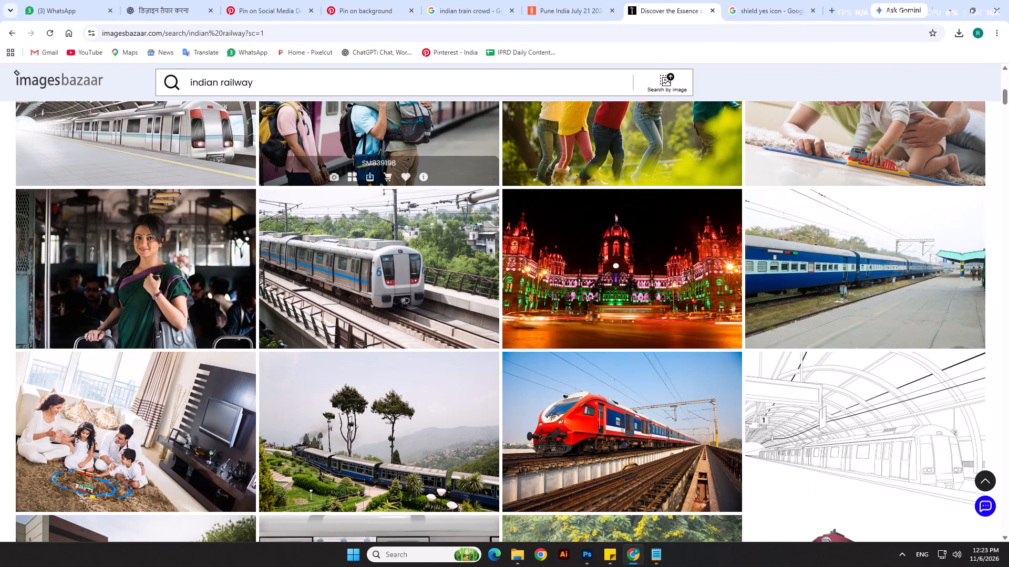
{"action": "scroll", "coordinate": [464, 301], "scroll_direction": "down", "scroll_amount": 19}
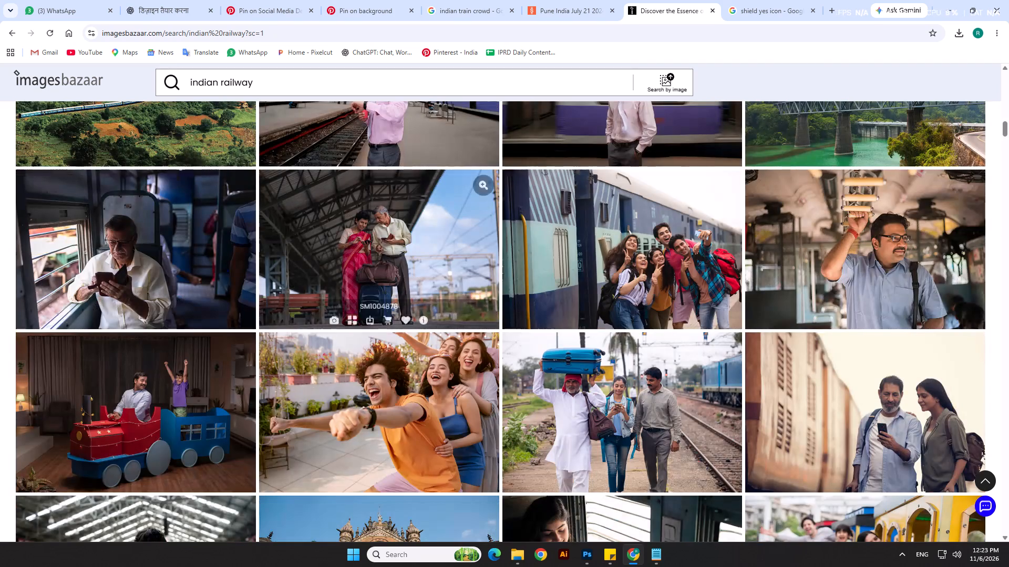
{"action": "scroll", "coordinate": [464, 300], "scroll_direction": "down", "scroll_amount": 12}
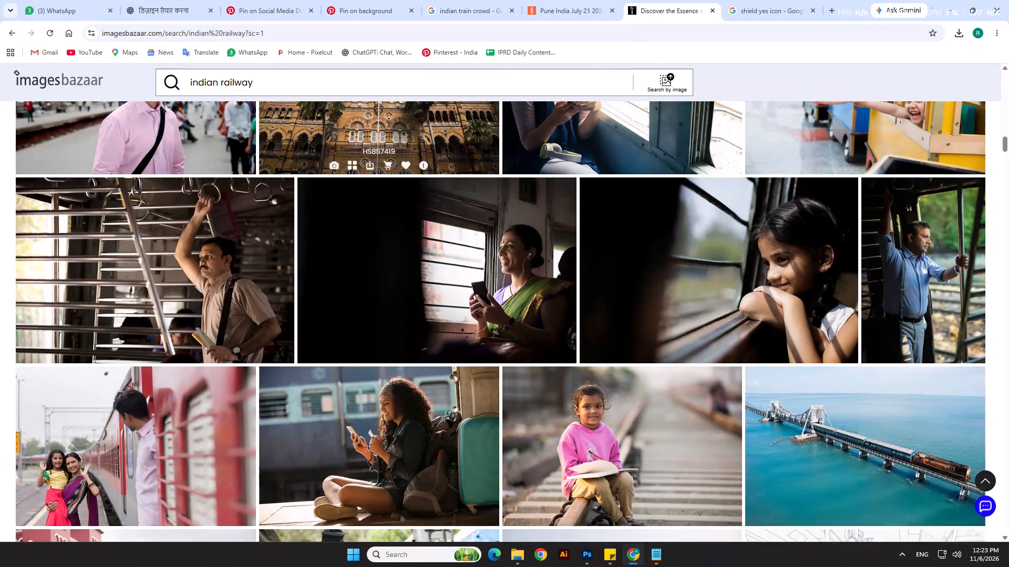
{"action": "scroll", "coordinate": [464, 300], "scroll_direction": "down", "scroll_amount": 3}
Open the ImagesBazaar photo of a family seated with luggage at a station, copy the image, and check its related images.
{"action": "left_click", "coordinate": [410, 291]}
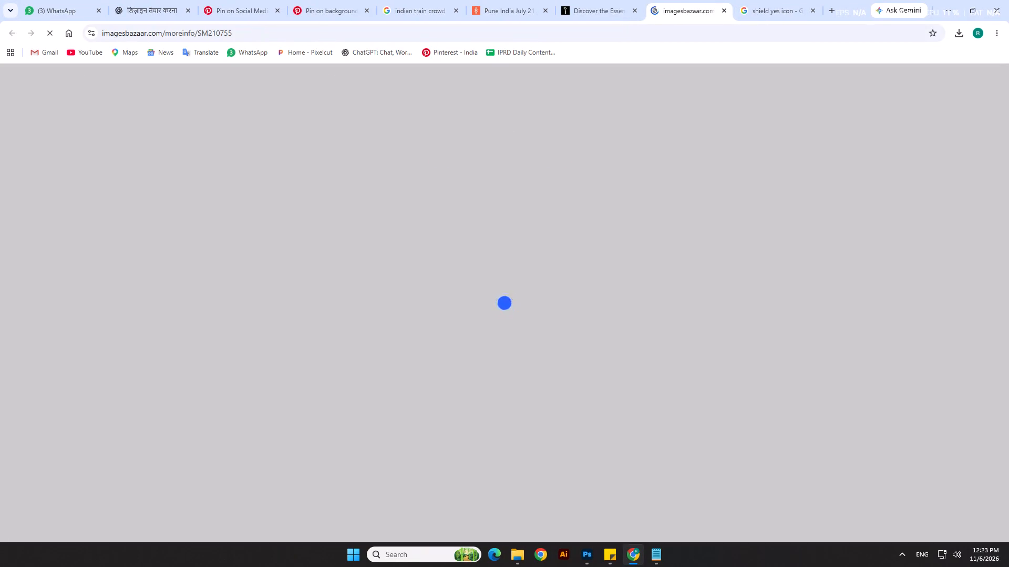
{"action": "right_click", "coordinate": [399, 276]}
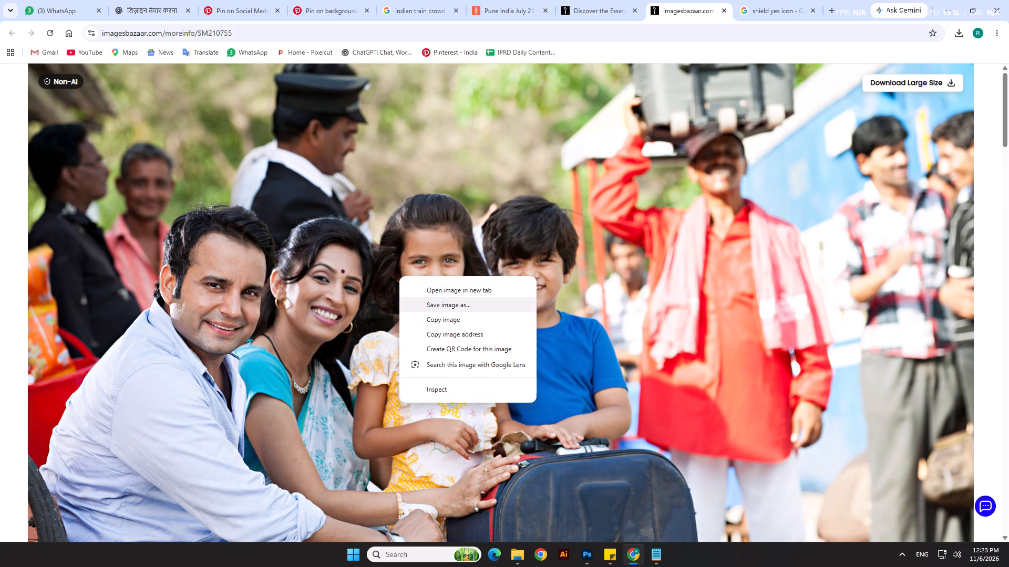
{"action": "left_click", "coordinate": [436, 317]}
{"action": "scroll", "coordinate": [436, 317], "scroll_direction": "down", "scroll_amount": 17}
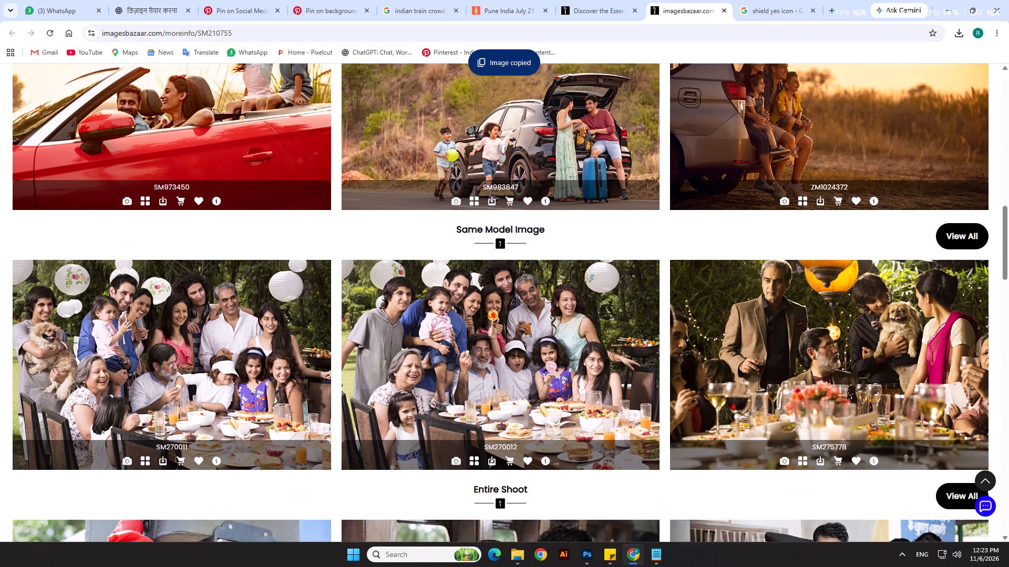
{"action": "scroll", "coordinate": [436, 318], "scroll_direction": "down", "scroll_amount": 5}
Go back to Shutterstock's "indian railway passenger" results and open the crowded Pune platform photo from the top picks in a new tab.
{"action": "left_click", "coordinate": [434, 0]}
{"action": "left_click", "coordinate": [572, 0]}
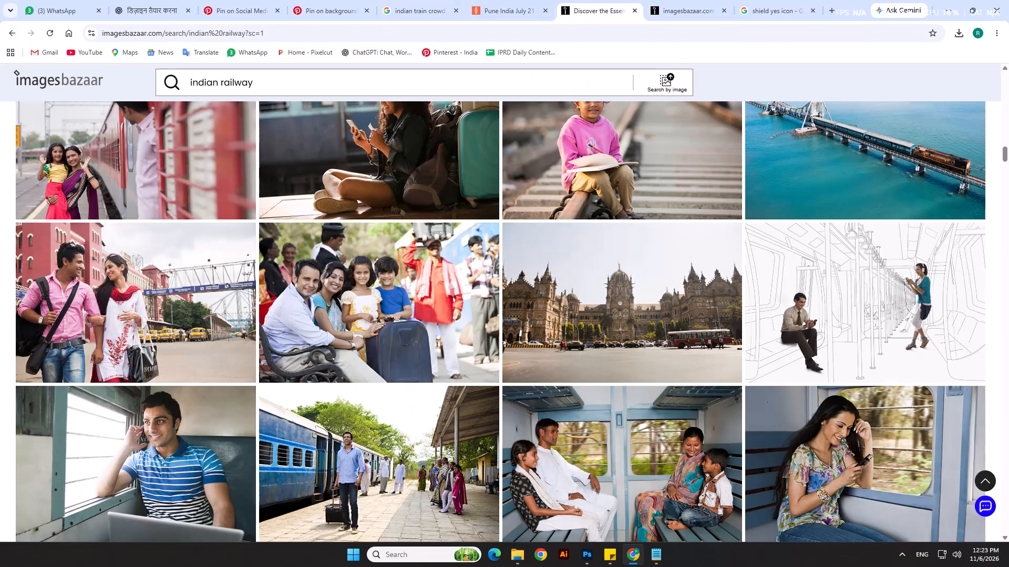
{"action": "left_click", "coordinate": [529, 0]}
{"action": "scroll", "coordinate": [446, 237], "scroll_direction": "down", "scroll_amount": 11}
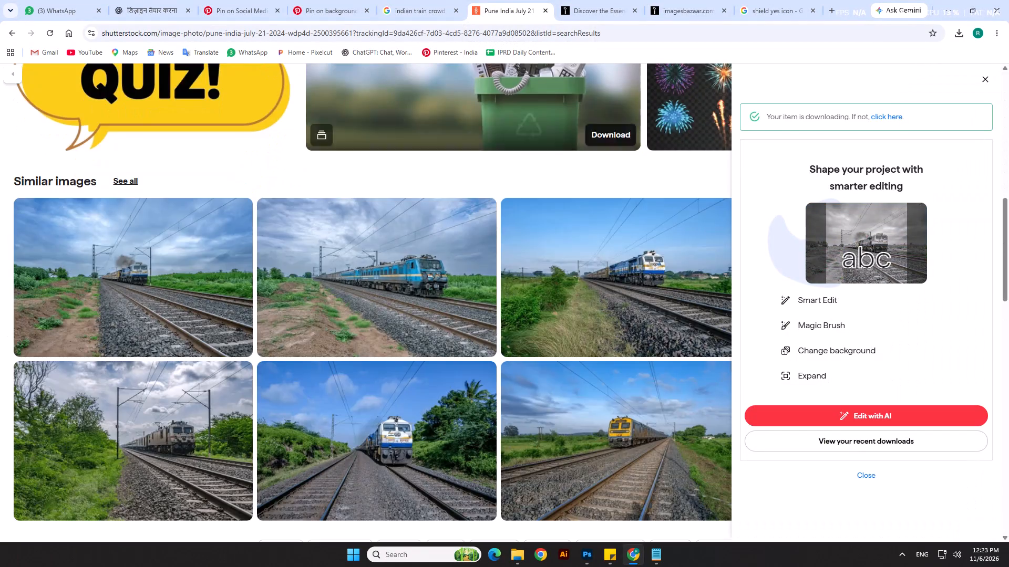
{"action": "left_click", "coordinate": [426, 0]}
{"action": "left_click", "coordinate": [485, 0]}
{"action": "left_click", "coordinate": [9, 39]}
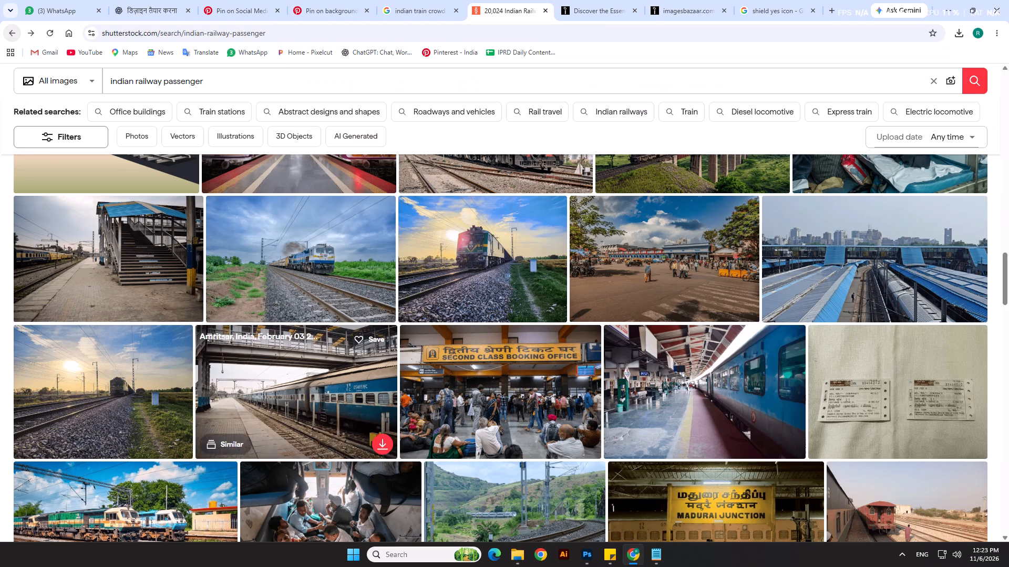
{"action": "scroll", "coordinate": [379, 418], "scroll_direction": "down", "scroll_amount": 17}
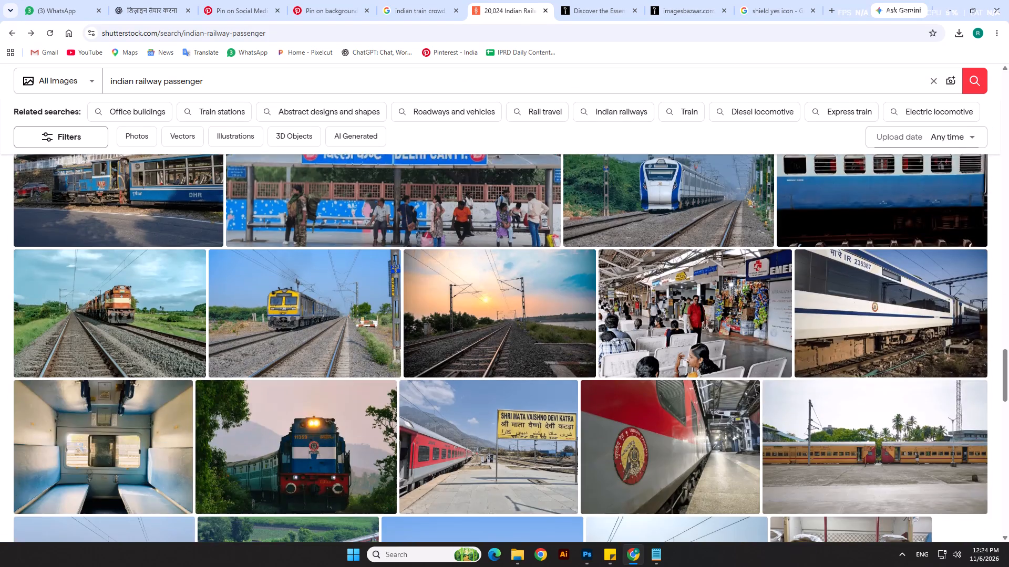
{"action": "scroll", "coordinate": [379, 418], "scroll_direction": "down", "scroll_amount": 11}
{"action": "scroll", "coordinate": [379, 418], "scroll_direction": "up", "scroll_amount": 4}
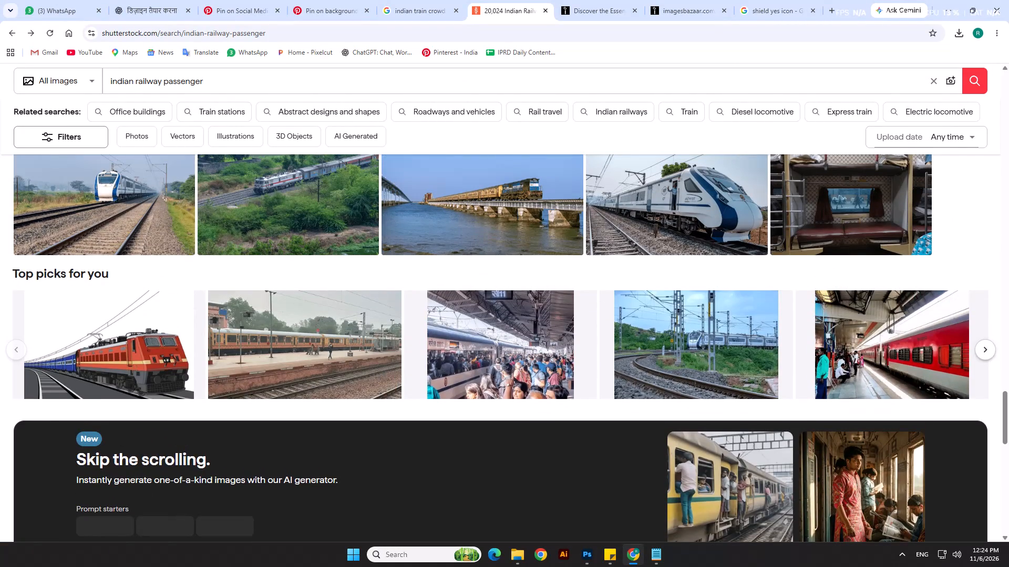
{"action": "right_click", "coordinate": [522, 350]}
{"action": "left_click", "coordinate": [561, 357]}
Look through the second page of Shutterstock's "indian railway passenger" results for more passenger and station crowd photos.
{"action": "scroll", "coordinate": [540, 342], "scroll_direction": "down", "scroll_amount": 5}
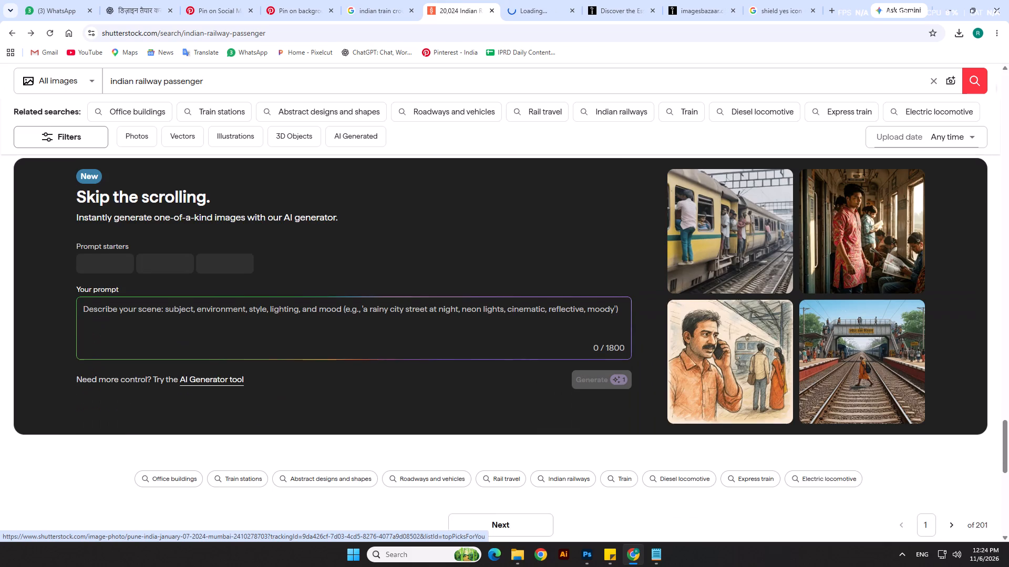
{"action": "scroll", "coordinate": [498, 323], "scroll_direction": "up", "scroll_amount": 4}
{"action": "scroll", "coordinate": [600, 327], "scroll_direction": "down", "scroll_amount": 4}
{"action": "scroll", "coordinate": [434, 327], "scroll_direction": "down", "scroll_amount": 3}
{"action": "left_click", "coordinate": [461, 376]}
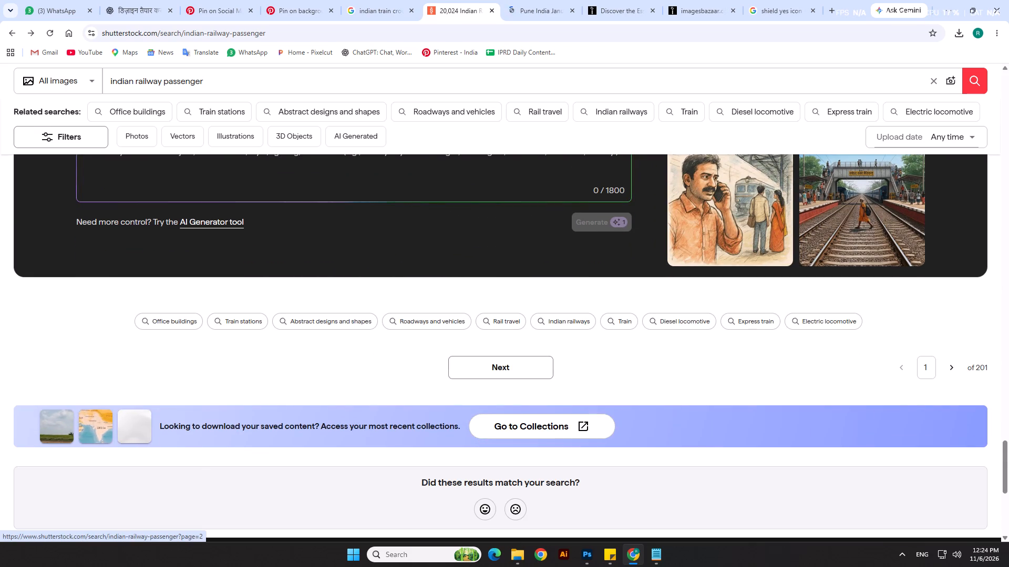
{"action": "scroll", "coordinate": [461, 376], "scroll_direction": "up", "scroll_amount": 7}
{"action": "scroll", "coordinate": [461, 376], "scroll_direction": "down", "scroll_amount": 5}
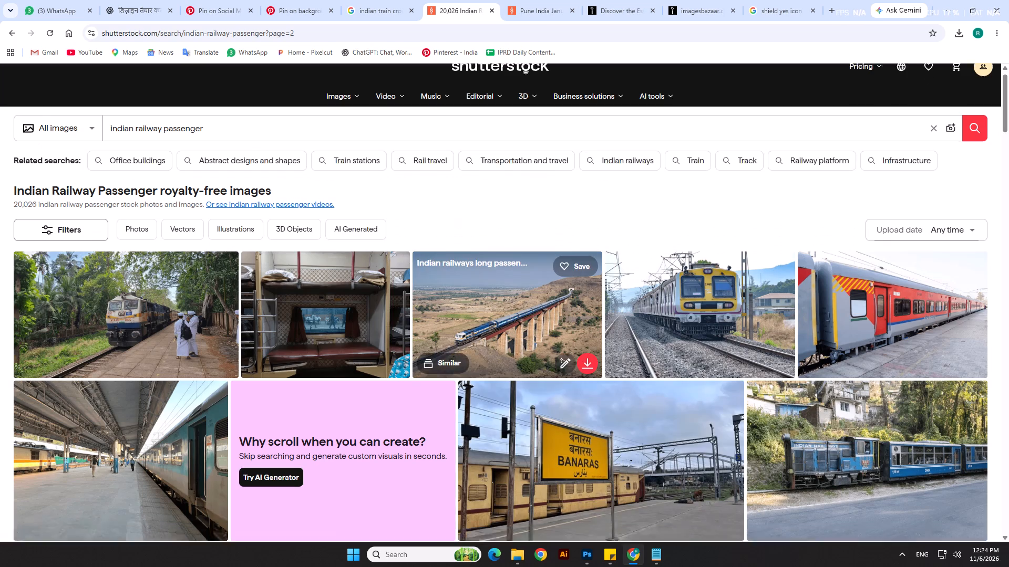
{"action": "scroll", "coordinate": [461, 376], "scroll_direction": "down", "scroll_amount": 8}
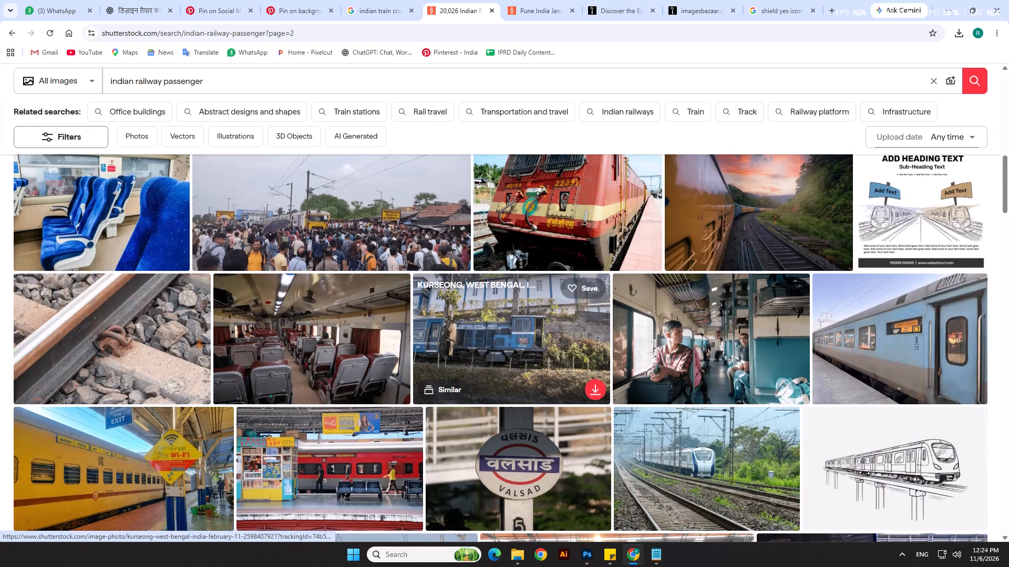
{"action": "scroll", "coordinate": [461, 376], "scroll_direction": "down", "scroll_amount": 8}
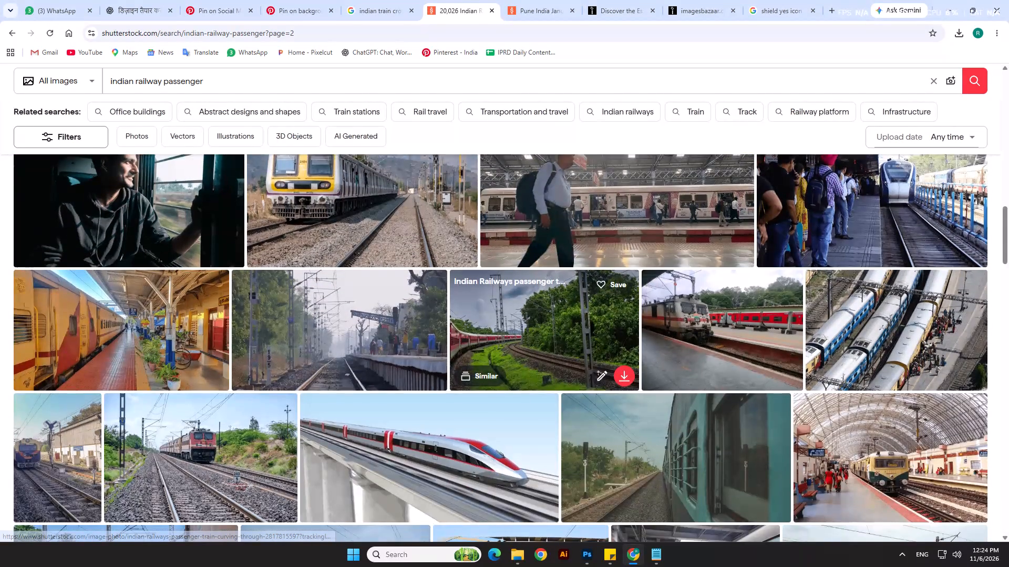
{"action": "scroll", "coordinate": [461, 376], "scroll_direction": "down", "scroll_amount": 15}
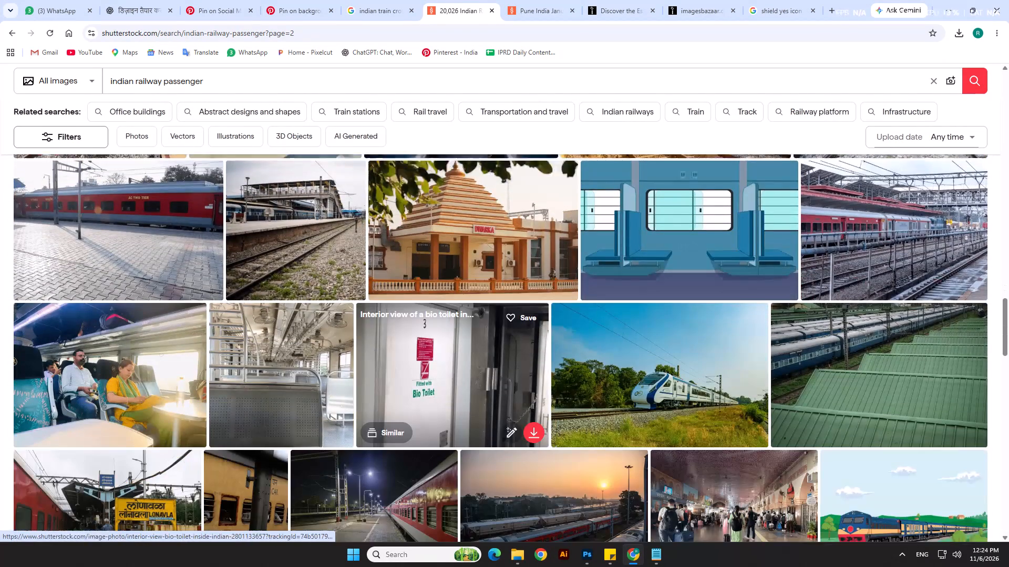
{"action": "scroll", "coordinate": [457, 372], "scroll_direction": "down", "scroll_amount": 5}
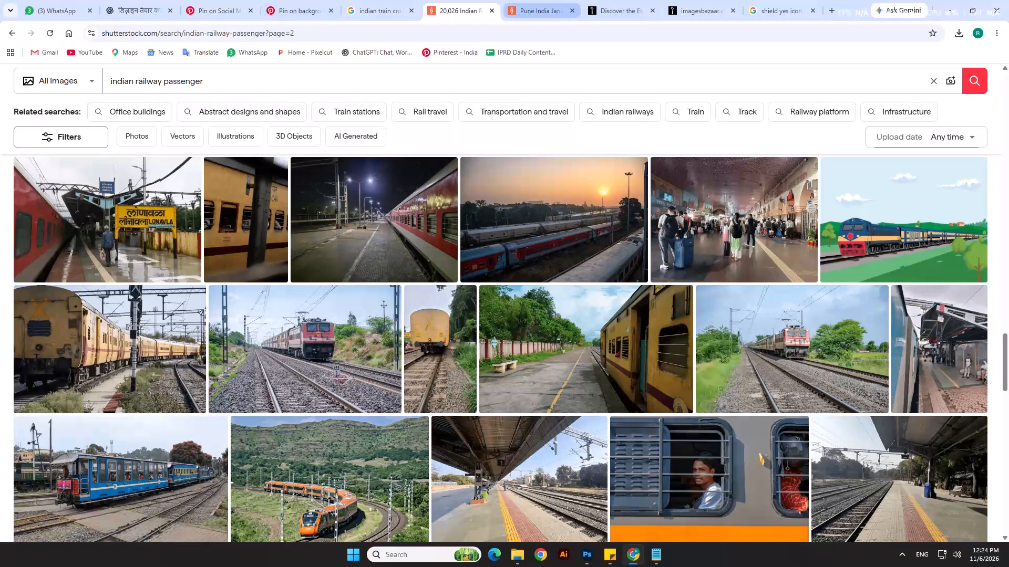
Acknowledge the editorial-use terms and download the Pune platform crowd photo in Large 3858 × 2893 pixels.
{"action": "left_click", "coordinate": [557, 0]}
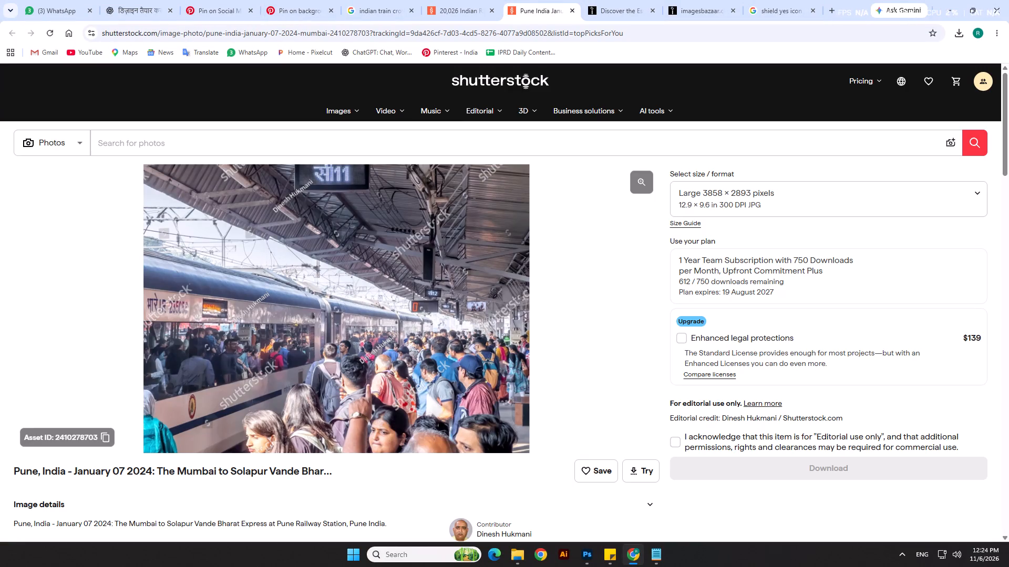
{"action": "left_click", "coordinate": [672, 446]}
{"action": "left_click", "coordinate": [726, 465]}
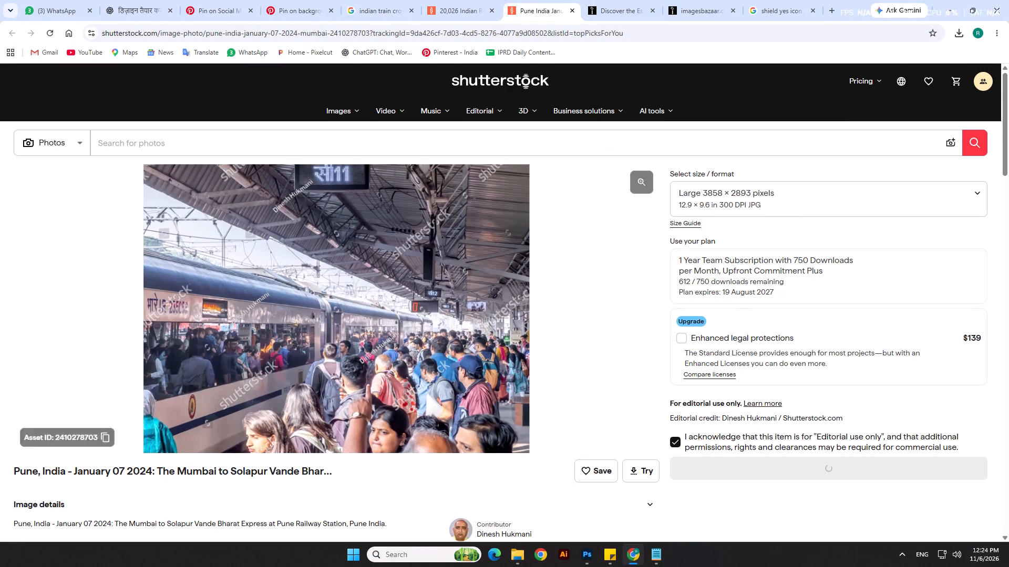
{"action": "scroll", "coordinate": [508, 304], "scroll_direction": "down", "scroll_amount": 5}
Place the downloaded Pune platform crowd photo above the train photo layer and position it behind the headline, toward the poster's upper right.
{"action": "key", "text": "alt+Tab"}
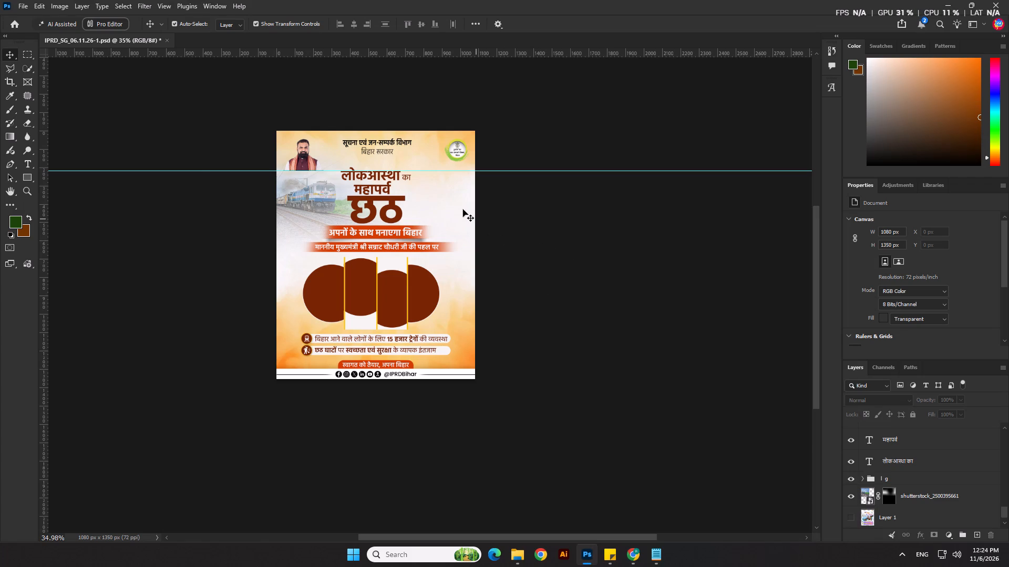
{"action": "left_click", "coordinate": [463, 209]}
{"action": "scroll", "coordinate": [911, 475], "scroll_direction": "down", "scroll_amount": 4}
{"action": "left_click", "coordinate": [907, 481]}
{"action": "key", "text": "alt+Tab"}
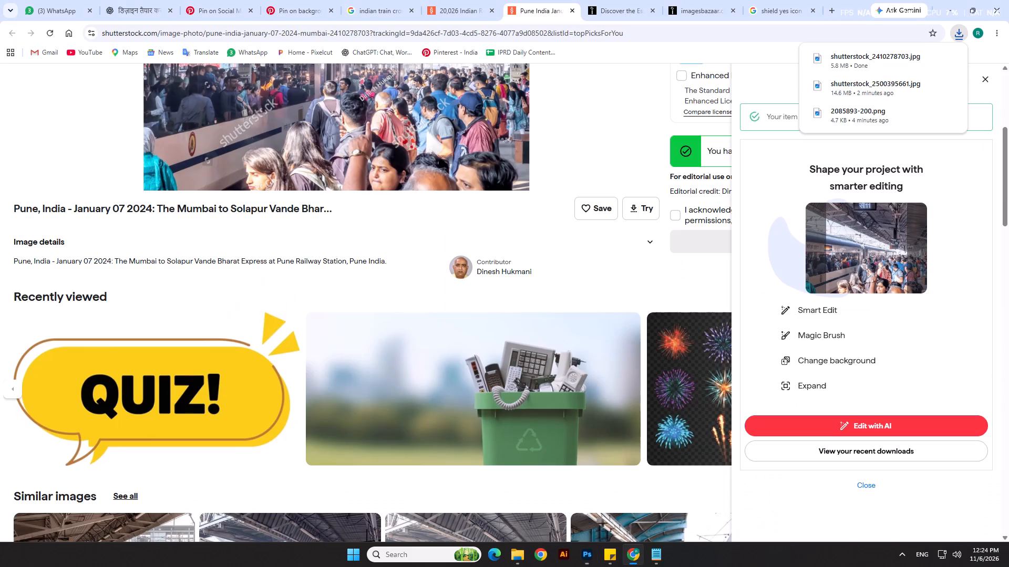
{"action": "left_click_drag", "start_coordinate": [831, 66], "coordinate": [425, 197]}
{"action": "key", "text": "alt+Tab"}
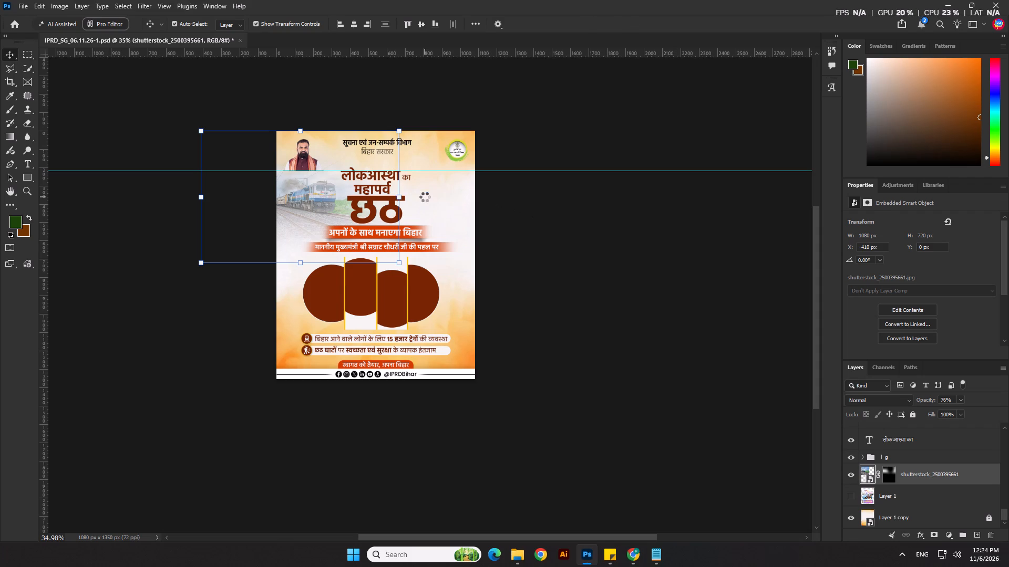
{"action": "left_click_drag", "start_coordinate": [435, 216], "coordinate": [471, 132]}
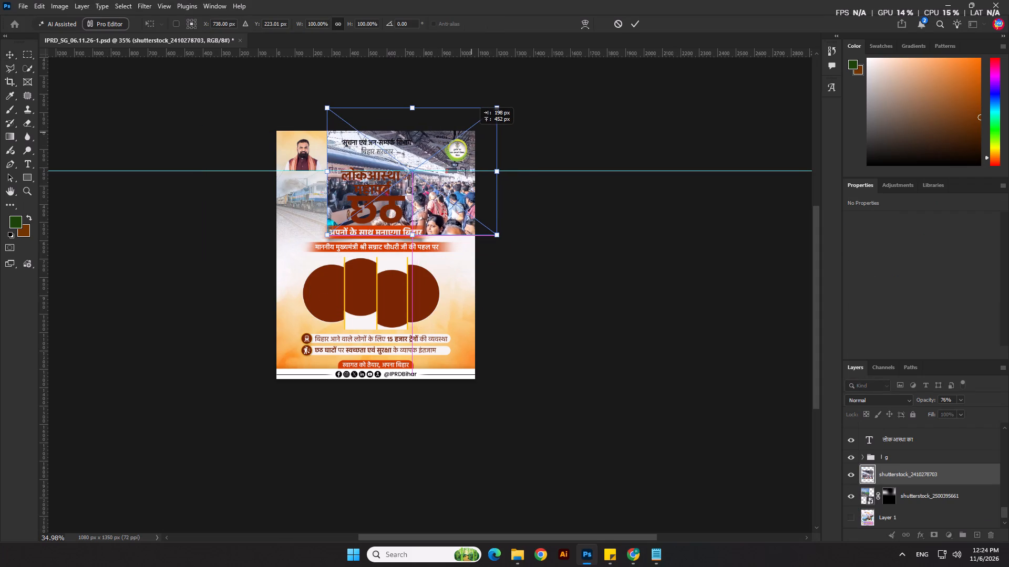
{"action": "left_click_drag", "start_coordinate": [471, 132], "coordinate": [471, 137]}
{"action": "key", "text": "Return"}
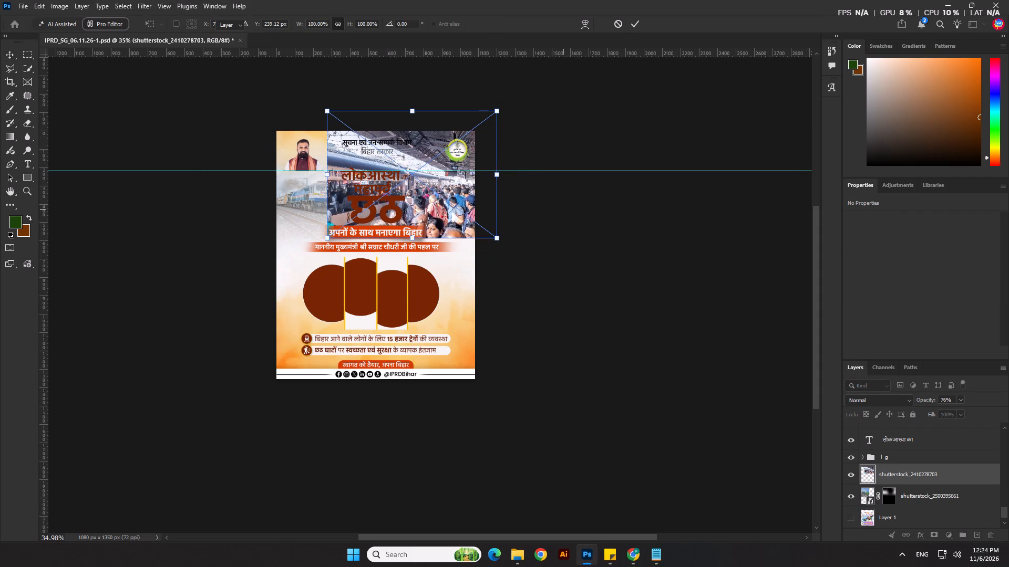
Add a layer mask to the platform crowd photo and fade out its top with a vertical black-to-white gradient.
{"action": "left_click", "coordinate": [938, 533]}
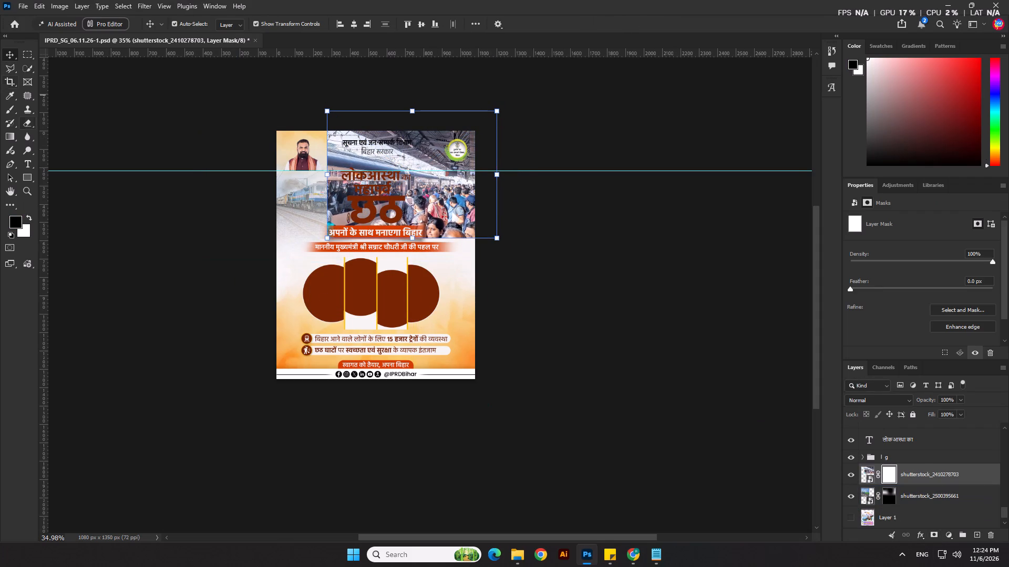
{"action": "left_click", "coordinate": [13, 135]}
{"action": "left_click_drag", "start_coordinate": [417, 130], "coordinate": [419, 207]}
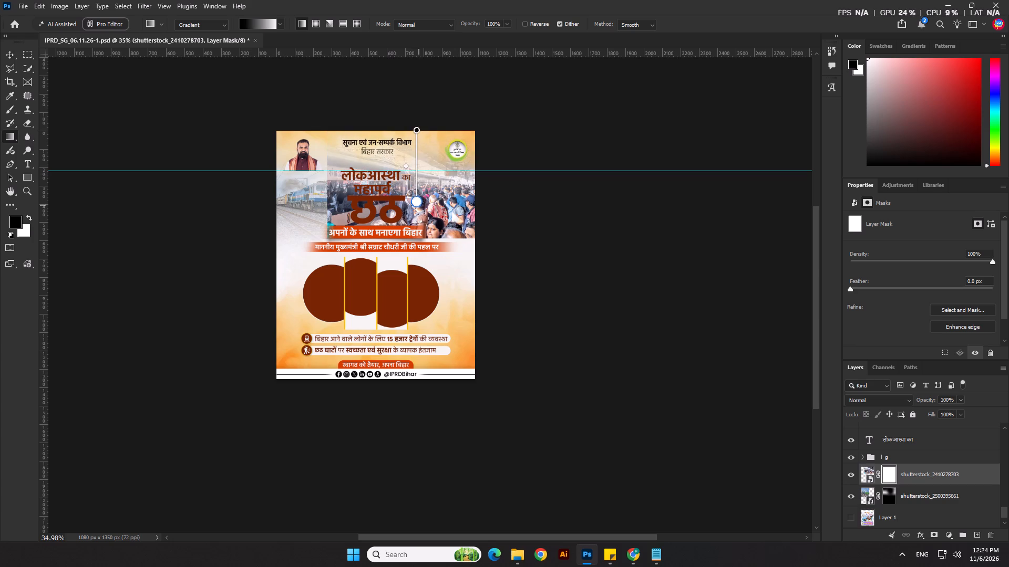
{"action": "left_click_drag", "start_coordinate": [419, 207], "coordinate": [417, 224]}
{"action": "scroll", "coordinate": [412, 164], "scroll_direction": "up", "scroll_amount": 3}
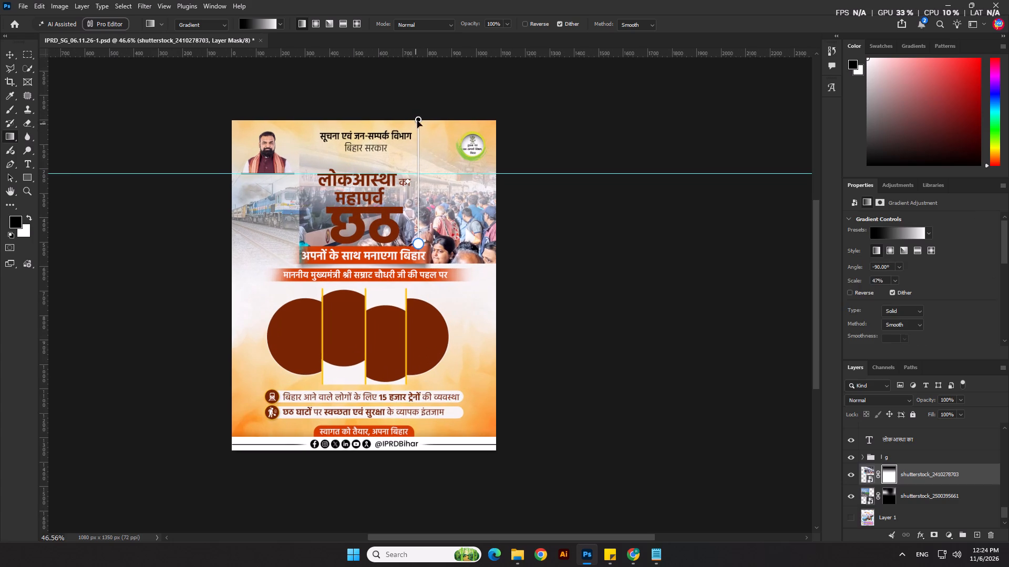
{"action": "left_click_drag", "start_coordinate": [419, 119], "coordinate": [417, 140]}
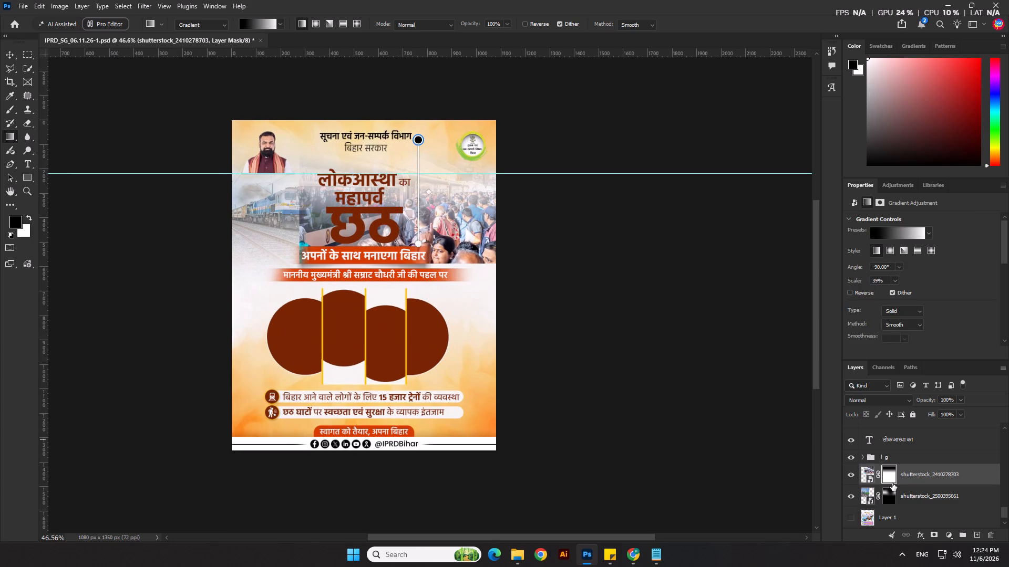
Brush black on the crowd photo's mask to blend its left edge into the train photo behind the headline.
{"action": "left_click", "coordinate": [892, 483]}
{"action": "scroll", "coordinate": [72, 202], "scroll_direction": "up", "scroll_amount": 1}
{"action": "left_click", "coordinate": [15, 109]}
{"action": "scroll", "coordinate": [270, 189], "scroll_direction": "up", "scroll_amount": 2}
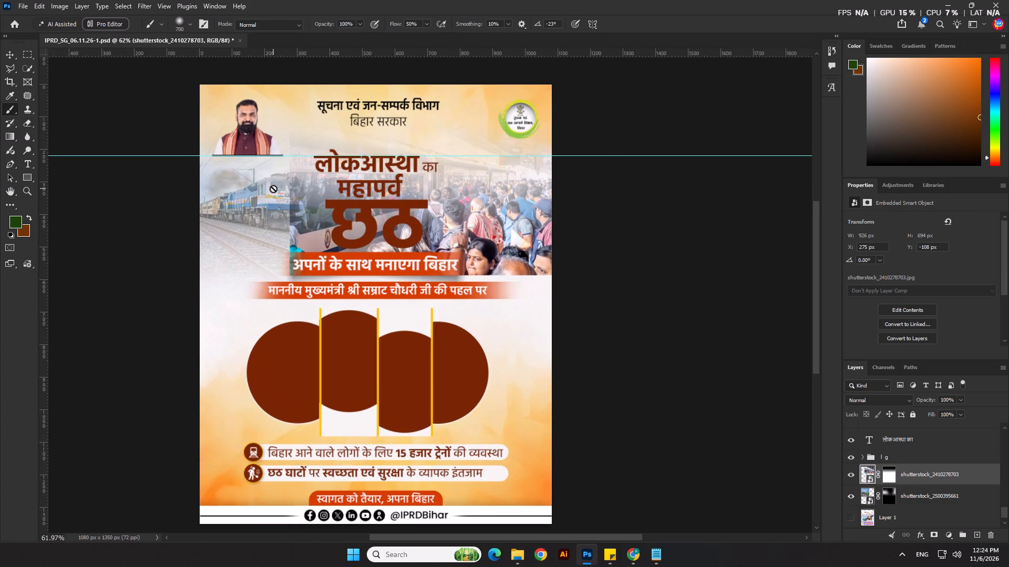
{"action": "left_click", "coordinate": [321, 156]}
{"action": "left_click", "coordinate": [599, 208]}
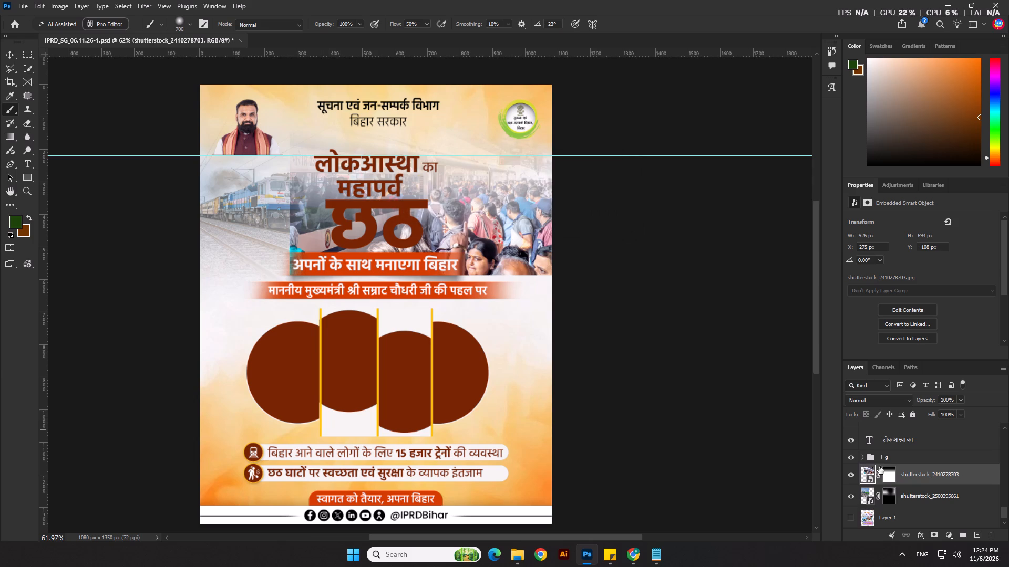
{"action": "left_click", "coordinate": [881, 472]}
{"action": "left_click", "coordinate": [888, 480]}
{"action": "left_click", "coordinate": [330, 192]}
{"action": "double_click", "coordinate": [327, 182]}
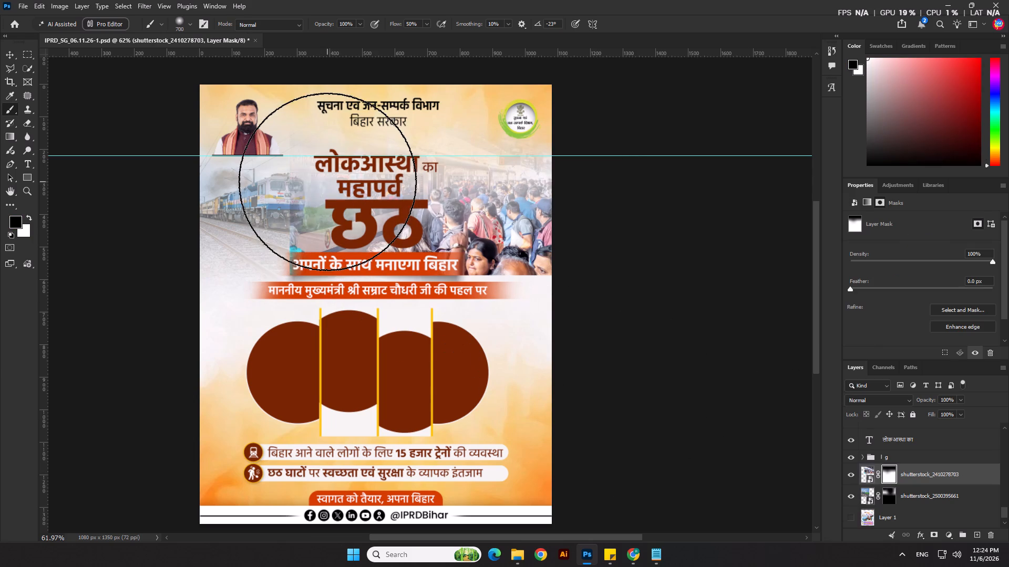
{"action": "left_click", "coordinate": [328, 177]}
{"action": "left_click_drag", "start_coordinate": [333, 157], "coordinate": [302, 238]}
{"action": "left_click_drag", "start_coordinate": [302, 189], "coordinate": [287, 339]}
Brush black on the mask along the crowd photo's bottom edge to soften it into the background.
{"action": "left_click_drag", "start_coordinate": [324, 338], "coordinate": [342, 340]}
{"action": "left_click", "coordinate": [367, 331]}
{"action": "left_click_drag", "start_coordinate": [378, 331], "coordinate": [389, 332]}
{"action": "left_click_drag", "start_coordinate": [402, 335], "coordinate": [420, 335]}
{"action": "left_click", "coordinate": [442, 336]}
{"action": "left_click_drag", "start_coordinate": [457, 343], "coordinate": [466, 346]}
{"action": "left_click", "coordinate": [475, 349]}
{"action": "left_click", "coordinate": [486, 353]}
{"action": "left_click_drag", "start_coordinate": [491, 354], "coordinate": [507, 354]}
{"action": "left_click_drag", "start_coordinate": [526, 353], "coordinate": [531, 351]}
Reduce the brush to 500 px and fade the crowd photo's lower right edge further on its mask.
{"action": "key", "text": "bracketleft"}
{"action": "left_click", "coordinate": [551, 352]}
{"action": "key", "text": "bracketleft"}
{"action": "left_click_drag", "start_coordinate": [548, 338], "coordinate": [430, 325]}
{"action": "left_click", "coordinate": [430, 325]}
{"action": "left_click", "coordinate": [477, 325]}
{"action": "left_click_drag", "start_coordinate": [485, 328], "coordinate": [496, 328]}
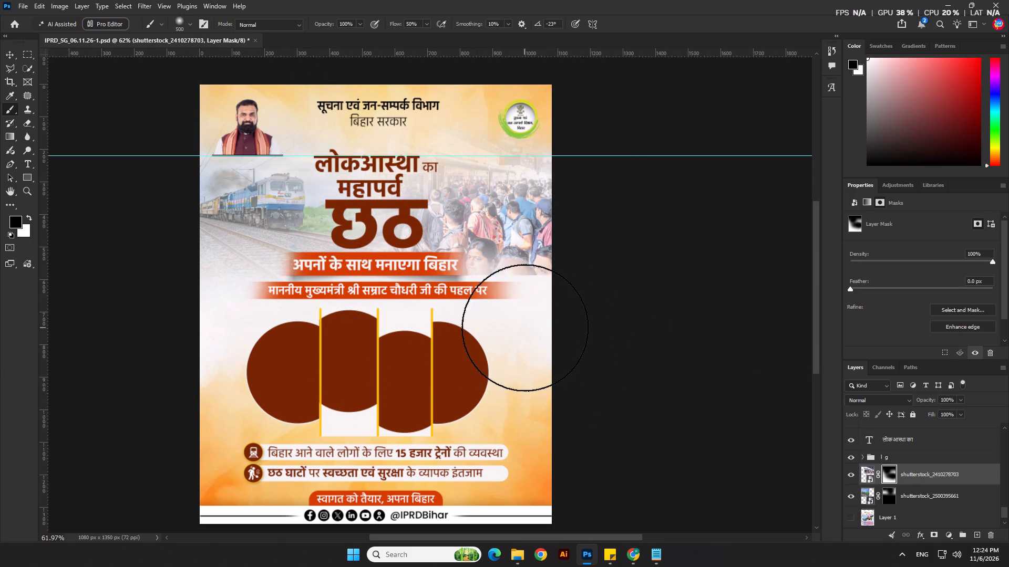
{"action": "left_click", "coordinate": [525, 328]}
{"action": "left_click_drag", "start_coordinate": [528, 328], "coordinate": [538, 328]}
{"action": "triple_click", "coordinate": [551, 322]}
Enlarge the brush to 600 px and soften the crowd photo's mask along the bottom and up around the emblem.
{"action": "key", "text": "bracketright"}
{"action": "left_click", "coordinate": [437, 317]}
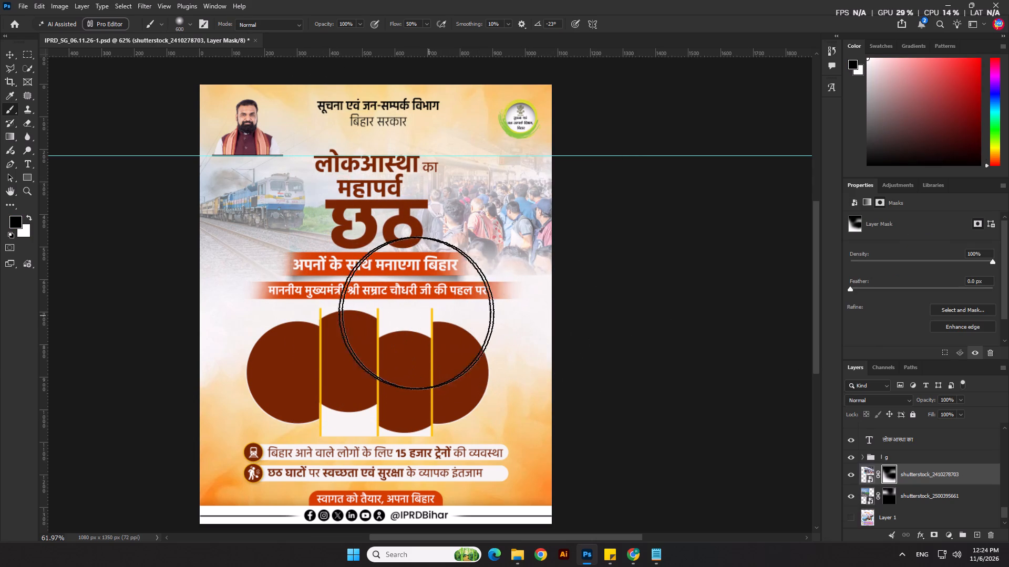
{"action": "double_click", "coordinate": [408, 311]}
{"action": "left_click", "coordinate": [513, 321]}
{"action": "left_click", "coordinate": [590, 341]}
{"action": "left_click", "coordinate": [591, 334]}
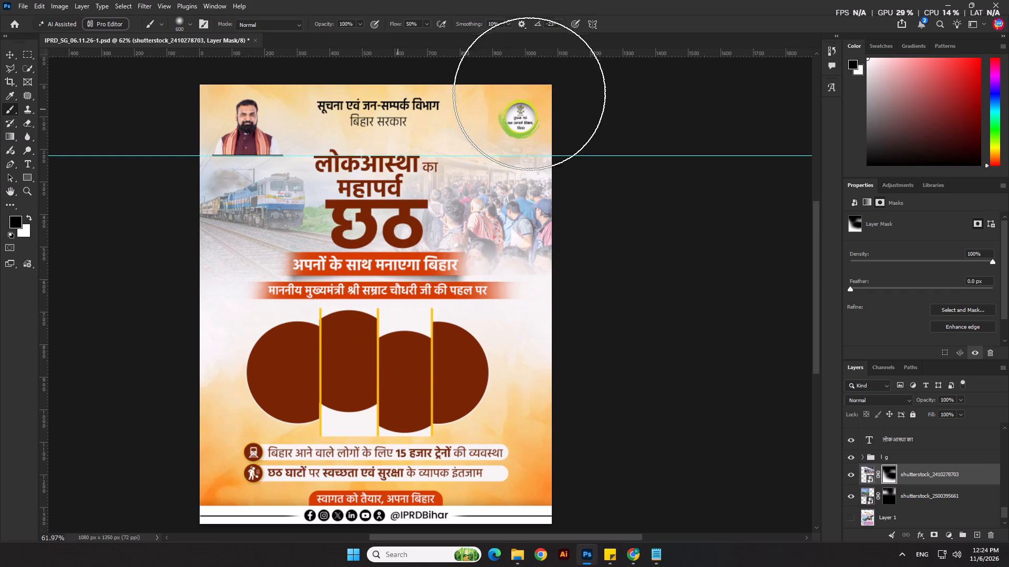
{"action": "left_click", "coordinate": [488, 79]}
{"action": "left_click", "coordinate": [475, 79]}
{"action": "left_click_drag", "start_coordinate": [508, 85], "coordinate": [518, 88]}
{"action": "left_click", "coordinate": [539, 94]}
{"action": "left_click", "coordinate": [545, 95]}
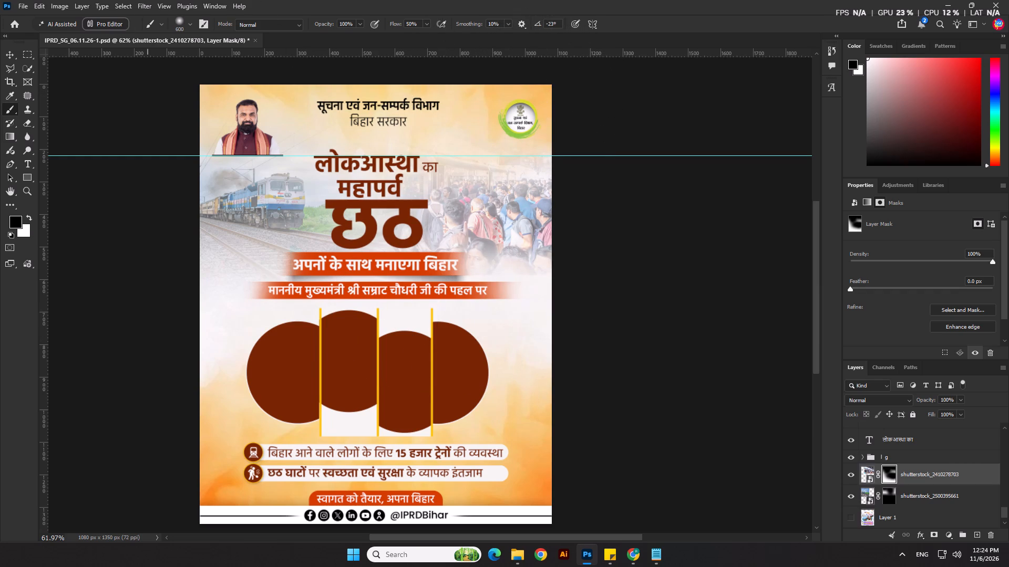
Scale the platform crowd photo down to about 92% and shift it right to X 332 px.
{"action": "left_click", "coordinate": [12, 64]}
{"action": "left_click", "coordinate": [12, 56]}
{"action": "left_click_drag", "start_coordinate": [594, 279], "coordinate": [580, 268]}
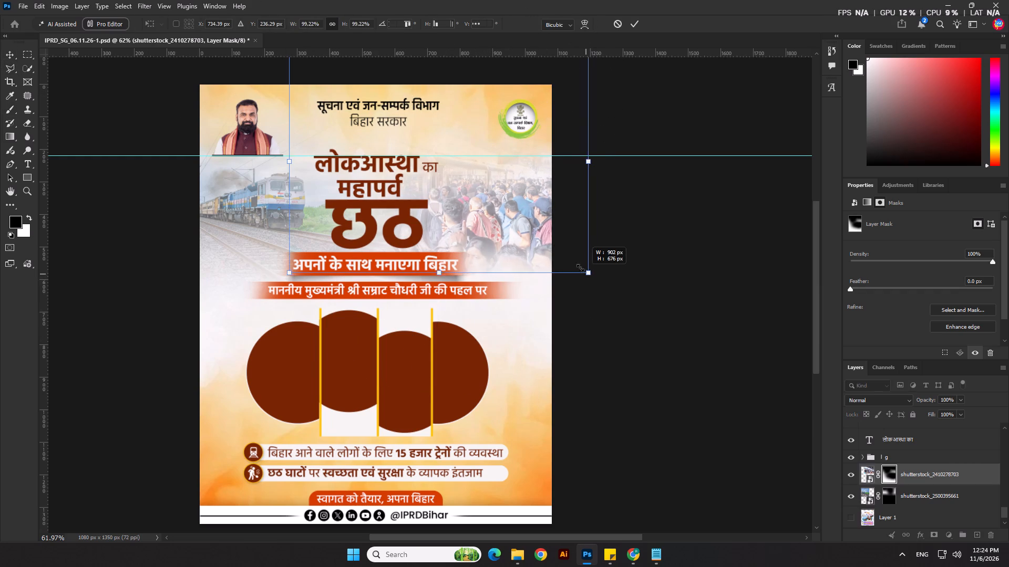
{"action": "left_click_drag", "start_coordinate": [580, 268], "coordinate": [574, 258]}
{"action": "key", "text": "Right"}
{"action": "key", "text": "Right"}
{"action": "key", "text": "Right"}
{"action": "key", "text": "Right"}
{"action": "key", "text": "Right"}
{"action": "key", "text": "Right"}
{"action": "key", "text": "Right"}
{"action": "key", "text": "Right"}
{"action": "key", "text": "Right"}
{"action": "key", "text": "Right"}
{"action": "key", "text": "Right"}
{"action": "key", "text": "Right"}
{"action": "key", "text": "Right"}
{"action": "key", "text": "Right"}
{"action": "key", "text": "Right"}
{"action": "key", "text": "Right"}
{"action": "key", "text": "Right"}
{"action": "key", "text": "Right"}
{"action": "key", "text": "Right"}
{"action": "key", "text": "Right"}
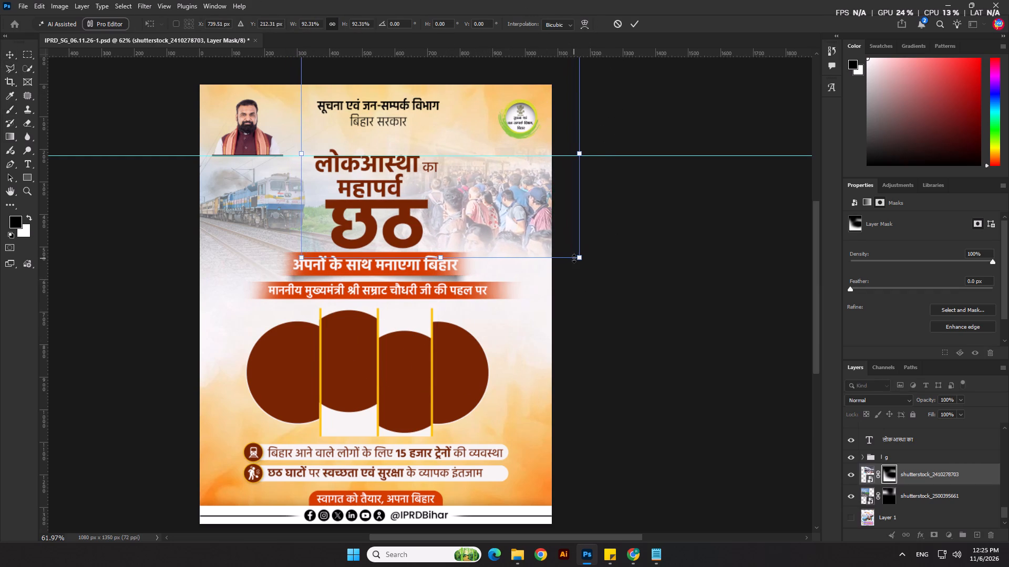
{"action": "key", "text": "Right"}
{"action": "key", "text": "Right"}
{"action": "key", "text": "Right"}
{"action": "key", "text": "Right"}
{"action": "key", "text": "Right"}
{"action": "key", "text": "Right"}
{"action": "key", "text": "Right"}
{"action": "key", "text": "Right"}
{"action": "key", "text": "Right"}
{"action": "key", "text": "Right"}
{"action": "key", "text": "Return"}
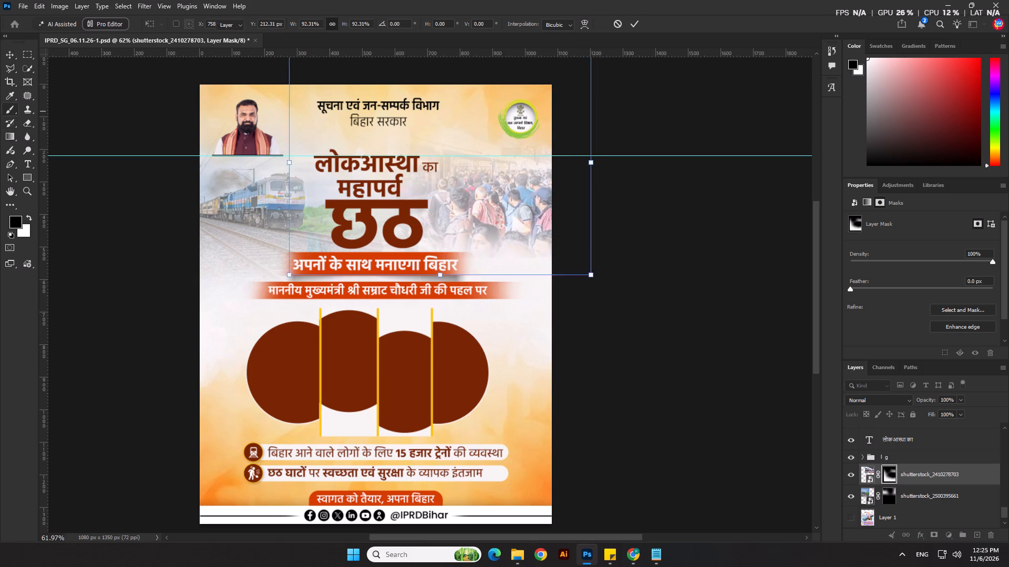
Brush black on the crowd photo's mask behind the headline and along its top to clear the remaining overlap.
{"action": "left_click", "coordinate": [12, 111]}
{"action": "left_click", "coordinate": [369, 209]}
{"action": "left_click_drag", "start_coordinate": [369, 209], "coordinate": [369, 203]}
{"action": "left_click", "coordinate": [368, 185]}
{"action": "left_click", "coordinate": [370, 176]}
{"action": "double_click", "coordinate": [372, 172]}
{"action": "scroll", "coordinate": [345, 345], "scroll_direction": "down", "scroll_amount": 5}
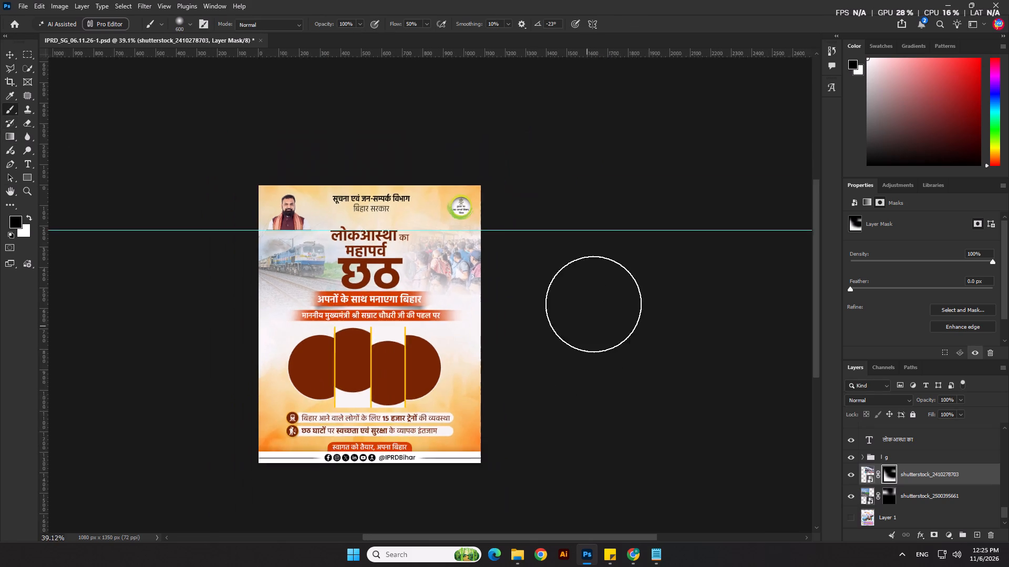
{"action": "scroll", "coordinate": [593, 304], "scroll_direction": "down", "scroll_amount": 4}
{"action": "scroll", "coordinate": [409, 228], "scroll_direction": "up", "scroll_amount": 2}
{"action": "triple_click", "coordinate": [409, 217]}
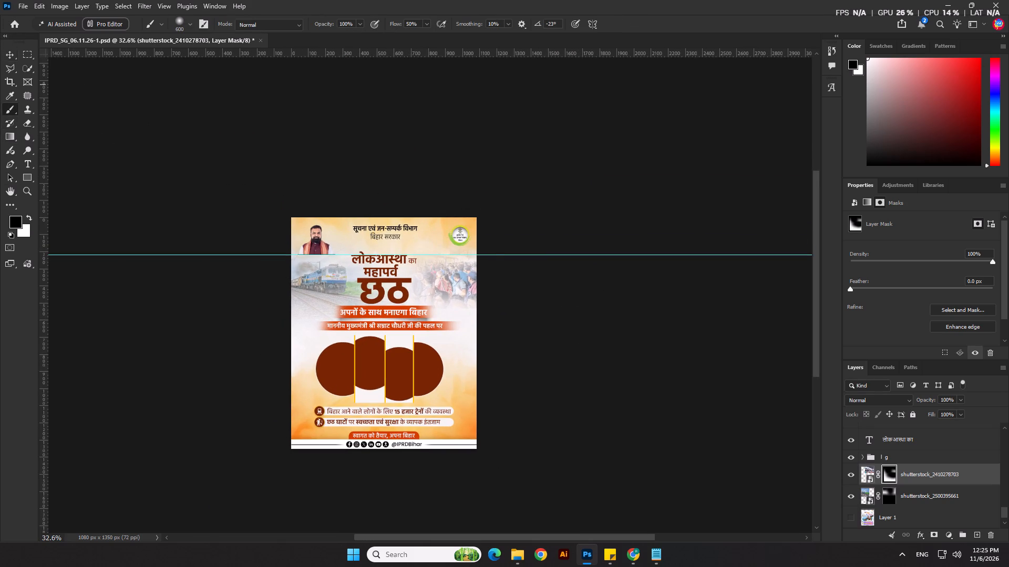
{"action": "left_click", "coordinate": [8, 56]}
{"action": "left_click", "coordinate": [152, 97]}
Nudge the train photo slightly down.
{"action": "scroll", "coordinate": [503, 312], "scroll_direction": "up", "scroll_amount": 2}
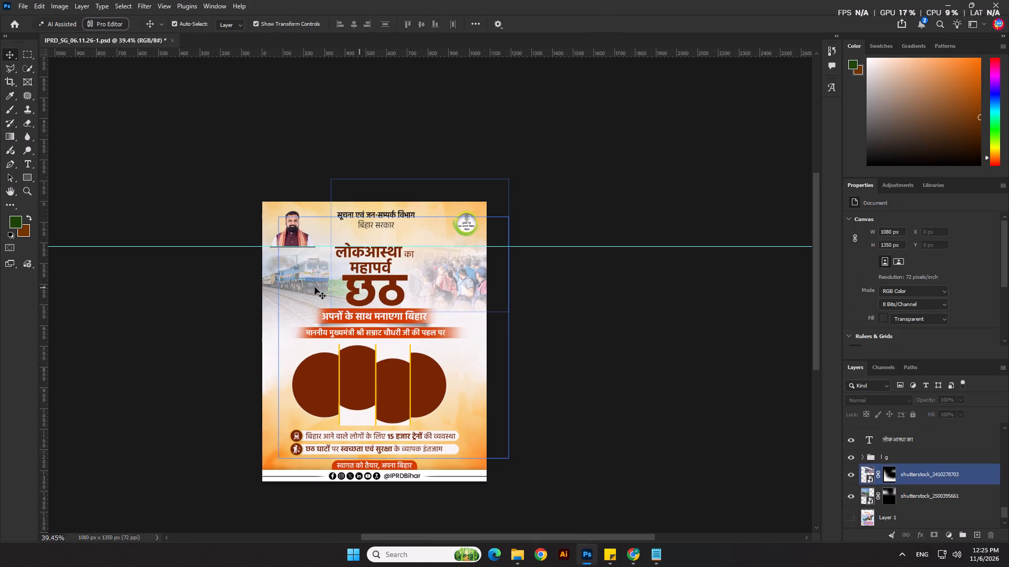
{"action": "left_click", "coordinate": [306, 282]}
{"action": "key", "text": "shift+Down"}
Nudge the platform crowd photo left to X 311 px and save the poster.
{"action": "left_click", "coordinate": [599, 312]}
{"action": "left_click", "coordinate": [470, 291]}
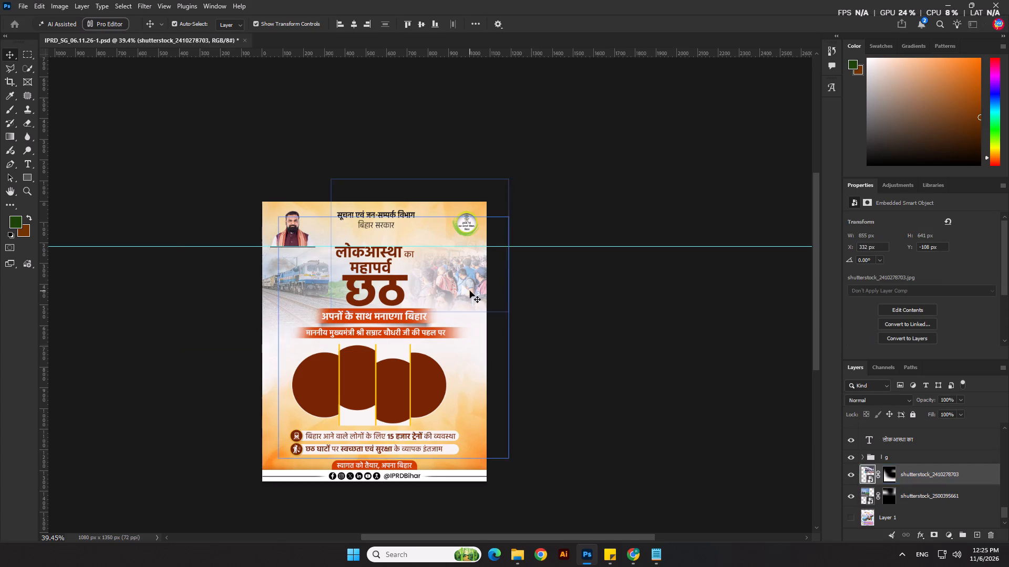
{"action": "key", "text": "Left"}
{"action": "key", "text": "Left"}
{"action": "key", "text": "Left"}
{"action": "key", "text": "Left"}
{"action": "key", "text": "Left"}
{"action": "key", "text": "Left"}
{"action": "key", "text": "Left"}
{"action": "left_click", "coordinate": [709, 392]}
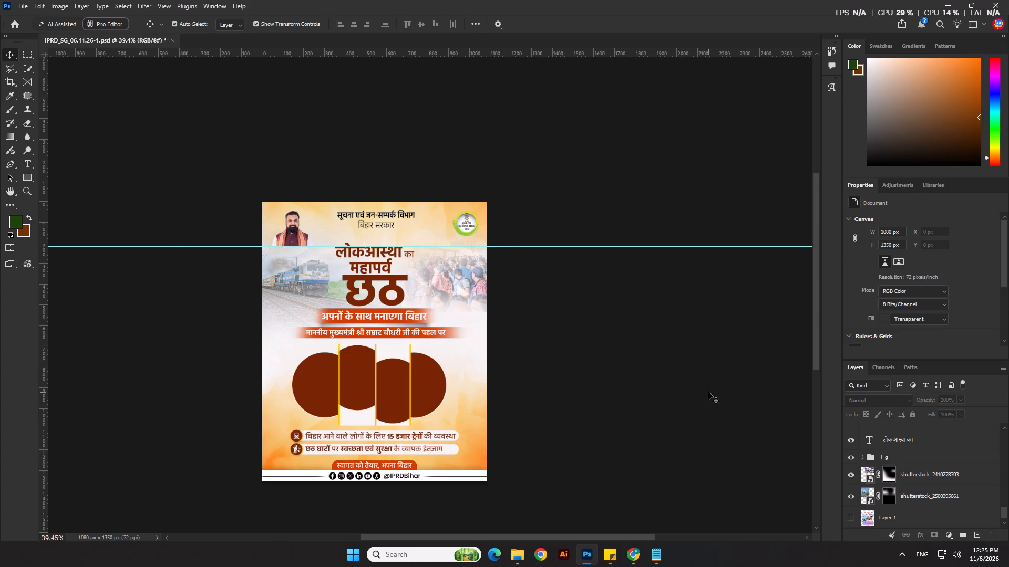
{"action": "key", "text": "ctrl+s"}
Search Google Images for "optical flare" in place of the shield icon search and open the round orange DeviantArt flare.
{"action": "left_click", "coordinate": [633, 564]}
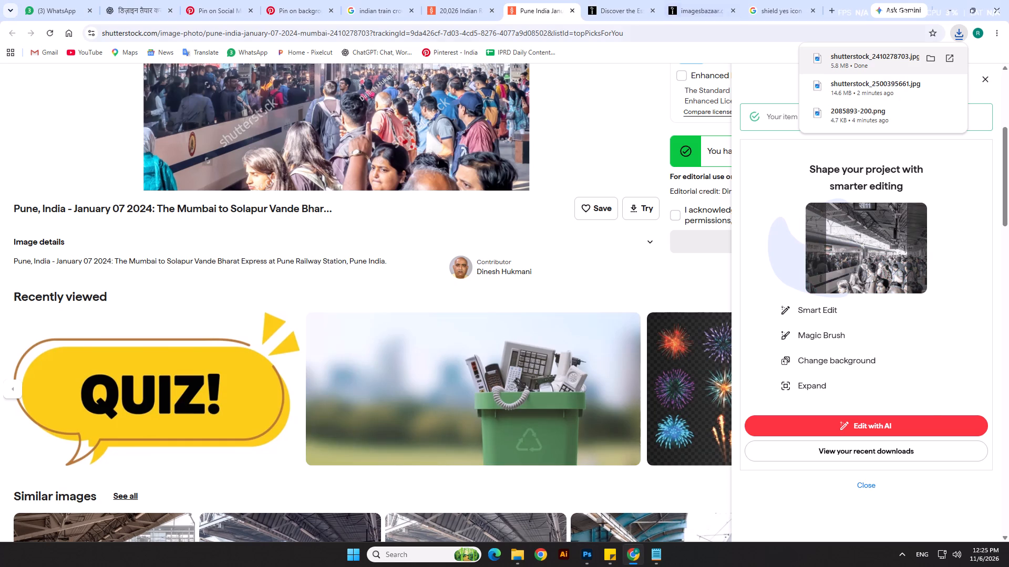
{"action": "left_click", "coordinate": [793, 10]}
{"action": "left_click", "coordinate": [783, 36]}
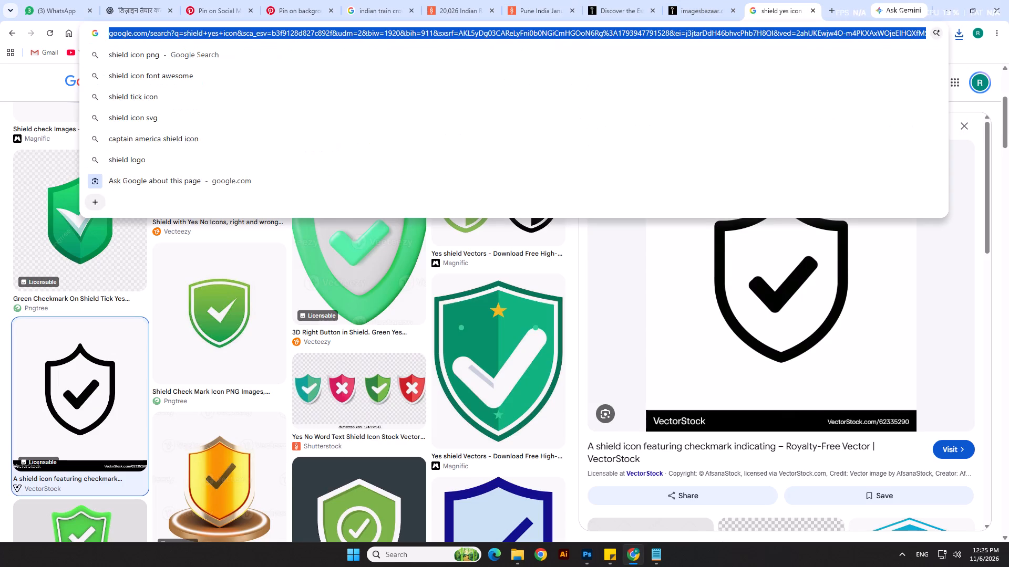
{"action": "type", "text": "op"}
{"action": "key", "text": "Right"}
{"action": "key", "text": "Return"}
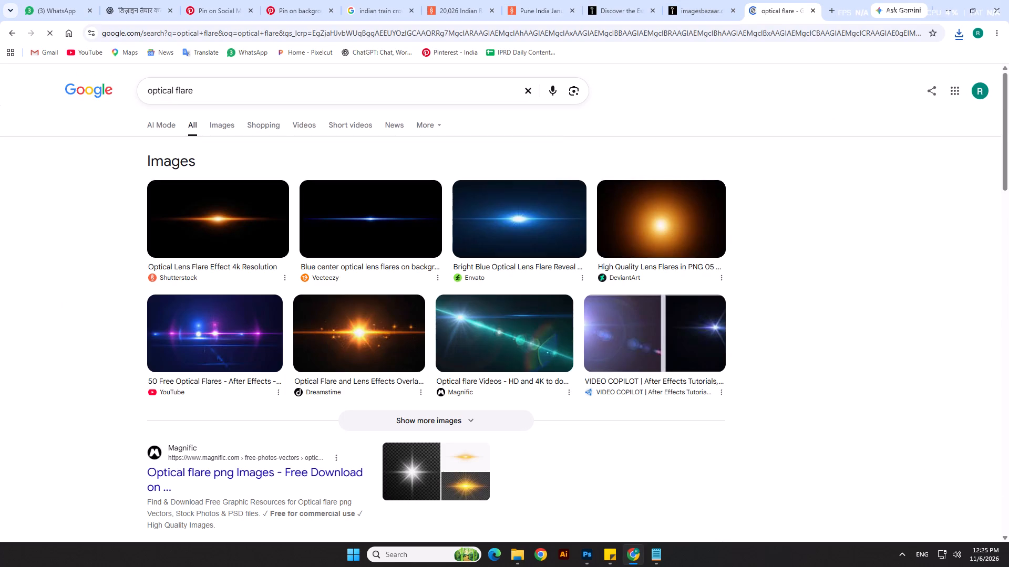
{"action": "left_click", "coordinate": [209, 129]}
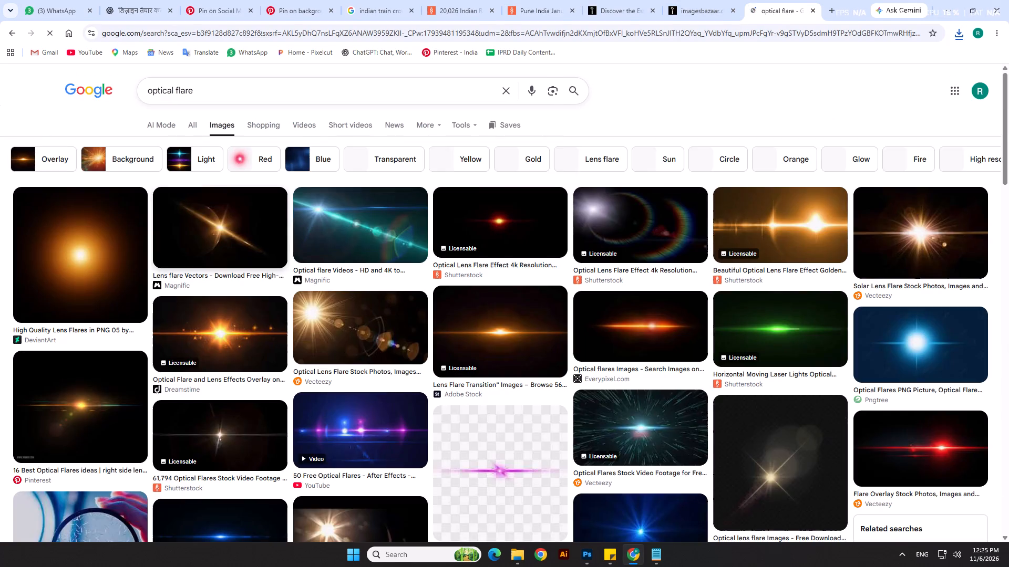
{"action": "left_click", "coordinate": [77, 257]}
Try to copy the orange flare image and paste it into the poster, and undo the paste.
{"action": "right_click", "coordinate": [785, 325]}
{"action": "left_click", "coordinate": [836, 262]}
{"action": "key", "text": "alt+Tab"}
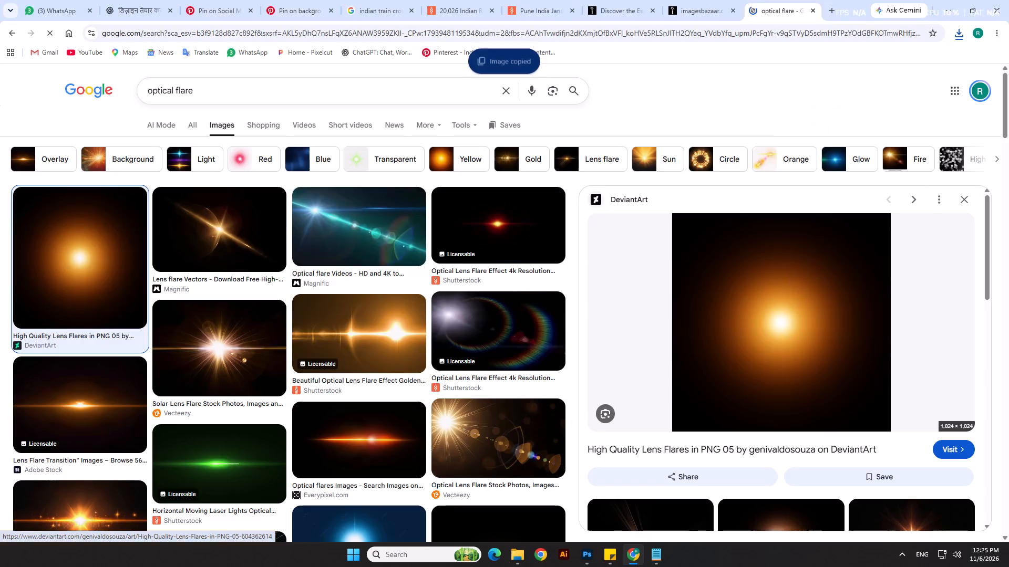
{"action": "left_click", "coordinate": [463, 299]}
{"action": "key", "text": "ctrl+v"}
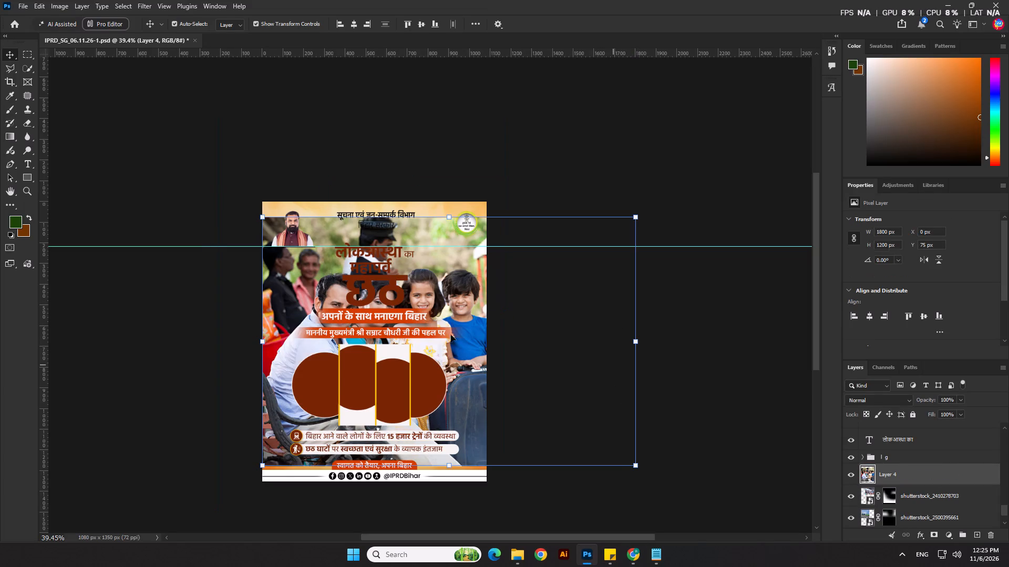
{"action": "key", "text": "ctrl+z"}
Copy the orange flare image again, paste it above the crowd photo layer, and set its blend mode to Screen.
{"action": "key", "text": "alt+Tab"}
{"action": "right_click", "coordinate": [740, 283]}
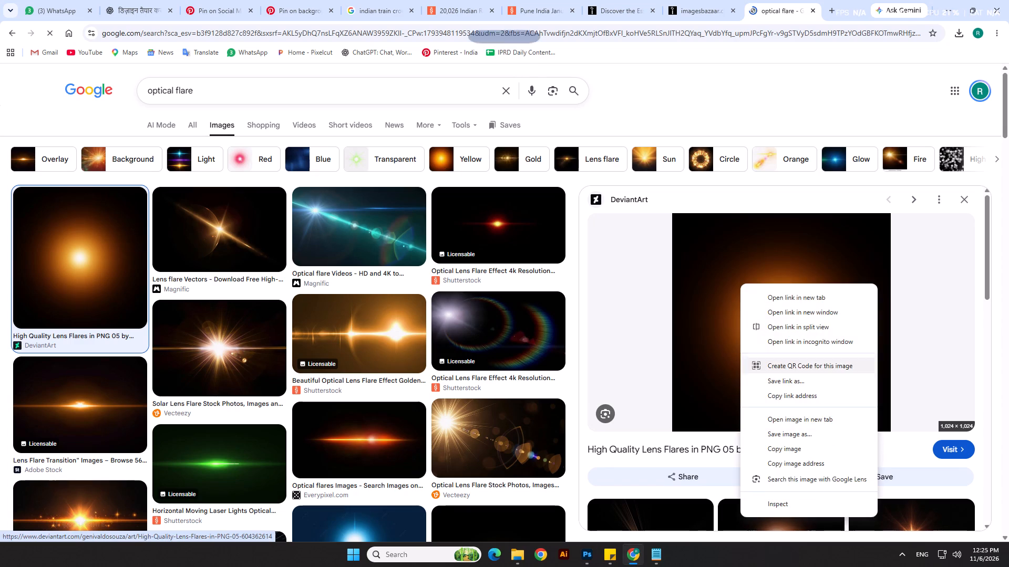
{"action": "left_click", "coordinate": [784, 445]}
{"action": "key", "text": "alt+Tab"}
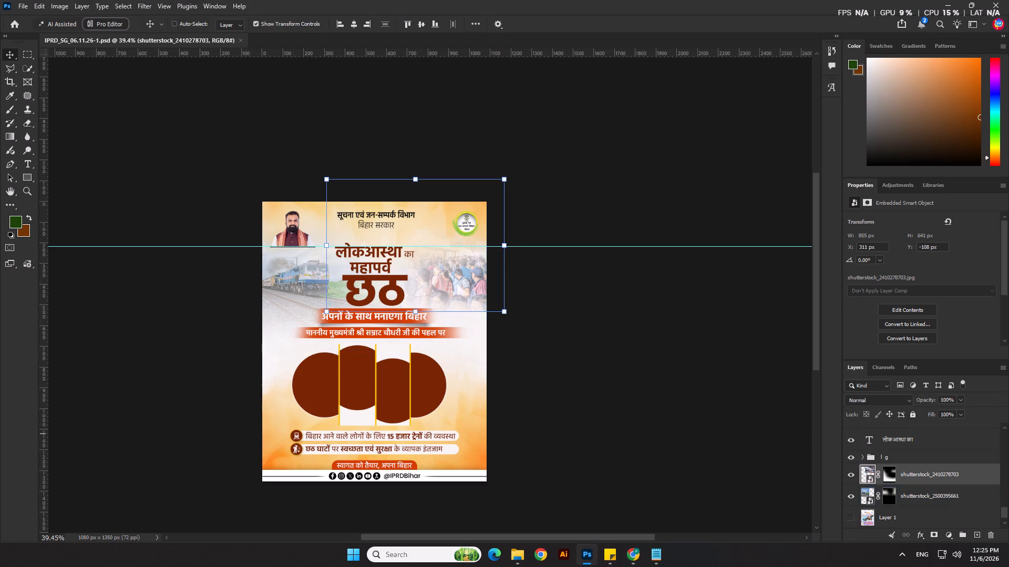
{"action": "key", "text": "ctrl+v"}
{"action": "left_click", "coordinate": [872, 401]}
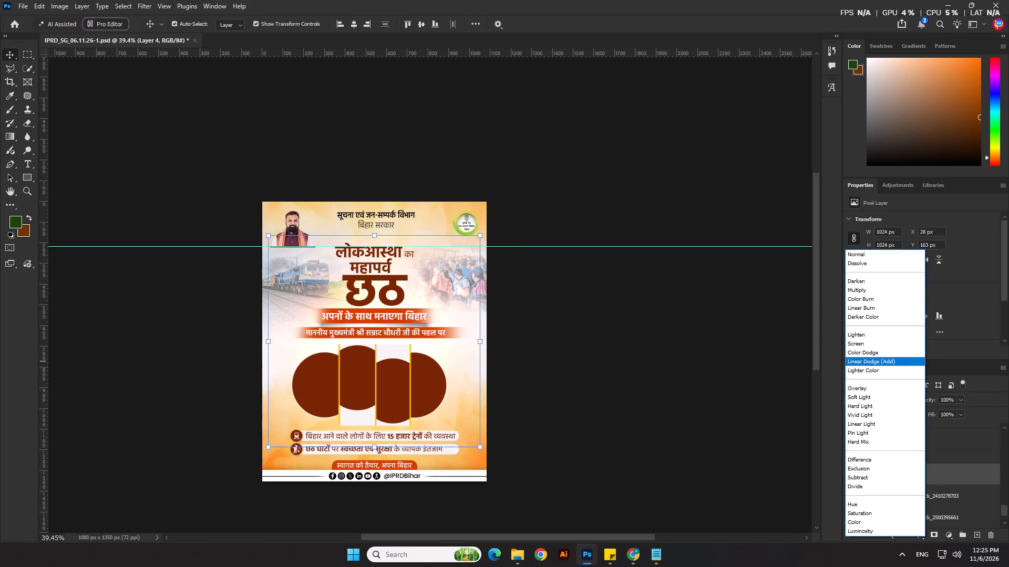
{"action": "left_click", "coordinate": [858, 347]}
Enlarge the orange flare to about 122%, move it up behind the headline to about X -143 px, Y -264 px, and save the poster.
{"action": "left_click_drag", "start_coordinate": [367, 235], "coordinate": [368, 227]}
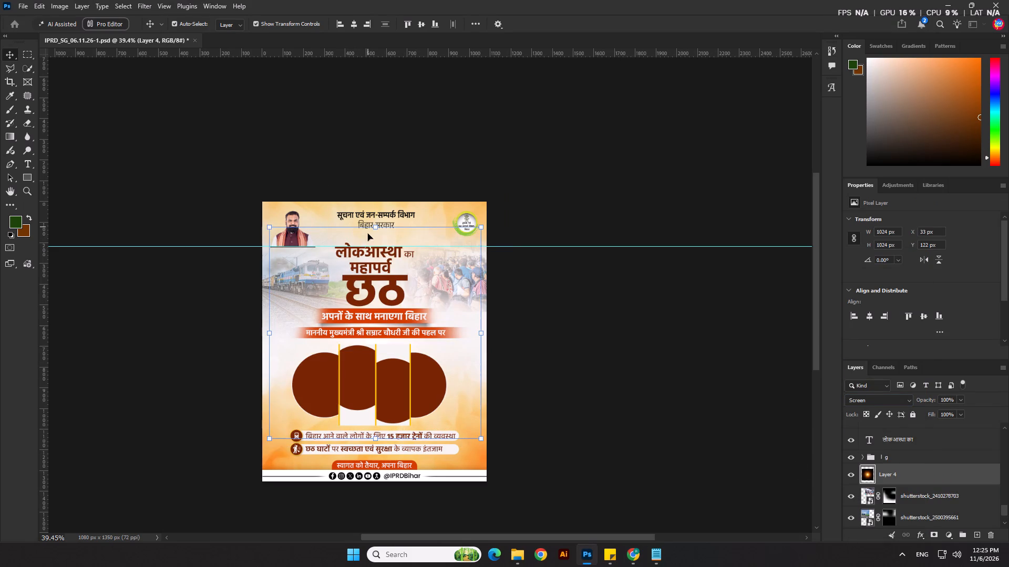
{"action": "left_click_drag", "start_coordinate": [372, 224], "coordinate": [386, 180]}
{"action": "left_click_drag", "start_coordinate": [426, 290], "coordinate": [414, 245]}
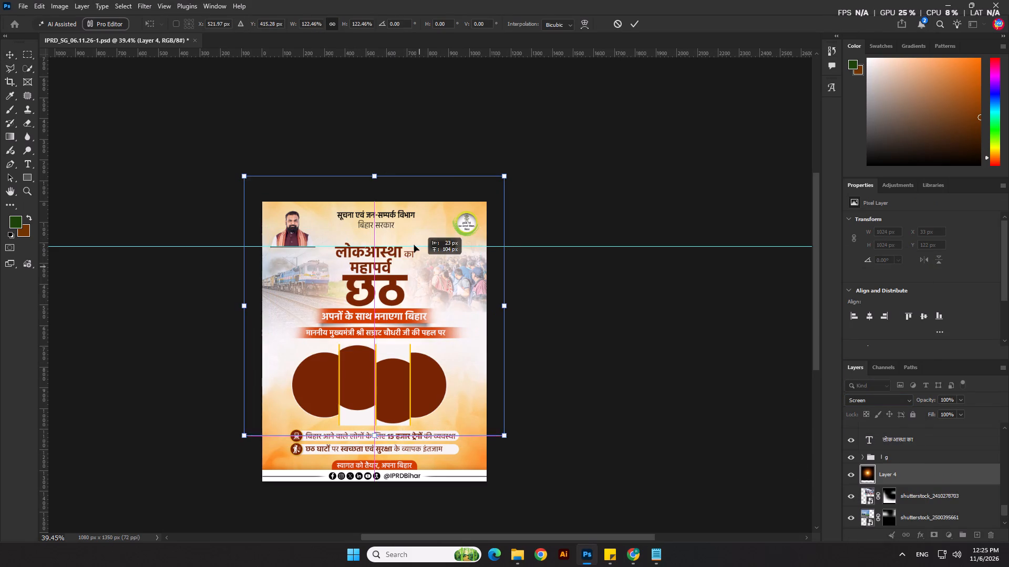
{"action": "left_click_drag", "start_coordinate": [414, 245], "coordinate": [416, 253]}
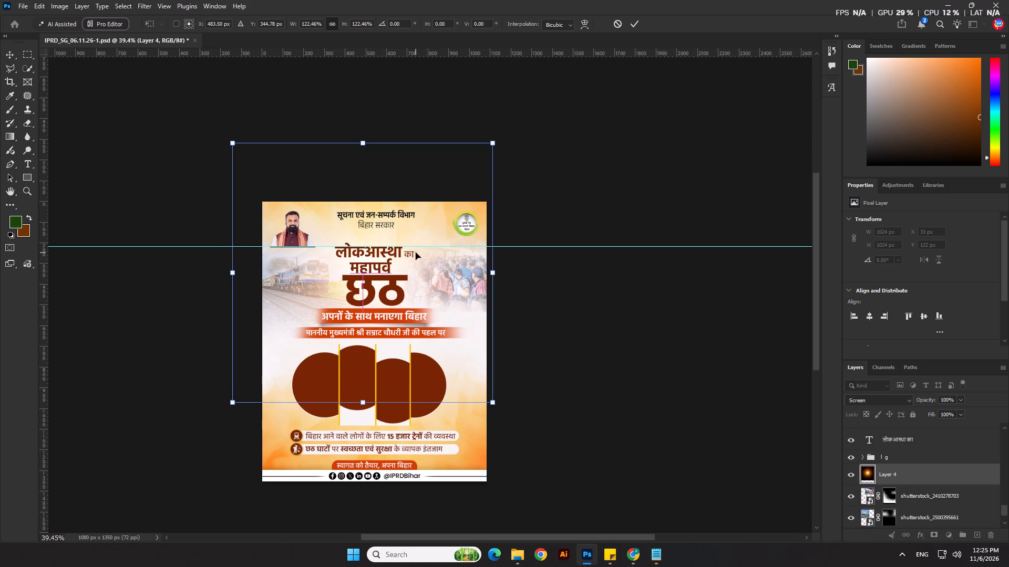
{"action": "key", "text": "Down"}
{"action": "key", "text": "Down"}
{"action": "key", "text": "Down"}
{"action": "key", "text": "Down"}
{"action": "key", "text": "Down"}
{"action": "key", "text": "Down"}
{"action": "key", "text": "Down"}
{"action": "key", "text": "Return"}
{"action": "left_click", "coordinate": [585, 328]}
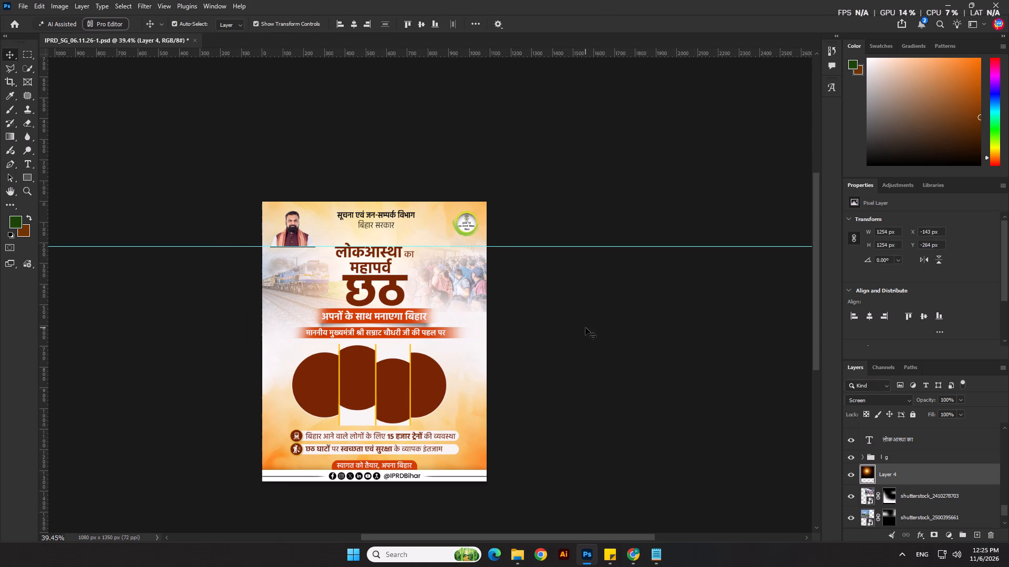
{"action": "scroll", "coordinate": [509, 264], "scroll_direction": "down", "scroll_amount": 4}
{"action": "left_click", "coordinate": [572, 366]}
{"action": "key", "text": "ctrl+s"}
{"action": "scroll", "coordinate": [375, 288], "scroll_direction": "up", "scroll_amount": 5}
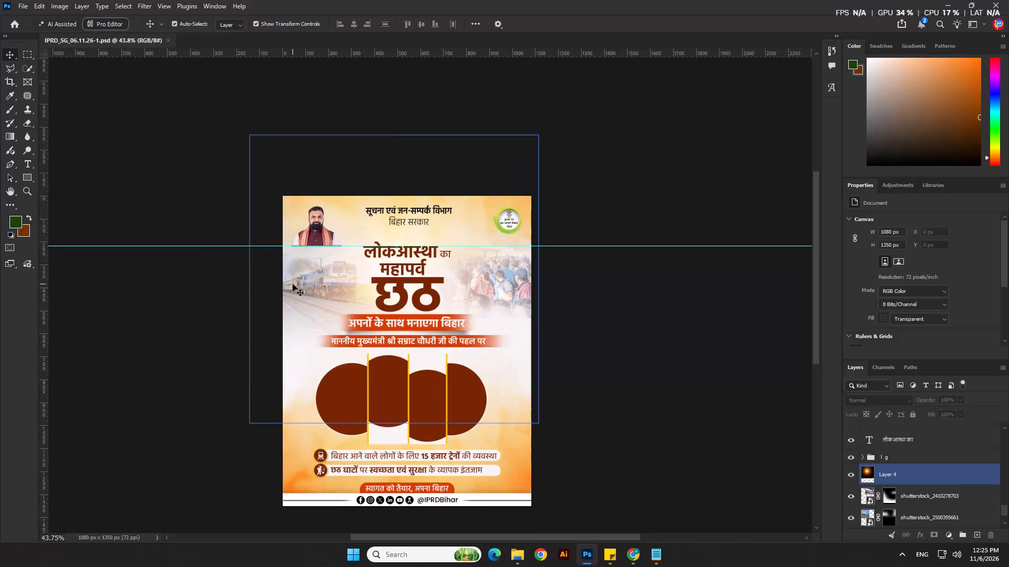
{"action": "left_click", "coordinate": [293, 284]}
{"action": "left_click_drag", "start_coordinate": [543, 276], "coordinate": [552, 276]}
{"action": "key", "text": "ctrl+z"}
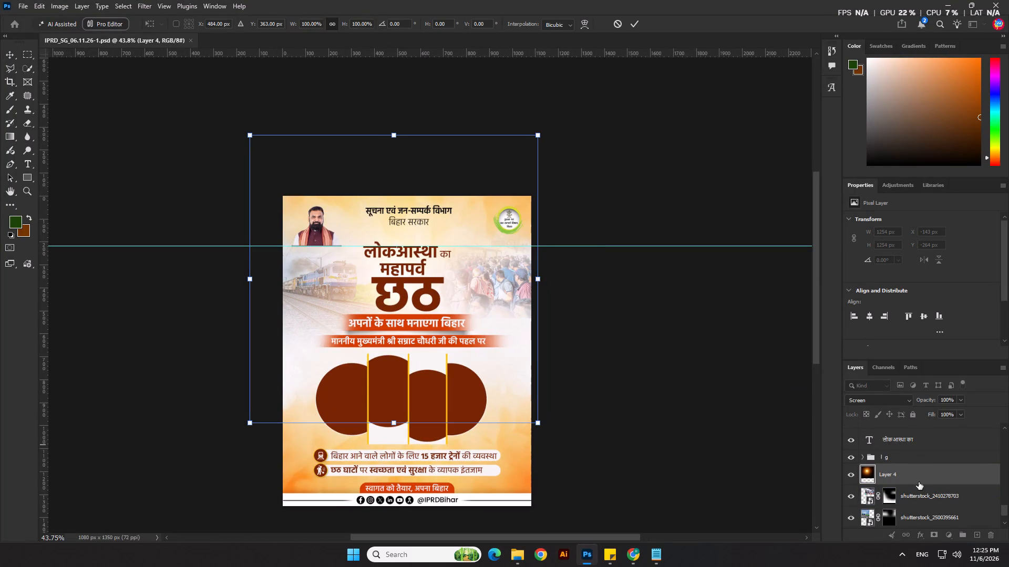
Lock the orange flare layer, Layer 4.
{"action": "left_click", "coordinate": [918, 479]}
{"action": "left_click", "coordinate": [911, 412]}
{"action": "left_click", "coordinate": [296, 286]}
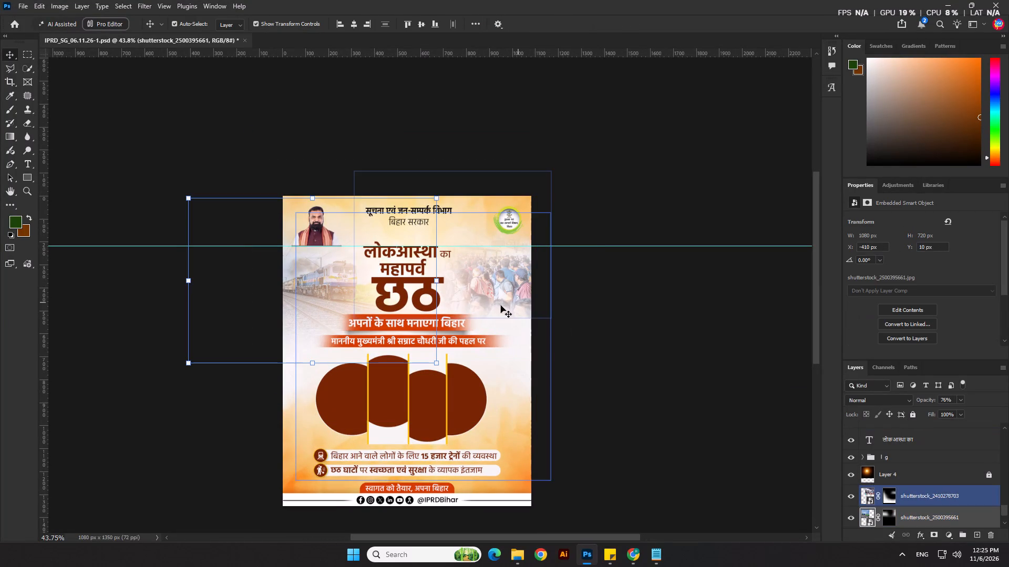
{"action": "left_click_drag", "start_coordinate": [438, 363], "coordinate": [446, 365]}
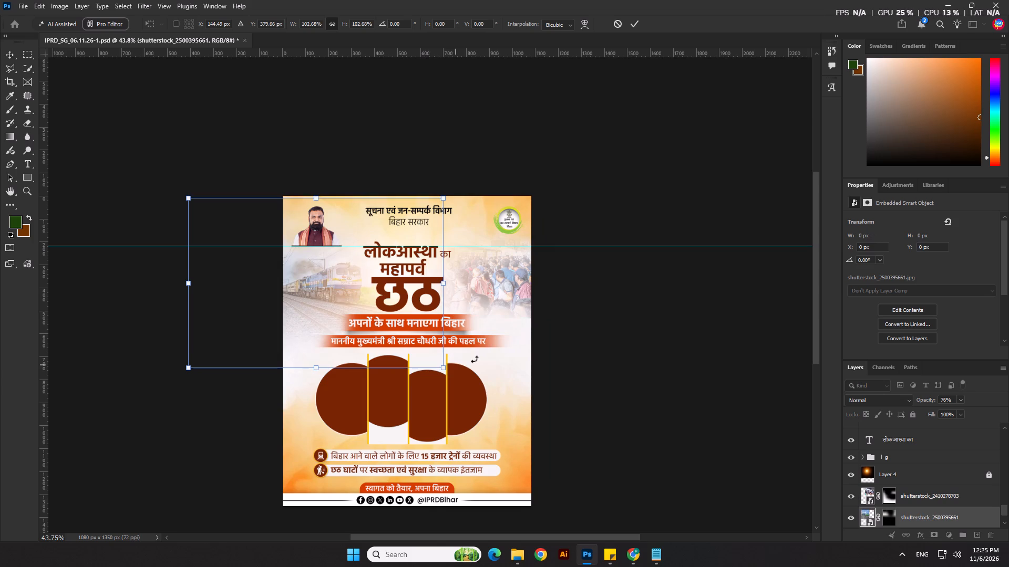
{"action": "key", "text": "Down"}
{"action": "key", "text": "Down"}
{"action": "key", "text": "Down"}
{"action": "key", "text": "Return"}
{"action": "left_click", "coordinate": [615, 306]}
{"action": "scroll", "coordinate": [517, 243], "scroll_direction": "down", "scroll_amount": 4}
{"action": "key", "text": "ctrl+s"}
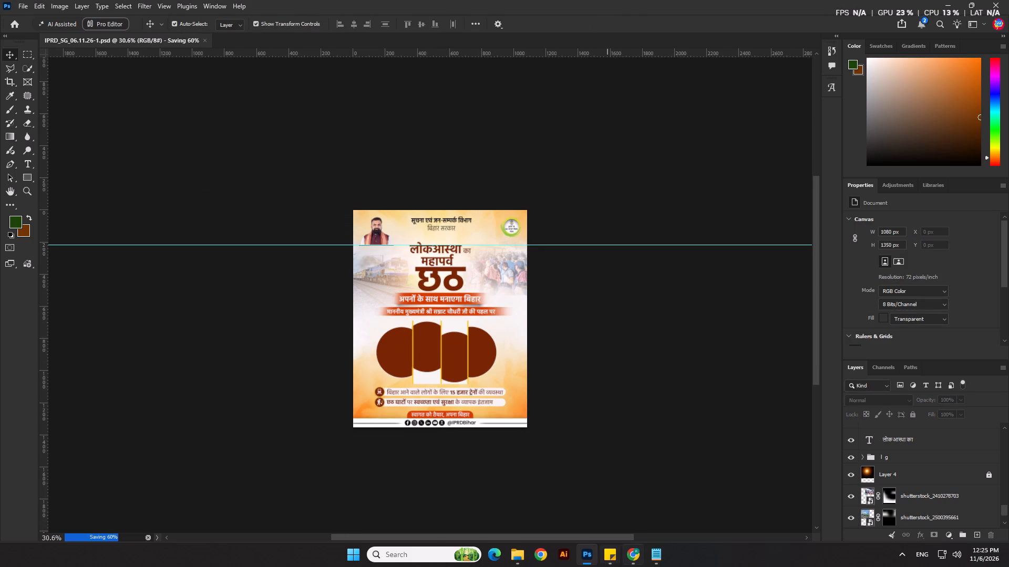
Switch to Chrome and look through the Shutterstock results for "indian railway passenger" for another train photo.
{"action": "left_click", "coordinate": [632, 552]}
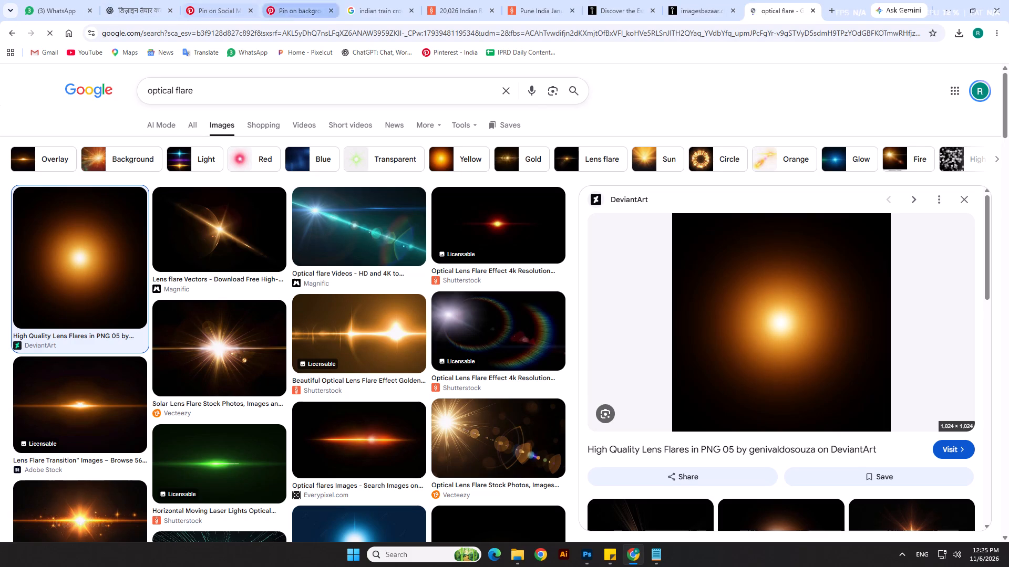
{"action": "left_click", "coordinate": [296, 0]}
{"action": "left_click", "coordinate": [363, 0]}
{"action": "left_click", "coordinate": [487, 0]}
{"action": "left_click", "coordinate": [545, 0]}
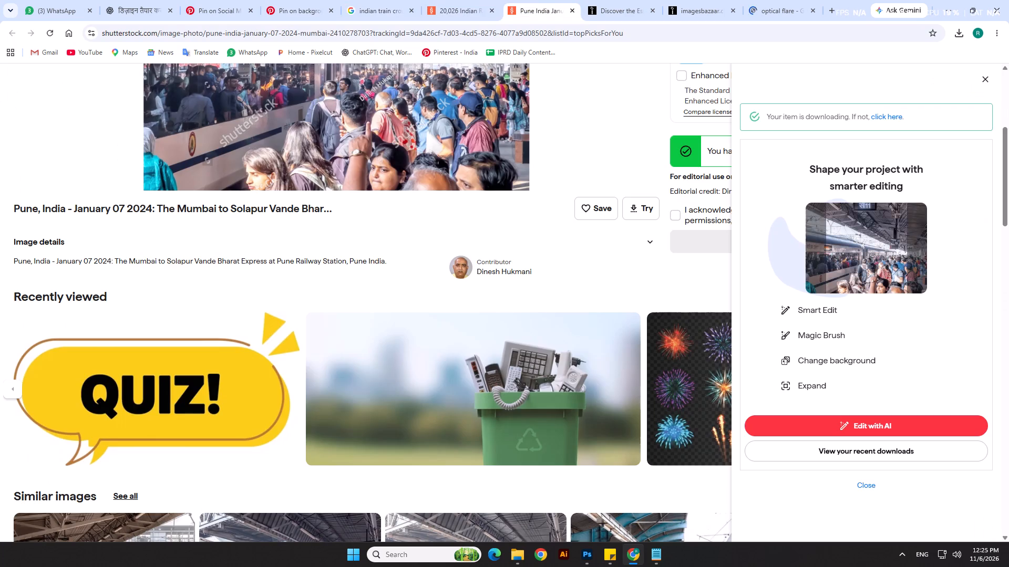
{"action": "left_click", "coordinate": [503, 0]}
{"action": "left_click", "coordinate": [474, 0]}
{"action": "scroll", "coordinate": [328, 331], "scroll_direction": "up", "scroll_amount": 11}
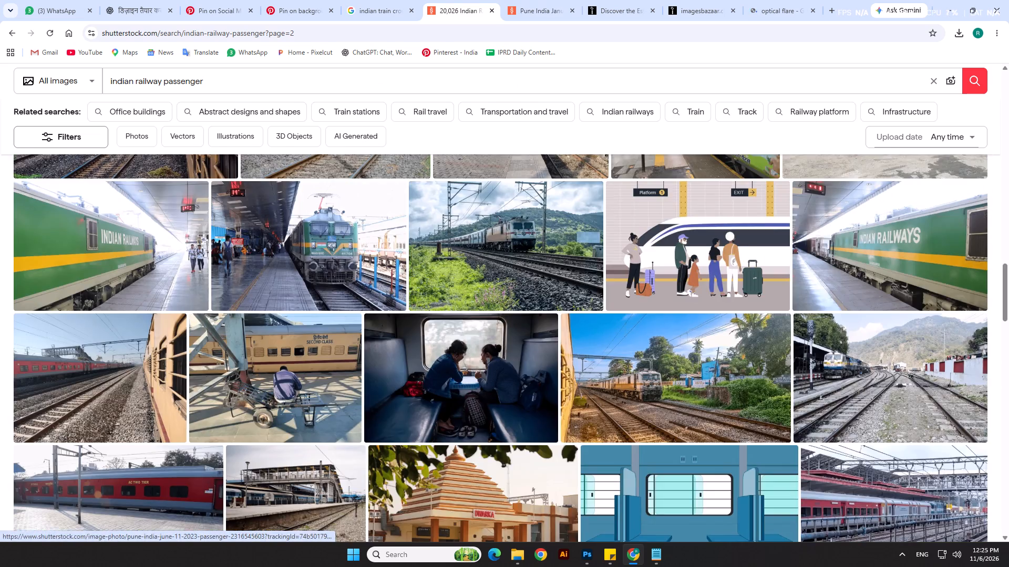
{"action": "scroll", "coordinate": [328, 331], "scroll_direction": "up", "scroll_amount": 20}
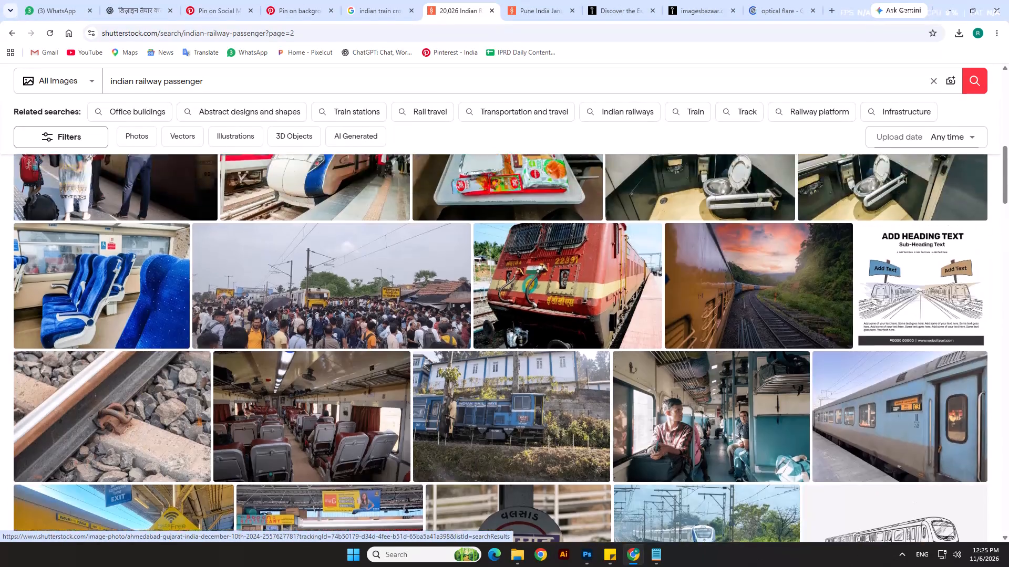
{"action": "scroll", "coordinate": [328, 331], "scroll_direction": "up", "scroll_amount": 13}
{"action": "scroll", "coordinate": [328, 331], "scroll_direction": "down", "scroll_amount": 5}
Look through the imagesbazaar results for "indian railway" for a suitable train or passenger photo.
{"action": "left_click", "coordinate": [569, 0]}
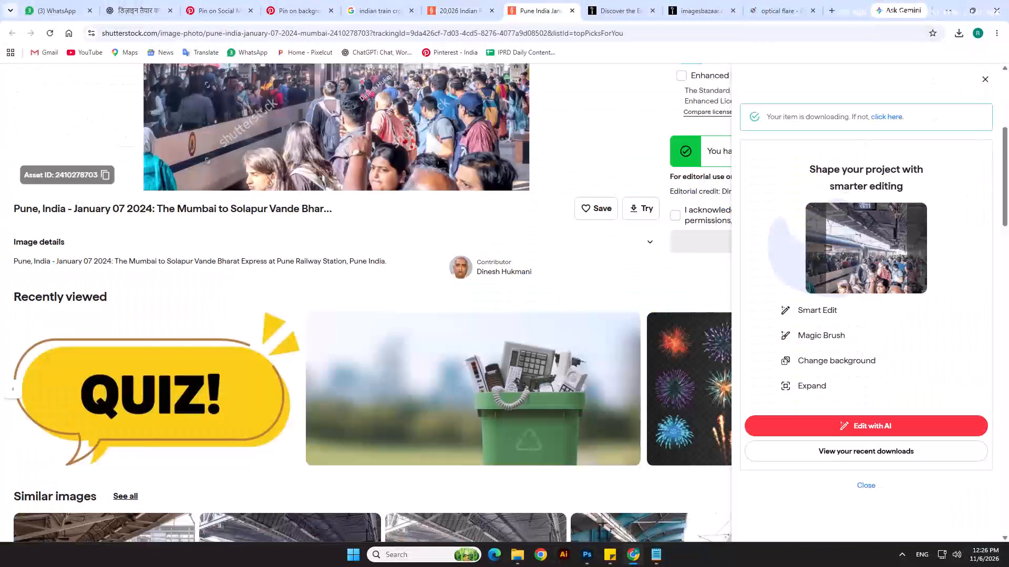
{"action": "left_click", "coordinate": [650, 0]}
{"action": "scroll", "coordinate": [447, 324], "scroll_direction": "down", "scroll_amount": 9}
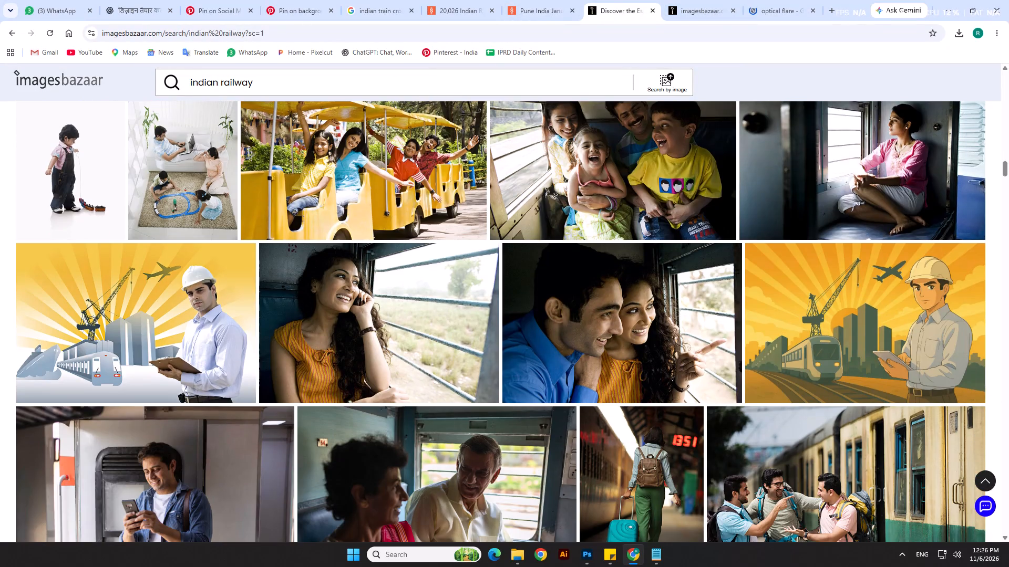
{"action": "scroll", "coordinate": [457, 324], "scroll_direction": "down", "scroll_amount": 15}
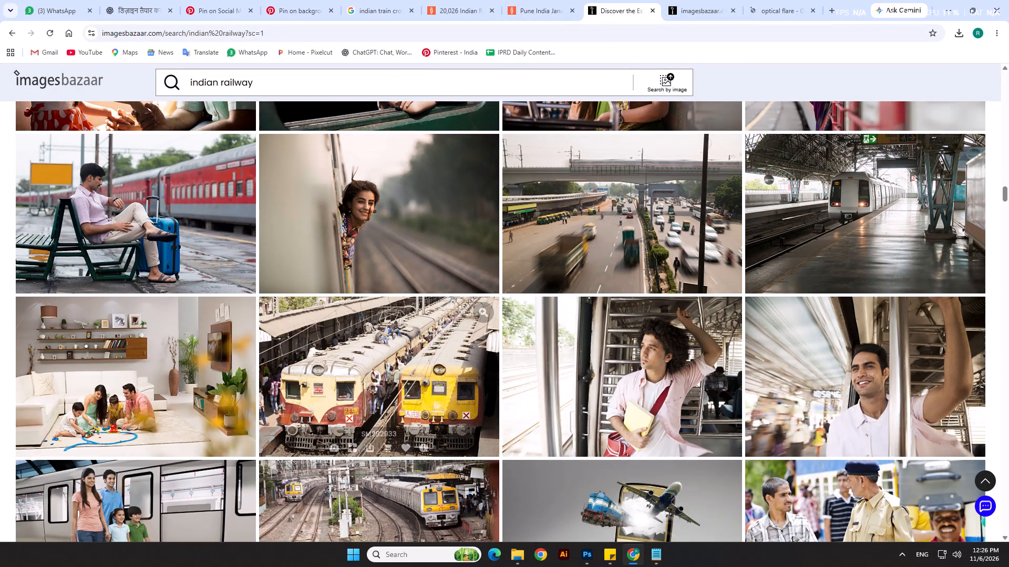
{"action": "scroll", "coordinate": [457, 324], "scroll_direction": "down", "scroll_amount": 18}
{"action": "scroll", "coordinate": [463, 329], "scroll_direction": "up", "scroll_amount": 5}
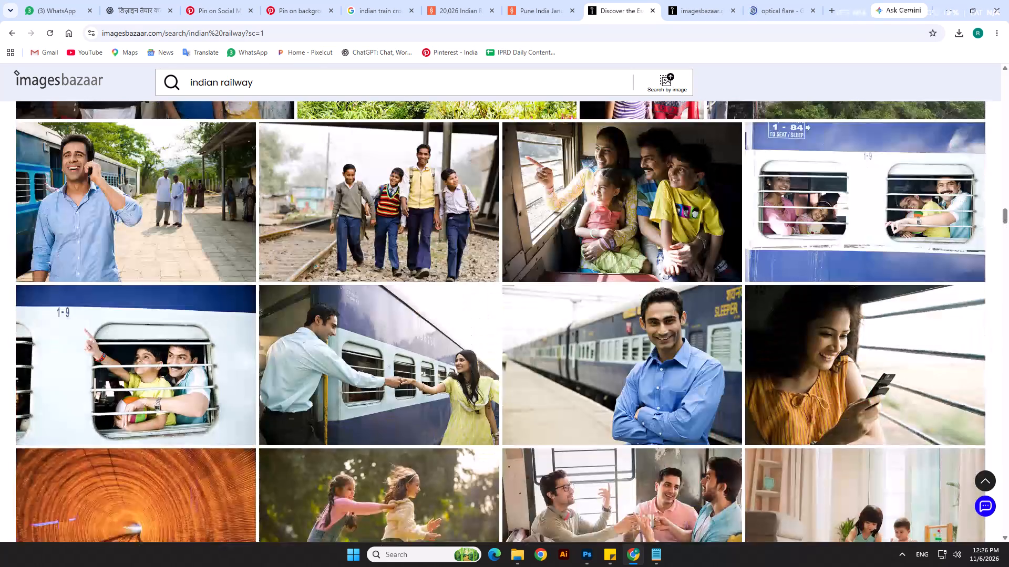
{"action": "left_click_drag", "start_coordinate": [1007, 217], "coordinate": [1007, 101]}
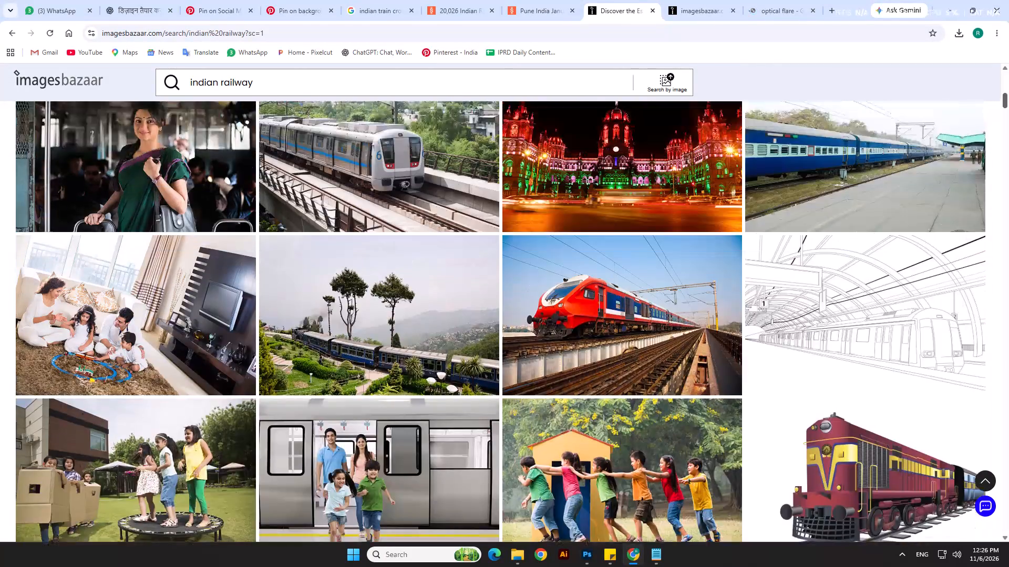
{"action": "left_click_drag", "start_coordinate": [1007, 101], "coordinate": [1007, 74]}
{"action": "scroll", "coordinate": [513, 325], "scroll_direction": "down", "scroll_amount": 4}
{"action": "scroll", "coordinate": [504, 331], "scroll_direction": "up", "scroll_amount": 1}
{"action": "scroll", "coordinate": [504, 331], "scroll_direction": "down", "scroll_amount": 17}
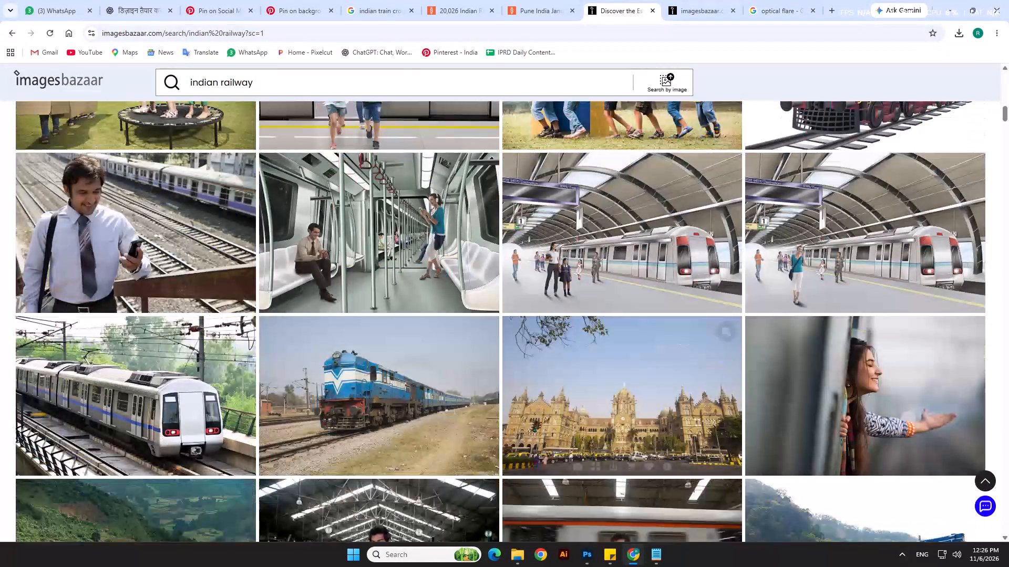
{"action": "scroll", "coordinate": [506, 331], "scroll_direction": "down", "scroll_amount": 5}
{"action": "scroll", "coordinate": [506, 331], "scroll_direction": "up", "scroll_amount": 3}
{"action": "scroll", "coordinate": [506, 331], "scroll_direction": "down", "scroll_amount": 7}
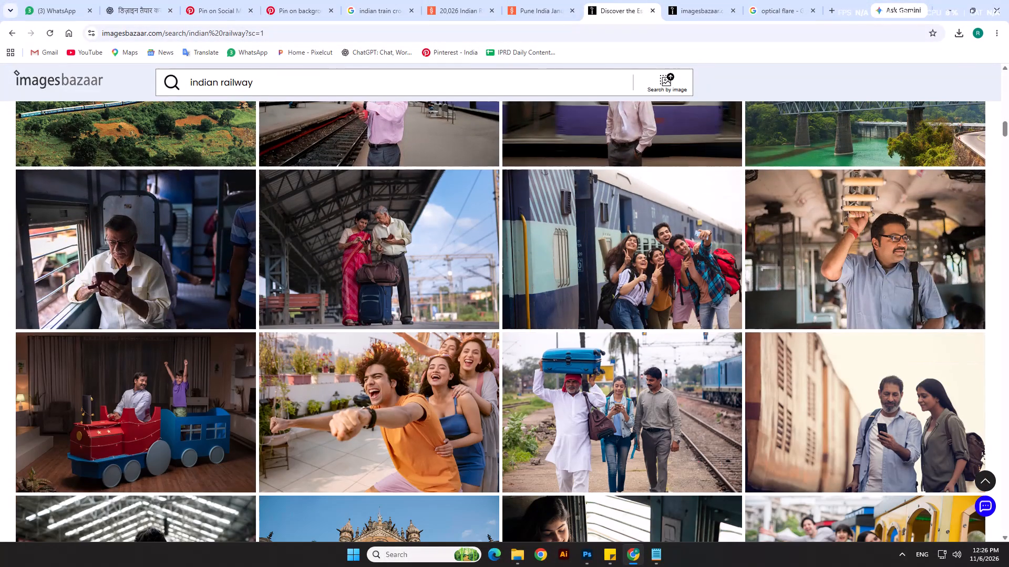
Return to the Shutterstock passenger results and shorten the search to "indian railway".
{"action": "left_click", "coordinate": [473, 0]}
{"action": "scroll", "coordinate": [374, 377], "scroll_direction": "down", "scroll_amount": 10}
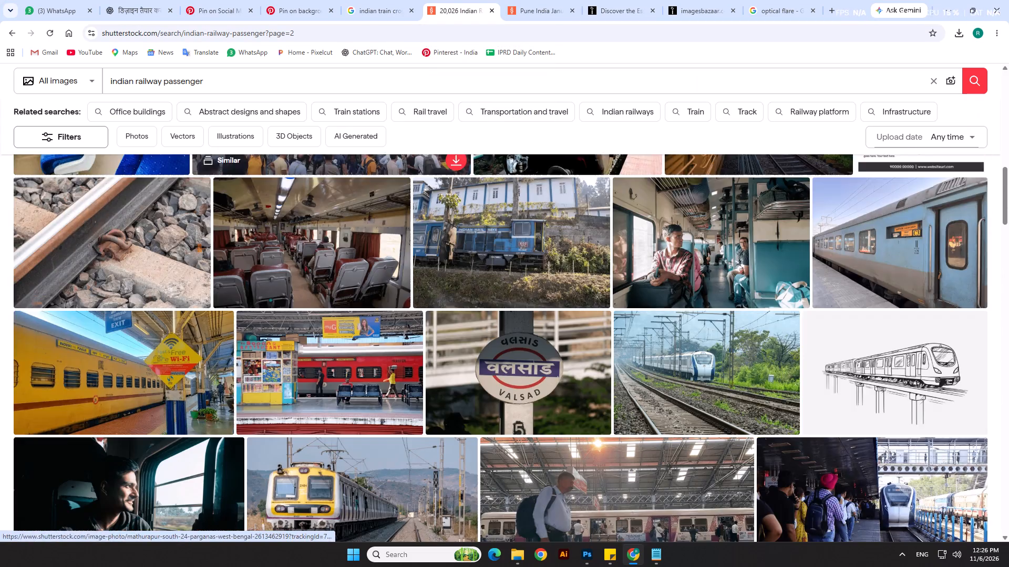
{"action": "scroll", "coordinate": [374, 384], "scroll_direction": "down", "scroll_amount": 5}
{"action": "left_click_drag", "start_coordinate": [228, 79], "coordinate": [164, 75]}
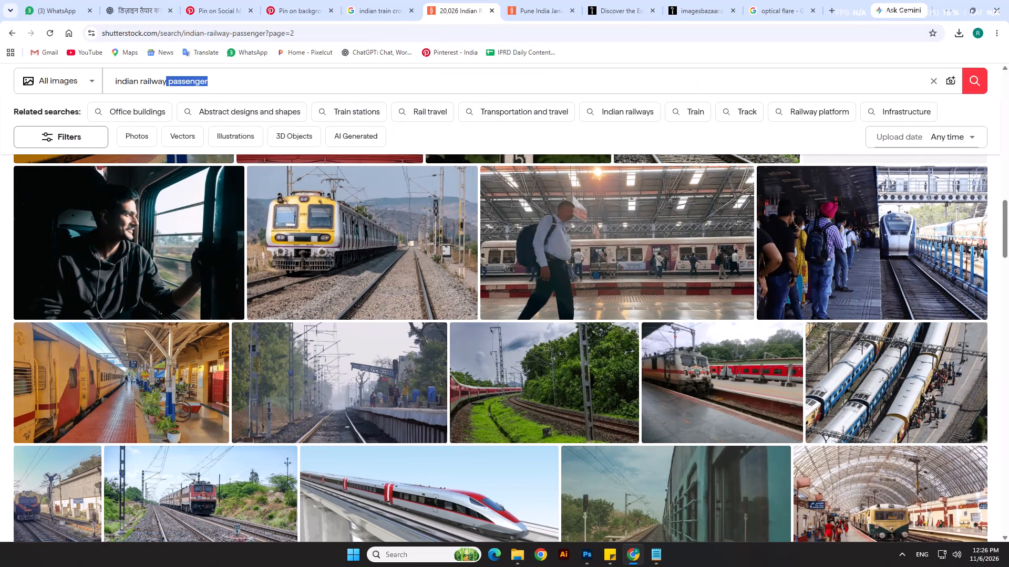
{"action": "key", "text": "BackSpace"}
{"action": "key", "text": "Return"}
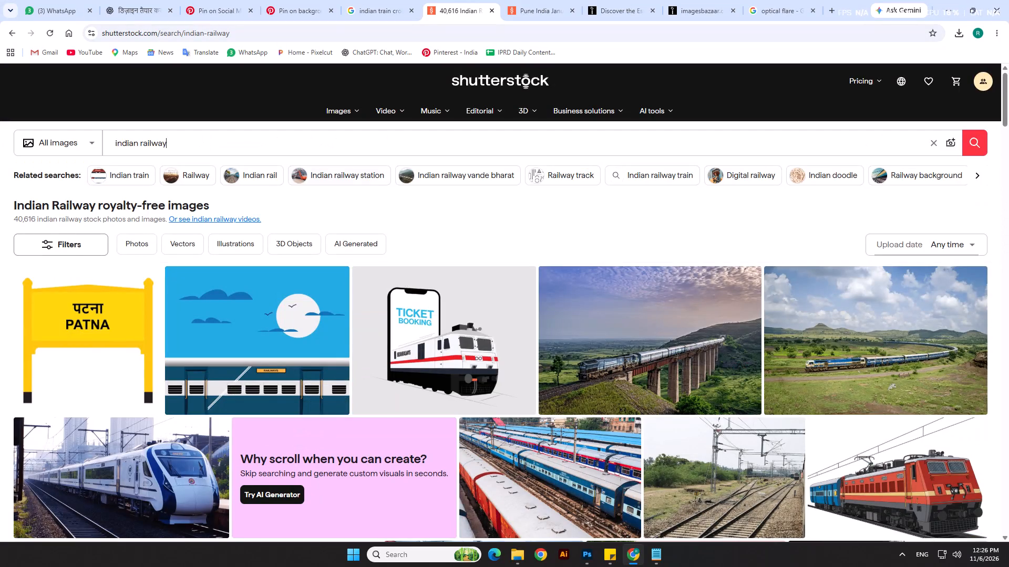
Browse the Shutterstock "indian railway" results and open the photo of the orange Vande Bharat train from Kottaym, Kerala.
{"action": "scroll", "coordinate": [305, 233], "scroll_direction": "down", "scroll_amount": 4}
{"action": "scroll", "coordinate": [234, 270], "scroll_direction": "down", "scroll_amount": 4}
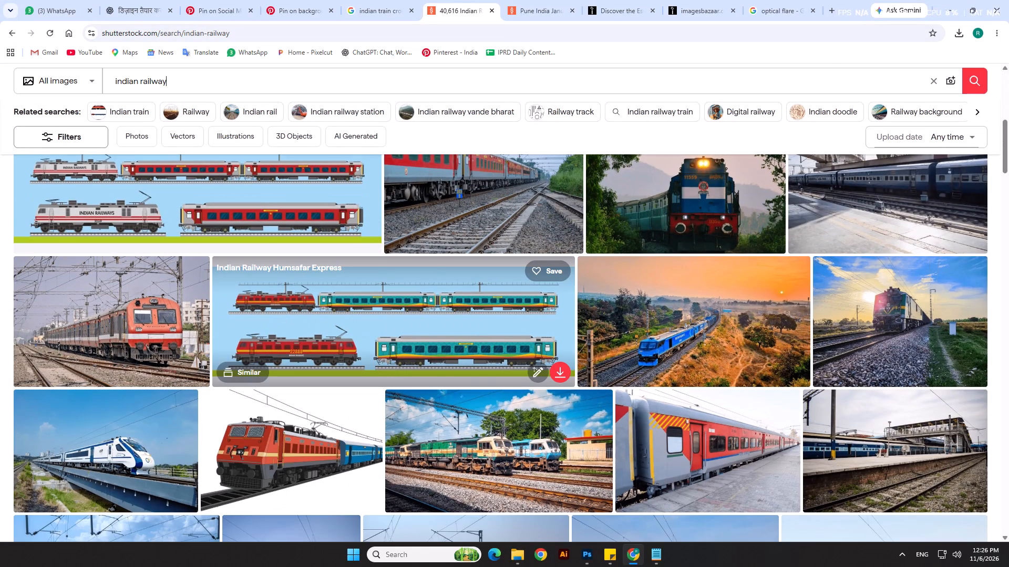
{"action": "scroll", "coordinate": [233, 270], "scroll_direction": "down", "scroll_amount": 1}
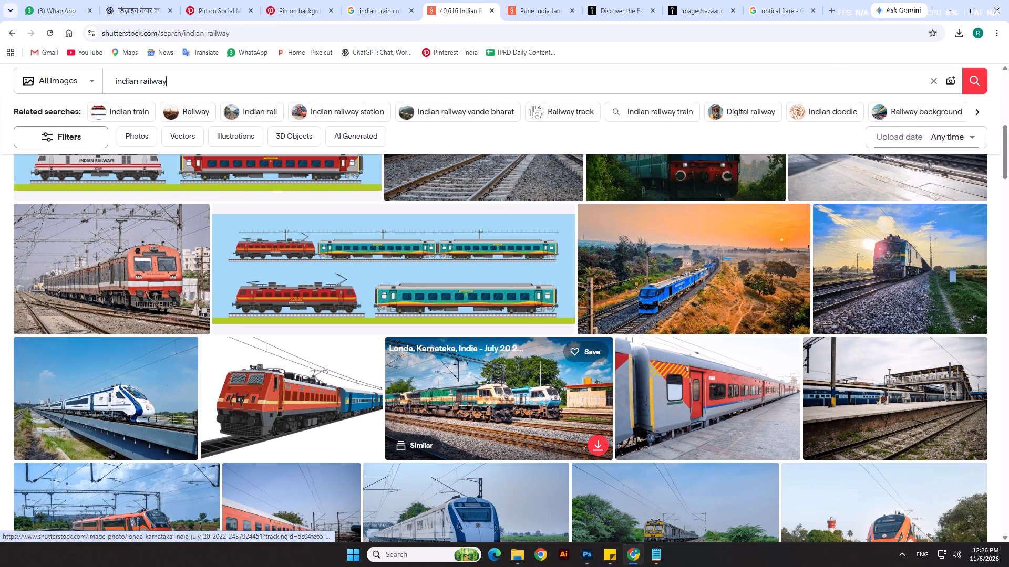
{"action": "scroll", "coordinate": [369, 335], "scroll_direction": "down", "scroll_amount": 3}
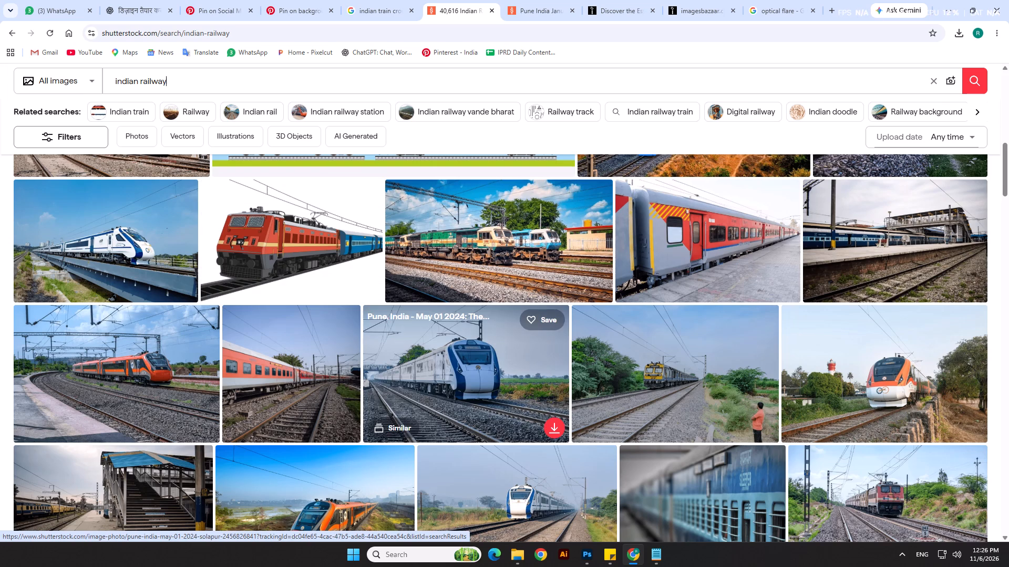
{"action": "scroll", "coordinate": [369, 335], "scroll_direction": "down", "scroll_amount": 4}
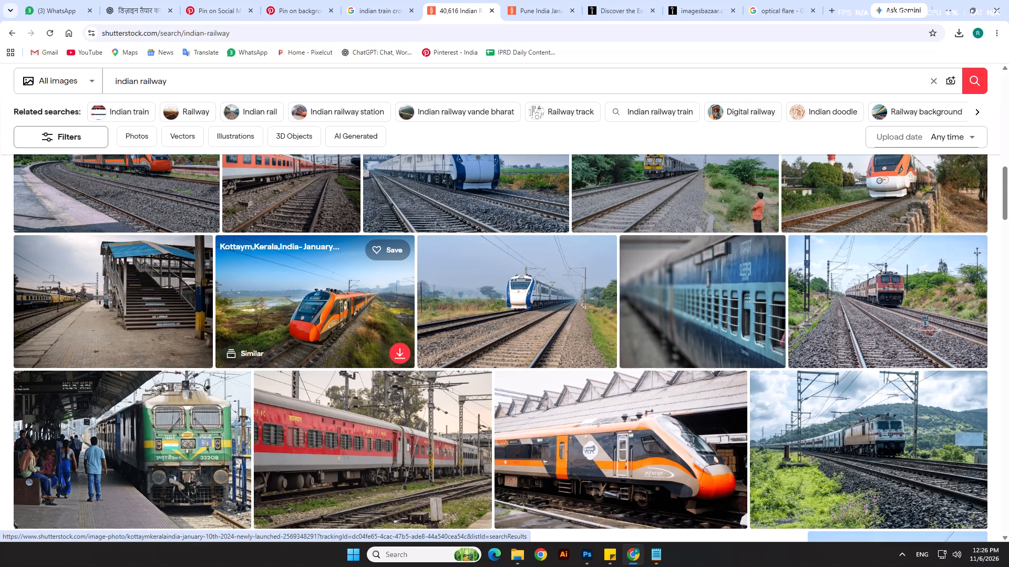
{"action": "scroll", "coordinate": [370, 335], "scroll_direction": "down", "scroll_amount": 9}
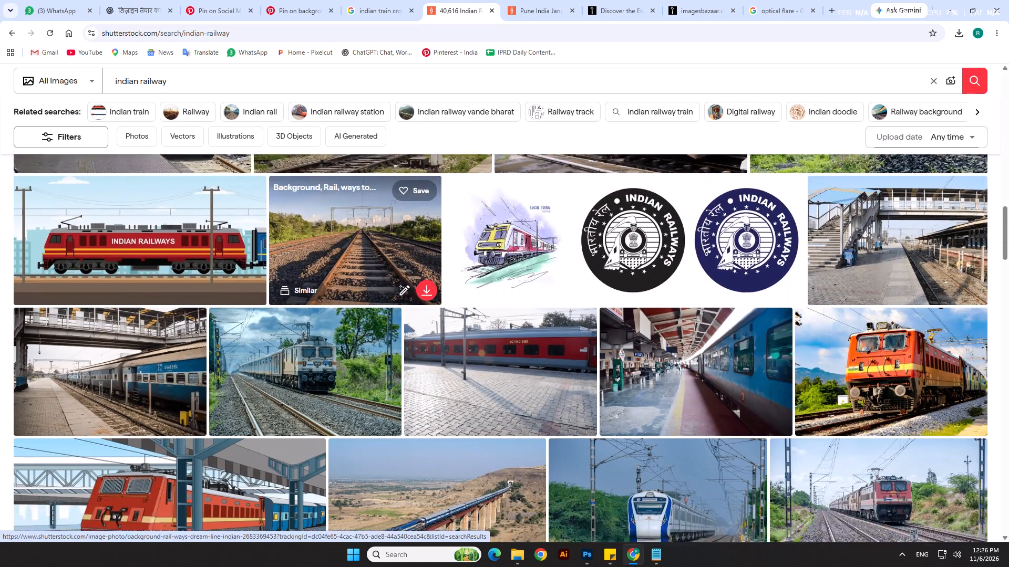
{"action": "scroll", "coordinate": [370, 335], "scroll_direction": "down", "scroll_amount": 4}
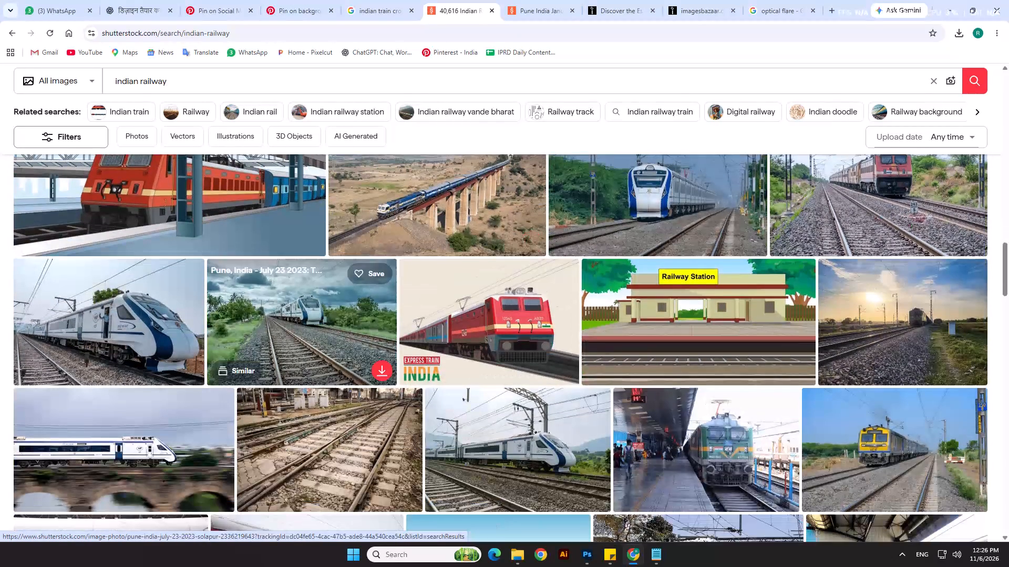
{"action": "scroll", "coordinate": [370, 335], "scroll_direction": "down", "scroll_amount": 5}
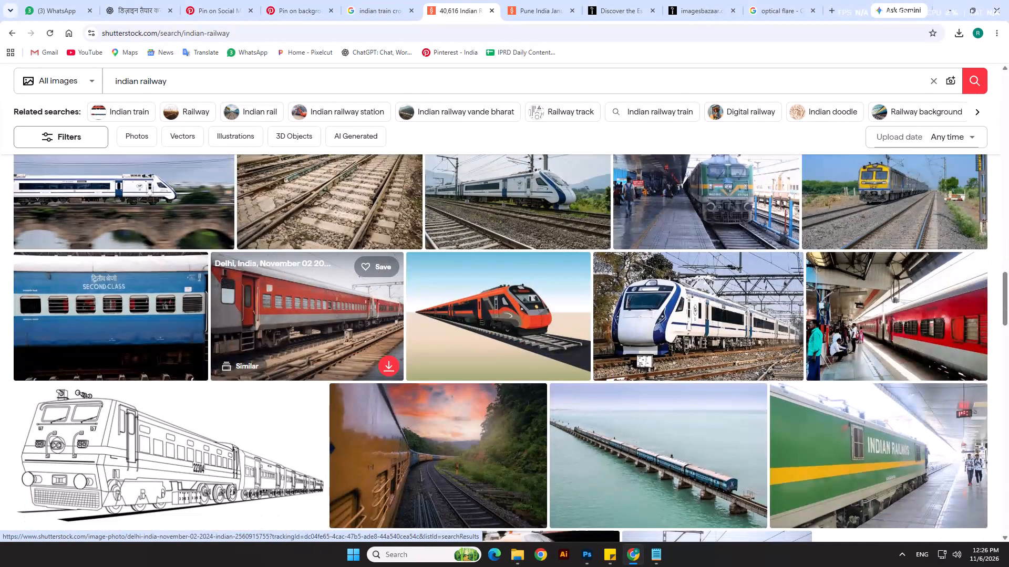
{"action": "scroll", "coordinate": [370, 335], "scroll_direction": "up", "scroll_amount": 12}
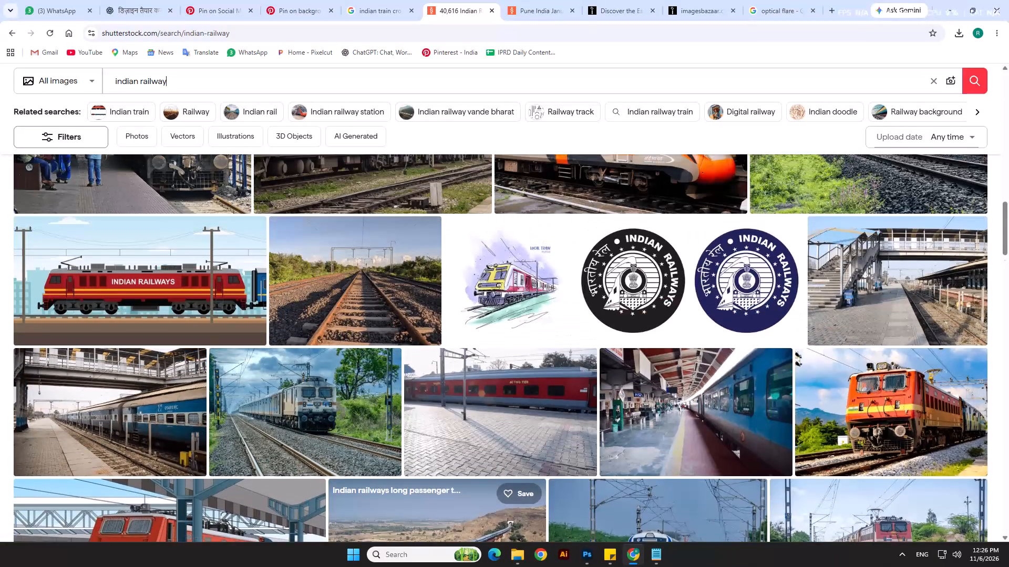
{"action": "scroll", "coordinate": [370, 335], "scroll_direction": "up", "scroll_amount": 3}
{"action": "scroll", "coordinate": [370, 335], "scroll_direction": "down", "scroll_amount": 1}
{"action": "scroll", "coordinate": [242, 330], "scroll_direction": "up", "scroll_amount": 4}
{"action": "scroll", "coordinate": [242, 330], "scroll_direction": "down", "scroll_amount": 1}
{"action": "scroll", "coordinate": [241, 330], "scroll_direction": "up", "scroll_amount": 5}
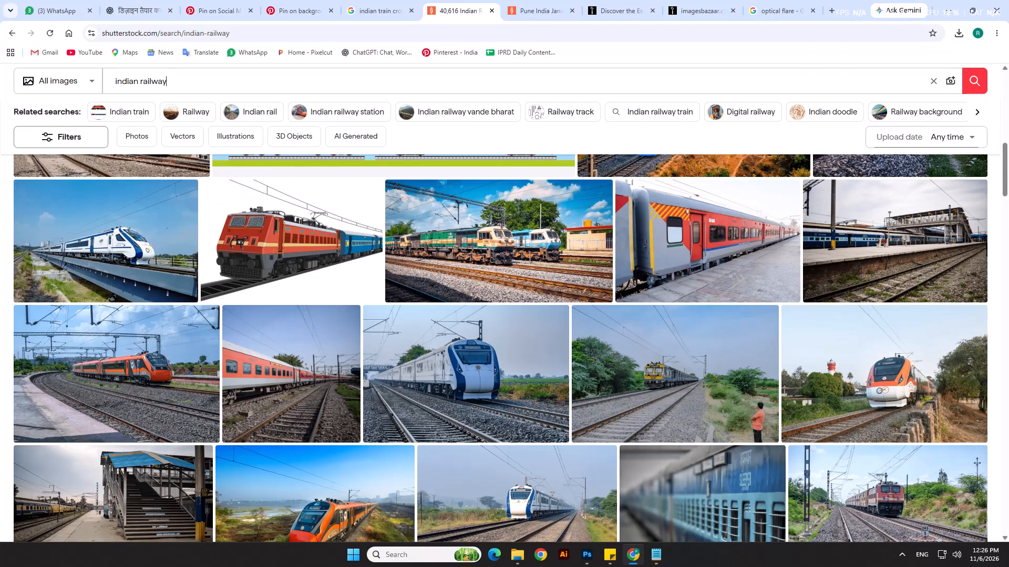
{"action": "scroll", "coordinate": [137, 270], "scroll_direction": "up", "scroll_amount": 4}
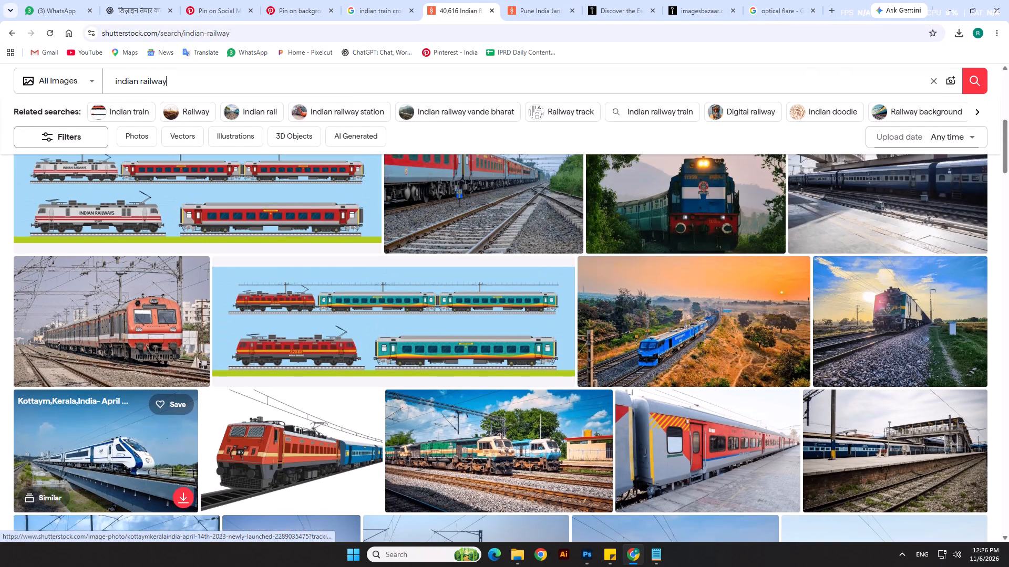
{"action": "scroll", "coordinate": [137, 275], "scroll_direction": "up", "scroll_amount": 2}
{"action": "scroll", "coordinate": [137, 275], "scroll_direction": "down", "scroll_amount": 7}
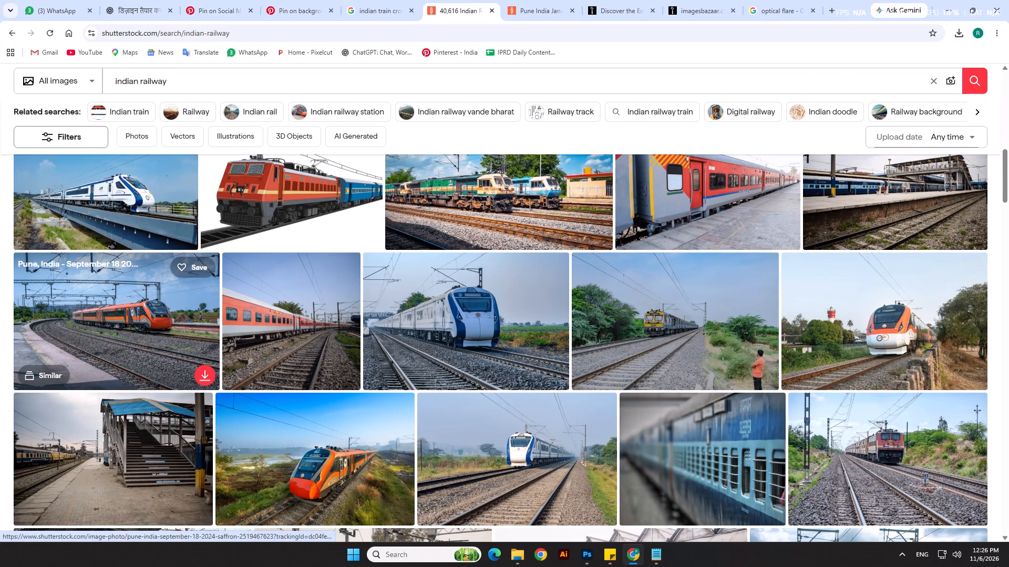
{"action": "scroll", "coordinate": [139, 319], "scroll_direction": "down", "scroll_amount": 1}
{"action": "left_click", "coordinate": [342, 397]}
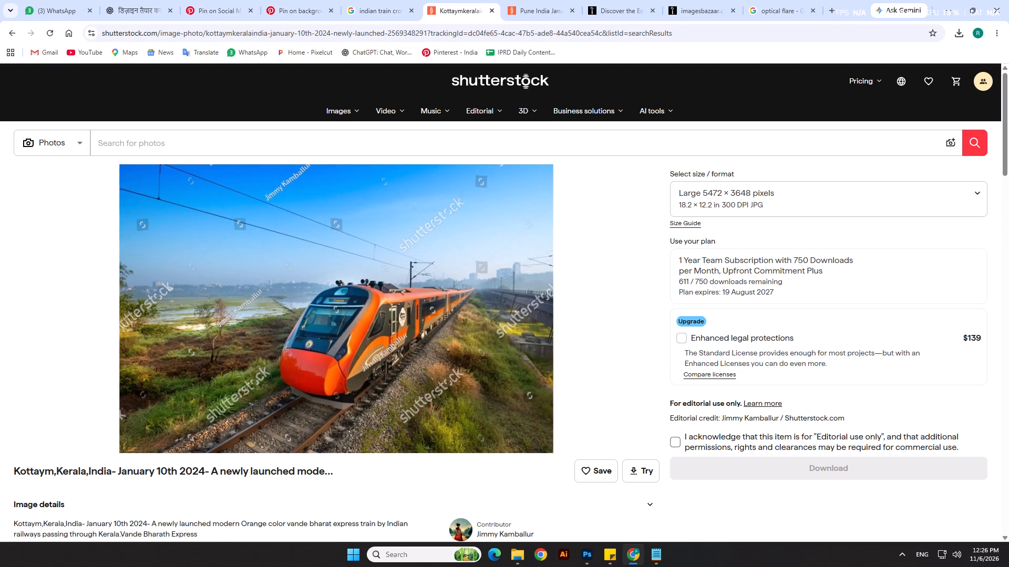
Acknowledge the editorial-use-only terms and download the large Vande Bharat train photo.
{"action": "left_click", "coordinate": [679, 440]}
{"action": "left_click", "coordinate": [717, 462]}
{"action": "key", "text": "alt+Tab"}
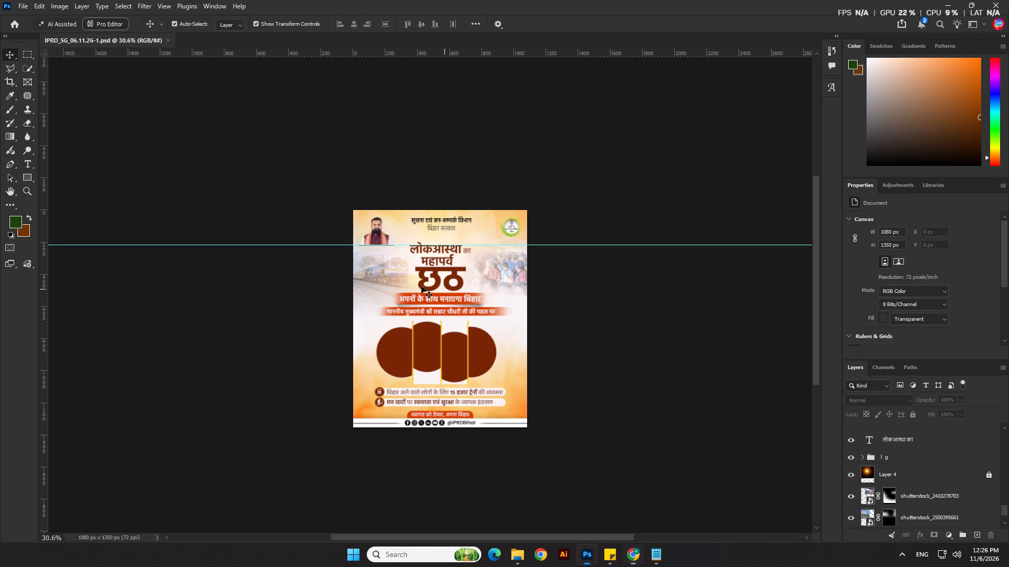
{"action": "left_click", "coordinate": [402, 360]}
{"action": "scroll", "coordinate": [675, 288], "scroll_direction": "up", "scroll_amount": 2}
{"action": "key", "text": "alt+Tab"}
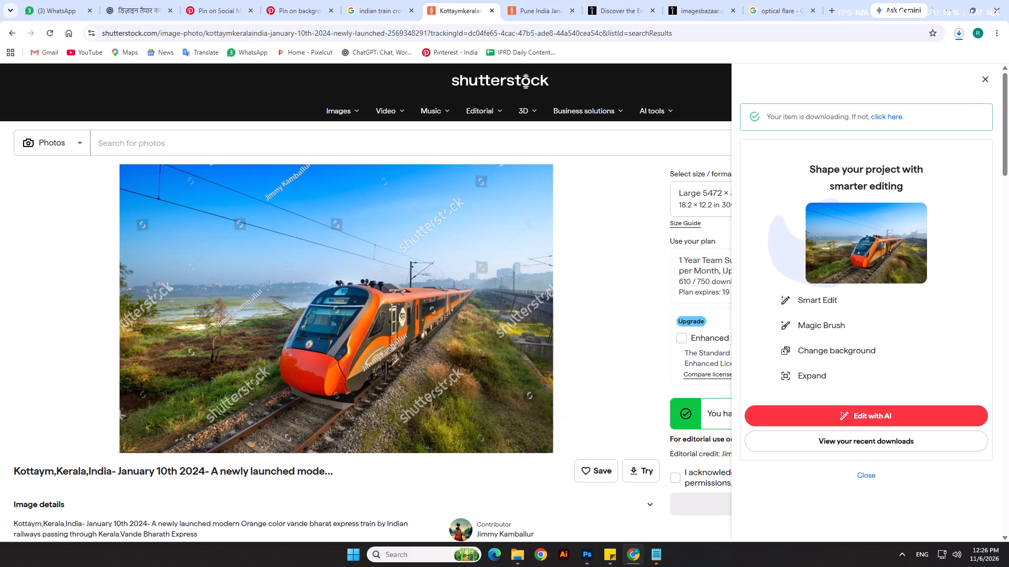
{"action": "left_click", "coordinate": [960, 35]}
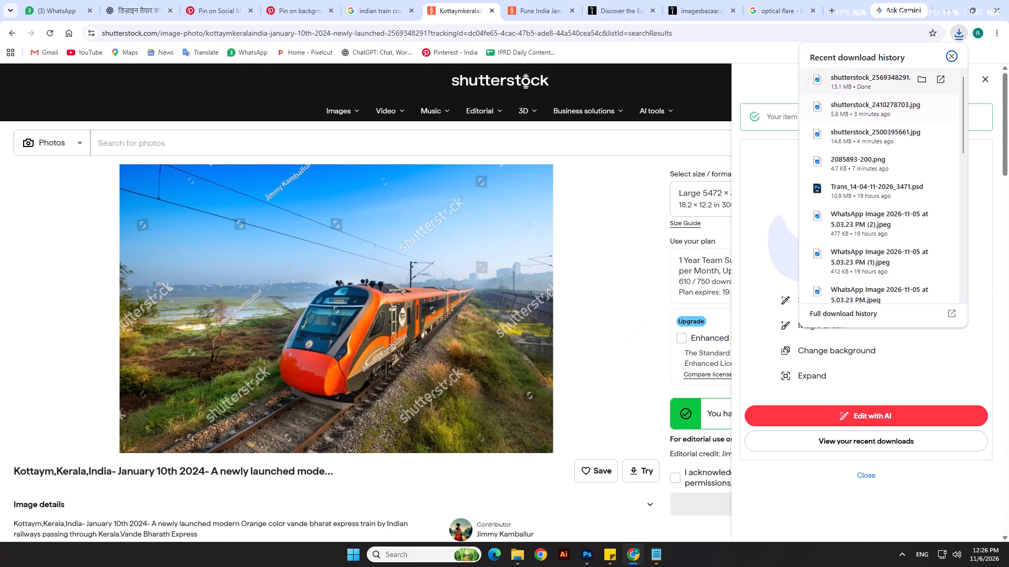
{"action": "left_click_drag", "start_coordinate": [851, 76], "coordinate": [399, 367]}
{"action": "key", "text": "alt+Tab"}
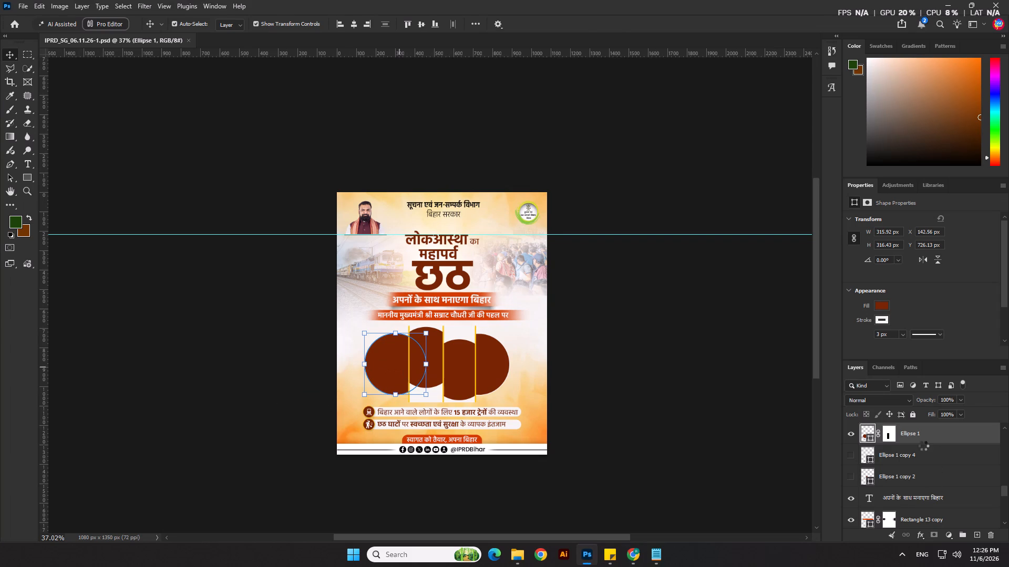
{"action": "left_click", "coordinate": [895, 443], "text": "alt"}
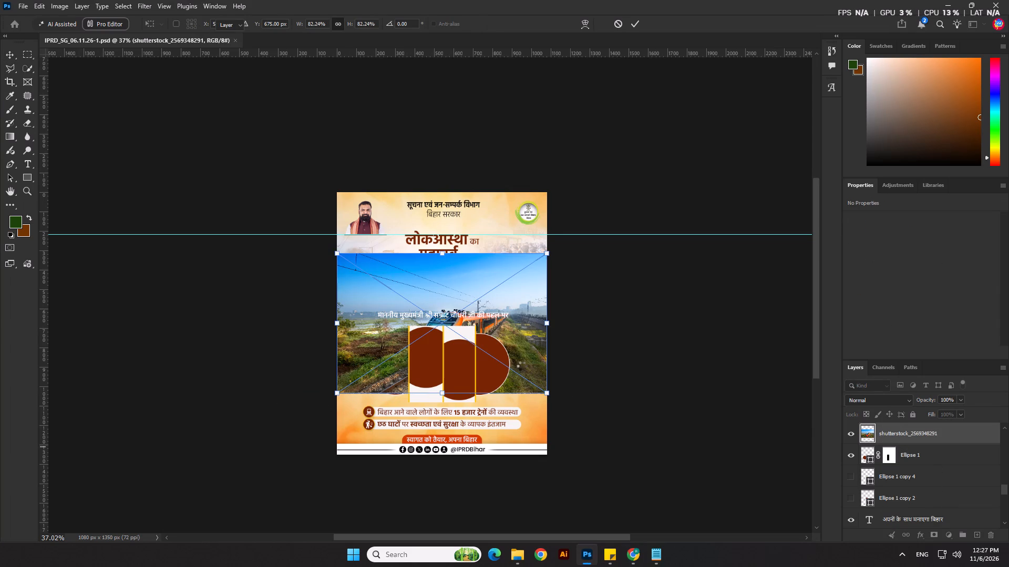
Scale the train photo to about 52% and position the orange engine inside the leftmost circle.
{"action": "scroll", "coordinate": [464, 294], "scroll_direction": "up", "scroll_amount": 2}
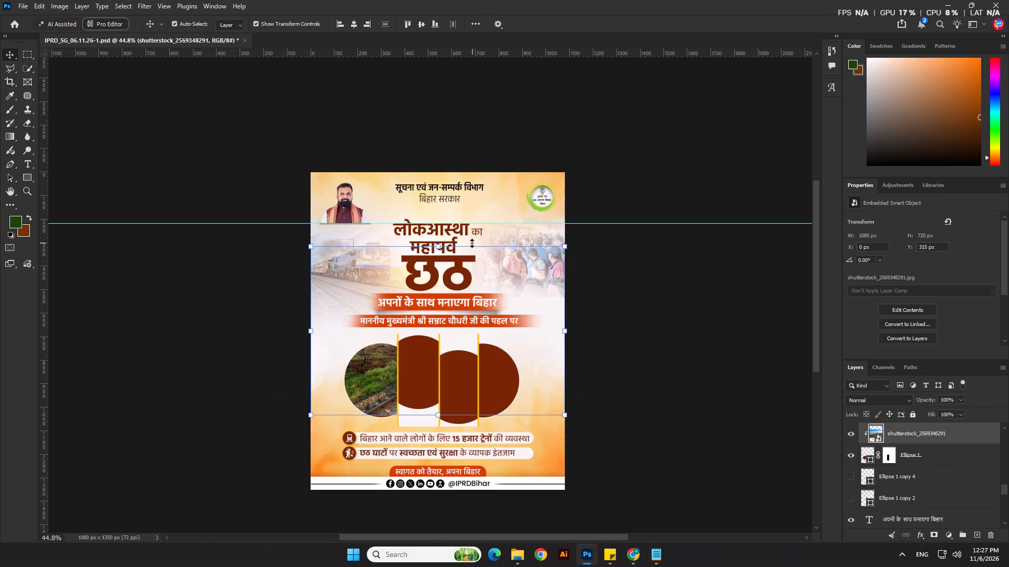
{"action": "left_click_drag", "start_coordinate": [465, 244], "coordinate": [467, 288]}
{"action": "left_click_drag", "start_coordinate": [466, 334], "coordinate": [396, 347]}
{"action": "scroll", "coordinate": [390, 366], "scroll_direction": "up", "scroll_amount": 7}
{"action": "left_click_drag", "start_coordinate": [167, 359], "coordinate": [217, 366]}
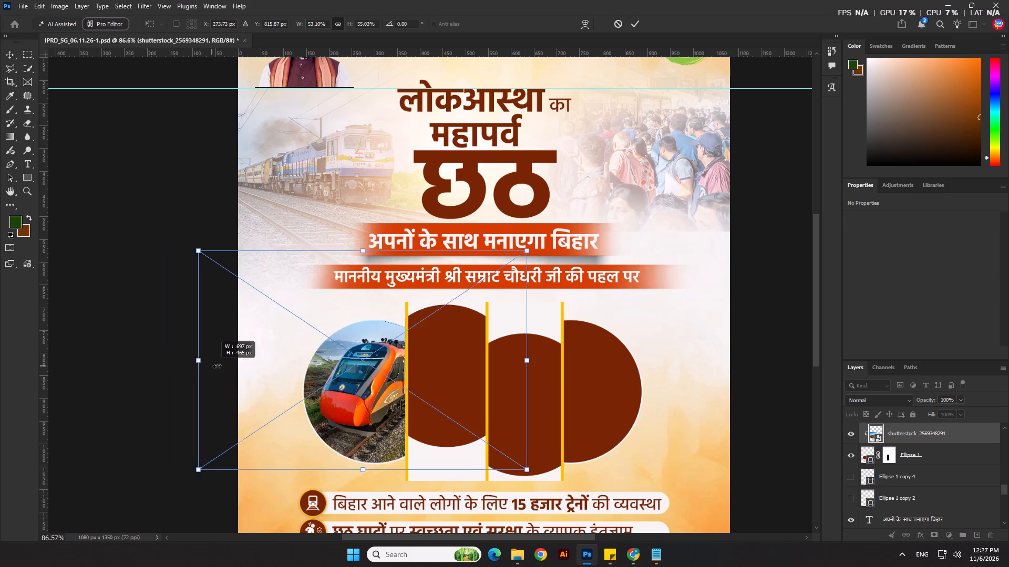
{"action": "left_click_drag", "start_coordinate": [217, 366], "coordinate": [221, 367]}
{"action": "left_click_drag", "start_coordinate": [407, 418], "coordinate": [379, 423]}
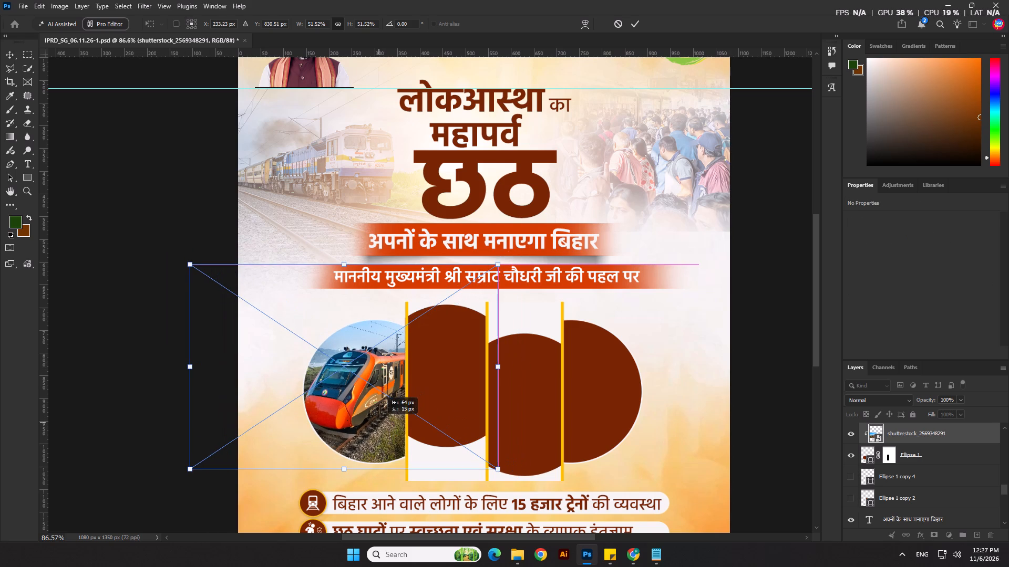
{"action": "left_click_drag", "start_coordinate": [379, 423], "coordinate": [381, 424]}
Nudge the train photo slightly left so the engine's nose meets the circle's outer edge, and commit the transform.
{"action": "key", "text": "Left"}
{"action": "key", "text": "Left"}
{"action": "key", "text": "Left"}
{"action": "key", "text": "Left"}
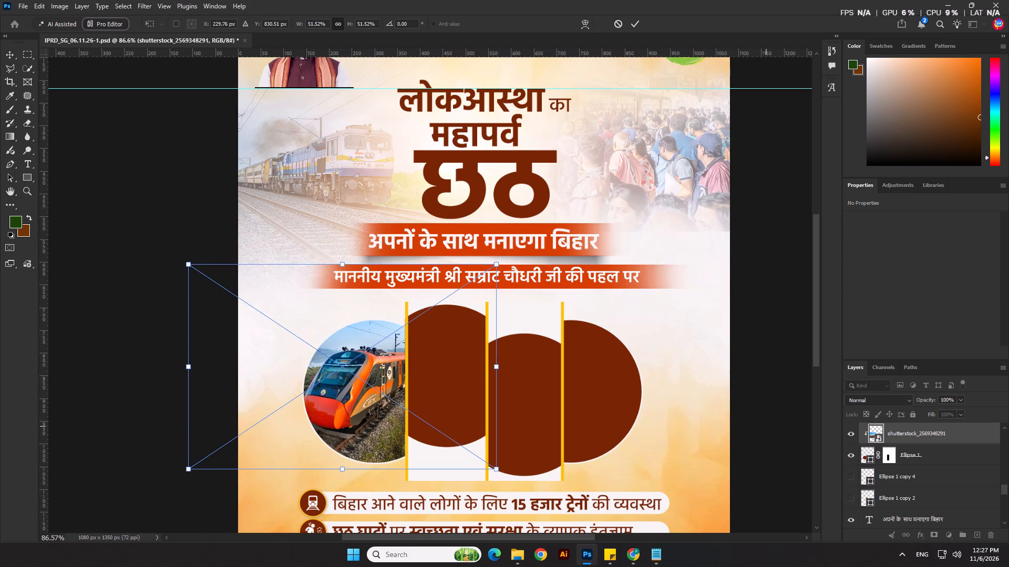
{"action": "key", "text": "Left"}
{"action": "key", "text": "Left"}
{"action": "key", "text": "Left"}
{"action": "key", "text": "Left"}
{"action": "key", "text": "Left"}
{"action": "key", "text": "Left"}
{"action": "key", "text": "Left"}
{"action": "key", "text": "Left"}
{"action": "key", "text": "Left"}
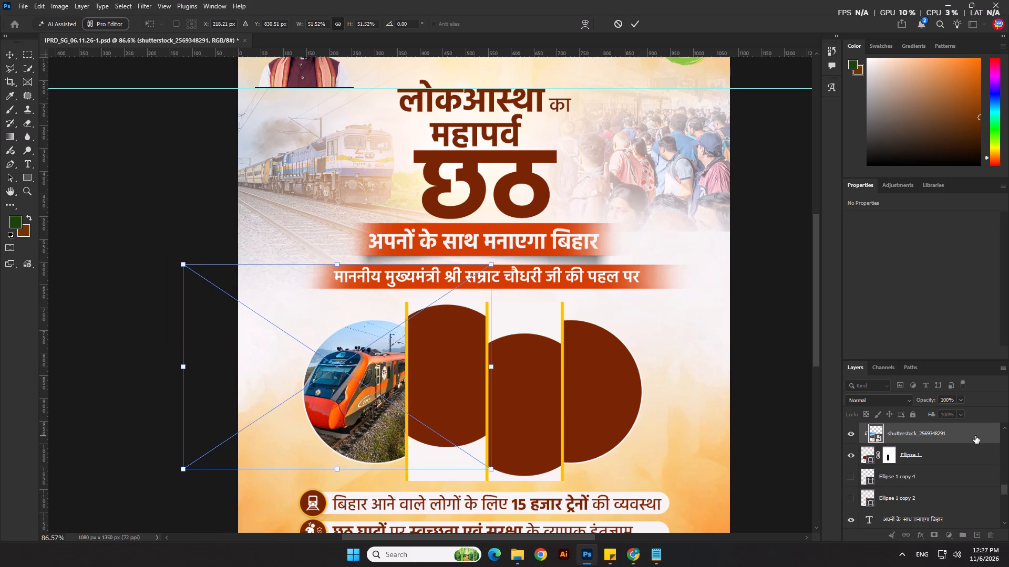
{"action": "key", "text": "Return"}
Duplicate the train photo layer and release the copy from the circle's clipping mask.
{"action": "left_click_drag", "start_coordinate": [976, 436], "coordinate": [980, 533]}
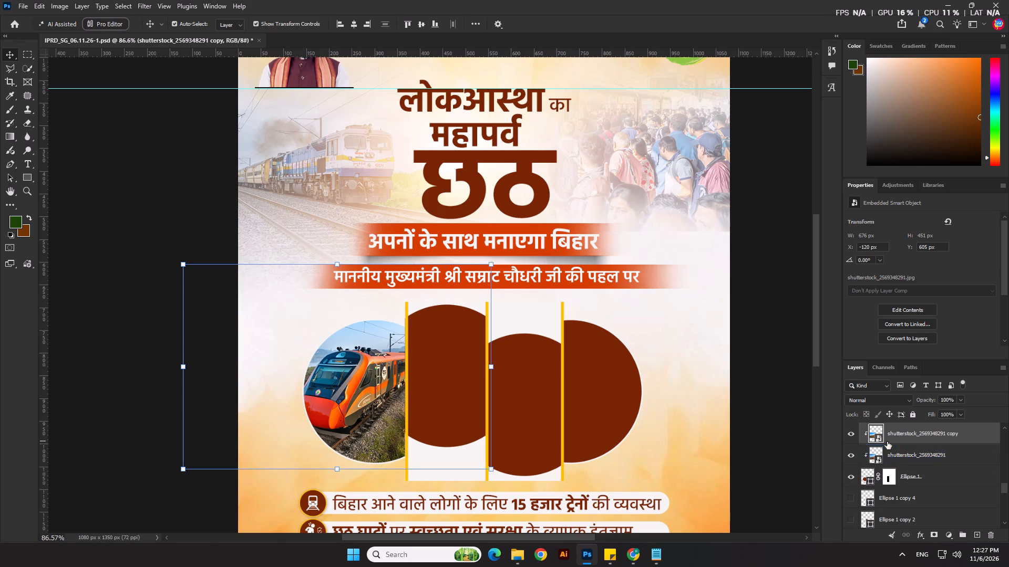
{"action": "left_click", "coordinate": [903, 445], "text": "alt"}
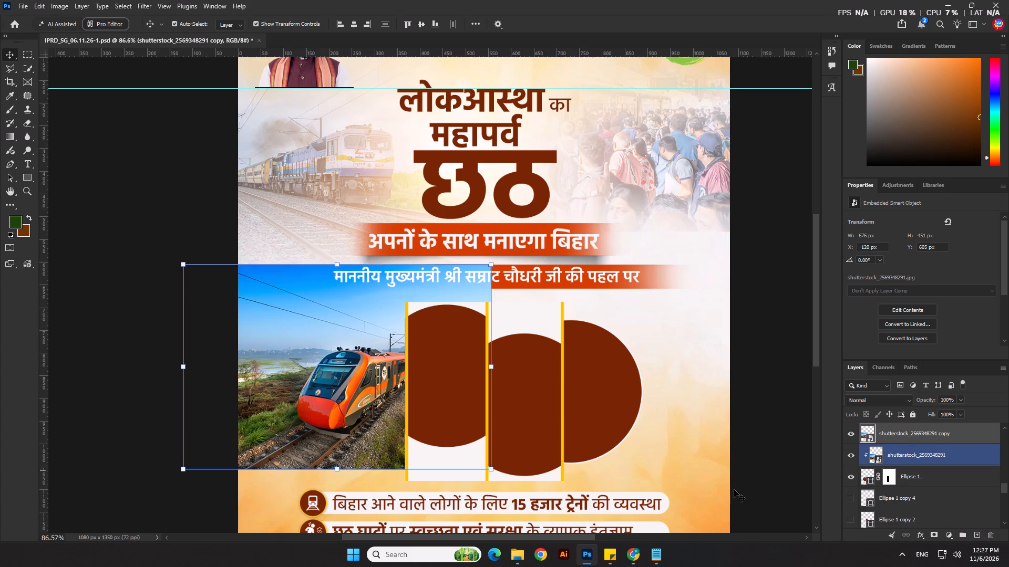
Show the Contextual Task Bar and remove the background from the unclipped train photo copy.
{"action": "scroll", "coordinate": [411, 421], "scroll_direction": "down", "scroll_amount": 3}
{"action": "scroll", "coordinate": [400, 244], "scroll_direction": "down", "scroll_amount": 1}
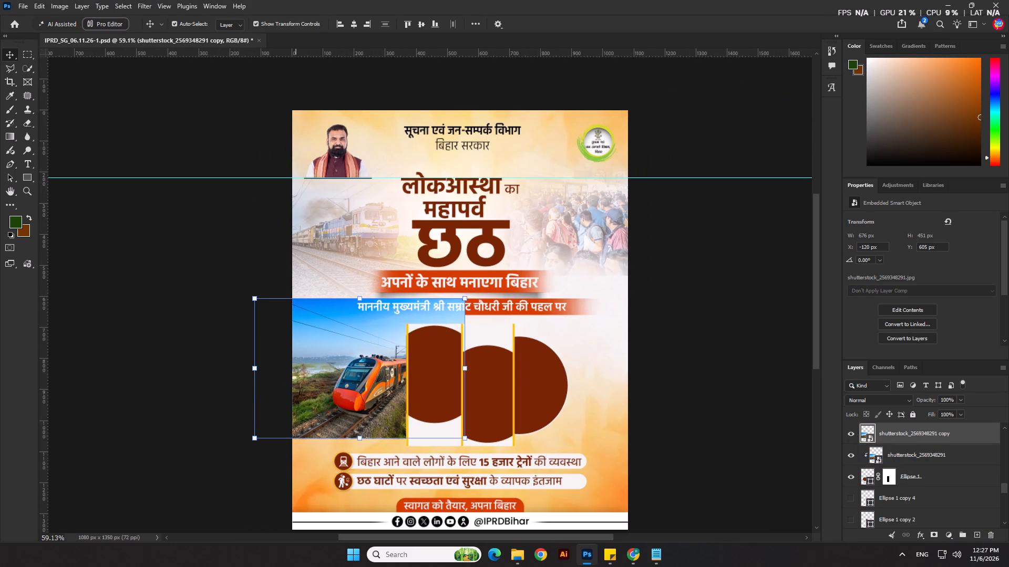
{"action": "left_click", "coordinate": [218, 1]}
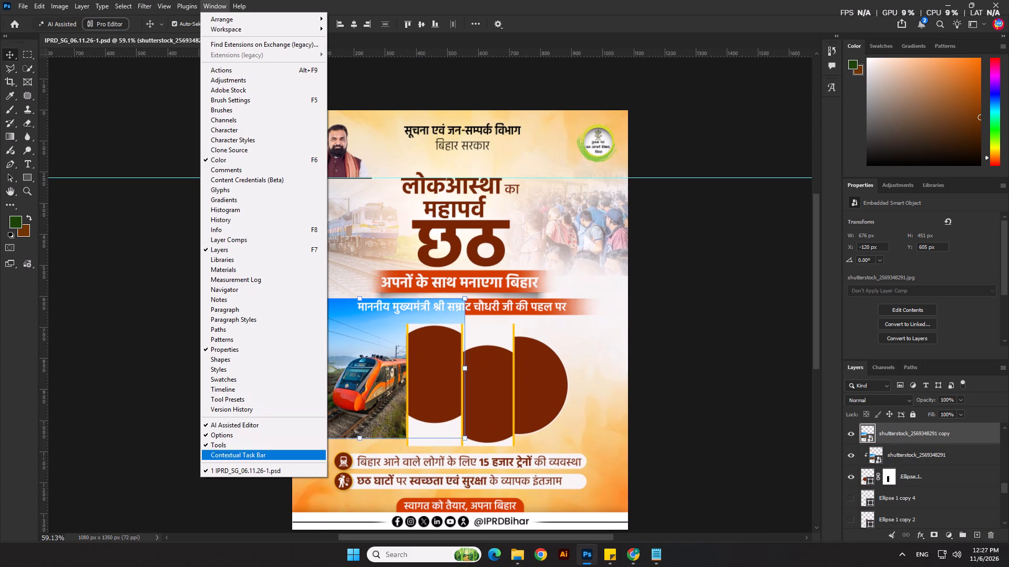
{"action": "left_click", "coordinate": [236, 450]}
{"action": "left_click", "coordinate": [427, 524]}
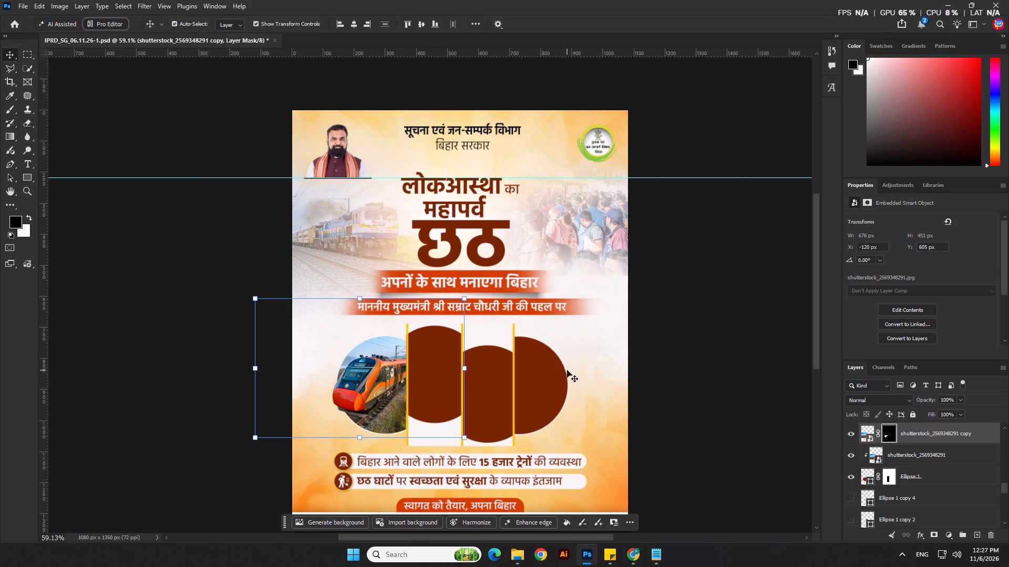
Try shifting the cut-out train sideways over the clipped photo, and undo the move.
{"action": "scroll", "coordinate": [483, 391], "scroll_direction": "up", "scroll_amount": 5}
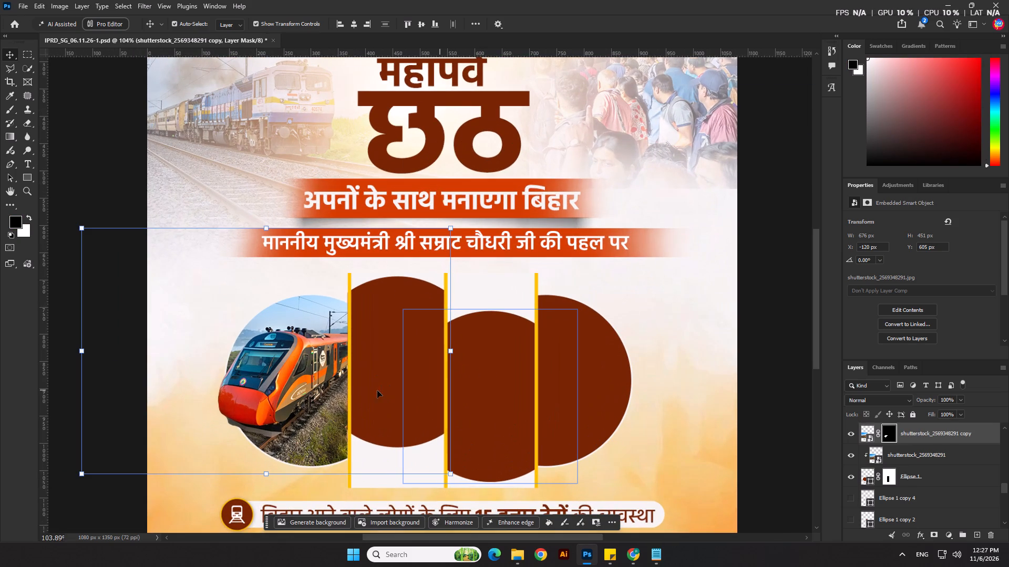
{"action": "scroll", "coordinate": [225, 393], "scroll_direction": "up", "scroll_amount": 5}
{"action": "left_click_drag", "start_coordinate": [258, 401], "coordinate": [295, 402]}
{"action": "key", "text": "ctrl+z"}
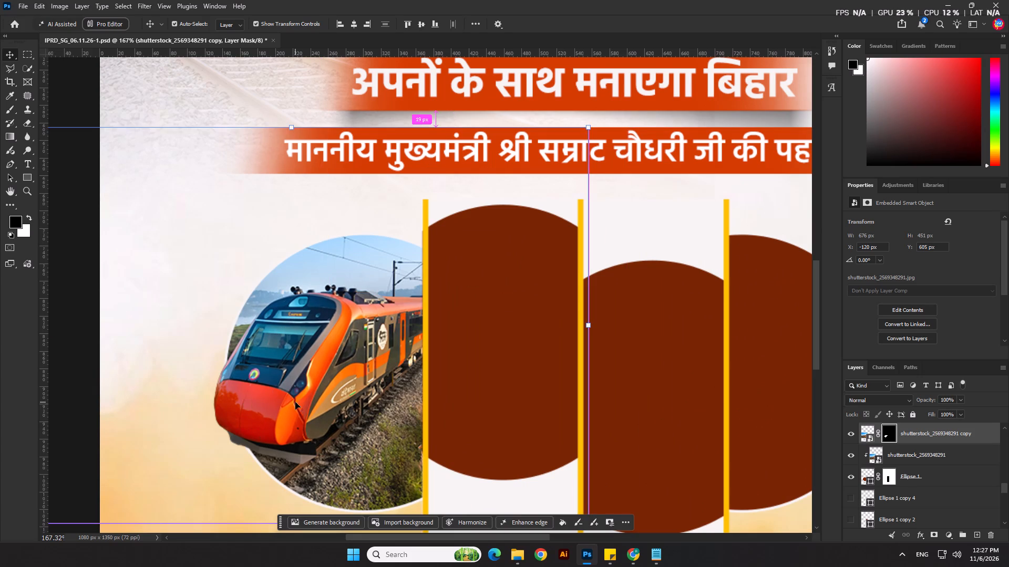
Link the cut-out train copy with the clipped train photo layer.
{"action": "scroll", "coordinate": [317, 395], "scroll_direction": "down", "scroll_amount": 3}
{"action": "scroll", "coordinate": [770, 433], "scroll_direction": "down", "scroll_amount": 1}
{"action": "scroll", "coordinate": [585, 417], "scroll_direction": "down", "scroll_amount": 3}
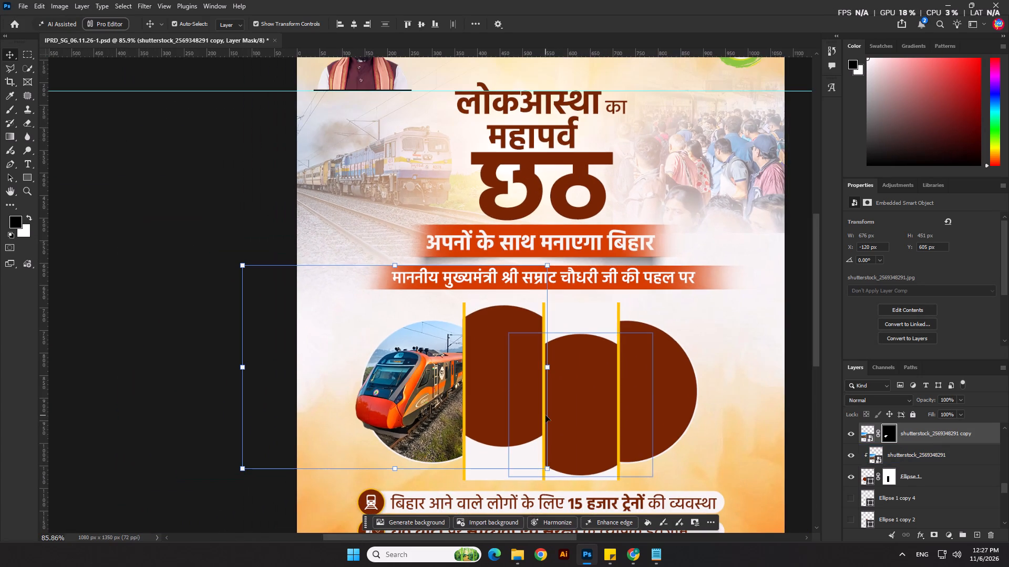
{"action": "scroll", "coordinate": [482, 419], "scroll_direction": "down", "scroll_amount": 4}
{"action": "scroll", "coordinate": [195, 416], "scroll_direction": "down", "scroll_amount": 2}
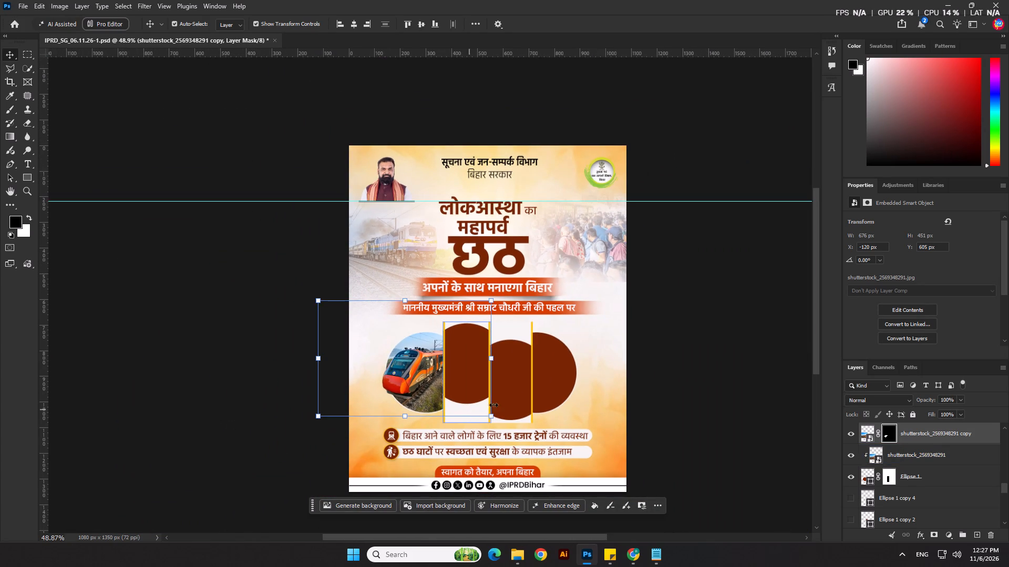
{"action": "left_click", "coordinate": [899, 455], "text": "ctrl"}
{"action": "right_click", "coordinate": [913, 435]}
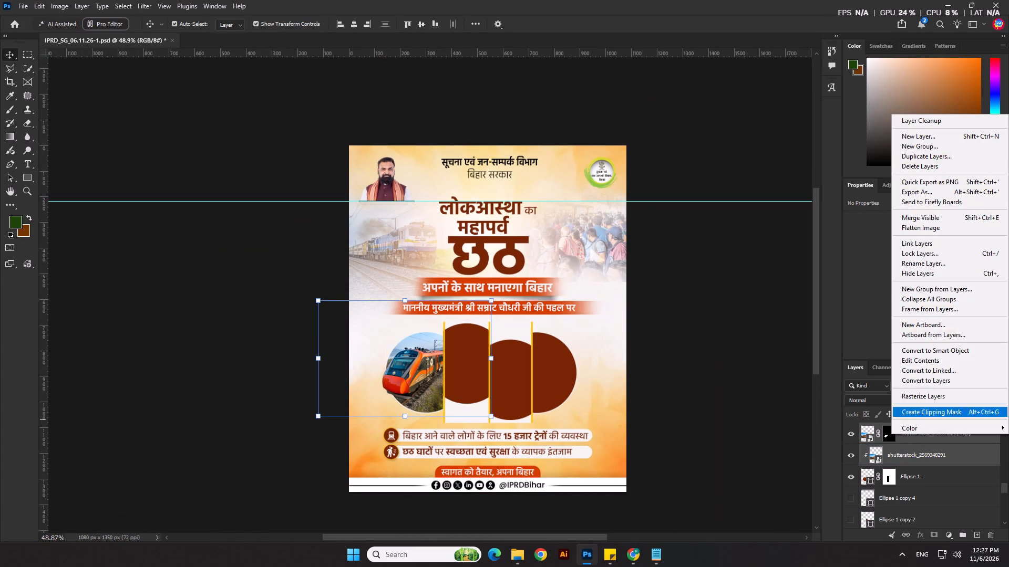
{"action": "left_click", "coordinate": [912, 244]}
Nudge the linked train layers slightly left and down over the circle, to about X -128 px, Y 615 px.
{"action": "key", "text": "Left"}
{"action": "key", "text": "Left"}
{"action": "key", "text": "Left"}
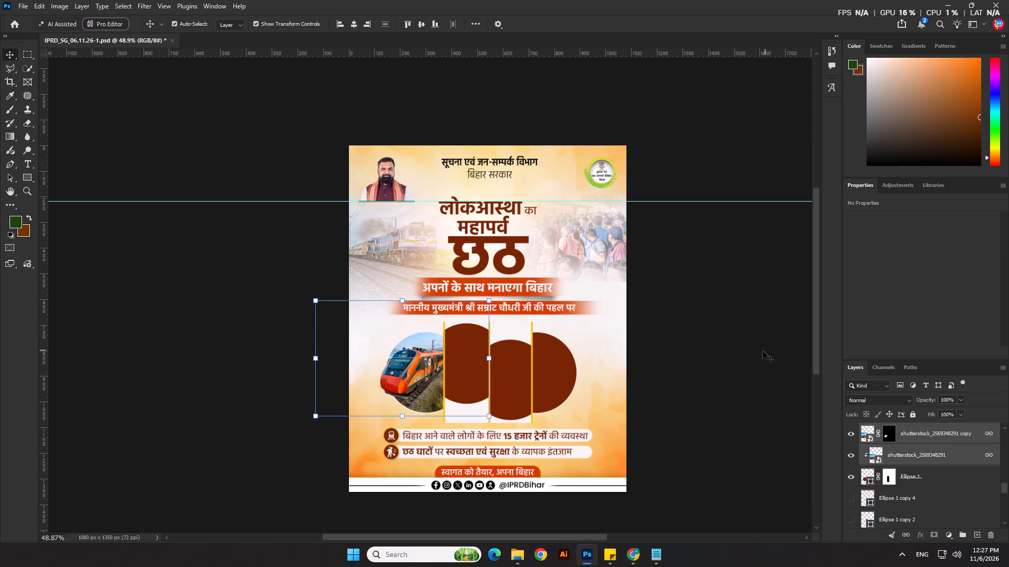
{"action": "key", "text": "Left"}
{"action": "key", "text": "Down"}
{"action": "key", "text": "Down"}
{"action": "key", "text": "Down"}
{"action": "key", "text": "Down"}
{"action": "key", "text": "Down"}
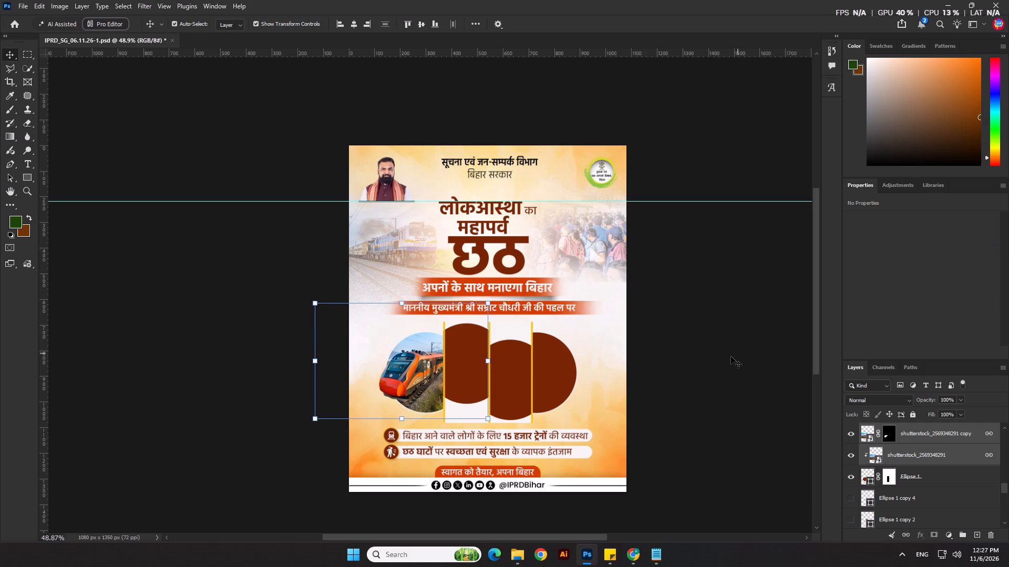
{"action": "key", "text": "Right"}
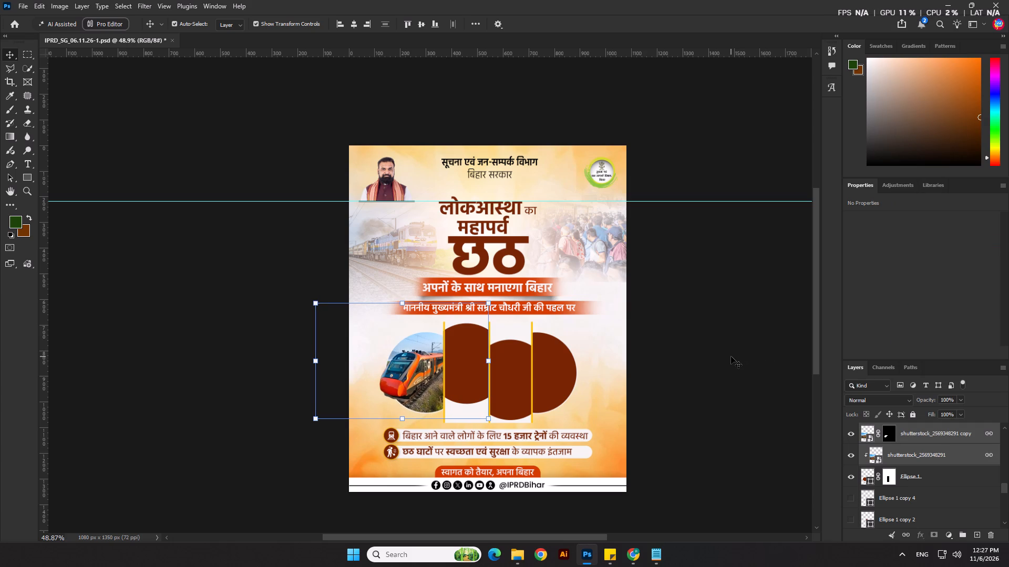
{"action": "key", "text": "Right"}
{"action": "left_click", "coordinate": [731, 356]}
Save the poster document.
{"action": "scroll", "coordinate": [731, 356], "scroll_direction": "down", "scroll_amount": 7}
{"action": "left_click", "coordinate": [274, 401]}
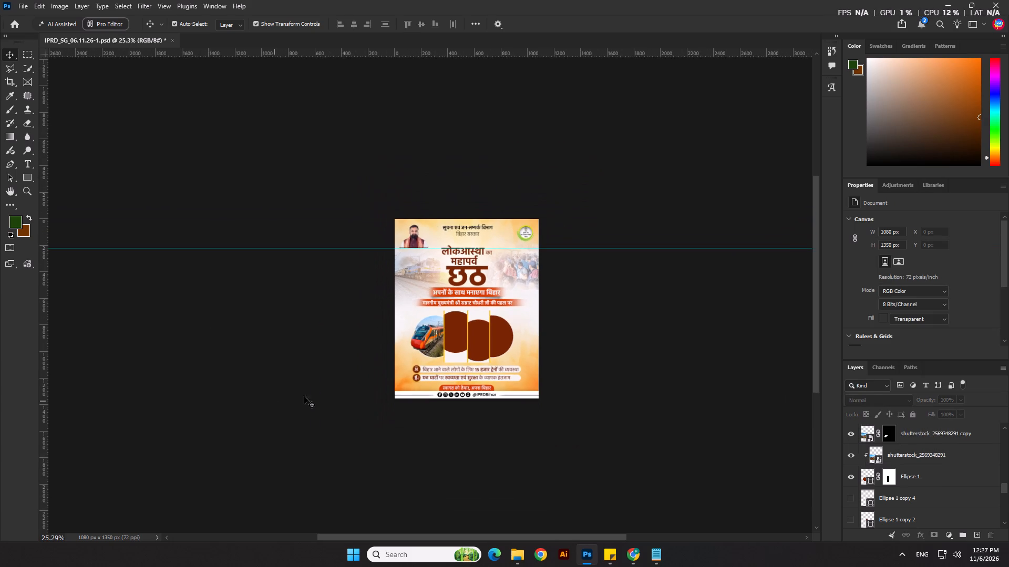
{"action": "key", "text": "ctrl+s"}
{"action": "scroll", "coordinate": [541, 320], "scroll_direction": "up", "scroll_amount": 10}
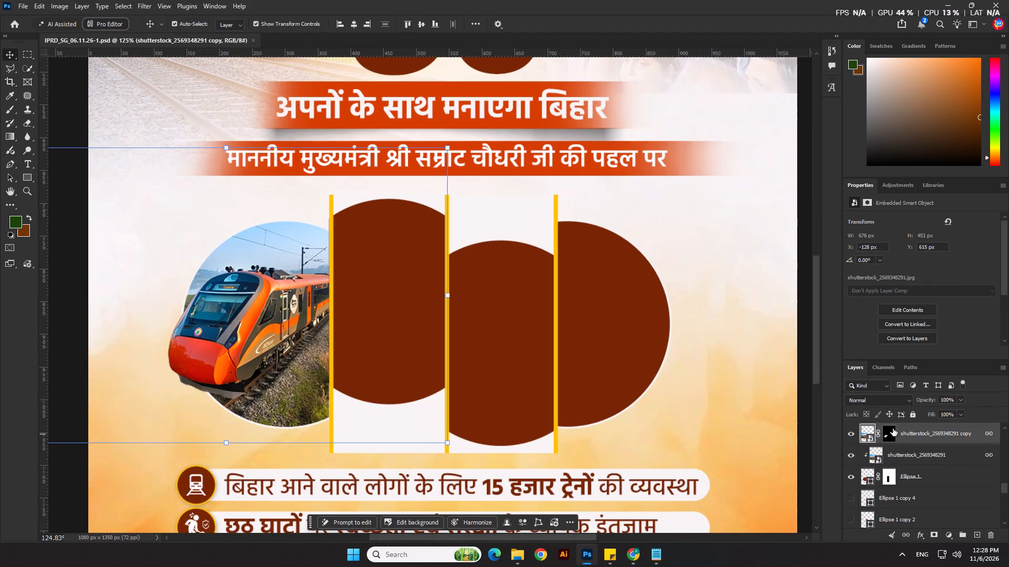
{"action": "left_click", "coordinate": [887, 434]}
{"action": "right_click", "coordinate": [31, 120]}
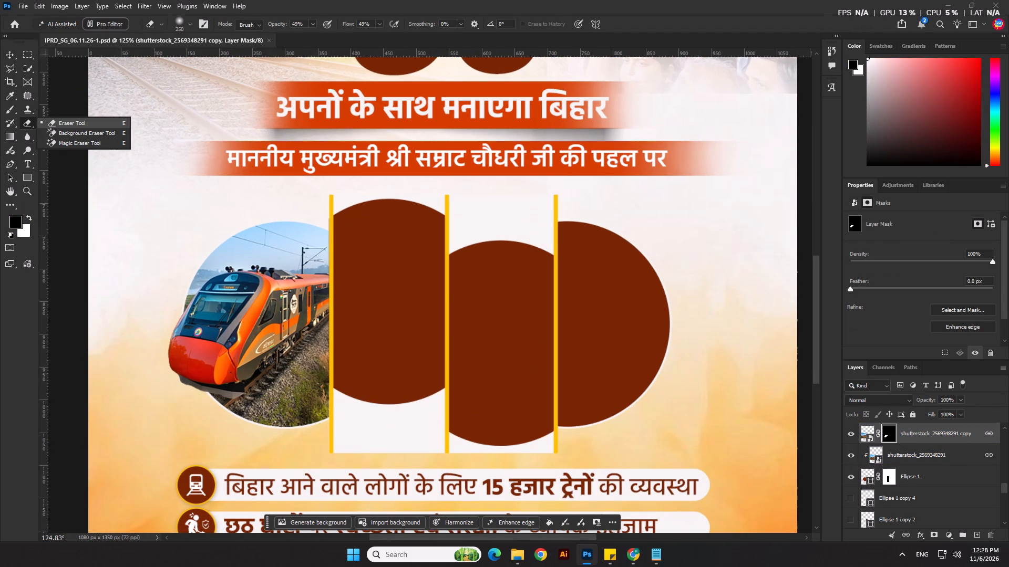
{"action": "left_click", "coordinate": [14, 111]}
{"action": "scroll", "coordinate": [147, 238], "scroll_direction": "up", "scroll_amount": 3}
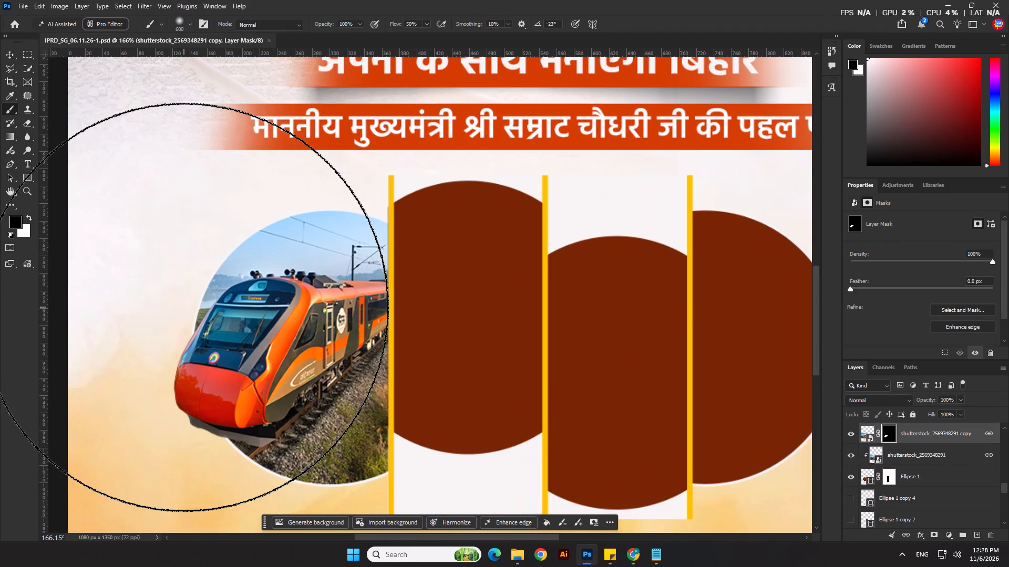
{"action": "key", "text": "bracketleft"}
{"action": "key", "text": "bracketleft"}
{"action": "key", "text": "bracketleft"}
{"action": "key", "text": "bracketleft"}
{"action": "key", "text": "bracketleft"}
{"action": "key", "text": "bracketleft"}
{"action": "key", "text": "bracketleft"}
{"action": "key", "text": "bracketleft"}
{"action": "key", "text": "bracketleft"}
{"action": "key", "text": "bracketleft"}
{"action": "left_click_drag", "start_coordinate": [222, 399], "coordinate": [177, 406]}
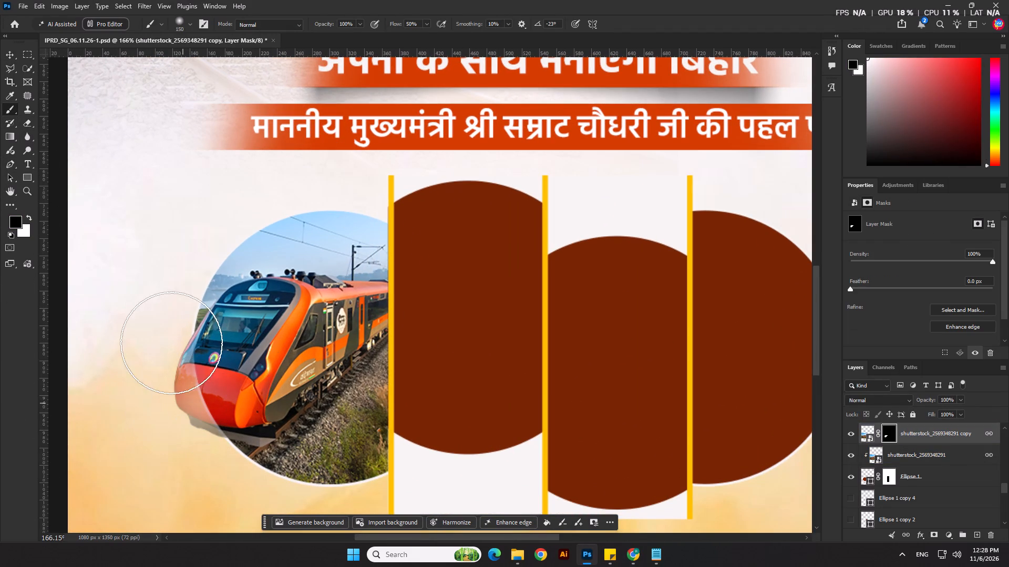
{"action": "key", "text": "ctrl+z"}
With a 150 px Eraser at 49% opacity, reveal the train's nose and the track below it on the cut-out's layer mask.
{"action": "left_click", "coordinate": [28, 129]}
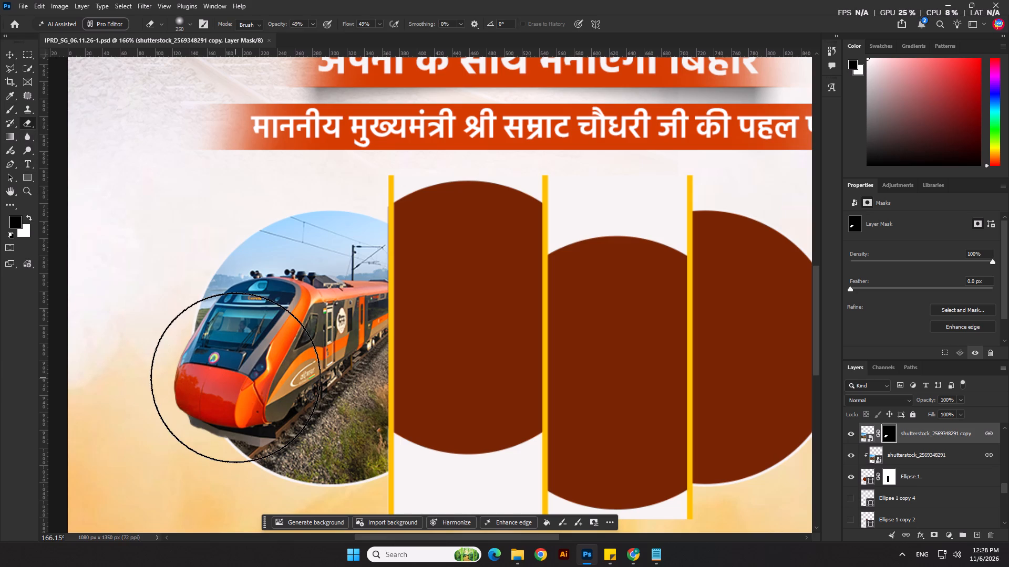
{"action": "key", "text": "bracketleft"}
{"action": "key", "text": "bracketleft"}
{"action": "key", "text": "bracketleft"}
{"action": "left_click_drag", "start_coordinate": [234, 384], "coordinate": [186, 396]}
{"action": "left_click", "coordinate": [193, 413]}
{"action": "left_click", "coordinate": [200, 419]}
{"action": "left_click", "coordinate": [208, 421]}
{"action": "left_click_drag", "start_coordinate": [228, 417], "coordinate": [229, 417]}
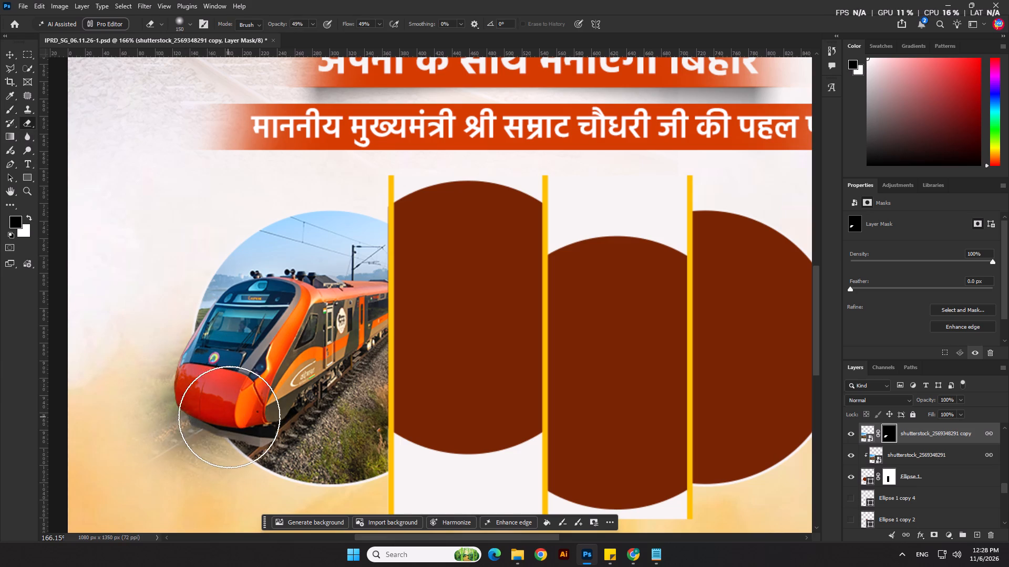
{"action": "left_click_drag", "start_coordinate": [229, 417], "coordinate": [235, 417]}
{"action": "triple_click", "coordinate": [253, 415]}
{"action": "triple_click", "coordinate": [253, 415]}
{"action": "triple_click", "coordinate": [242, 426]}
{"action": "double_click", "coordinate": [249, 427]}
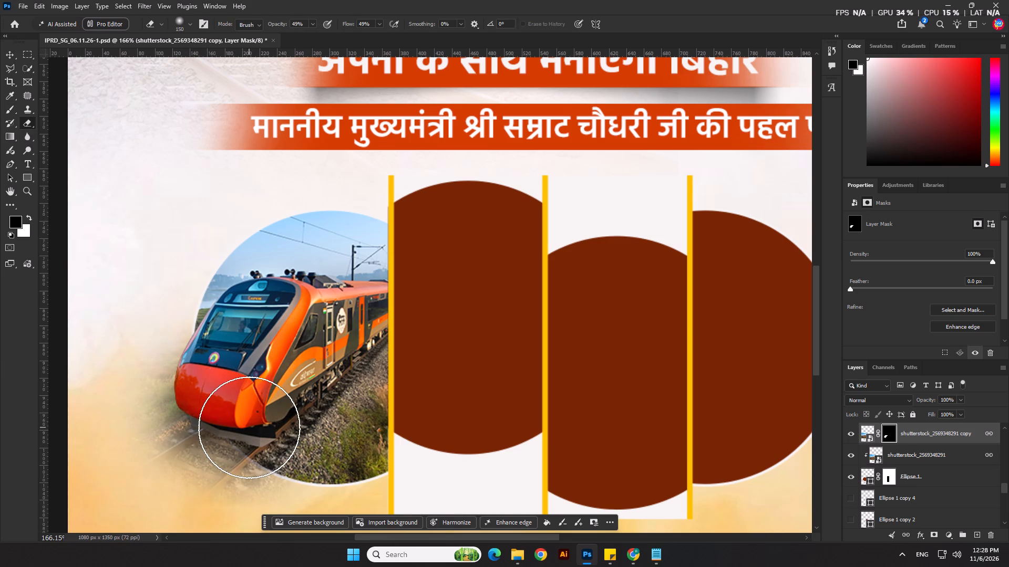
{"action": "left_click", "coordinate": [253, 425]}
Reveal more of the train's front and the surrounding track bed on the mask, enlarging the Eraser to 175 px.
{"action": "left_click", "coordinate": [222, 370]}
{"action": "left_click", "coordinate": [232, 351]}
{"action": "left_click_drag", "start_coordinate": [235, 348], "coordinate": [240, 342]}
{"action": "double_click", "coordinate": [244, 335]}
{"action": "scroll", "coordinate": [260, 244], "scroll_direction": "down", "scroll_amount": 5}
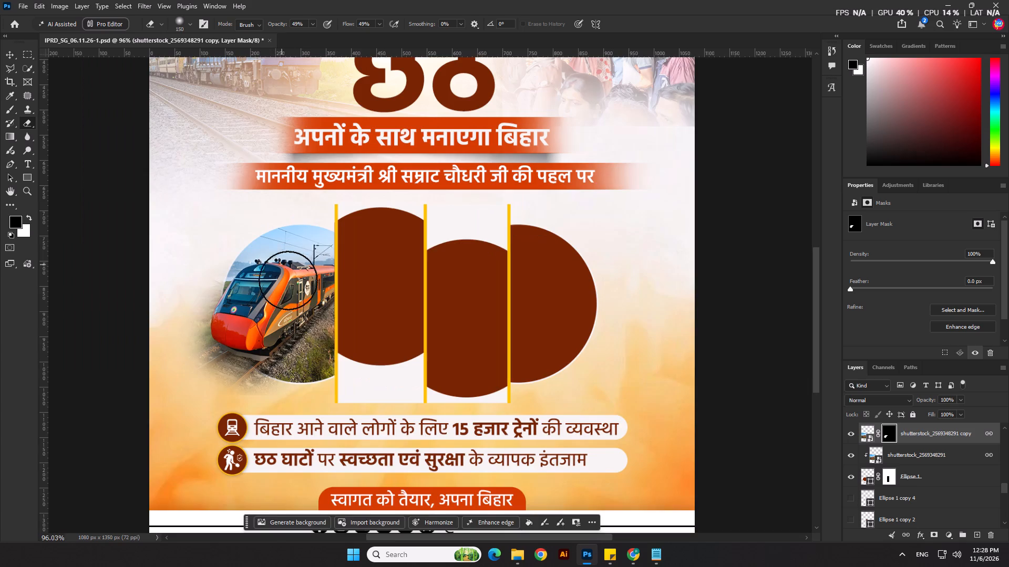
{"action": "scroll", "coordinate": [288, 280], "scroll_direction": "down", "scroll_amount": 4}
{"action": "left_click", "coordinate": [276, 346]}
{"action": "triple_click", "coordinate": [285, 348]}
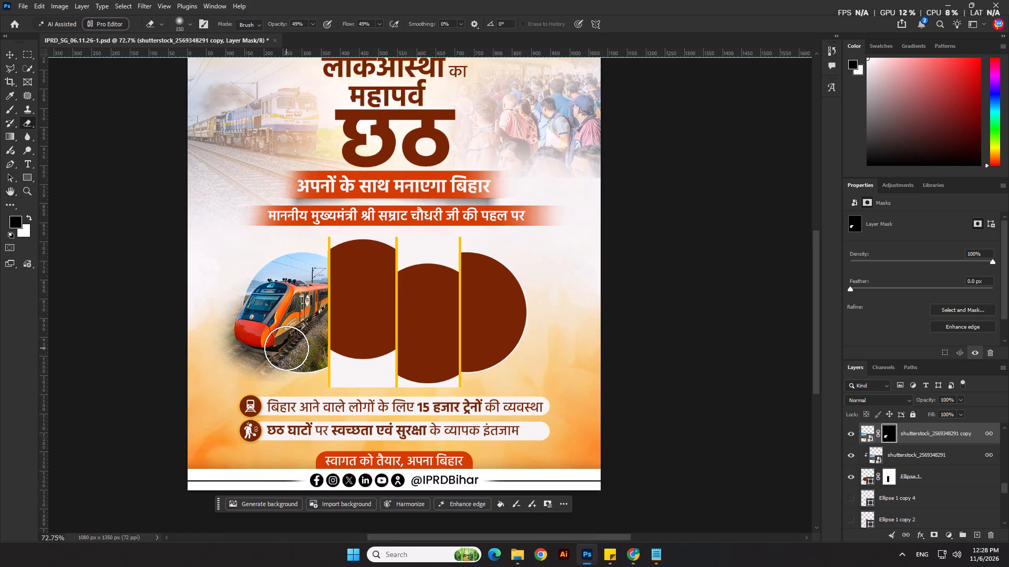
{"action": "key", "text": "bracketright"}
{"action": "left_click", "coordinate": [244, 350]}
{"action": "left_click", "coordinate": [253, 333]}
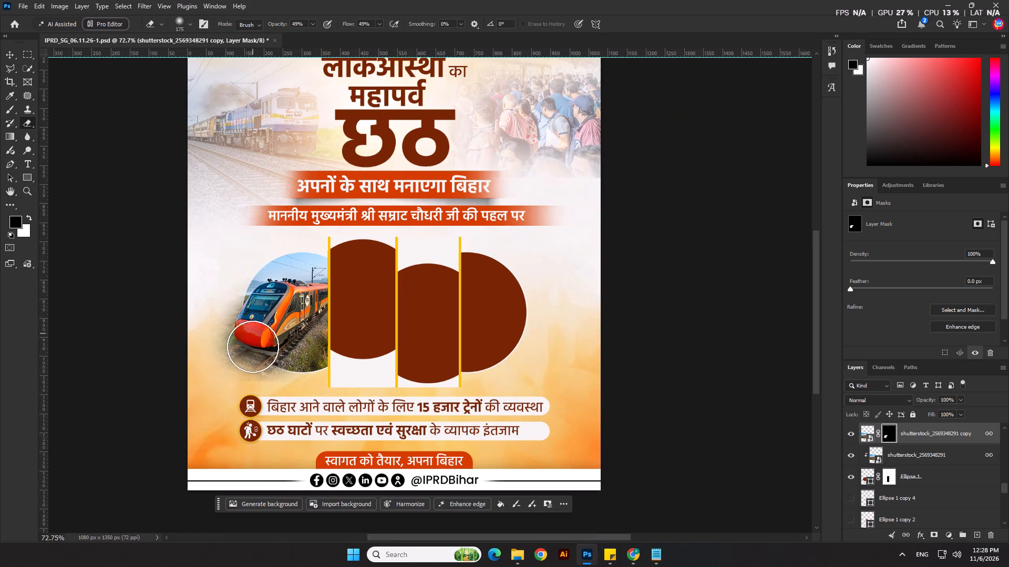
{"action": "left_click", "coordinate": [252, 352]}
{"action": "left_click", "coordinate": [282, 353]}
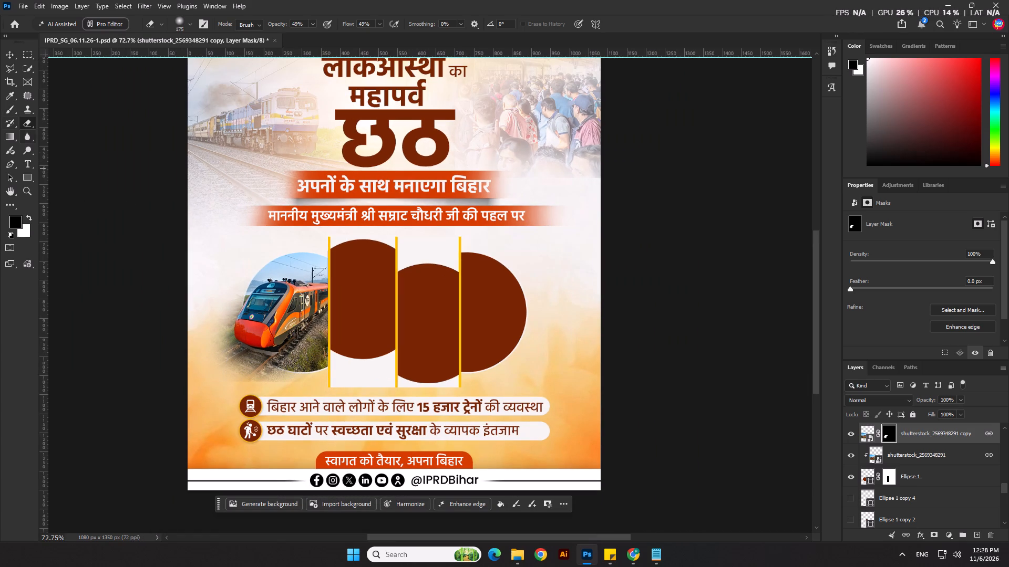
Fade the ground's outer edges below and beside the train's nose on the mask with a black Brush of up to 175 px.
{"action": "left_click", "coordinate": [8, 108]}
{"action": "scroll", "coordinate": [243, 415], "scroll_direction": "up", "scroll_amount": 3}
{"action": "key", "text": "bracketleft"}
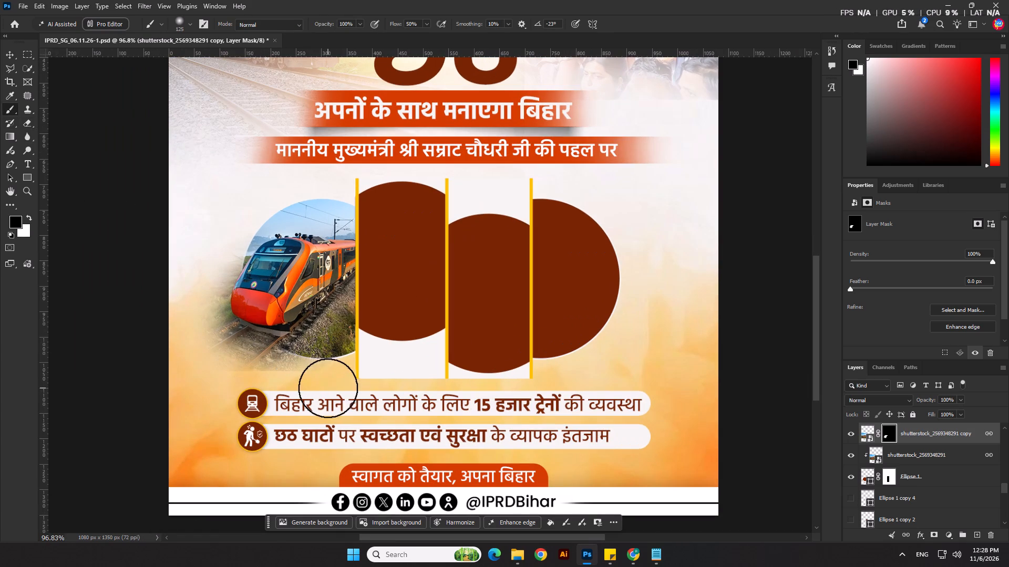
{"action": "key", "text": "bracketright"}
{"action": "left_click_drag", "start_coordinate": [324, 390], "coordinate": [211, 385]}
{"action": "left_click_drag", "start_coordinate": [211, 385], "coordinate": [326, 391]}
{"action": "left_click_drag", "start_coordinate": [309, 391], "coordinate": [178, 386]}
{"action": "key", "text": "bracketright"}
{"action": "left_click_drag", "start_coordinate": [182, 343], "coordinate": [184, 334]}
{"action": "left_click", "coordinate": [198, 284]}
{"action": "left_click", "coordinate": [199, 287]}
{"action": "left_click", "coordinate": [192, 304]}
{"action": "left_click", "coordinate": [205, 257]}
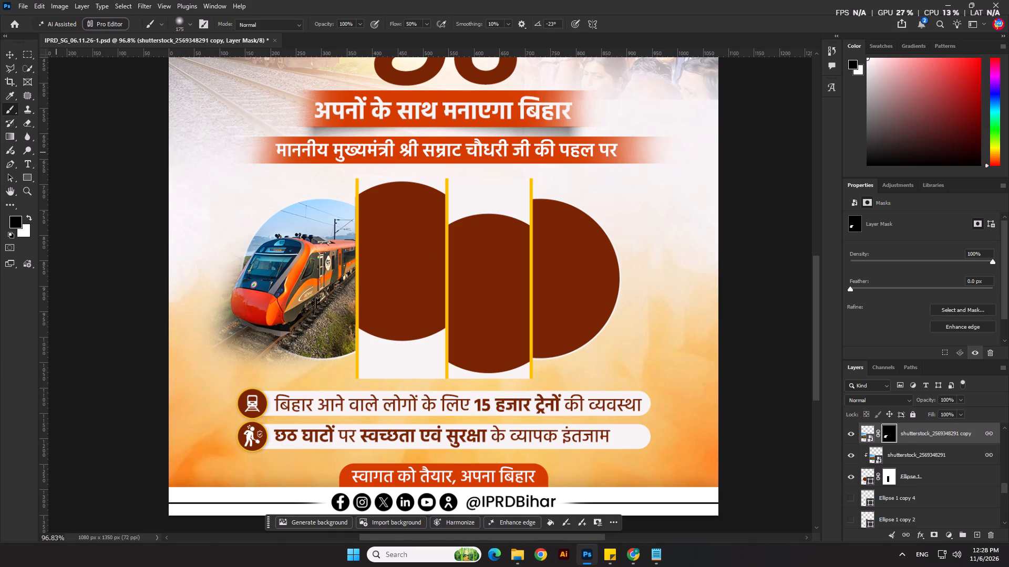
Restore the faded front and lower edge of the train's red nose on the mask with an 80 px Eraser.
{"action": "left_click", "coordinate": [31, 120]}
{"action": "scroll", "coordinate": [228, 315], "scroll_direction": "up", "scroll_amount": 4}
{"action": "key", "text": "bracketleft"}
{"action": "key", "text": "bracketleft"}
{"action": "key", "text": "bracketleft"}
{"action": "key", "text": "bracketleft"}
{"action": "key", "text": "bracketleft"}
{"action": "left_click", "coordinate": [252, 300]}
{"action": "left_click", "coordinate": [253, 291]}
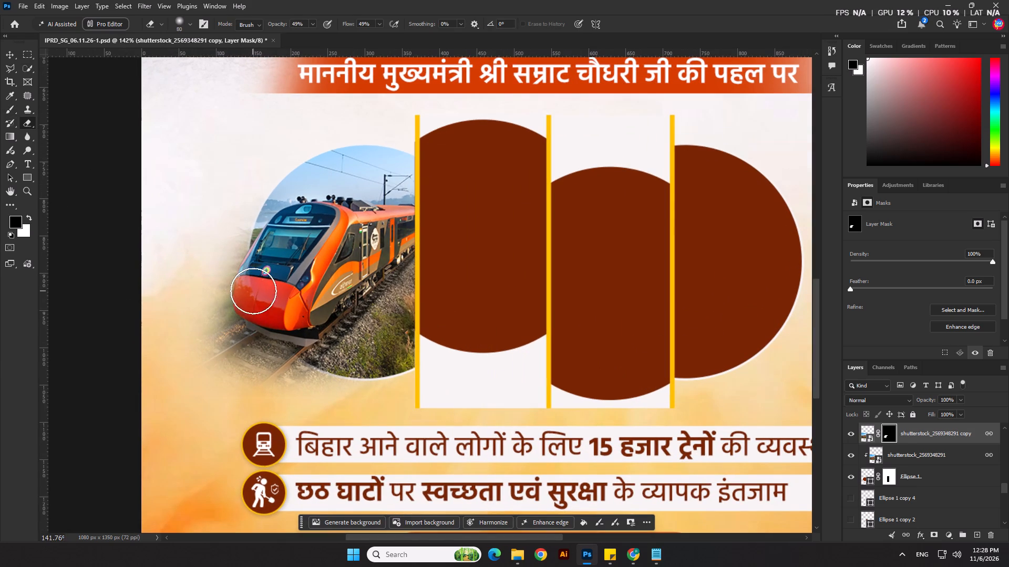
{"action": "left_click", "coordinate": [256, 286]}
{"action": "left_click", "coordinate": [259, 278]}
{"action": "triple_click", "coordinate": [263, 272]}
{"action": "left_click", "coordinate": [270, 300]}
{"action": "left_click", "coordinate": [262, 311]}
{"action": "left_click_drag", "start_coordinate": [266, 320], "coordinate": [294, 330]}
Reveal the rails and gravel under the train's front bumper on the mask with the 80 px Eraser.
{"action": "left_click", "coordinate": [296, 332]}
{"action": "left_click", "coordinate": [298, 337]}
{"action": "left_click", "coordinate": [298, 341]}
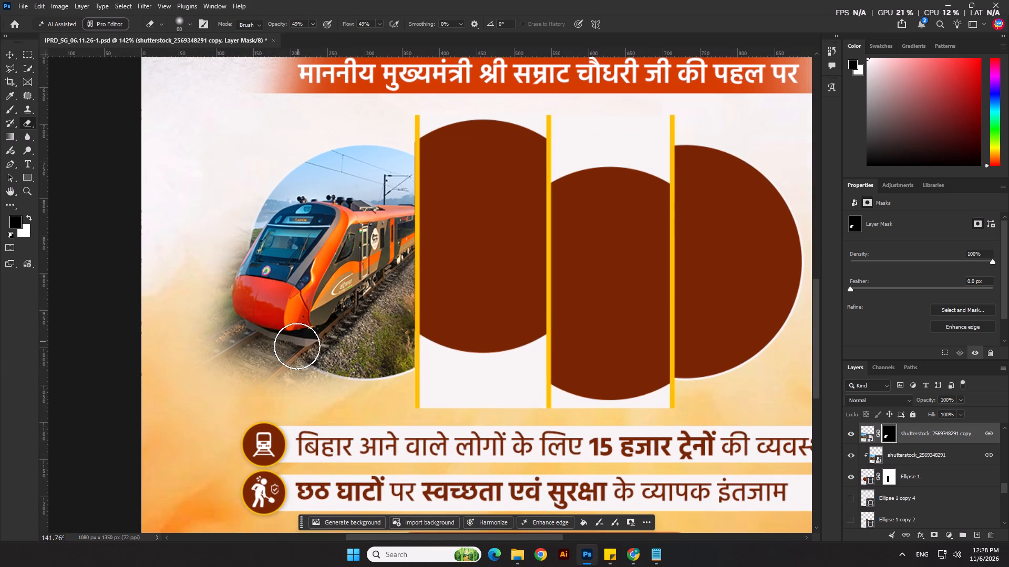
{"action": "double_click", "coordinate": [297, 346]}
{"action": "triple_click", "coordinate": [298, 349]}
{"action": "left_click", "coordinate": [298, 349]}
{"action": "left_click", "coordinate": [306, 347]}
{"action": "left_click_drag", "start_coordinate": [304, 349], "coordinate": [298, 351]}
{"action": "left_click", "coordinate": [296, 352]}
{"action": "left_click_drag", "start_coordinate": [296, 352], "coordinate": [330, 330]}
{"action": "left_click_drag", "start_coordinate": [328, 332], "coordinate": [314, 354]}
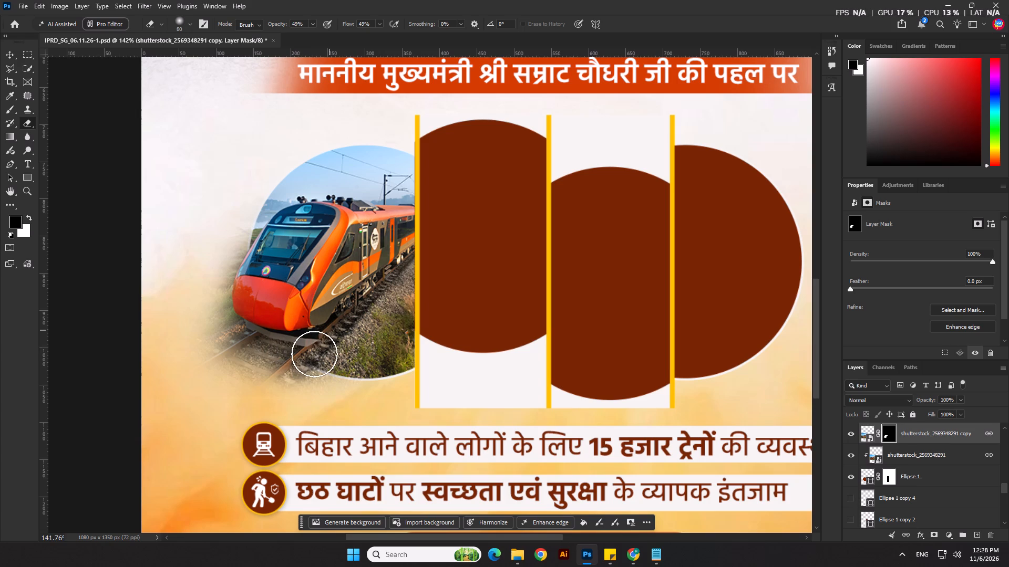
{"action": "left_click_drag", "start_coordinate": [314, 354], "coordinate": [313, 355]}
{"action": "triple_click", "coordinate": [313, 355]}
{"action": "left_click_drag", "start_coordinate": [322, 351], "coordinate": [341, 333]}
{"action": "left_click_drag", "start_coordinate": [342, 332], "coordinate": [305, 352]}
{"action": "double_click", "coordinate": [306, 353]}
Erase along the gravel beside the near rail on the mask to blend the cut-out's ground into the circle photo.
{"action": "scroll", "coordinate": [314, 359], "scroll_direction": "up", "scroll_amount": 7}
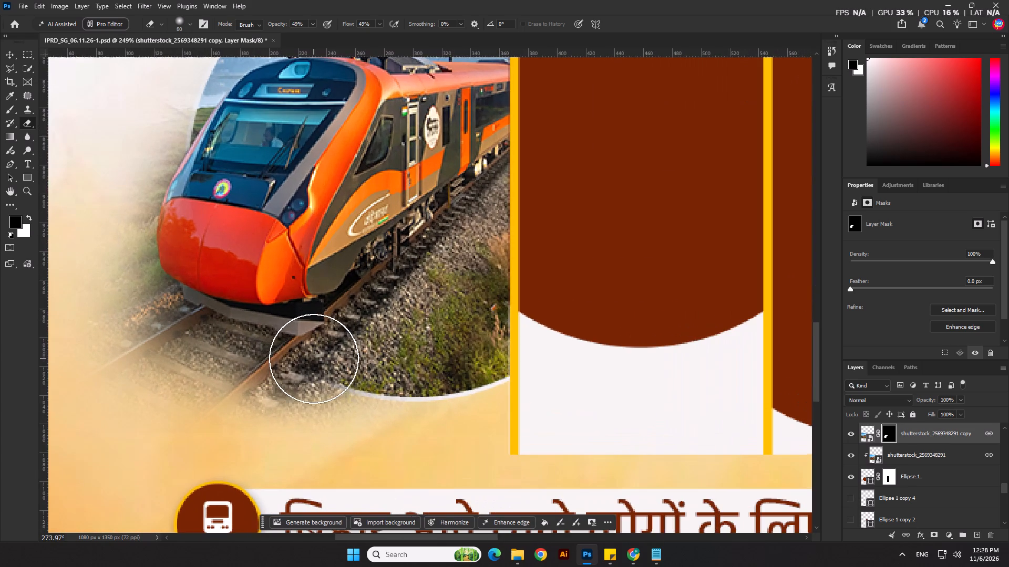
{"action": "left_click", "coordinate": [312, 359]}
{"action": "left_click_drag", "start_coordinate": [321, 354], "coordinate": [327, 352]}
{"action": "left_click", "coordinate": [327, 352]}
{"action": "left_click_drag", "start_coordinate": [332, 350], "coordinate": [337, 348]}
{"action": "left_click_drag", "start_coordinate": [339, 346], "coordinate": [346, 345]}
{"action": "left_click", "coordinate": [350, 345]}
{"action": "left_click", "coordinate": [363, 341]}
{"action": "left_click", "coordinate": [367, 338]}
{"action": "left_click", "coordinate": [376, 335]}
{"action": "scroll", "coordinate": [382, 332], "scroll_direction": "down", "scroll_amount": 2}
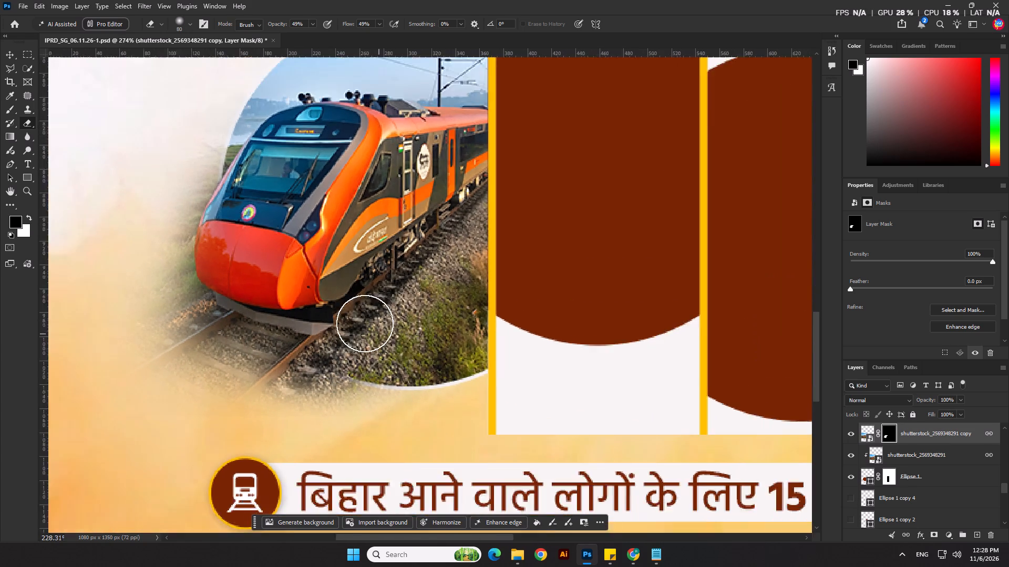
{"action": "scroll", "coordinate": [365, 323], "scroll_direction": "down", "scroll_amount": 11}
{"action": "scroll", "coordinate": [105, 370], "scroll_direction": "down", "scroll_amount": 1}
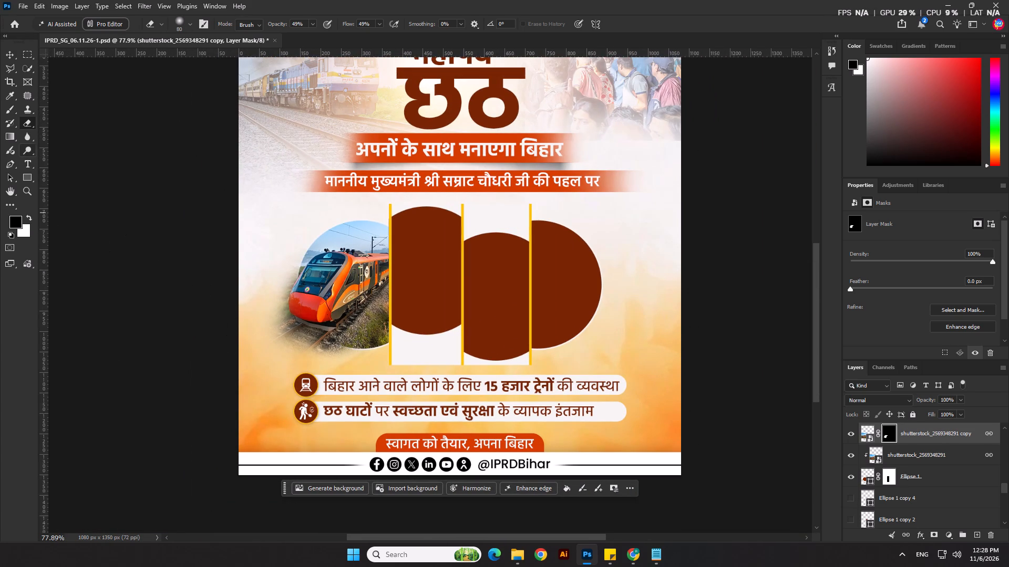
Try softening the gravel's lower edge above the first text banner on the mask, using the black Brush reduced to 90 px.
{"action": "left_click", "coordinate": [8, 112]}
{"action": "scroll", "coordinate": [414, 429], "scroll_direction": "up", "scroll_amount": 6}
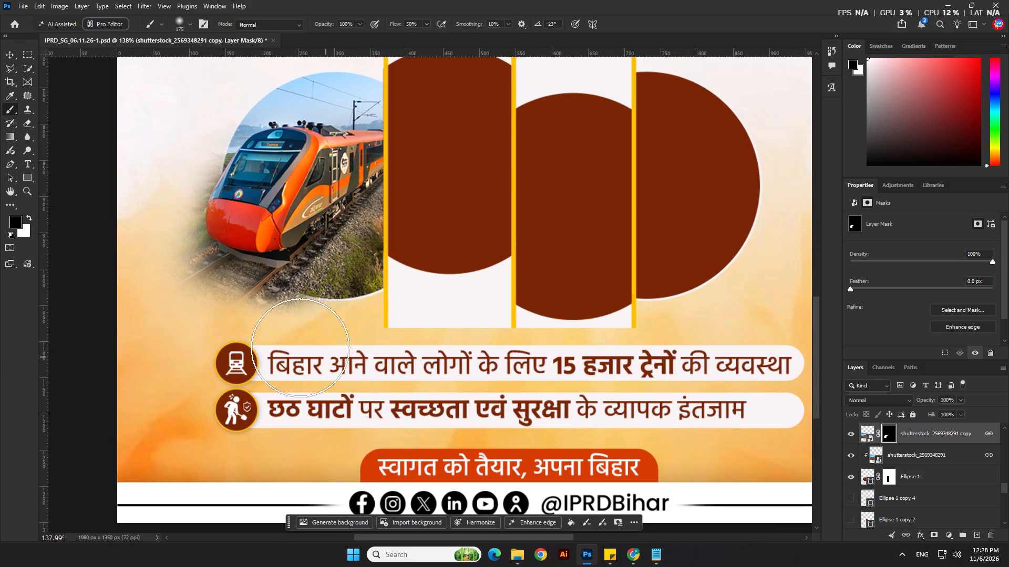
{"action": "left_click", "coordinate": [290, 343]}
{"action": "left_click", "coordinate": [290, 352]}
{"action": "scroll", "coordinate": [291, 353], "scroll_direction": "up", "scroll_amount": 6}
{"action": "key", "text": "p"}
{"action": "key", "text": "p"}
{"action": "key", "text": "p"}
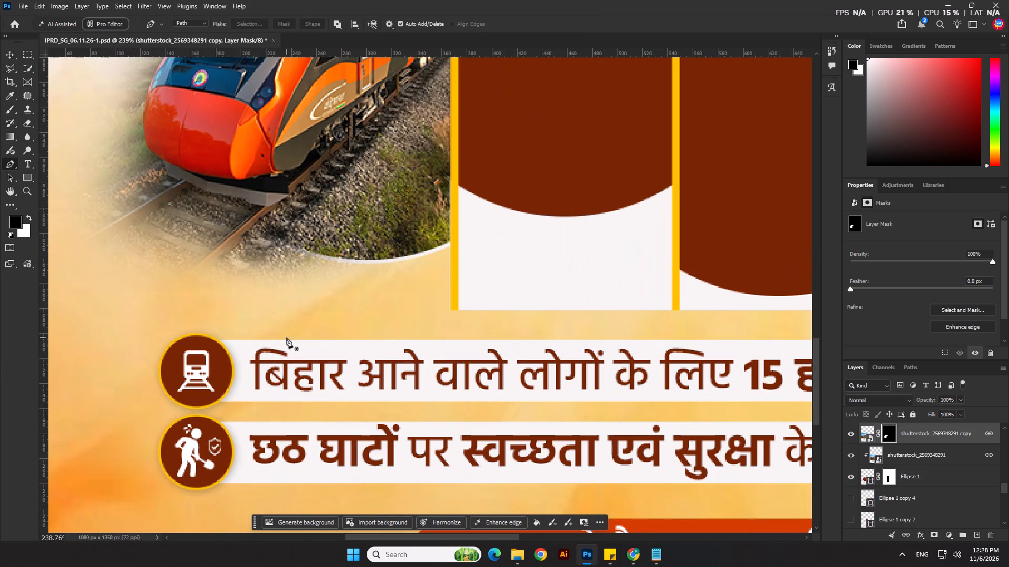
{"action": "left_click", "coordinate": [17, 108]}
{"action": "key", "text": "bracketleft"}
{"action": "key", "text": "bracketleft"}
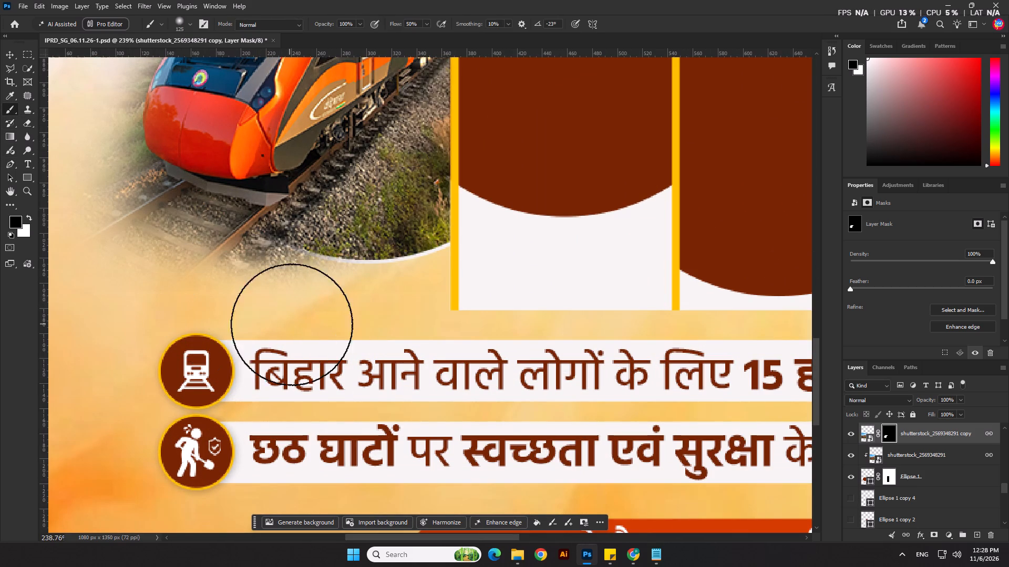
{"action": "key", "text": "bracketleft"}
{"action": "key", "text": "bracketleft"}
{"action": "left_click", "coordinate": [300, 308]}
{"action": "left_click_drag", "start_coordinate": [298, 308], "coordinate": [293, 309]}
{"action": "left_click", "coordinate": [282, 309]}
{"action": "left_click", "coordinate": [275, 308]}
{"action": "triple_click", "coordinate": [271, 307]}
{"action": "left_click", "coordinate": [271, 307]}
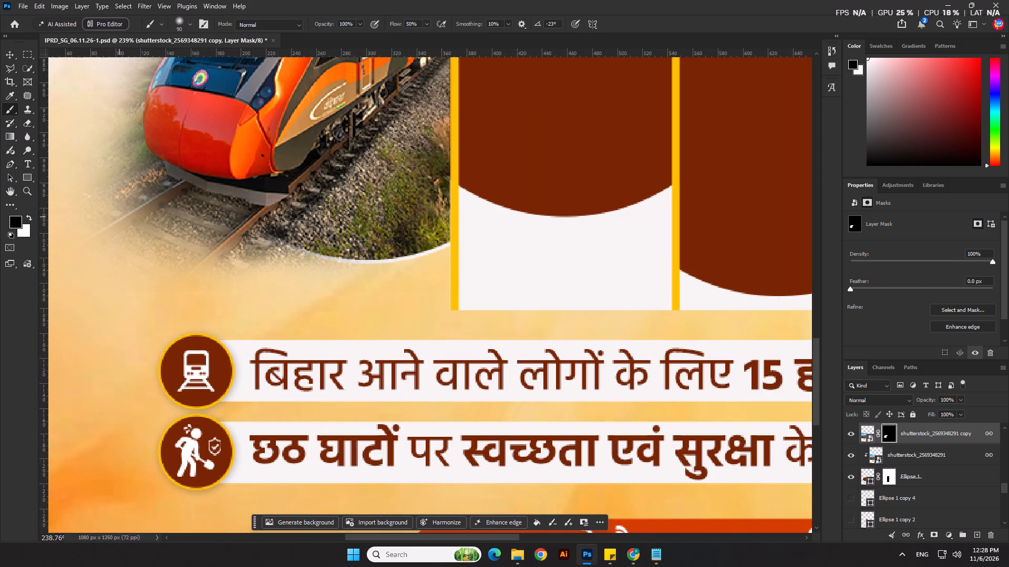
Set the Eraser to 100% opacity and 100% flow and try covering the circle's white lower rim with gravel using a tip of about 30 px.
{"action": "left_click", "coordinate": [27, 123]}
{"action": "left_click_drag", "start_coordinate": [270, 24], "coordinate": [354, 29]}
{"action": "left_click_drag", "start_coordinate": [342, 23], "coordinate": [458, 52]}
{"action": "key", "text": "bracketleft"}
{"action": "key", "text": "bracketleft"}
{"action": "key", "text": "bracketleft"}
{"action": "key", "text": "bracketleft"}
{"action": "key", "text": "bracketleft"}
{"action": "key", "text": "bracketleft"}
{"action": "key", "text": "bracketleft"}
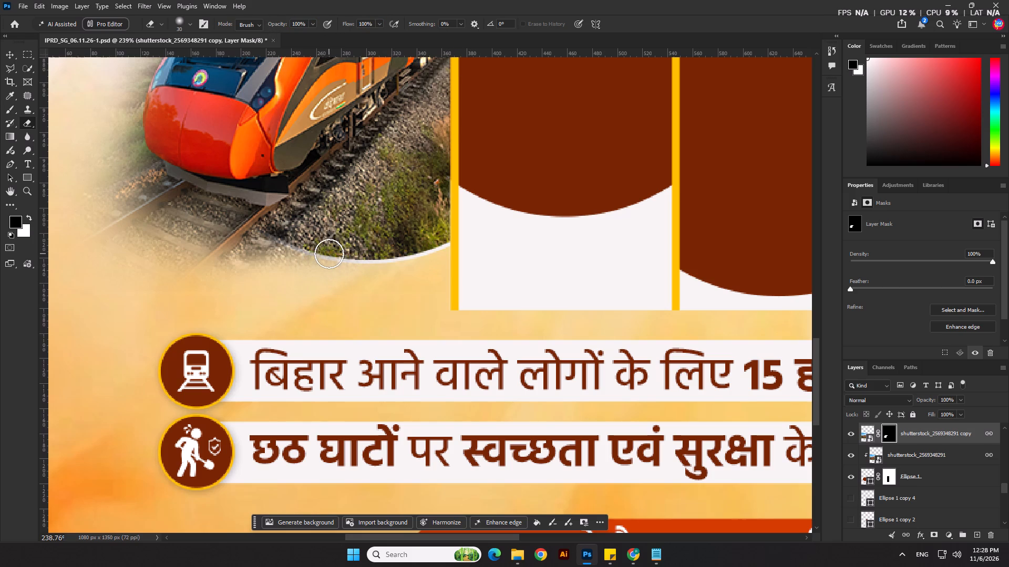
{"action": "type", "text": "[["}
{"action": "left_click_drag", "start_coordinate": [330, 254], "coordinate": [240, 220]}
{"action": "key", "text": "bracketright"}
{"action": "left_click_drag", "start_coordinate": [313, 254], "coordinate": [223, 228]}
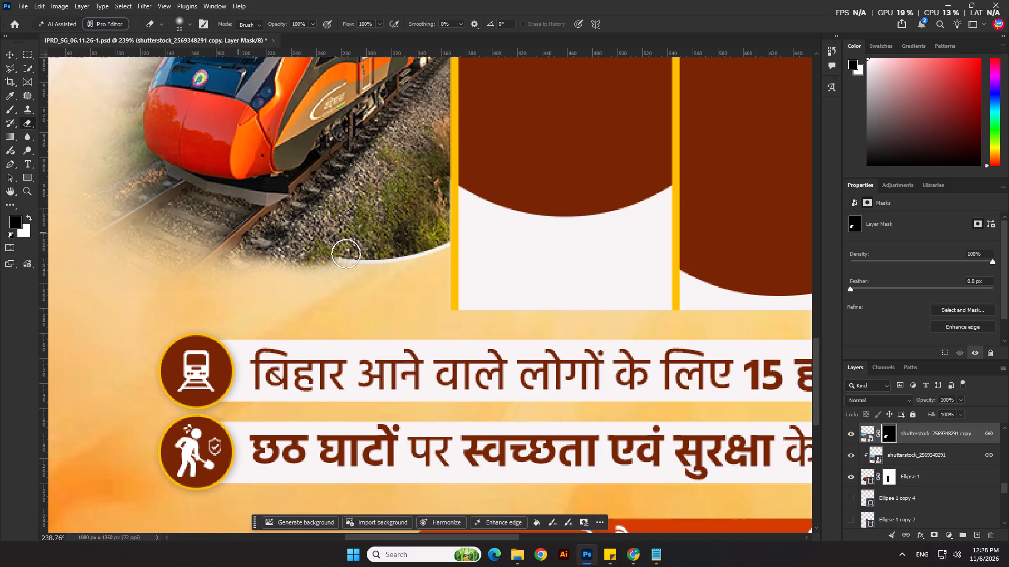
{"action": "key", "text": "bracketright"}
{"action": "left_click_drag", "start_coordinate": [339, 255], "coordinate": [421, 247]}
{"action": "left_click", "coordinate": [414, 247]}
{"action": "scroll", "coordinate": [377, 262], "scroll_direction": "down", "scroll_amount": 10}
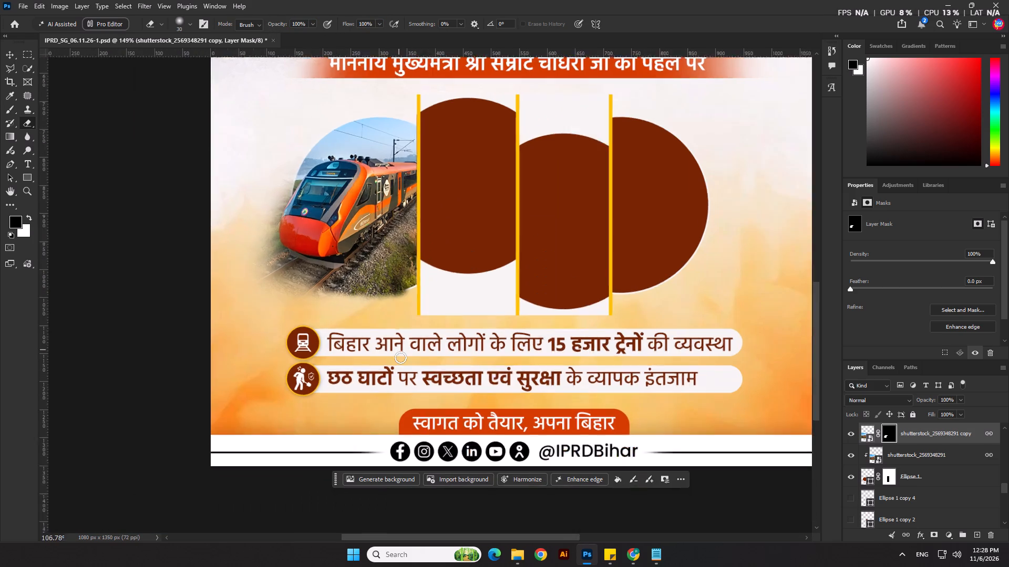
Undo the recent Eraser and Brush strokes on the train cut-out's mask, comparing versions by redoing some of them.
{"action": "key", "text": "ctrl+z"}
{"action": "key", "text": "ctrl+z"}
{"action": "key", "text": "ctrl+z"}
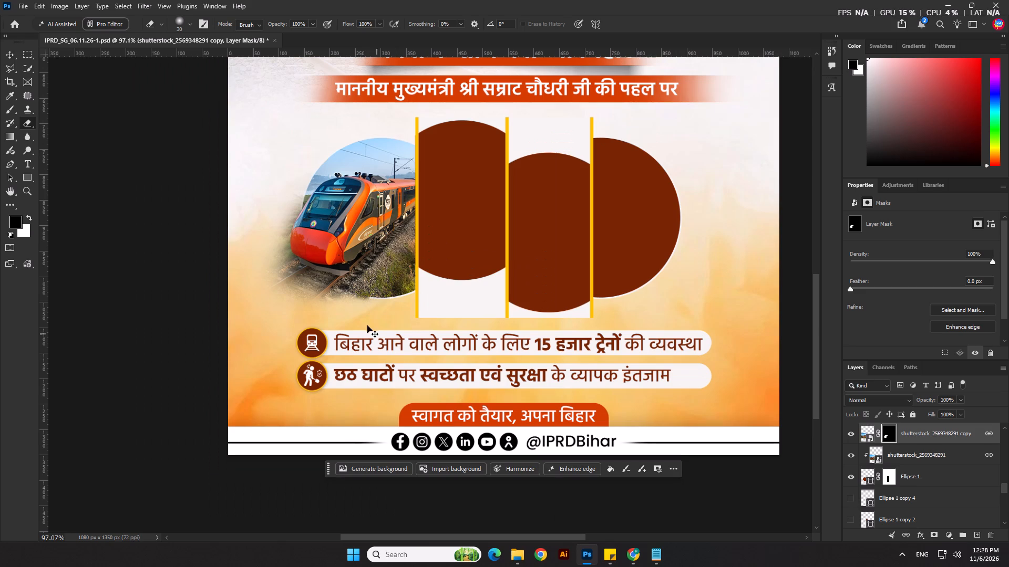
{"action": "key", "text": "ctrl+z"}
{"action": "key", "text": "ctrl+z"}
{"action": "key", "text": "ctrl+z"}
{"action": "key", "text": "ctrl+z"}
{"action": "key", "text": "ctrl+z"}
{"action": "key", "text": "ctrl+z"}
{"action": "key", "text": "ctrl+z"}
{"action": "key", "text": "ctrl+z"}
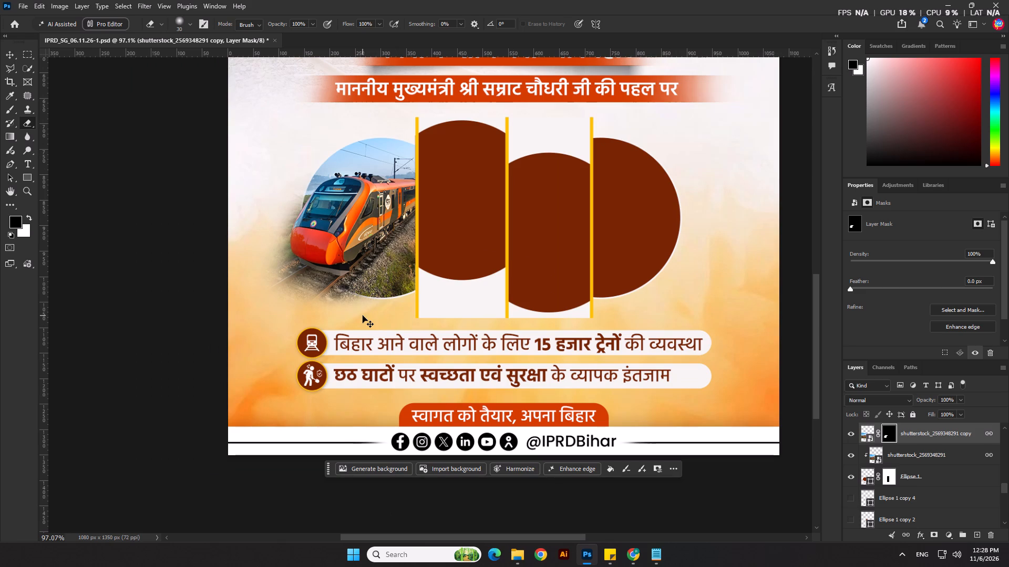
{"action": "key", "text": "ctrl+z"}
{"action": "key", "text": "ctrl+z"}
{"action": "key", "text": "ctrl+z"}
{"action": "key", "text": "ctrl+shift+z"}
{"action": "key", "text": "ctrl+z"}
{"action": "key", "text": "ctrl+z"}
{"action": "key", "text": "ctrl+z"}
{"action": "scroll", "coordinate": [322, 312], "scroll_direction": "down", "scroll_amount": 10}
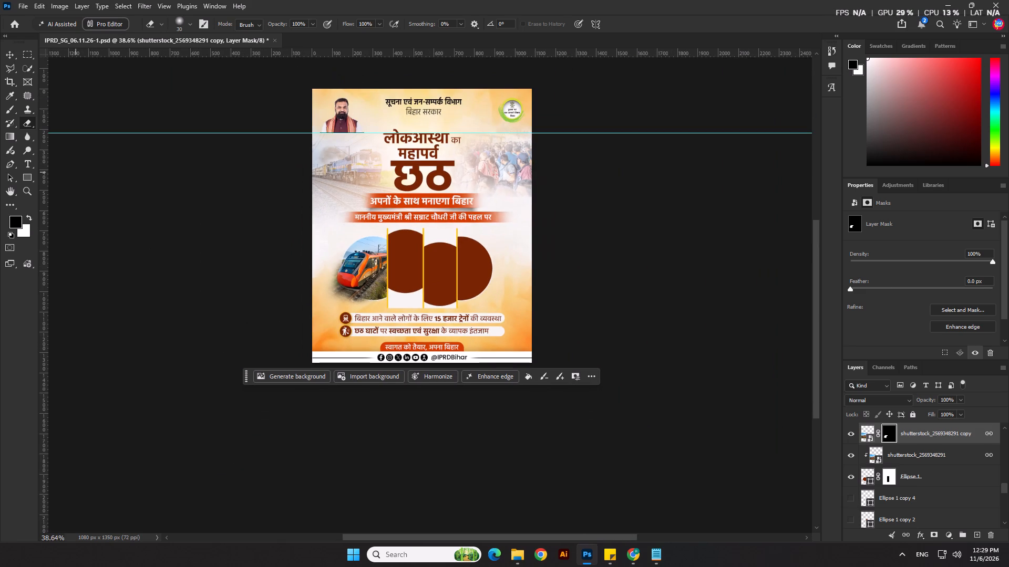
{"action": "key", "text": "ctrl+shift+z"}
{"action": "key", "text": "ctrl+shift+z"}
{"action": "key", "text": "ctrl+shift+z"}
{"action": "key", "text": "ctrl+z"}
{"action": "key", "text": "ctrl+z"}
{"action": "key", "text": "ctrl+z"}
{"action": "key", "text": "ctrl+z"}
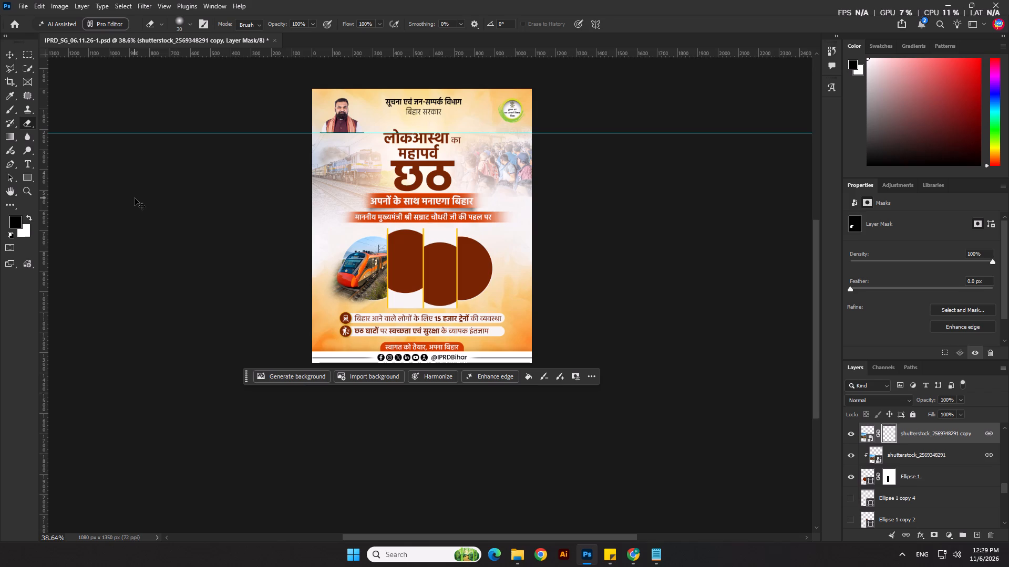
Undo the remaining recent strokes on the train cut-out's mask.
{"action": "key", "text": "ctrl+z"}
{"action": "key", "text": "ctrl+z"}
{"action": "key", "text": "ctrl+z"}
{"action": "key", "text": "ctrl+z"}
{"action": "key", "text": "ctrl+z"}
{"action": "key", "text": "ctrl+z"}
{"action": "key", "text": "ctrl+z"}
{"action": "key", "text": "ctrl+z"}
{"action": "key", "text": "ctrl+z"}
{"action": "key", "text": "ctrl+z"}
{"action": "key", "text": "ctrl+z"}
{"action": "key", "text": "ctrl+z"}
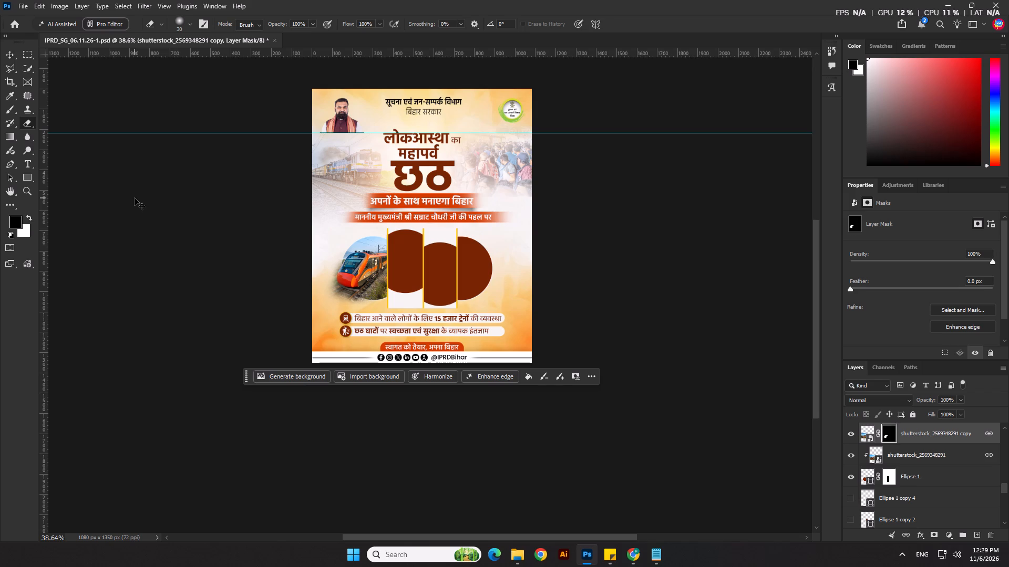
{"action": "key", "text": "ctrl+z"}
{"action": "key", "text": "ctrl+z"}
{"action": "key", "text": "ctrl+z"}
{"action": "key", "text": "ctrl+z"}
{"action": "key", "text": "ctrl+z"}
{"action": "key", "text": "ctrl+z"}
{"action": "key", "text": "ctrl+z"}
{"action": "key", "text": "ctrl+z"}
{"action": "key", "text": "ctrl+z"}
{"action": "key", "text": "ctrl+z"}
{"action": "key", "text": "ctrl+z"}
{"action": "key", "text": "ctrl+z"}
{"action": "key", "text": "ctrl+z"}
{"action": "key", "text": "ctrl+z"}
{"action": "key", "text": "ctrl+z"}
{"action": "key", "text": "ctrl+z"}
{"action": "key", "text": "ctrl+z"}
{"action": "key", "text": "ctrl+z"}
{"action": "key", "text": "ctrl+z"}
Set the Eraser to 60% opacity and 60% flow and erase on the mask beneath the train's nose with an 80 px tip.
{"action": "scroll", "coordinate": [365, 291], "scroll_direction": "up", "scroll_amount": 12}
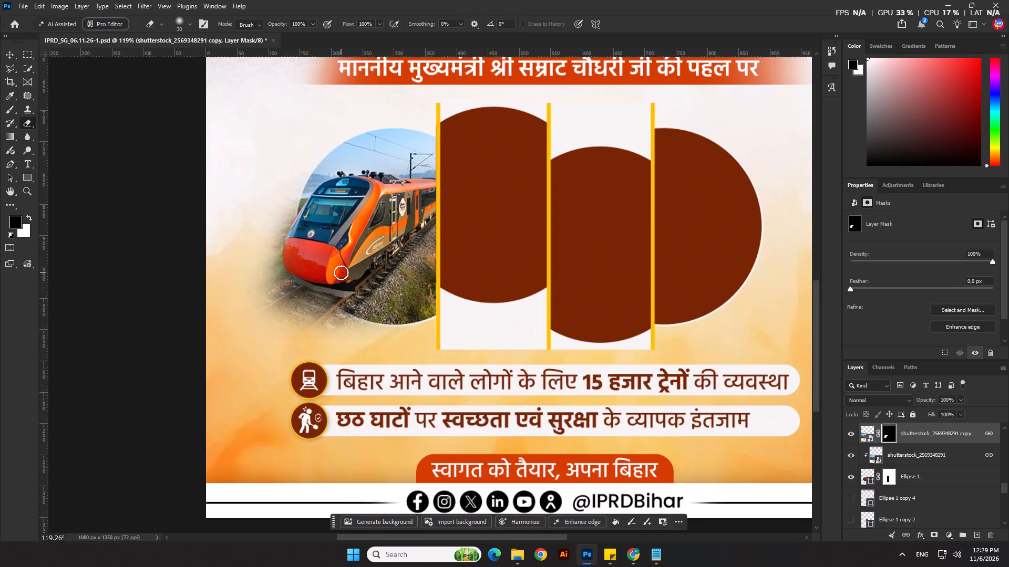
{"action": "left_click", "coordinate": [33, 124]}
{"action": "scroll", "coordinate": [293, 288], "scroll_direction": "up", "scroll_amount": 2}
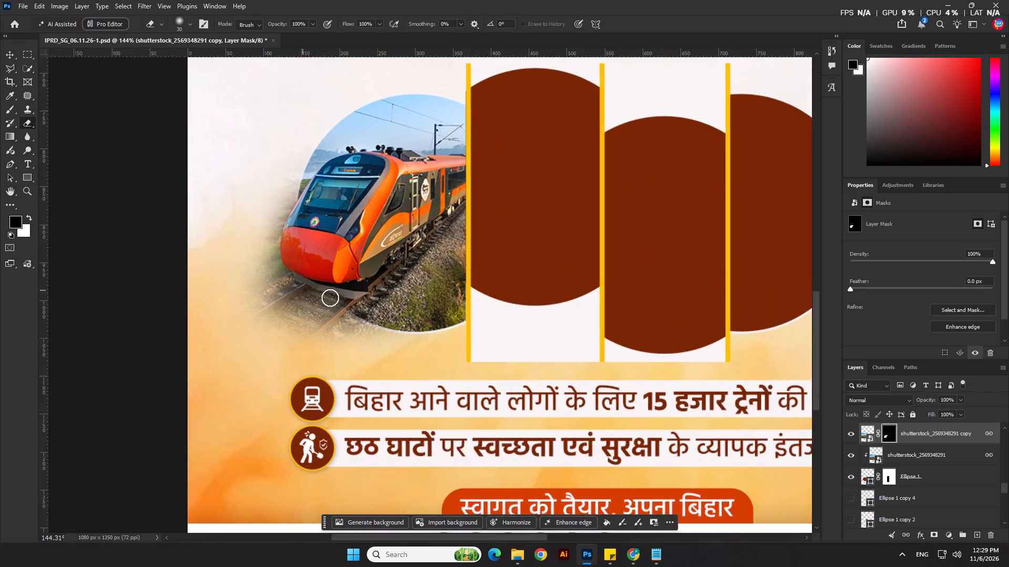
{"action": "scroll", "coordinate": [330, 298], "scroll_direction": "up", "scroll_amount": 2}
{"action": "key", "text": "bracketleft"}
{"action": "type", "text": "[]"}
{"action": "key", "text": "bracketright"}
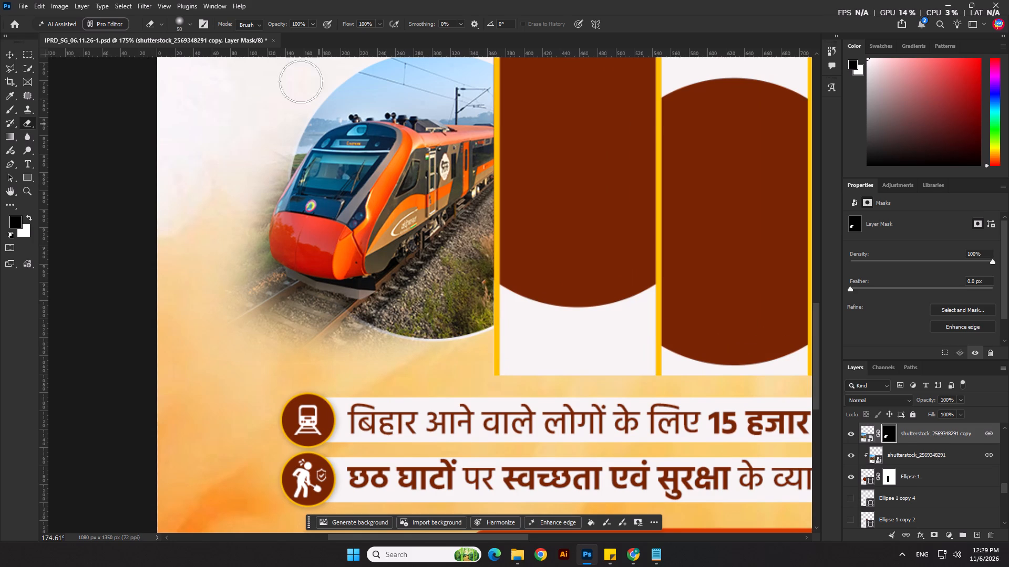
{"action": "key", "text": "bracketright"}
{"action": "left_click_drag", "start_coordinate": [306, 21], "coordinate": [239, 34]}
{"action": "type", "text": "602"}
{"action": "key", "text": "Tab"}
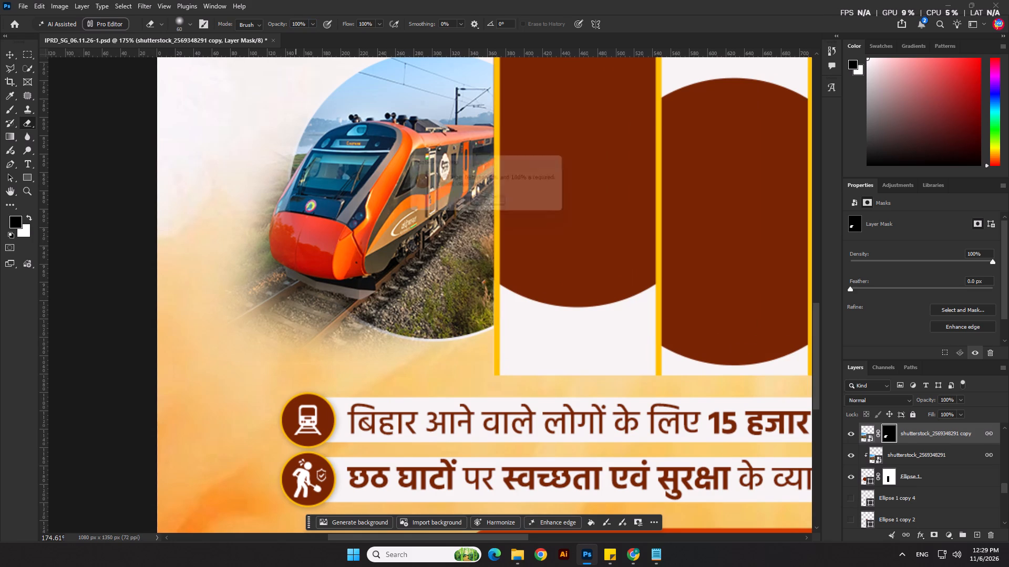
{"action": "key", "text": "6"}
{"action": "left_click", "coordinate": [480, 206]}
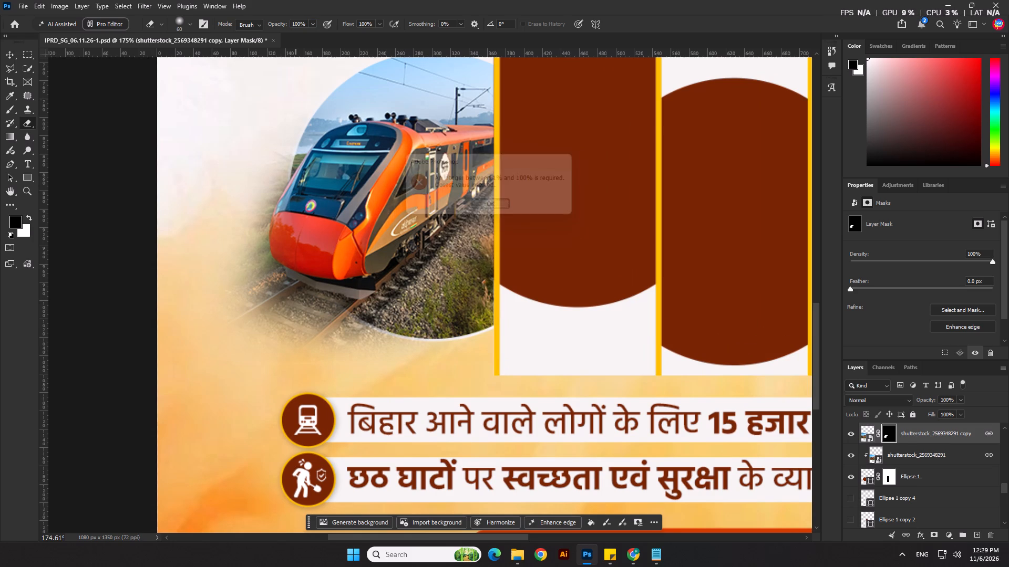
{"action": "left_click", "coordinate": [303, 23]}
{"action": "key", "text": "ctrl+Tab"}
{"action": "key", "text": "ctrl+6"}
{"action": "key", "text": "0"}
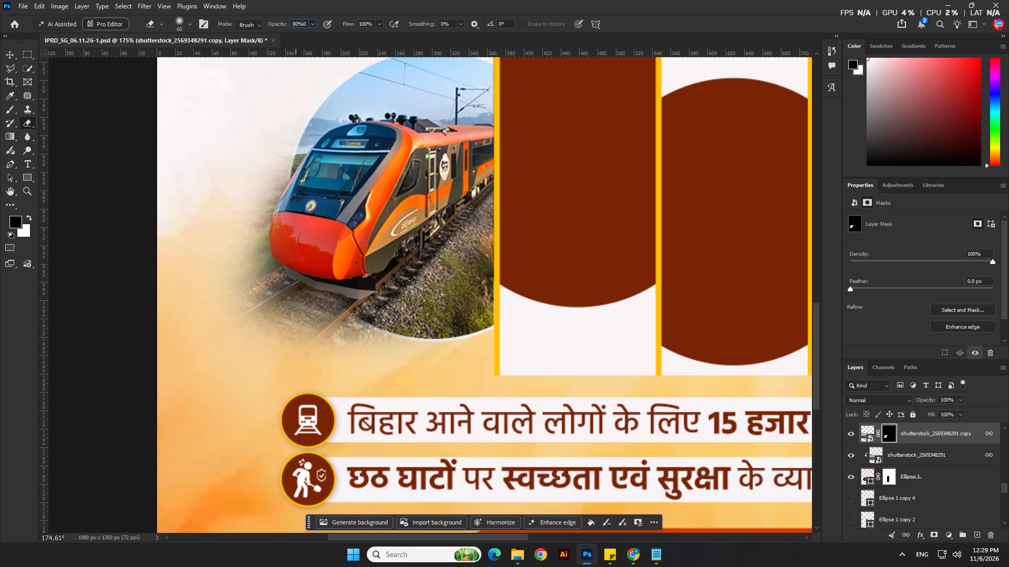
{"action": "key", "text": "ctrl+a"}
{"action": "type", "text": "60"}
{"action": "key", "text": "Tab"}
{"action": "type", "text": "60"}
{"action": "key", "text": "Return"}
{"action": "key", "text": "bracketright"}
{"action": "key", "text": "bracketright"}
{"action": "left_click", "coordinate": [342, 305]}
{"action": "left_click", "coordinate": [351, 307]}
{"action": "left_click", "coordinate": [360, 309]}
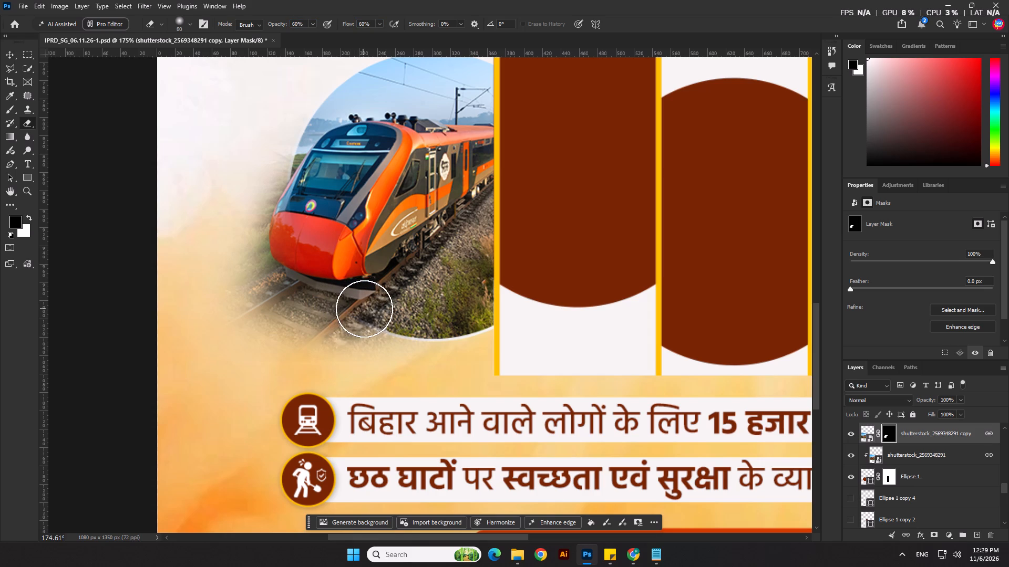
{"action": "left_click", "coordinate": [364, 309]}
{"action": "left_click_drag", "start_coordinate": [373, 308], "coordinate": [381, 308]}
{"action": "double_click", "coordinate": [382, 308]}
Enlarge the Eraser to 90 px and erase on the mask over the gravel and grass along the circle's lower curve.
{"action": "key", "text": "bracketright"}
{"action": "double_click", "coordinate": [405, 306]}
{"action": "left_click", "coordinate": [409, 304]}
{"action": "double_click", "coordinate": [421, 303]}
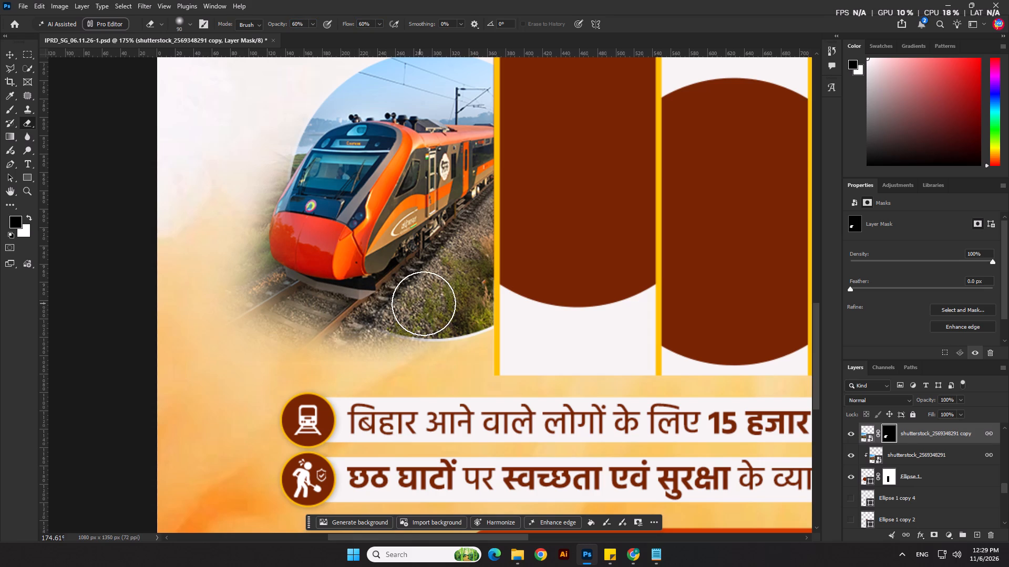
{"action": "left_click", "coordinate": [417, 305]}
{"action": "double_click", "coordinate": [411, 306]}
{"action": "left_click", "coordinate": [415, 309]}
{"action": "left_click", "coordinate": [427, 304]}
{"action": "left_click", "coordinate": [433, 303]}
{"action": "left_click", "coordinate": [441, 301]}
{"action": "double_click", "coordinate": [398, 296]}
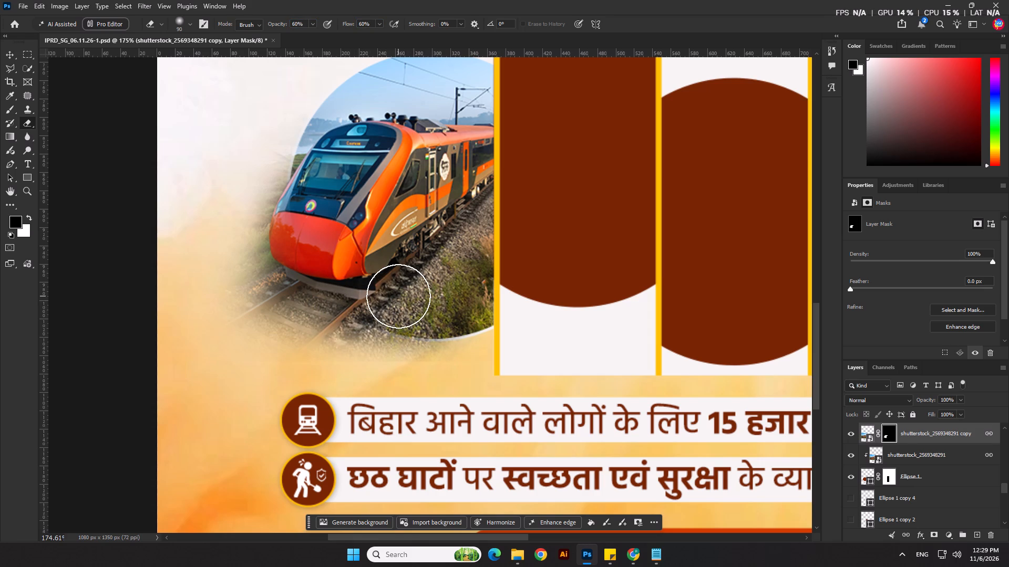
{"action": "left_click", "coordinate": [386, 304]}
Erase on the mask along the near rails and up the train's front to blend the cut-out with the circle photo.
{"action": "left_click_drag", "start_coordinate": [382, 308], "coordinate": [365, 305]}
{"action": "left_click", "coordinate": [338, 302]}
{"action": "double_click", "coordinate": [332, 308]}
{"action": "left_click", "coordinate": [312, 306]}
{"action": "left_click", "coordinate": [292, 296]}
{"action": "left_click_drag", "start_coordinate": [287, 288], "coordinate": [287, 282]}
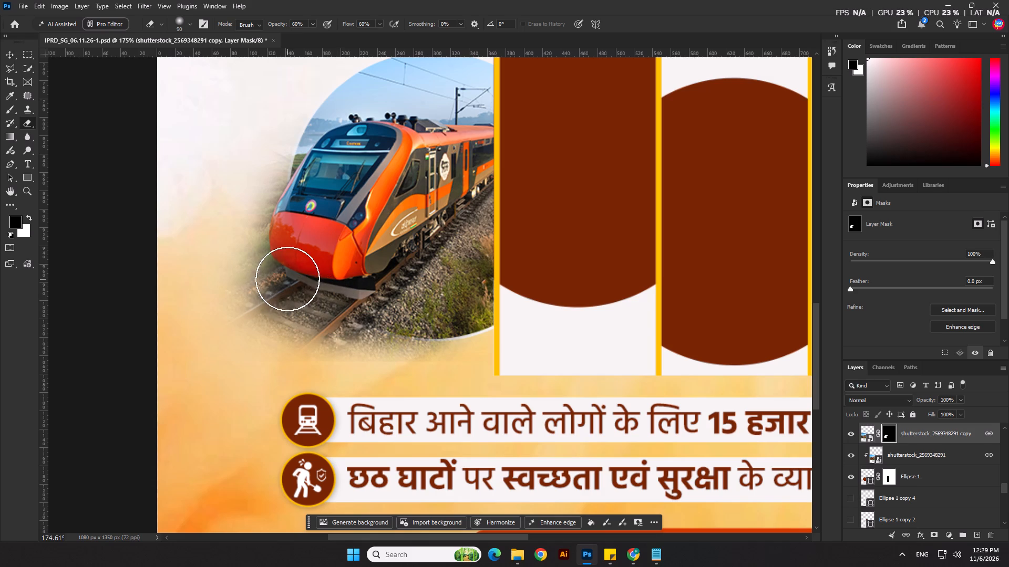
{"action": "left_click_drag", "start_coordinate": [287, 279], "coordinate": [289, 274]}
{"action": "left_click_drag", "start_coordinate": [291, 269], "coordinate": [293, 256]}
{"action": "left_click_drag", "start_coordinate": [297, 243], "coordinate": [300, 232]}
{"action": "left_click_drag", "start_coordinate": [305, 216], "coordinate": [311, 210]}
{"action": "left_click", "coordinate": [332, 193]}
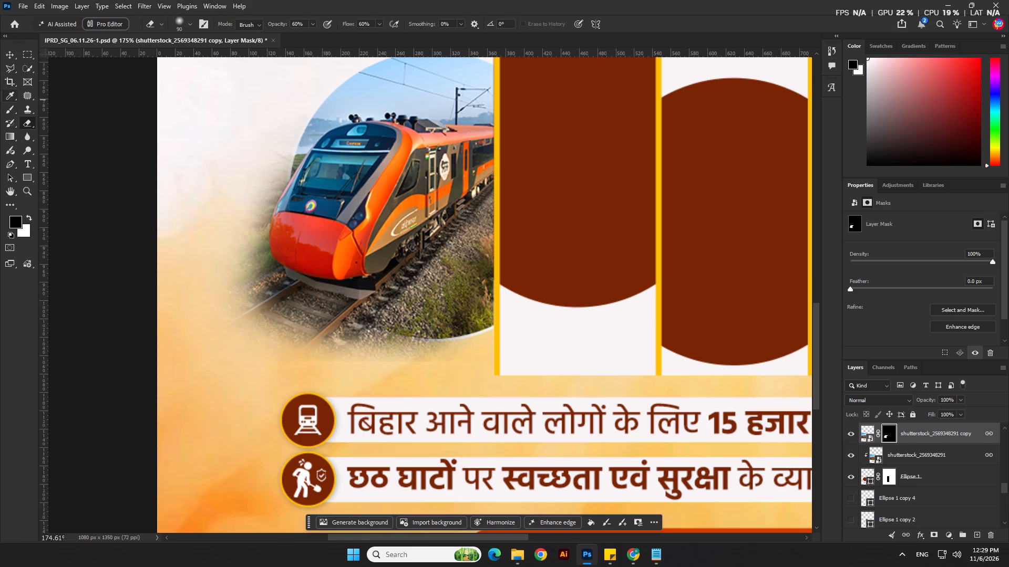
Soften the gravel's lower edge above the first text banner on the mask, using the black Brush at 100 px.
{"action": "left_click", "coordinate": [6, 98]}
{"action": "left_click", "coordinate": [8, 104]}
{"action": "left_click", "coordinate": [448, 356]}
{"action": "key", "text": "bracketright"}
{"action": "left_click", "coordinate": [436, 372]}
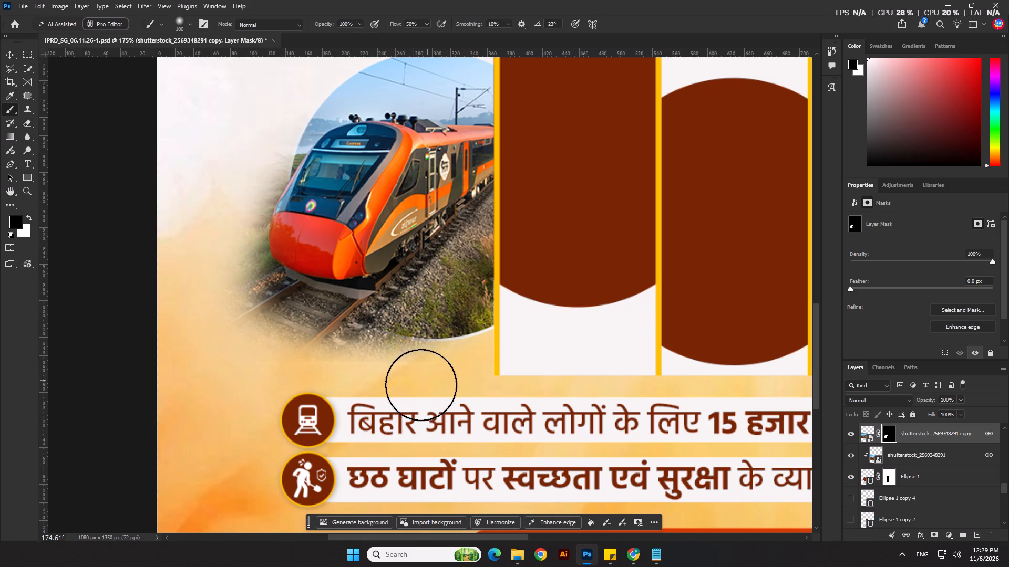
{"action": "left_click", "coordinate": [421, 385]}
{"action": "left_click", "coordinate": [412, 387]}
{"action": "left_click_drag", "start_coordinate": [395, 392], "coordinate": [387, 392]}
{"action": "double_click", "coordinate": [363, 393]}
{"action": "left_click_drag", "start_coordinate": [367, 392], "coordinate": [383, 391]}
{"action": "left_click_drag", "start_coordinate": [393, 388], "coordinate": [401, 388]}
{"action": "left_click", "coordinate": [404, 388]}
{"action": "left_click_drag", "start_coordinate": [411, 389], "coordinate": [416, 390]}
{"action": "left_click_drag", "start_coordinate": [433, 390], "coordinate": [438, 388]}
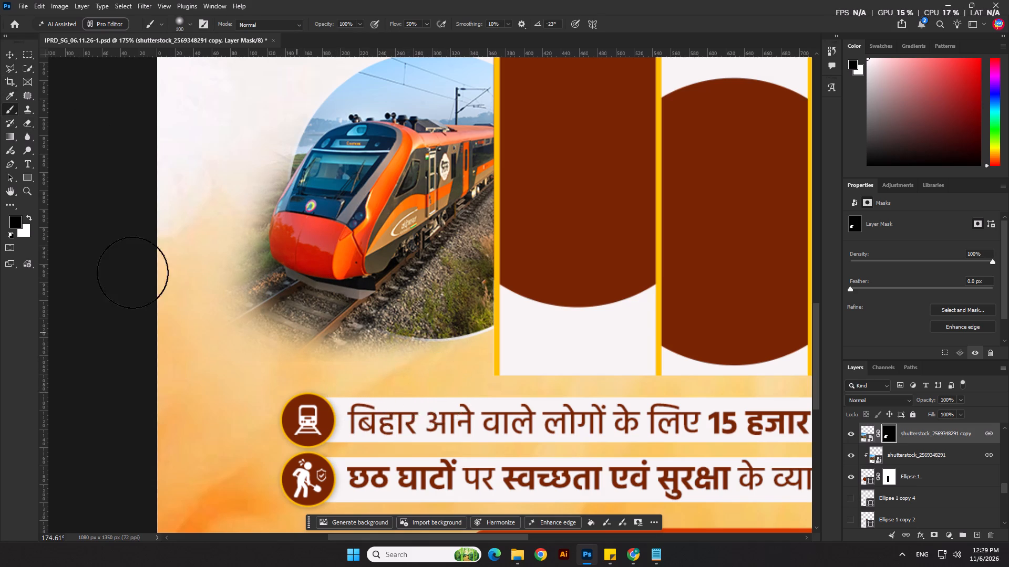
Deselect the train cut-out layer and save the poster.
{"action": "scroll", "coordinate": [128, 272], "scroll_direction": "down", "scroll_amount": 13}
{"action": "scroll", "coordinate": [118, 280], "scroll_direction": "up", "scroll_amount": 1}
{"action": "scroll", "coordinate": [118, 280], "scroll_direction": "down", "scroll_amount": 4}
{"action": "key", "text": "ctrl+s"}
{"action": "left_click", "coordinate": [10, 55]}
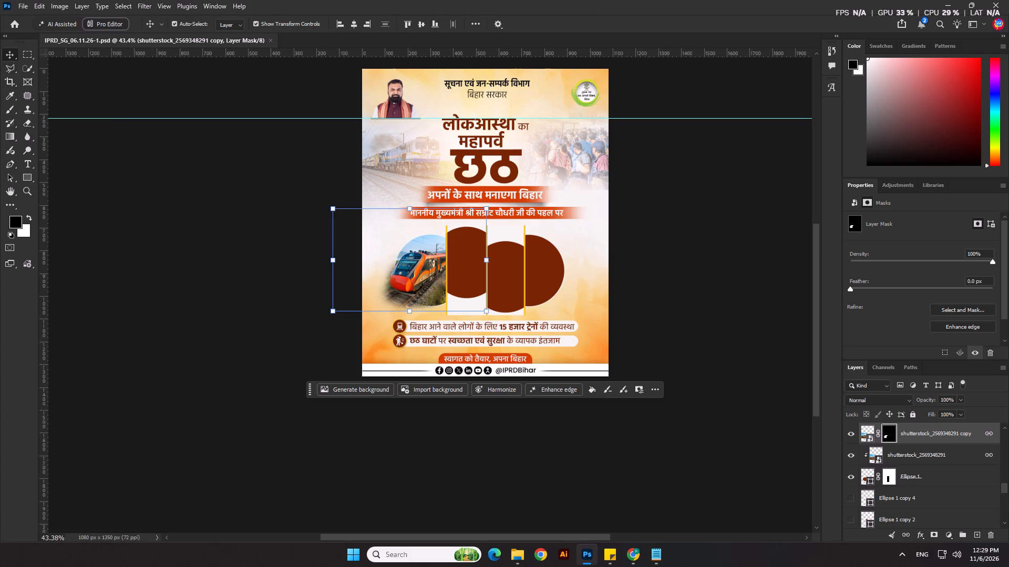
{"action": "left_click", "coordinate": [190, 351]}
{"action": "scroll", "coordinate": [186, 352], "scroll_direction": "down", "scroll_amount": 6}
{"action": "scroll", "coordinate": [179, 352], "scroll_direction": "up", "scroll_amount": 1}
{"action": "scroll", "coordinate": [179, 353], "scroll_direction": "down", "scroll_amount": 4}
{"action": "scroll", "coordinate": [581, 266], "scroll_direction": "up", "scroll_amount": 11}
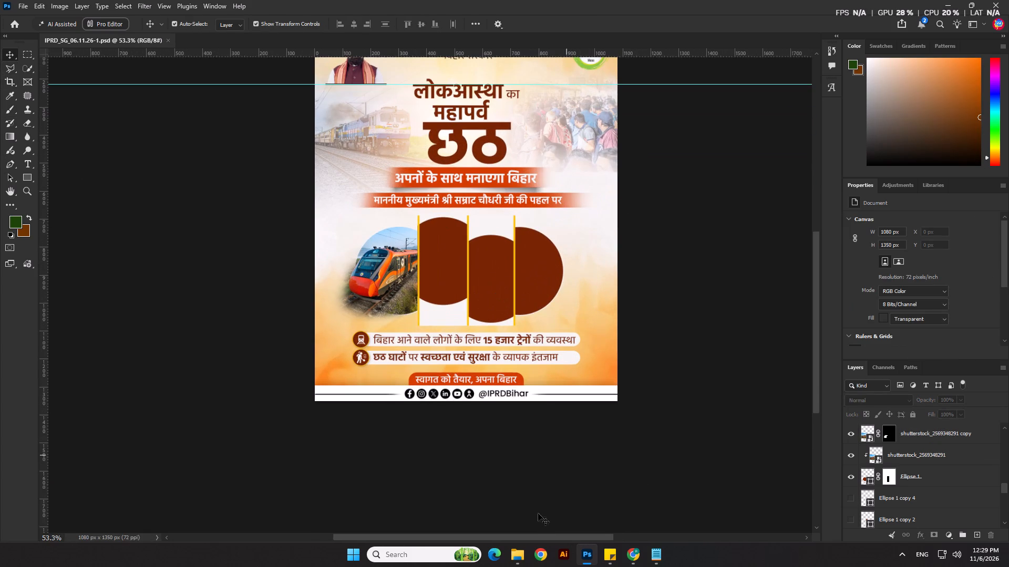
{"action": "left_click_drag", "start_coordinate": [549, 537], "coordinate": [587, 534]}
{"action": "left_click", "coordinate": [632, 307]}
{"action": "key", "text": "ctrl+s"}
{"action": "scroll", "coordinate": [386, 259], "scroll_direction": "up", "scroll_amount": 6}
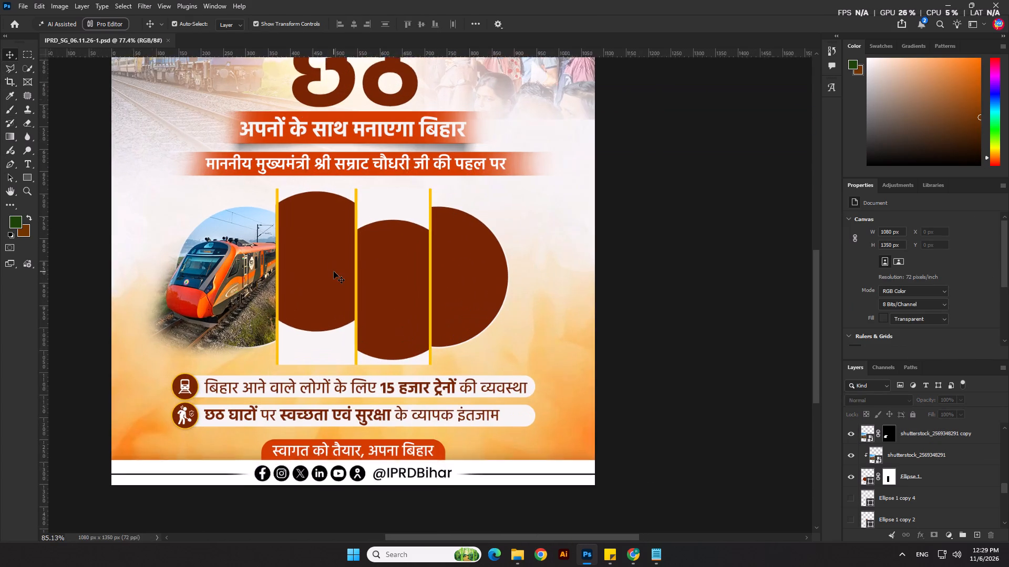
{"action": "left_click", "coordinate": [708, 313]}
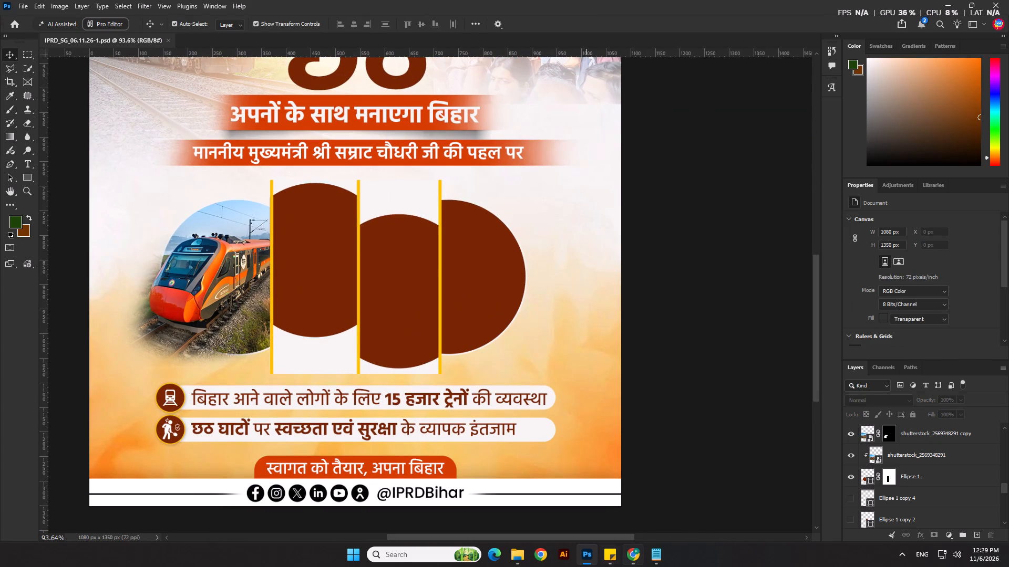
Look through the Downloads folder in File Explorer for photos to fill the remaining circle segments, and return to the poster in Photoshop.
{"action": "left_click", "coordinate": [634, 561]}
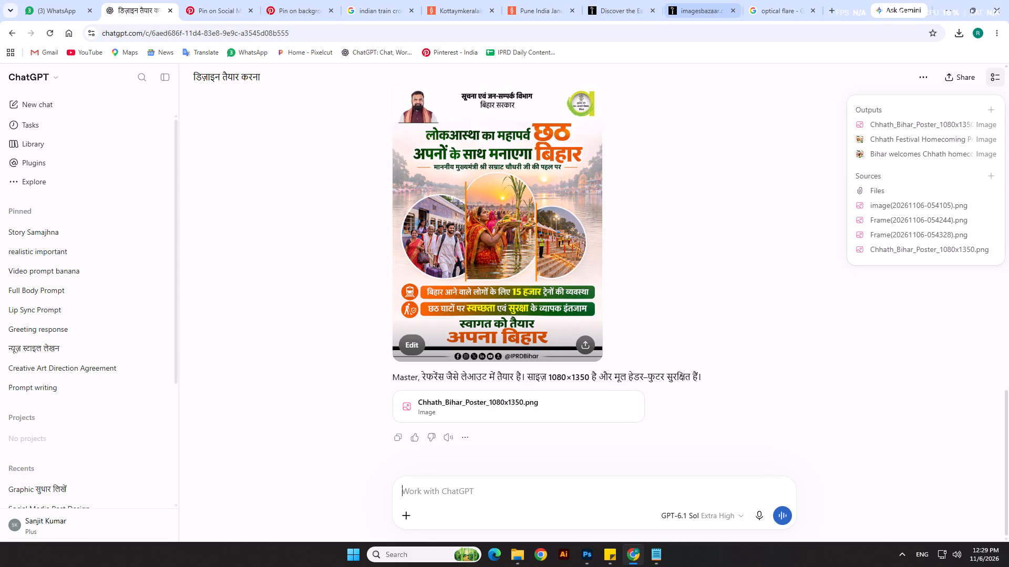
{"action": "left_click", "coordinate": [522, 551]}
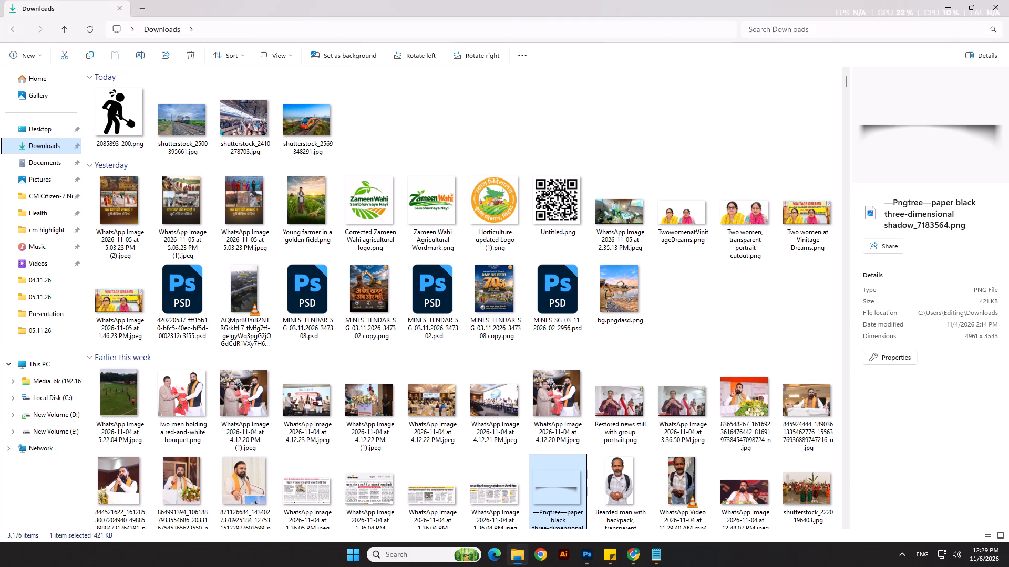
{"action": "left_click", "coordinate": [32, 144]}
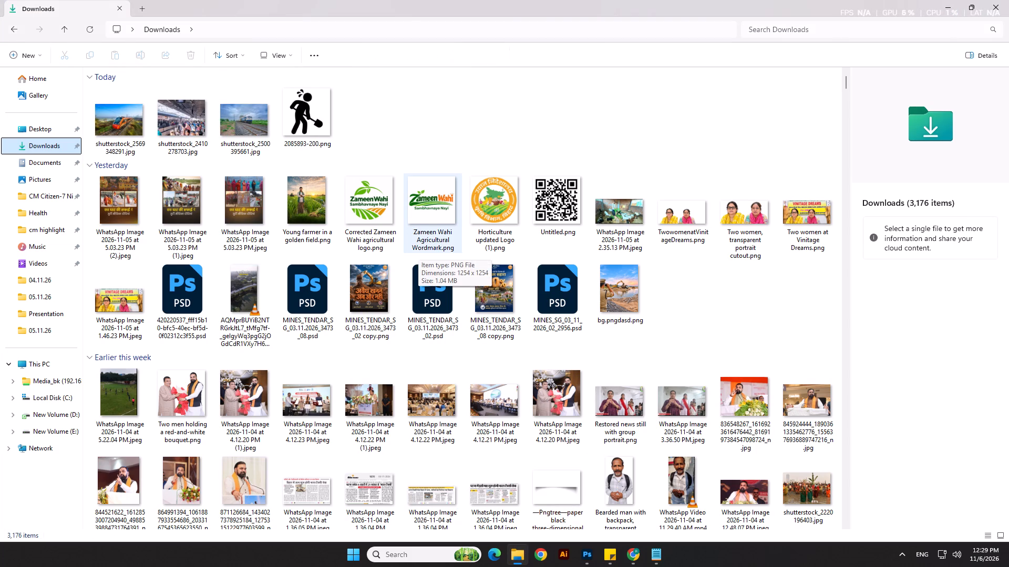
{"action": "scroll", "coordinate": [418, 250], "scroll_direction": "down", "scroll_amount": 1}
{"action": "scroll", "coordinate": [399, 239], "scroll_direction": "up", "scroll_amount": 1}
{"action": "scroll", "coordinate": [399, 239], "scroll_direction": "down", "scroll_amount": 1}
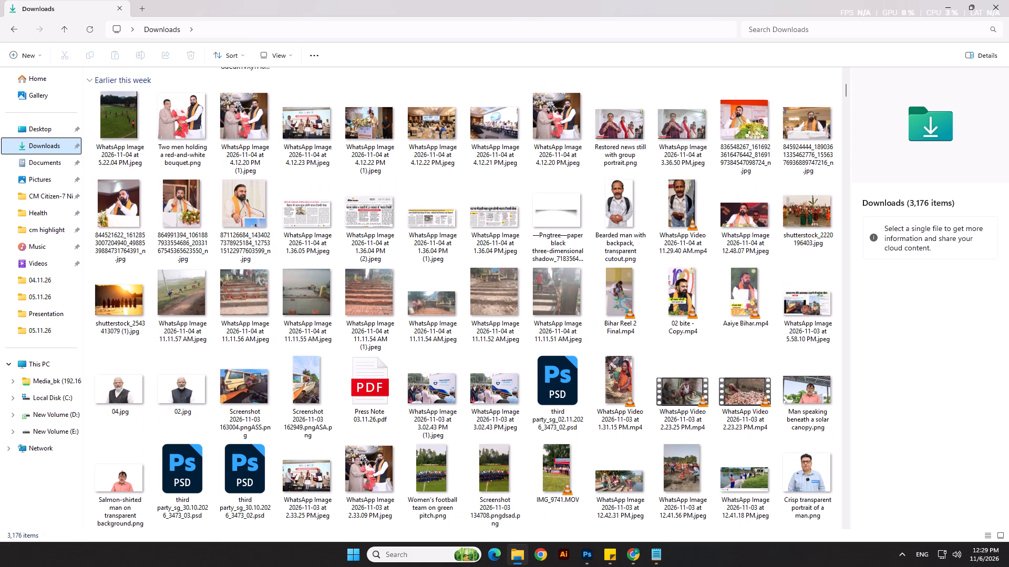
{"action": "scroll", "coordinate": [399, 239], "scroll_direction": "up", "scroll_amount": 2}
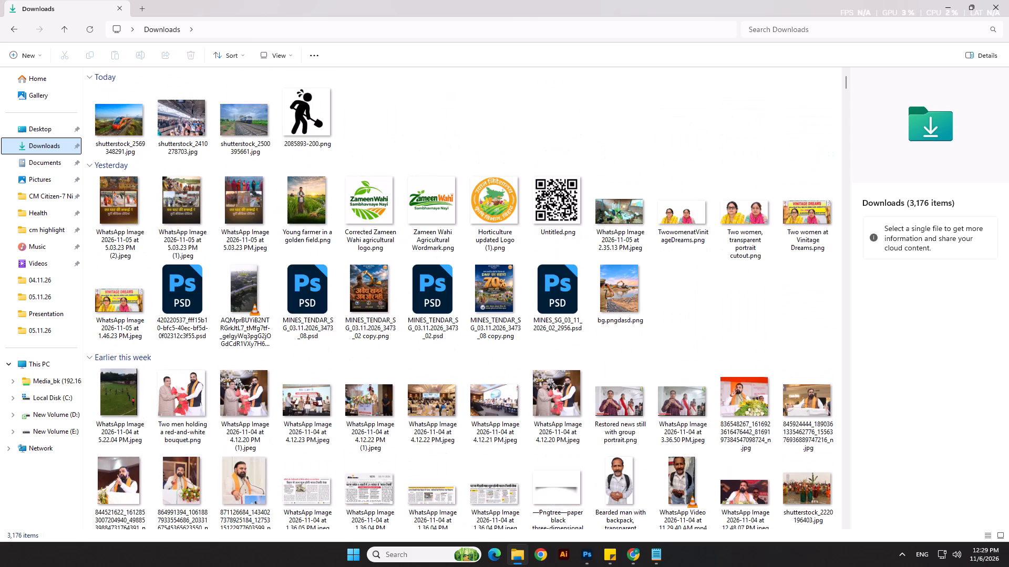
{"action": "scroll", "coordinate": [395, 245], "scroll_direction": "up", "scroll_amount": 1}
{"action": "scroll", "coordinate": [395, 245], "scroll_direction": "down", "scroll_amount": 3}
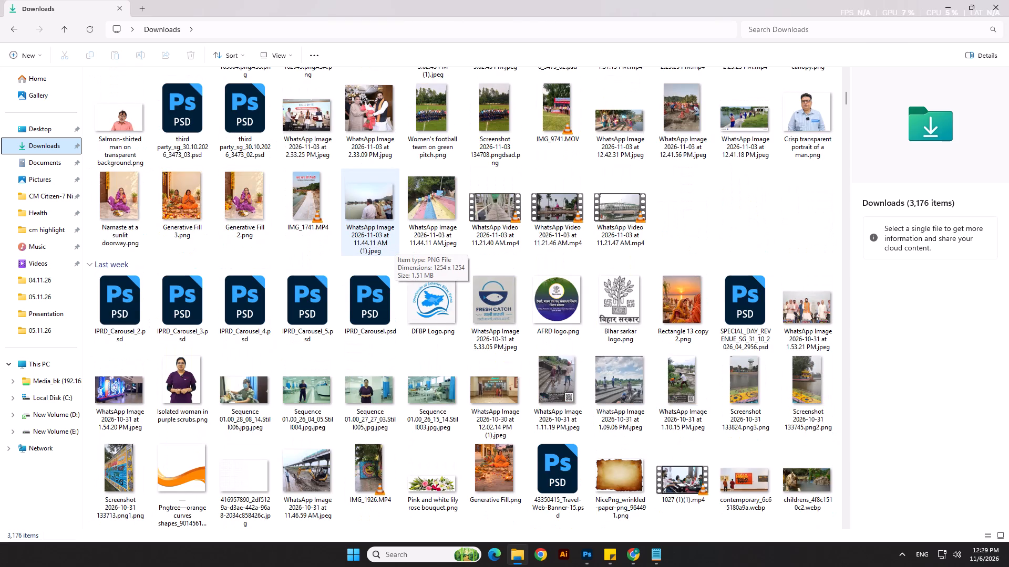
{"action": "key", "text": "alt+Tab"}
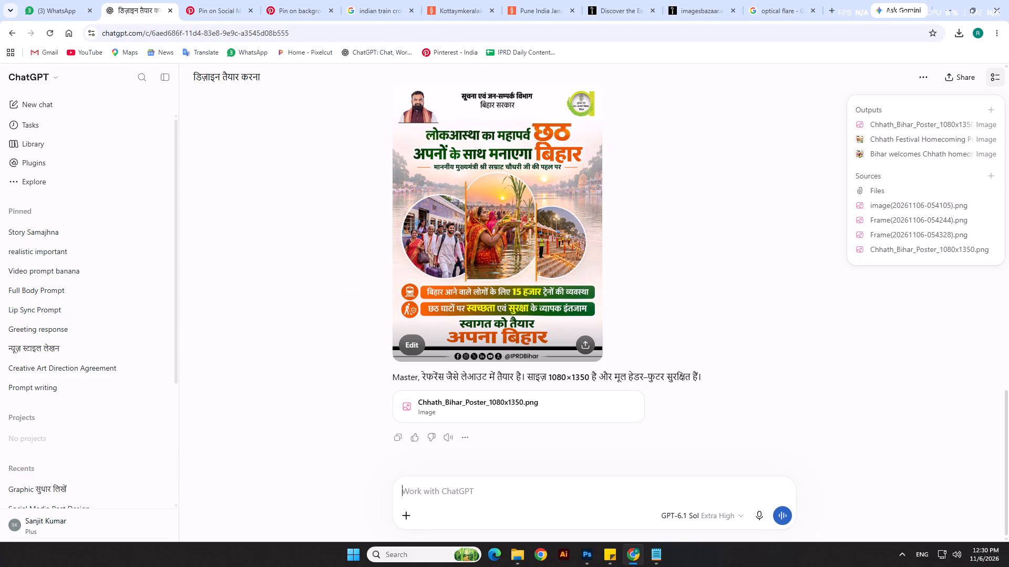
{"action": "key", "text": "alt+Tab"}
{"action": "key", "text": "alt+Tab"}
{"action": "key", "text": "alt+Tab"}
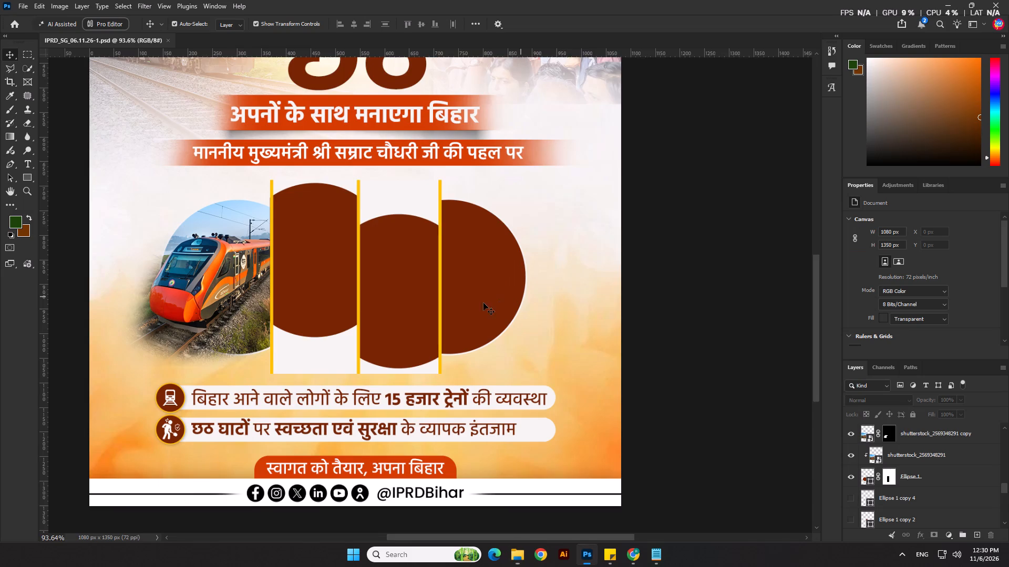
{"action": "scroll", "coordinate": [473, 304], "scroll_direction": "up", "scroll_amount": 3}
{"action": "left_click", "coordinate": [301, 295]}
Switch to Chrome and search Shutterstock for "indian railway crowd".
{"action": "left_click", "coordinate": [637, 554]}
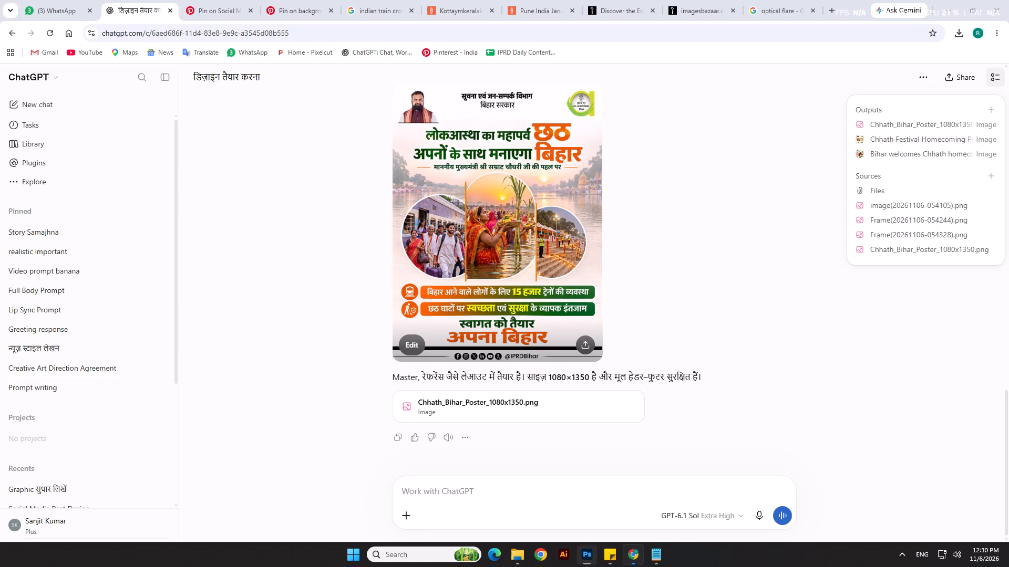
{"action": "left_click", "coordinate": [215, 0]}
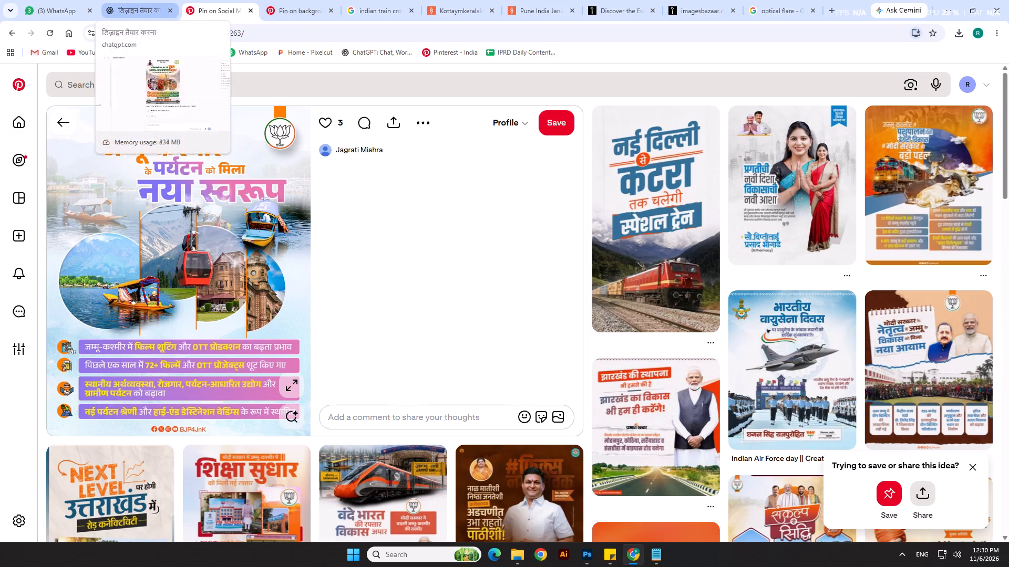
{"action": "left_click", "coordinate": [274, 0]}
{"action": "left_click", "coordinate": [370, 0]}
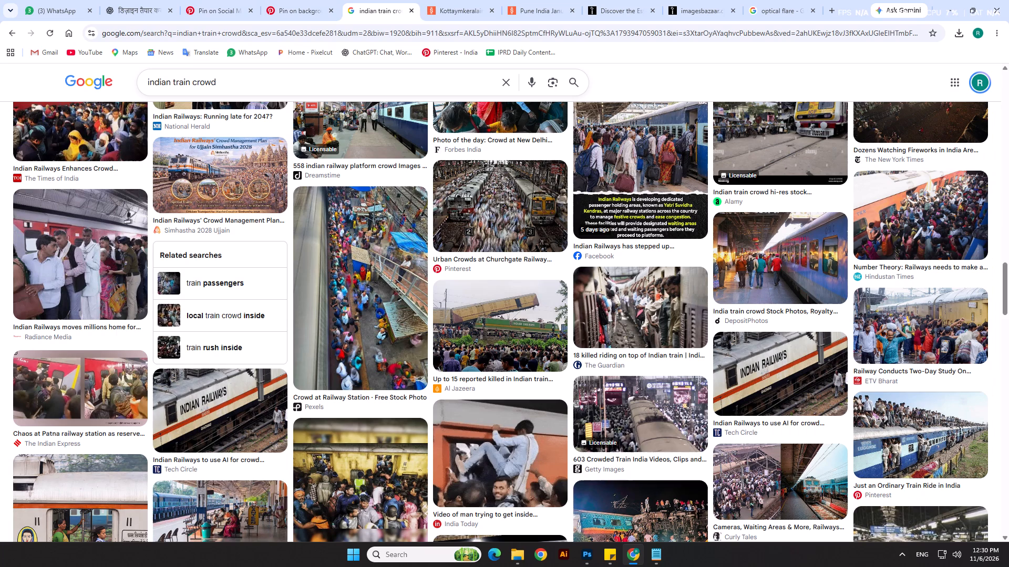
{"action": "left_click", "coordinate": [529, 0]}
{"action": "left_click", "coordinate": [470, 0]}
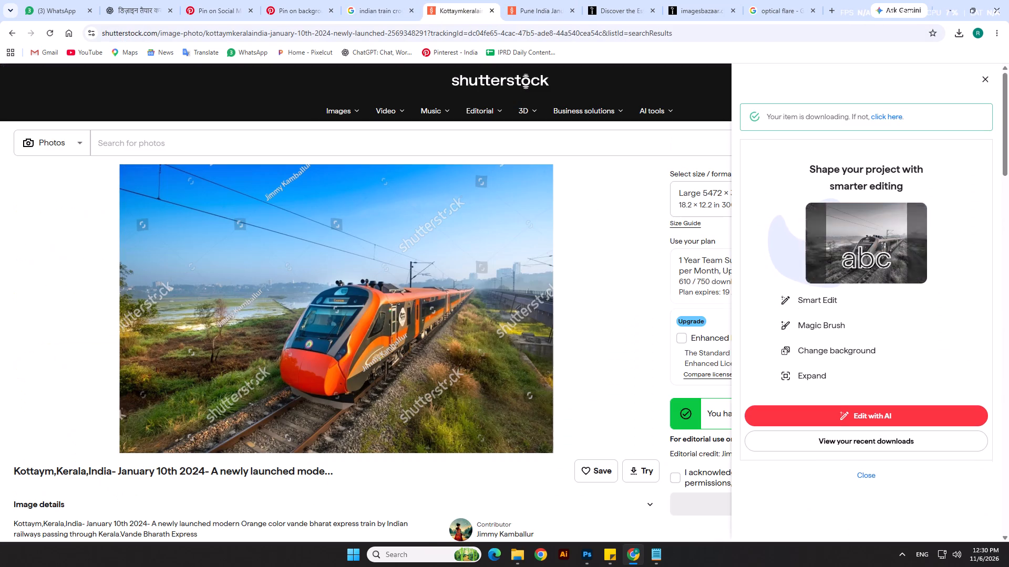
{"action": "left_click", "coordinate": [8, 26]}
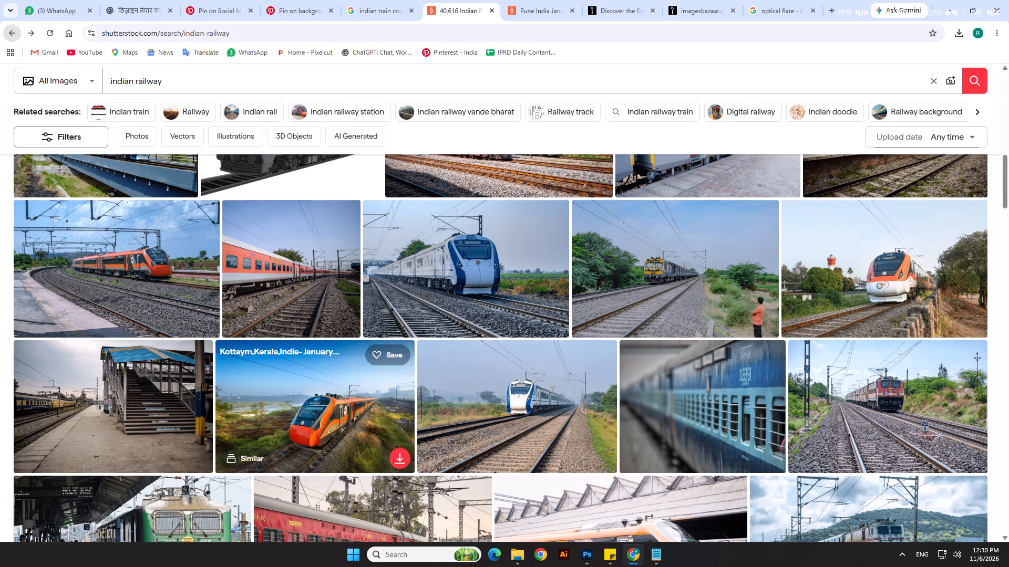
{"action": "left_click", "coordinate": [174, 82]}
{"action": "key", "text": "space"}
{"action": "type", "text": "crowd"}
{"action": "key", "text": "Return"}
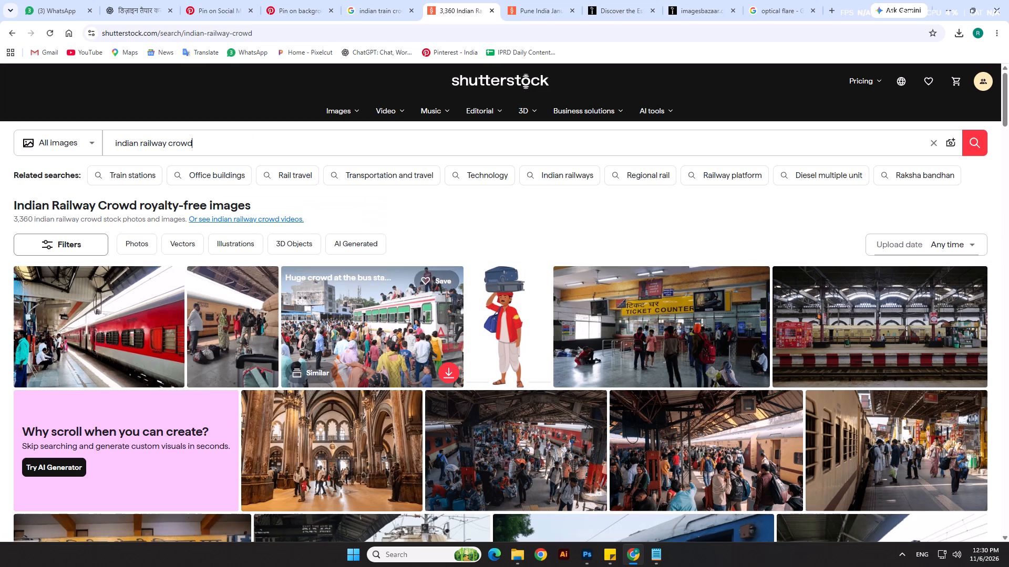
Examine the Shutterstock results for a photo of a crowd boarding a train to fill the next circle segment.
{"action": "scroll", "coordinate": [424, 273], "scroll_direction": "down", "scroll_amount": 9}
{"action": "scroll", "coordinate": [424, 273], "scroll_direction": "up", "scroll_amount": 1}
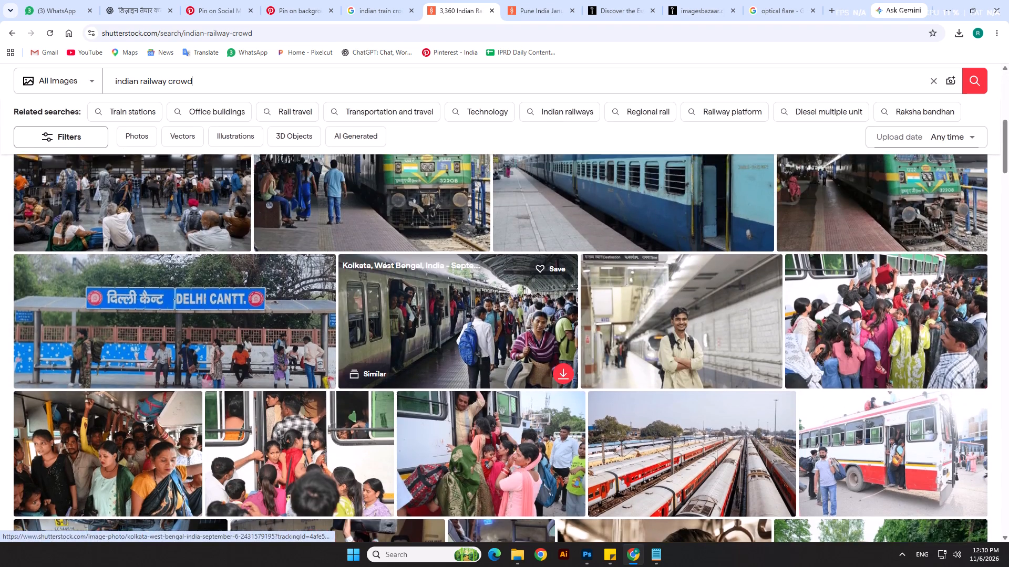
{"action": "scroll", "coordinate": [424, 273], "scroll_direction": "down", "scroll_amount": 9}
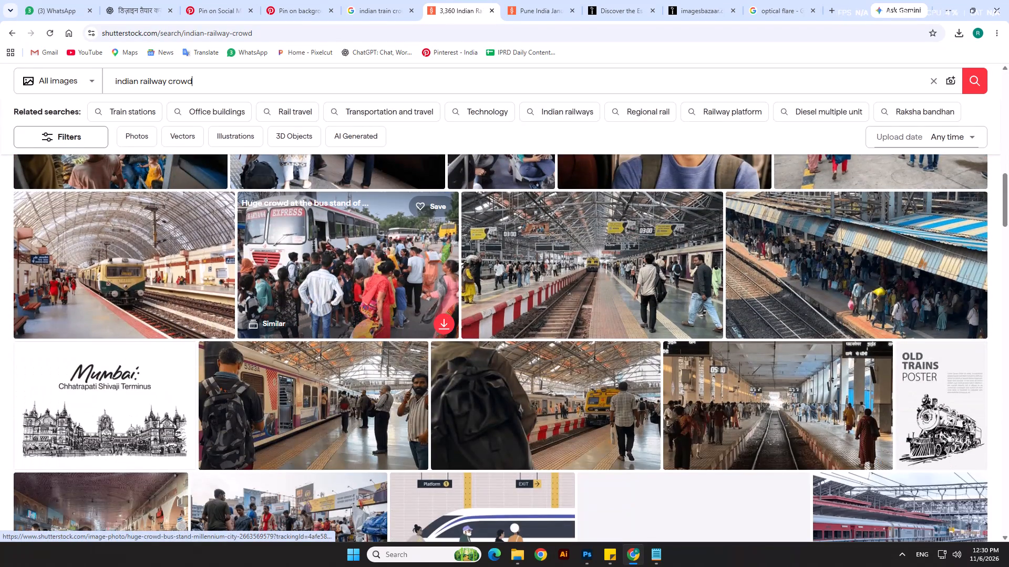
{"action": "scroll", "coordinate": [425, 273], "scroll_direction": "down", "scroll_amount": 8}
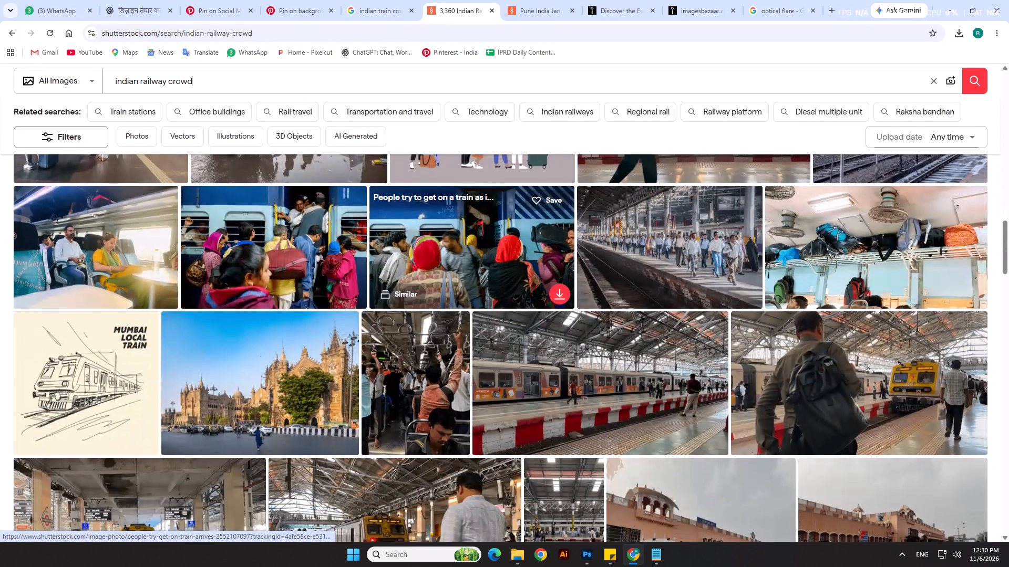
{"action": "scroll", "coordinate": [425, 273], "scroll_direction": "down", "scroll_amount": 4}
{"action": "scroll", "coordinate": [425, 273], "scroll_direction": "up", "scroll_amount": 5}
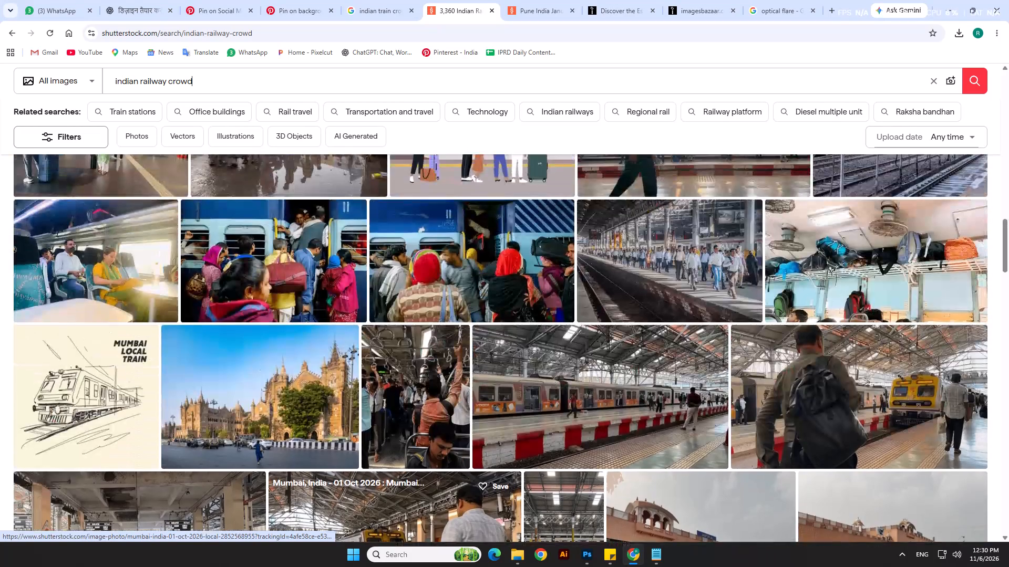
Open the photo of people boarding a blue train and, from its similar images, open the Rangoon/Myanmar train crowd photo in a new tab.
{"action": "left_click", "coordinate": [279, 290]}
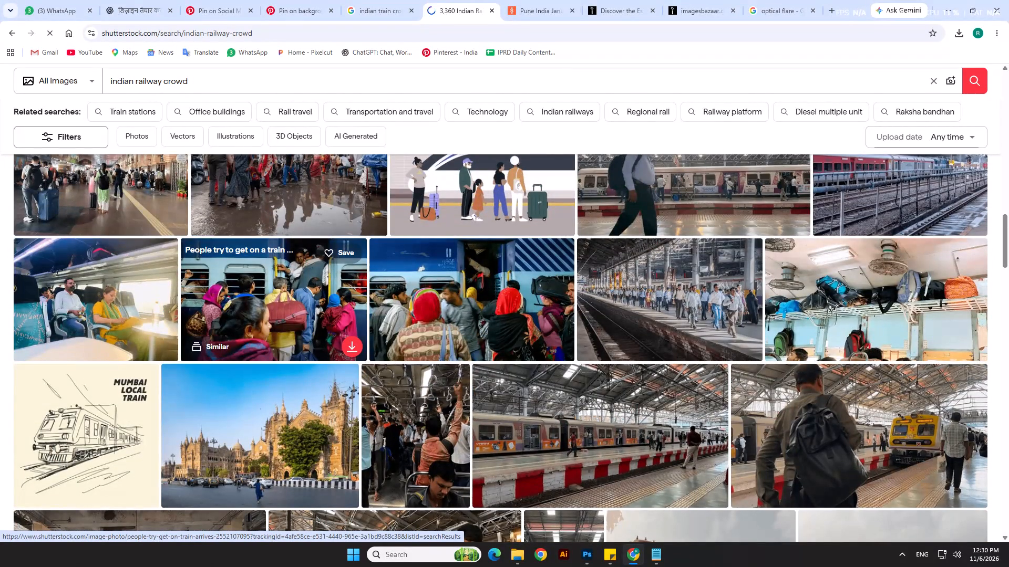
{"action": "scroll", "coordinate": [401, 318], "scroll_direction": "down", "scroll_amount": 4}
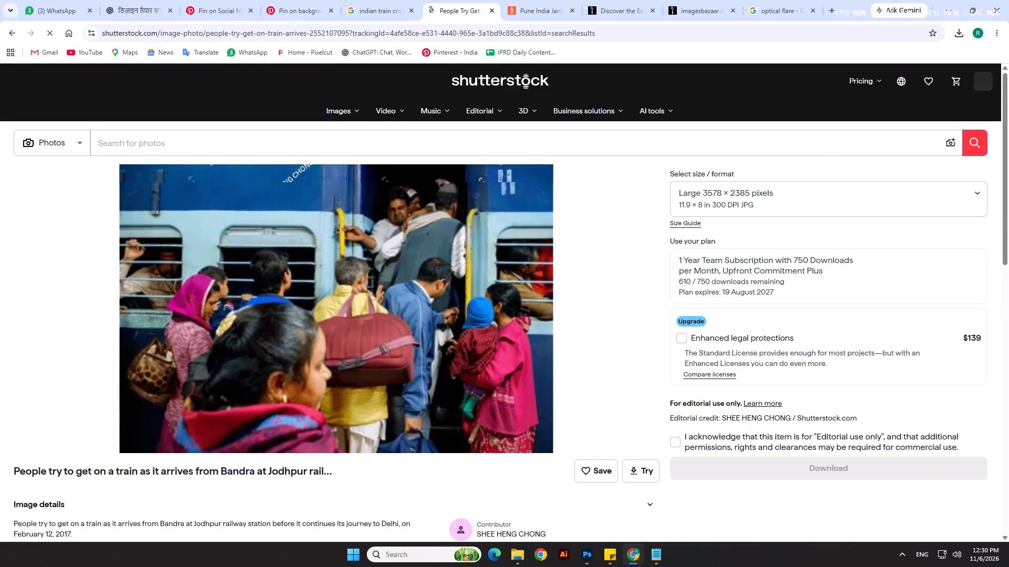
{"action": "scroll", "coordinate": [411, 323], "scroll_direction": "down", "scroll_amount": 8}
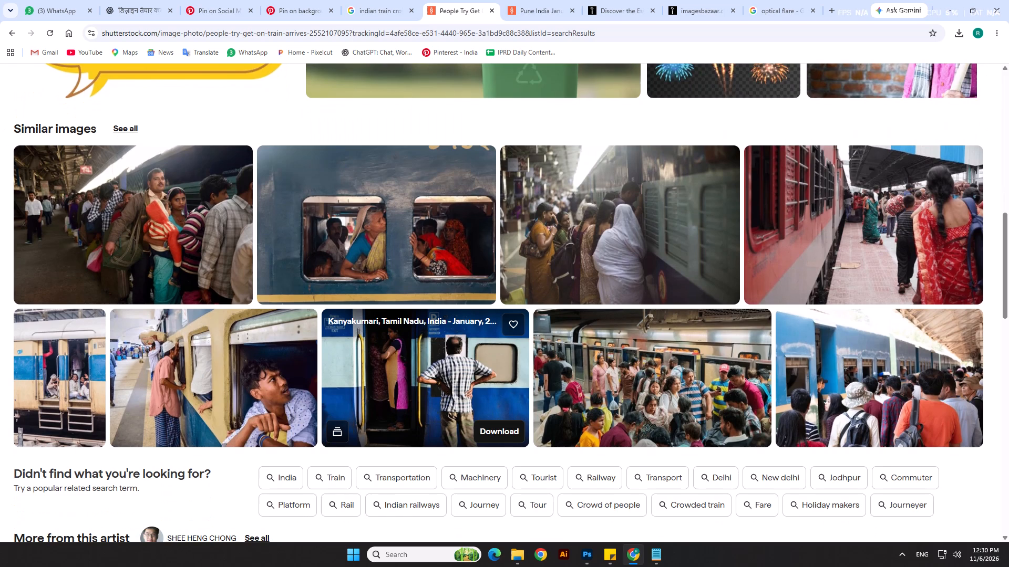
{"action": "scroll", "coordinate": [411, 323], "scroll_direction": "down", "scroll_amount": 1}
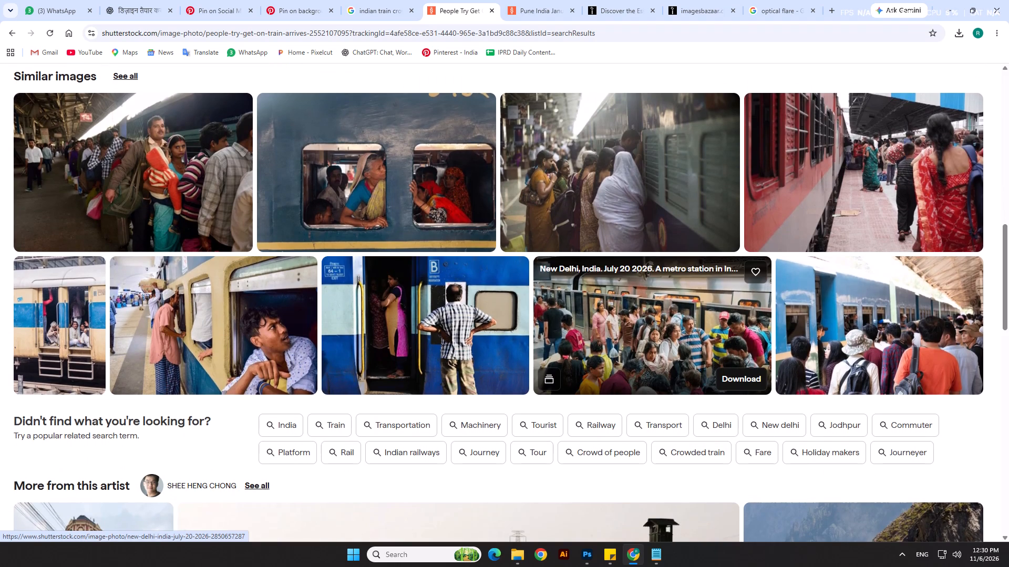
{"action": "right_click", "coordinate": [831, 334]}
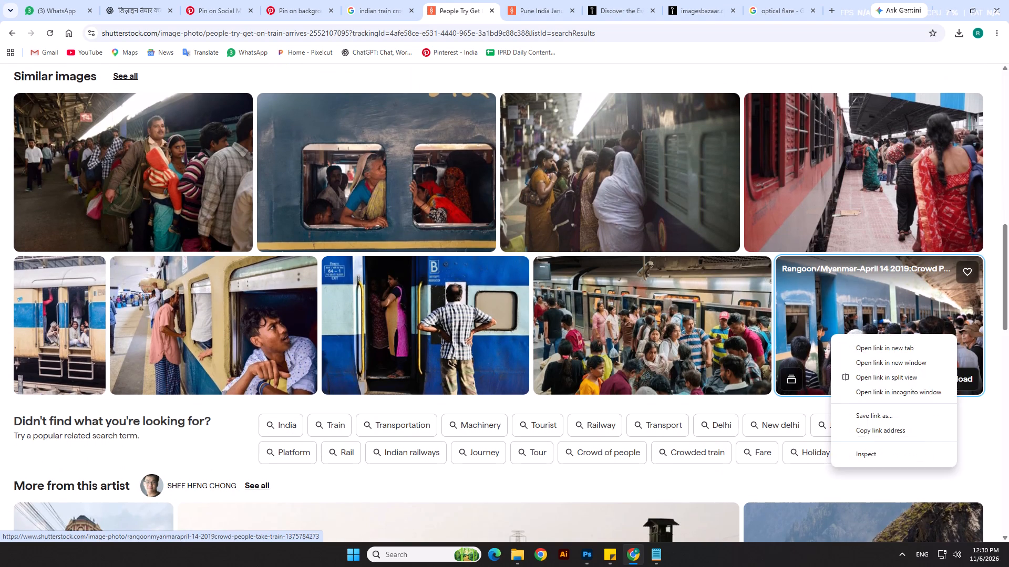
{"action": "left_click", "coordinate": [874, 347]}
Examine the rest of the boarding photo's page and the Google "indian train crowd" images for alternative crowd shots.
{"action": "left_click", "coordinate": [346, 0]}
{"action": "left_click", "coordinate": [397, 0]}
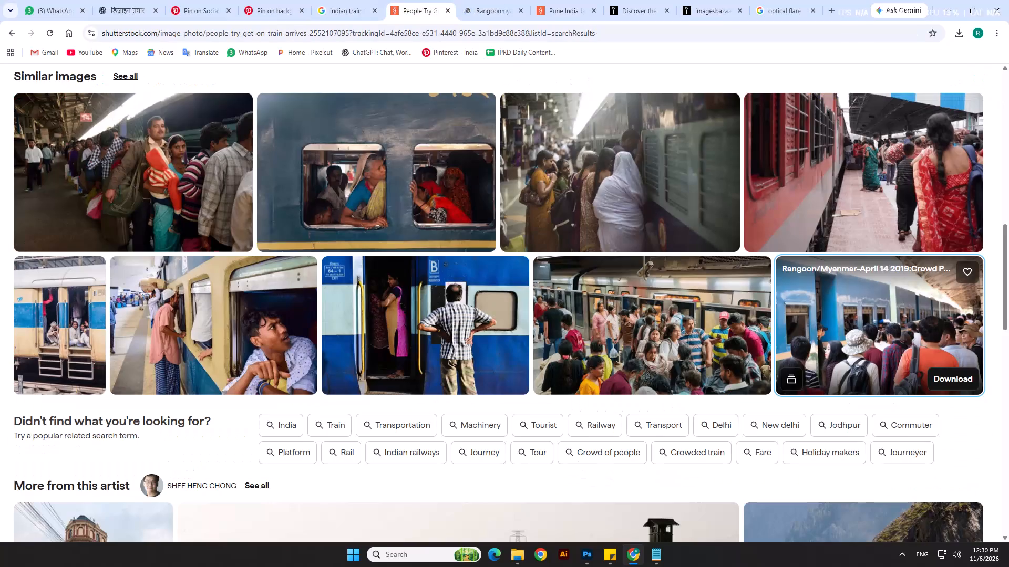
{"action": "scroll", "coordinate": [421, 240], "scroll_direction": "down", "scroll_amount": 9}
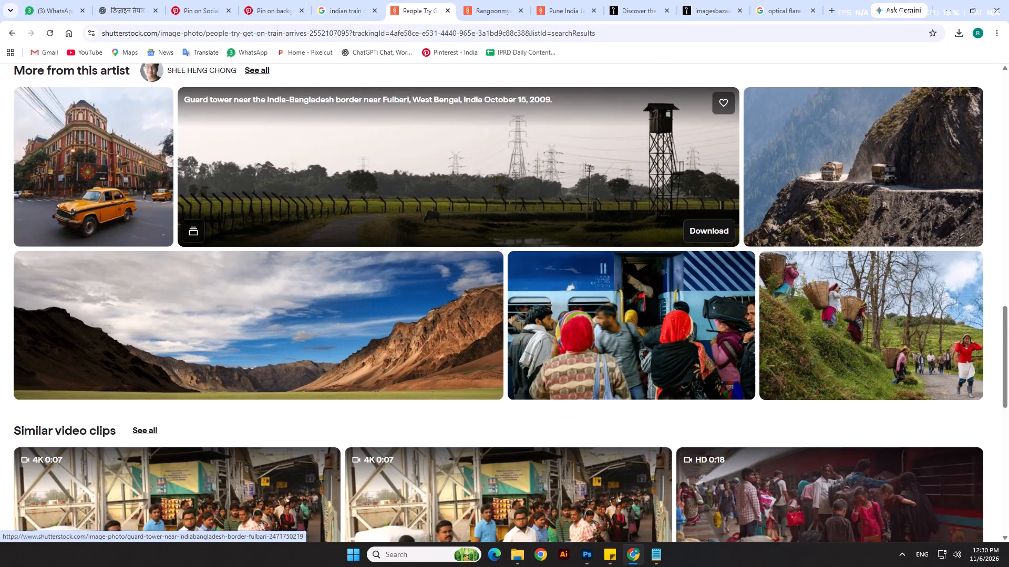
{"action": "scroll", "coordinate": [427, 259], "scroll_direction": "down", "scroll_amount": 6}
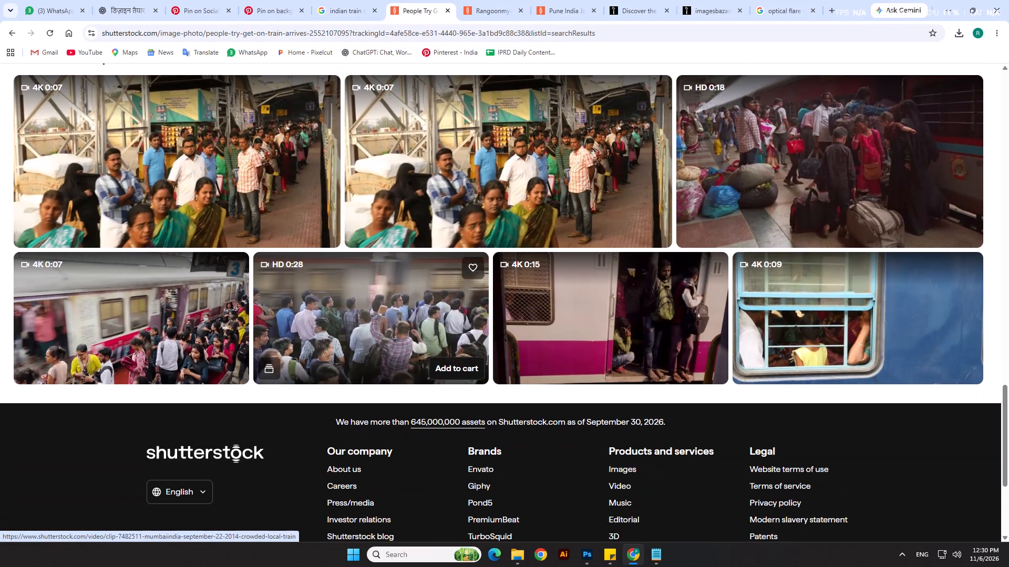
{"action": "scroll", "coordinate": [427, 259], "scroll_direction": "up", "scroll_amount": 18}
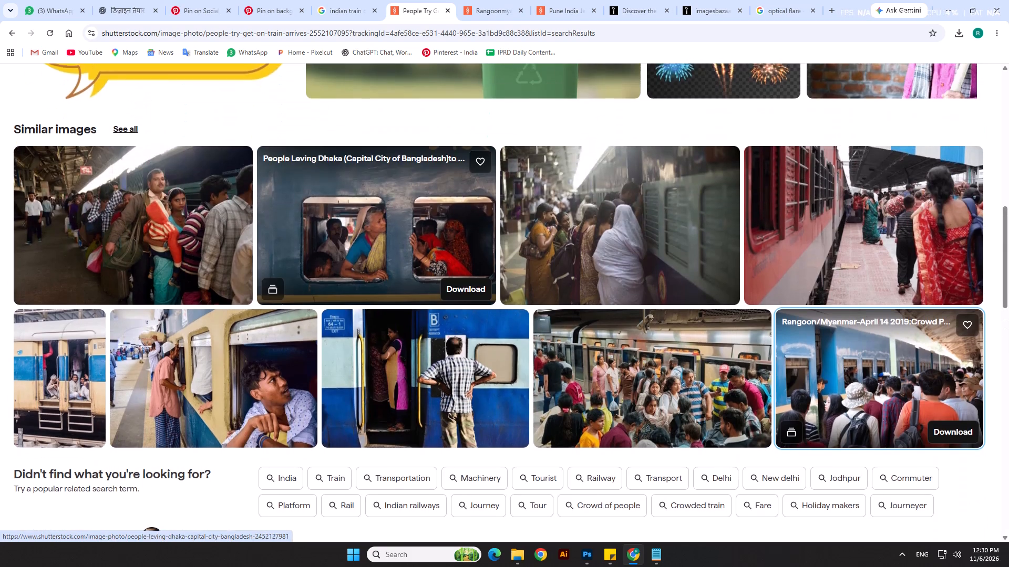
{"action": "scroll", "coordinate": [427, 259], "scroll_direction": "up", "scroll_amount": 11}
{"action": "left_click", "coordinate": [332, 0]}
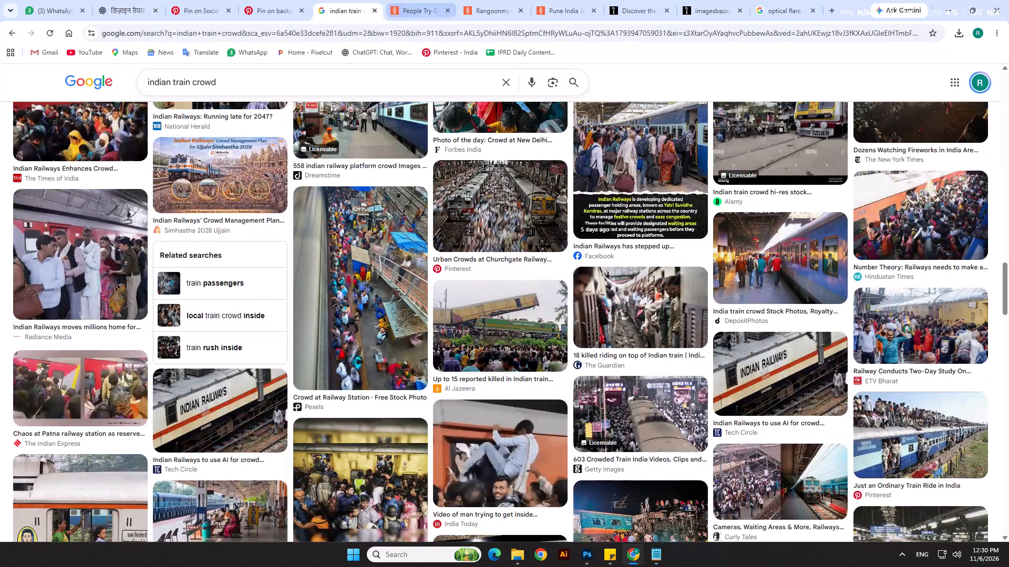
Return to the Shutterstock "indian railway crowd" results and examine the remaining photos through to the page's end.
{"action": "left_click", "coordinate": [394, 0]}
{"action": "left_click", "coordinate": [14, 39]}
{"action": "scroll", "coordinate": [427, 351], "scroll_direction": "down", "scroll_amount": 7}
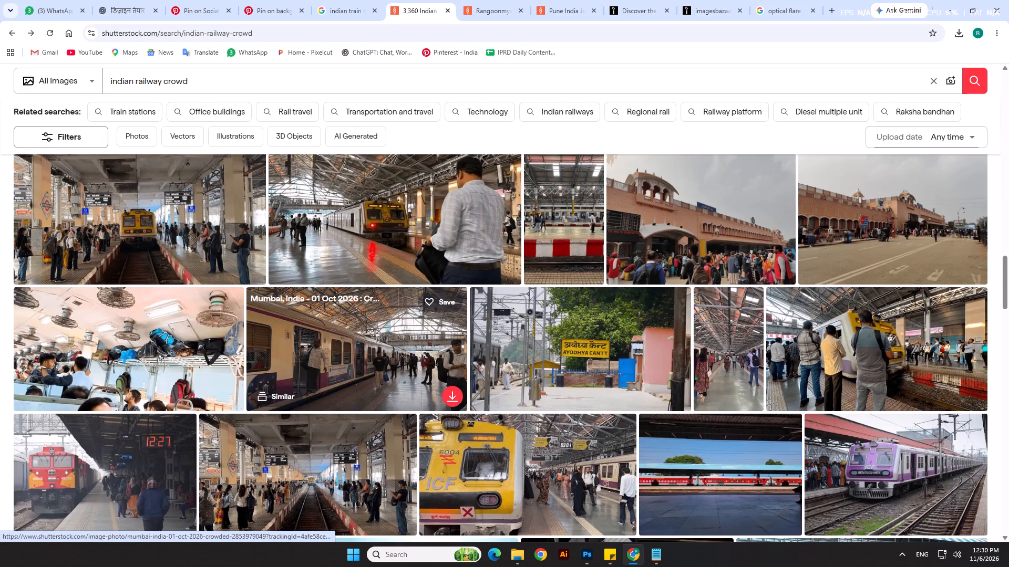
{"action": "scroll", "coordinate": [427, 351], "scroll_direction": "down", "scroll_amount": 9}
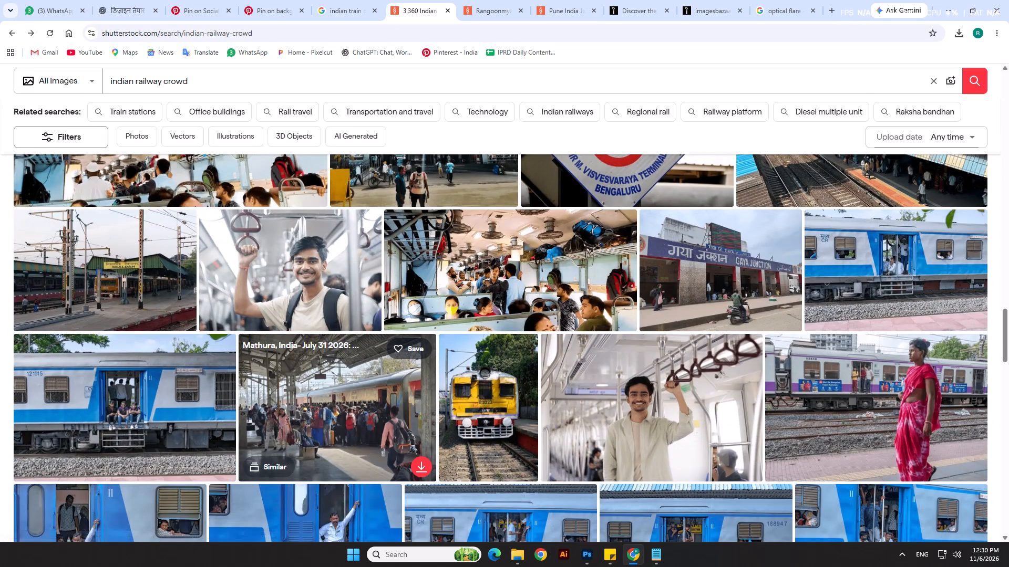
{"action": "scroll", "coordinate": [426, 358], "scroll_direction": "down", "scroll_amount": 1}
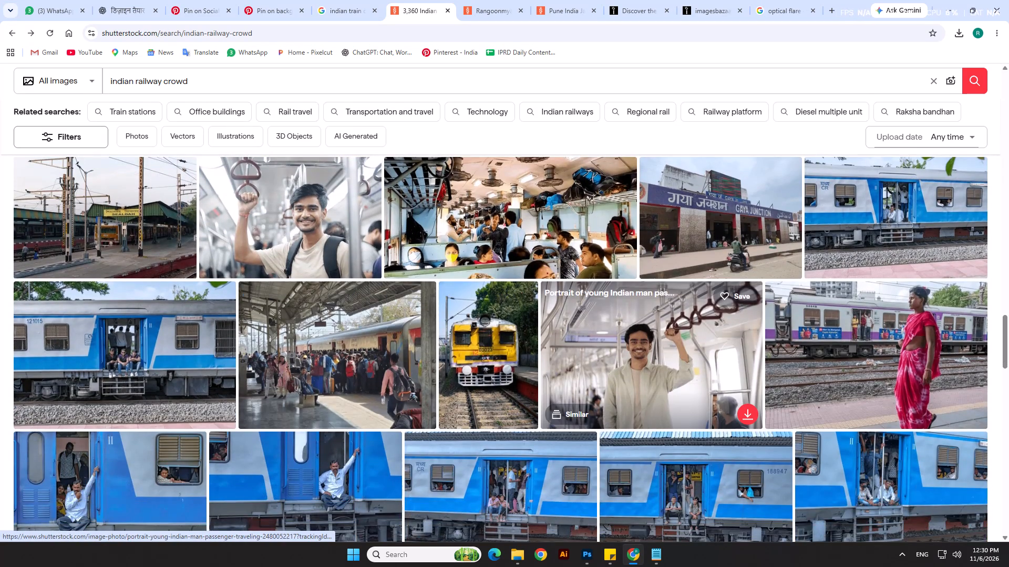
{"action": "scroll", "coordinate": [638, 373], "scroll_direction": "down", "scroll_amount": 11}
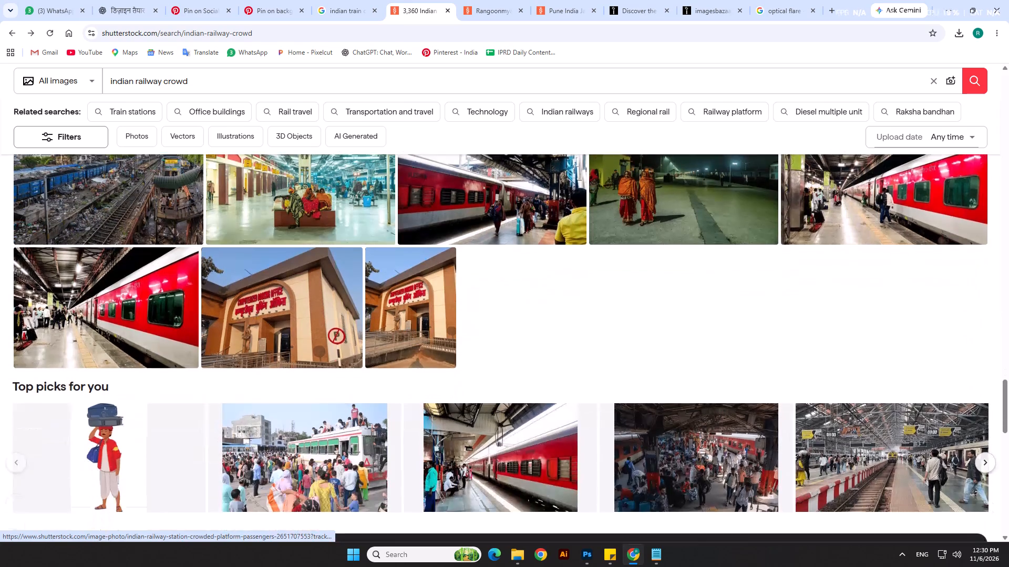
Go back to the opened Rangoon/Myanmar train crowd photo, acknowledge its editorial-only use and download it.
{"action": "left_click", "coordinate": [785, 0]}
{"action": "left_click", "coordinate": [693, 0]}
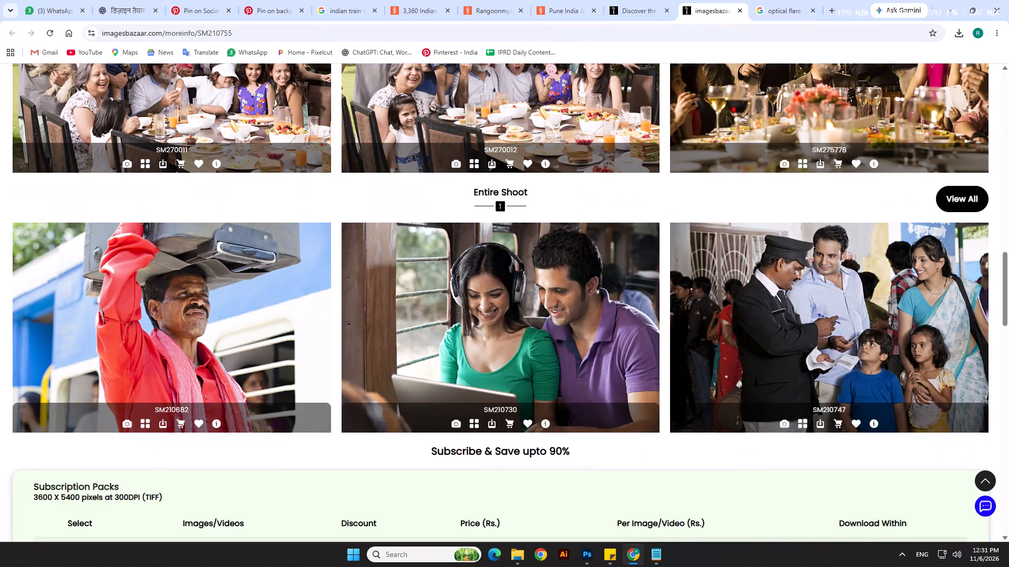
{"action": "scroll", "coordinate": [737, 213], "scroll_direction": "up", "scroll_amount": 3}
{"action": "left_click", "coordinate": [655, 0]}
{"action": "left_click", "coordinate": [579, 0]}
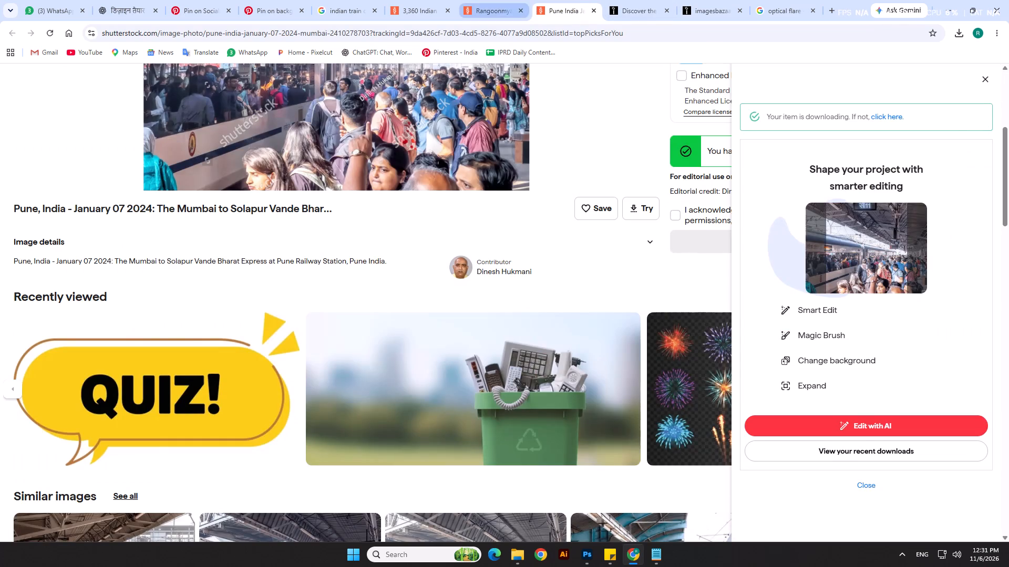
{"action": "left_click", "coordinate": [489, 0]}
{"action": "left_click", "coordinate": [674, 442]}
{"action": "left_click", "coordinate": [720, 468]}
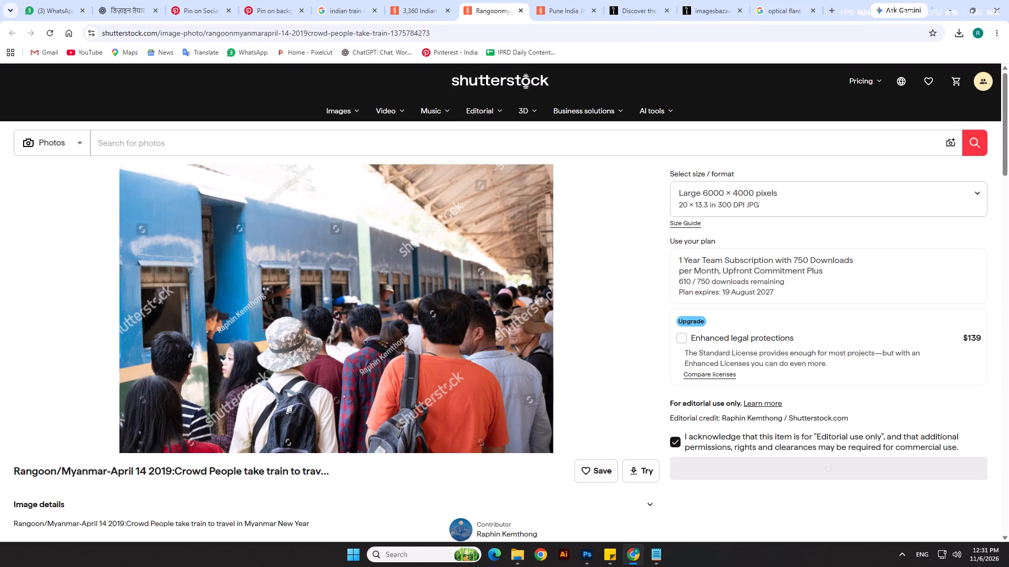
Place the downloaded train crowd photo into the Photoshop poster above the second segment's brown circle.
{"action": "key", "text": "alt+Tab"}
{"action": "left_click", "coordinate": [289, 239]}
{"action": "scroll", "coordinate": [765, 386], "scroll_direction": "down", "scroll_amount": 1}
{"action": "key", "text": "alt+Tab"}
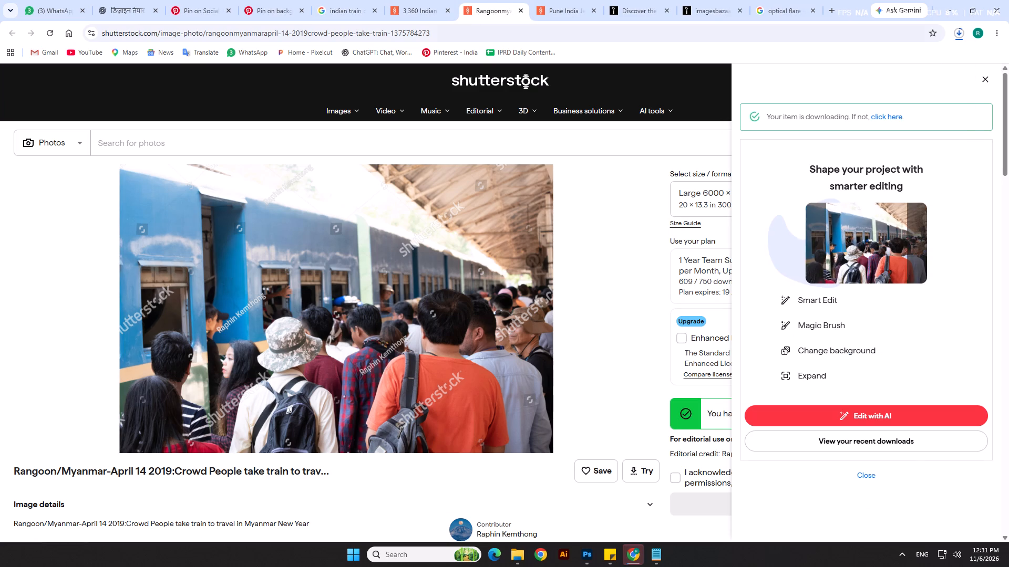
{"action": "left_click", "coordinate": [962, 31]}
{"action": "left_click_drag", "start_coordinate": [843, 86], "coordinate": [273, 301]}
{"action": "key", "text": "alt+Tab"}
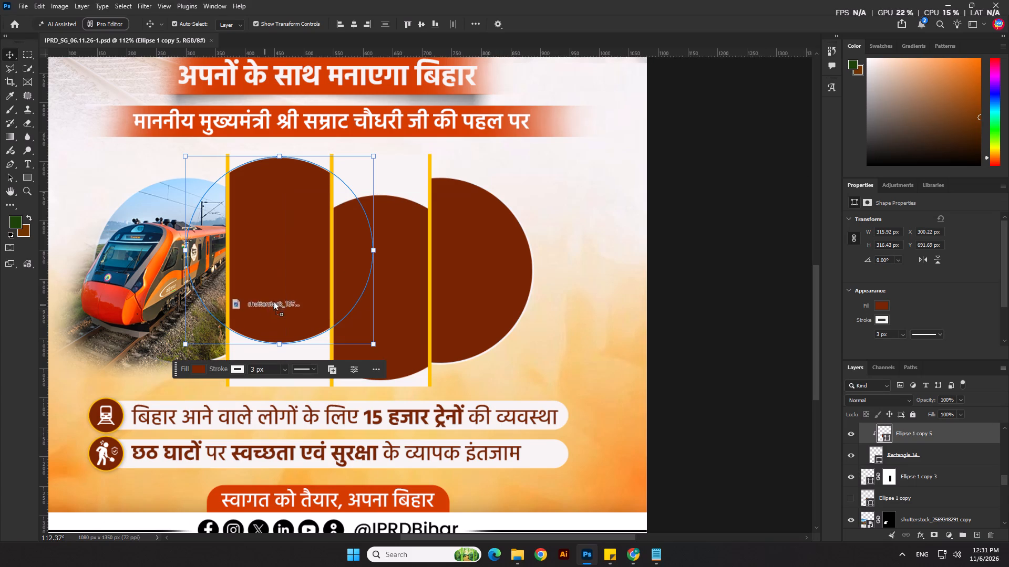
{"action": "left_click_drag", "start_coordinate": [273, 301], "coordinate": [283, 296]}
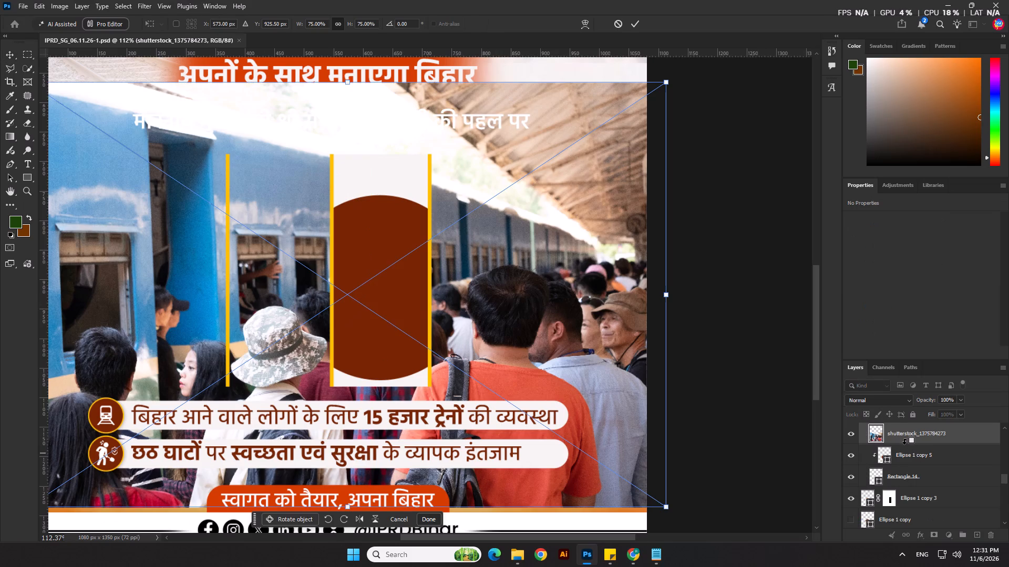
Clip the crowd photo to the second strip, scale it to about 35.47% and position it over the brown circle.
{"action": "left_click", "coordinate": [904, 444], "text": "alt"}
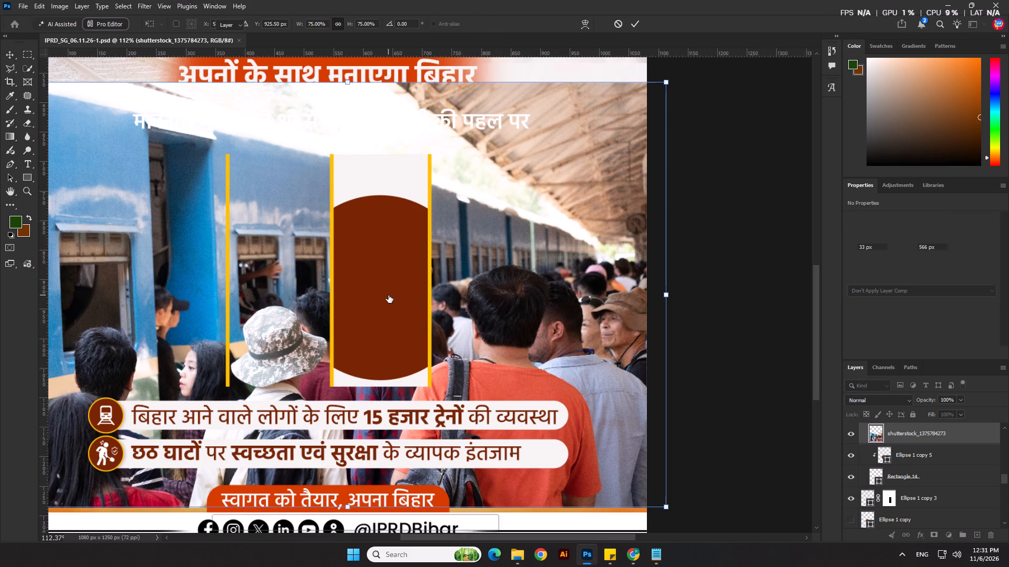
{"action": "scroll", "coordinate": [389, 297], "scroll_direction": "down", "scroll_amount": 6}
{"action": "scroll", "coordinate": [372, 235], "scroll_direction": "up", "scroll_amount": 1}
{"action": "scroll", "coordinate": [372, 234], "scroll_direction": "down", "scroll_amount": 3}
{"action": "left_click_drag", "start_coordinate": [359, 175], "coordinate": [353, 279]}
{"action": "left_click_drag", "start_coordinate": [343, 293], "coordinate": [325, 232]}
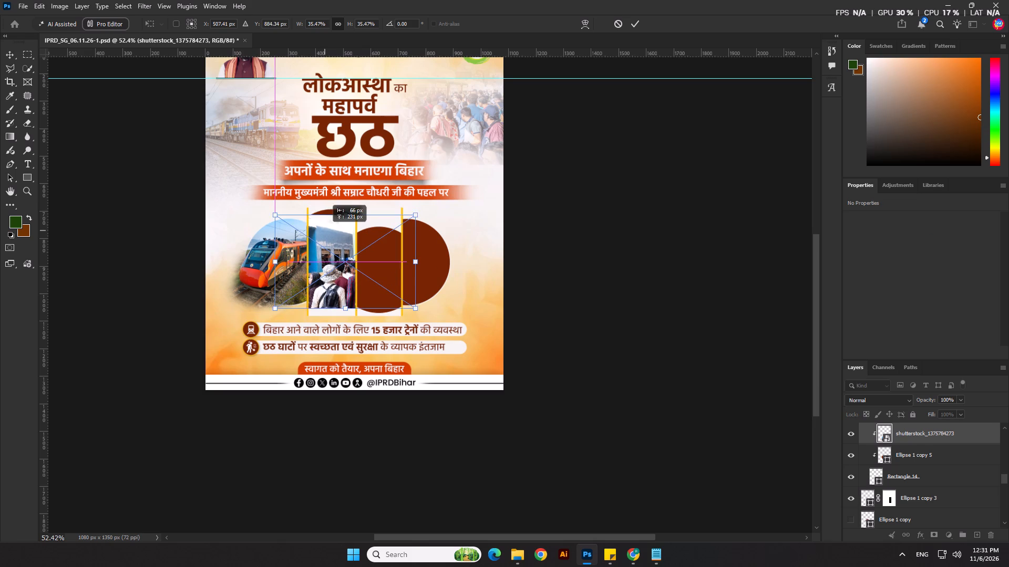
{"action": "left_click_drag", "start_coordinate": [325, 232], "coordinate": [325, 230]}
Convert the crowd photo and its Ellipse 1 copy 5 circle into one smart object clipped to Rectangle 14, and check its visibility.
{"action": "left_click", "coordinate": [897, 455], "text": "ctrl"}
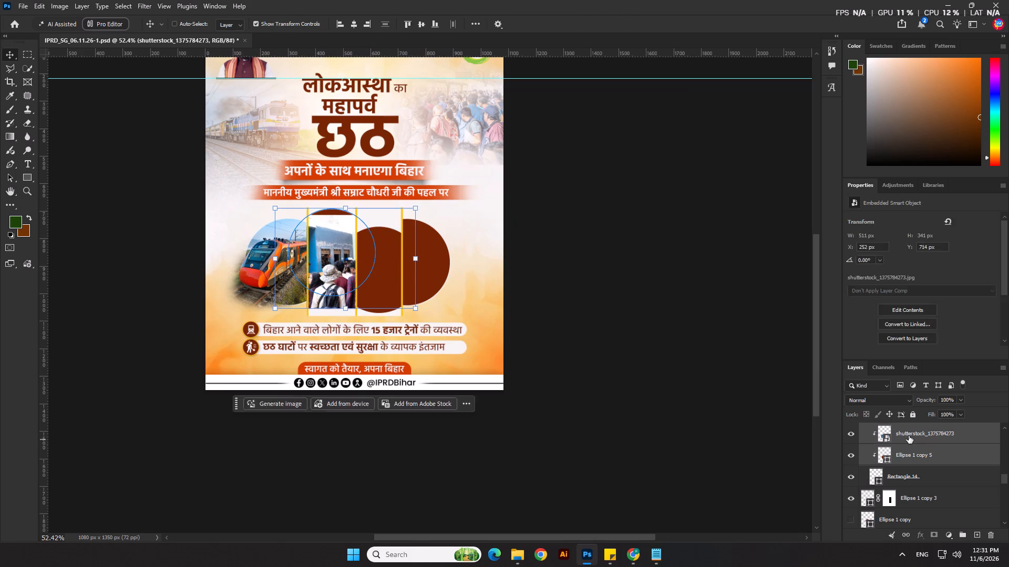
{"action": "right_click", "coordinate": [910, 435]}
{"action": "left_click", "coordinate": [918, 348]}
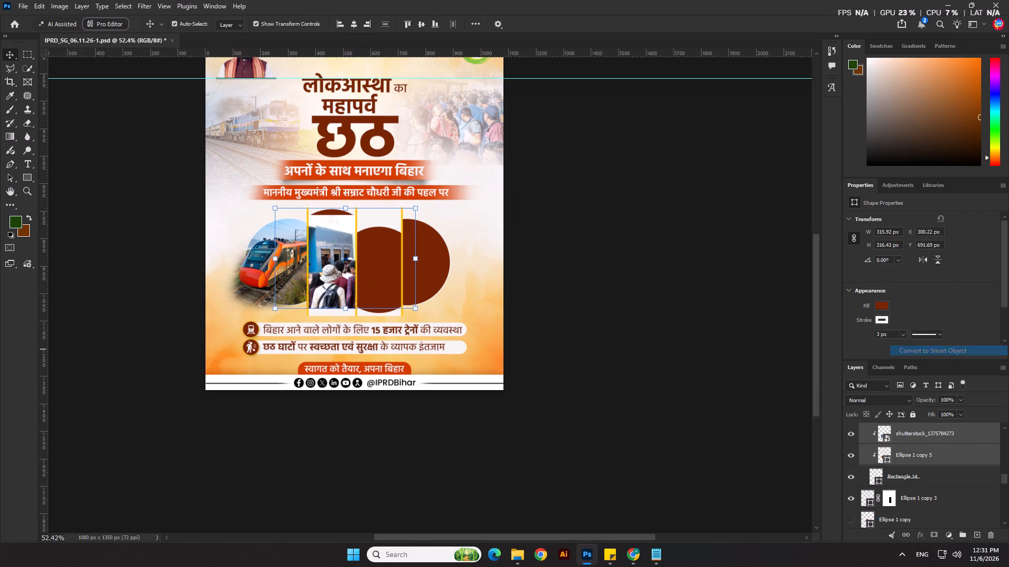
{"action": "left_click", "coordinate": [725, 395]}
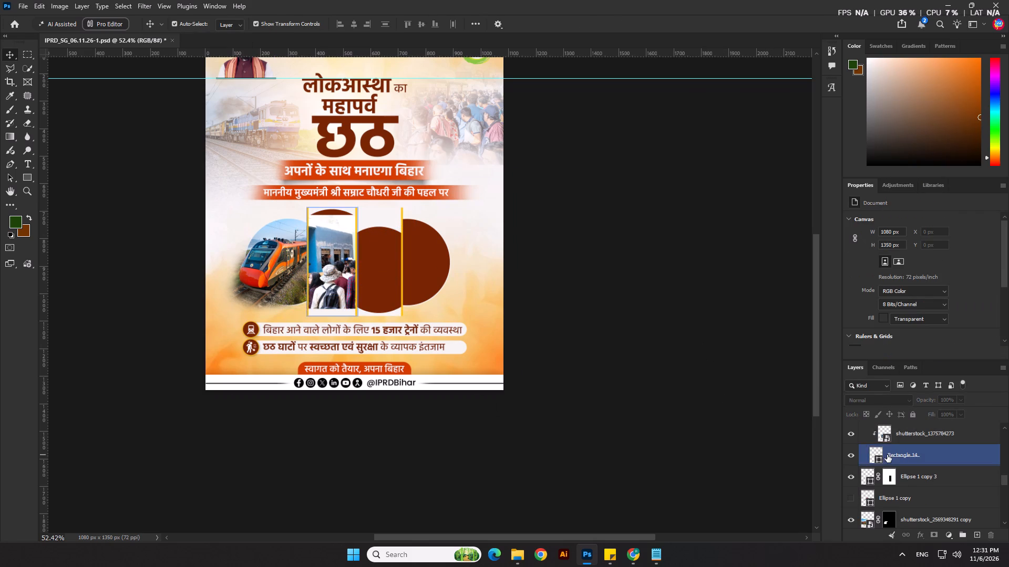
{"action": "scroll", "coordinate": [874, 445], "scroll_direction": "up", "scroll_amount": 1}
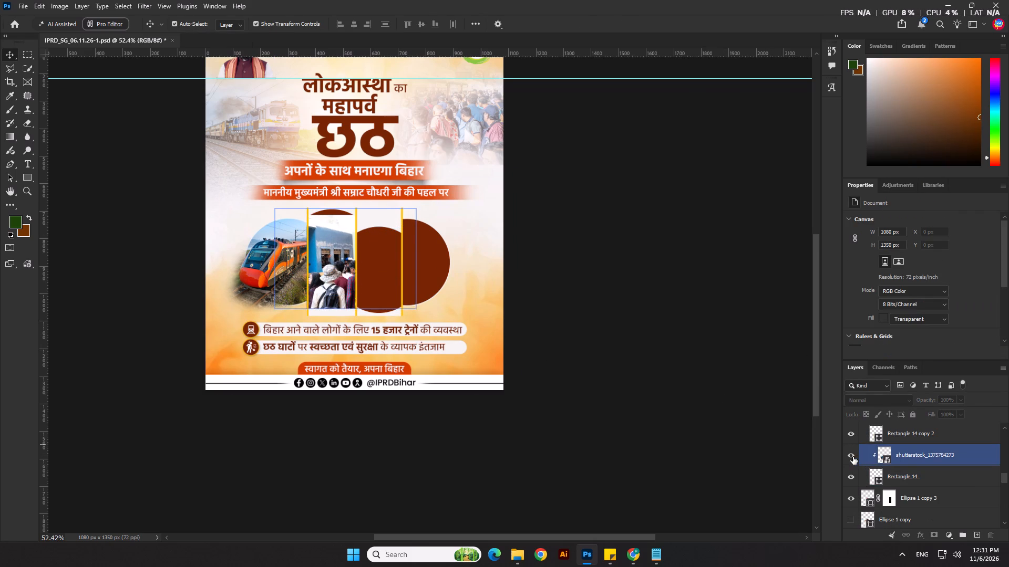
{"action": "double_click", "coordinate": [853, 457]}
Inside the smart object, clip the crowd photo to the circle, move it up to cover the brown top, then save and close.
{"action": "double_click", "coordinate": [886, 462]}
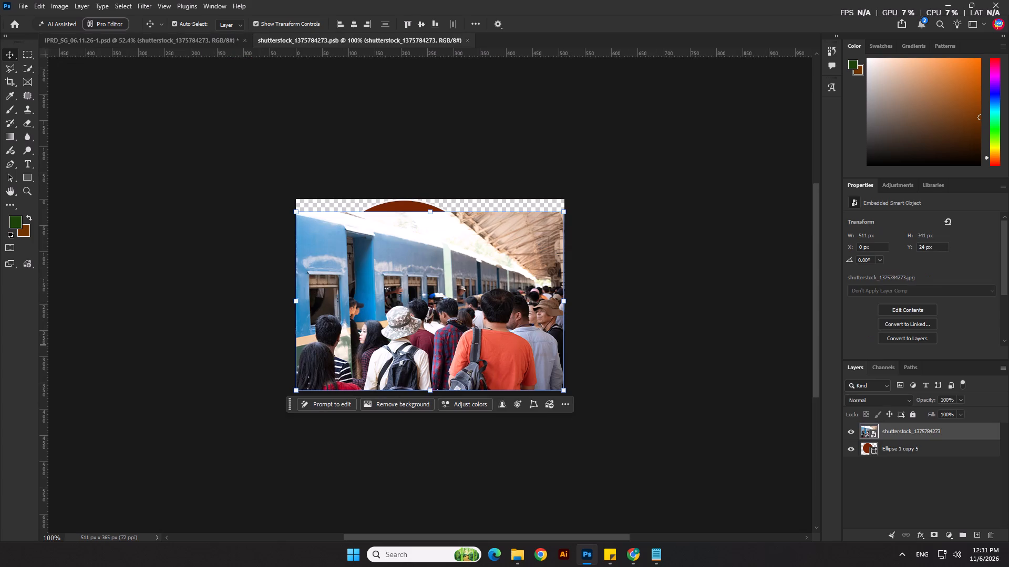
{"action": "left_click", "coordinate": [885, 441], "text": "alt"}
{"action": "left_click", "coordinate": [733, 344]}
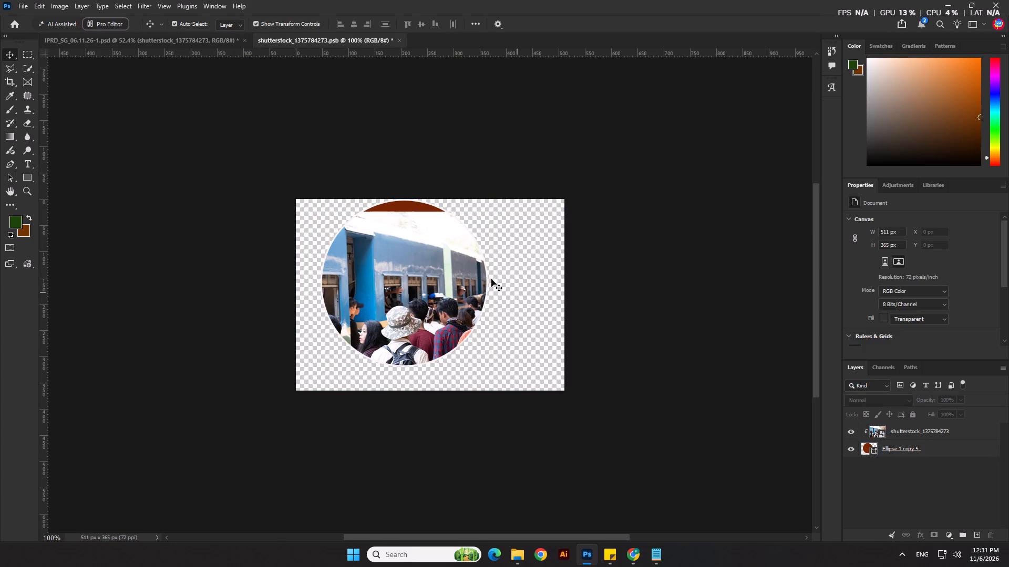
{"action": "left_click_drag", "start_coordinate": [451, 275], "coordinate": [447, 253]}
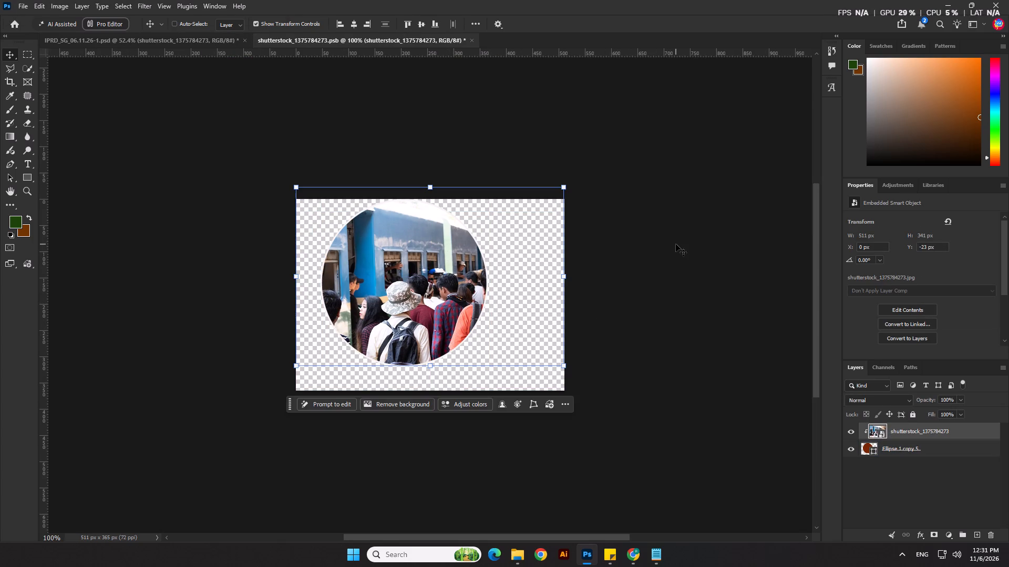
{"action": "key", "text": "ctrl+s"}
{"action": "left_click", "coordinate": [468, 40]}
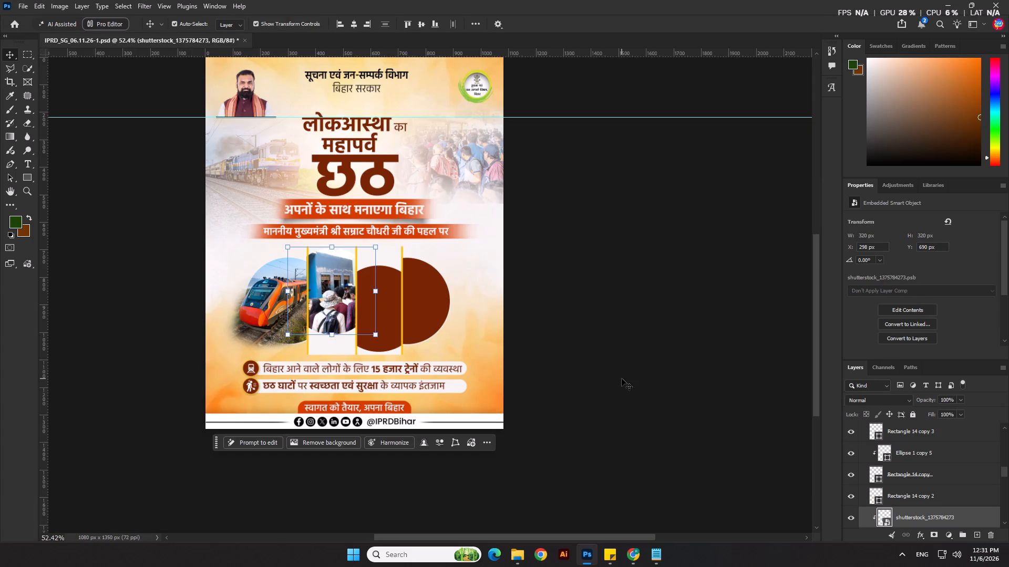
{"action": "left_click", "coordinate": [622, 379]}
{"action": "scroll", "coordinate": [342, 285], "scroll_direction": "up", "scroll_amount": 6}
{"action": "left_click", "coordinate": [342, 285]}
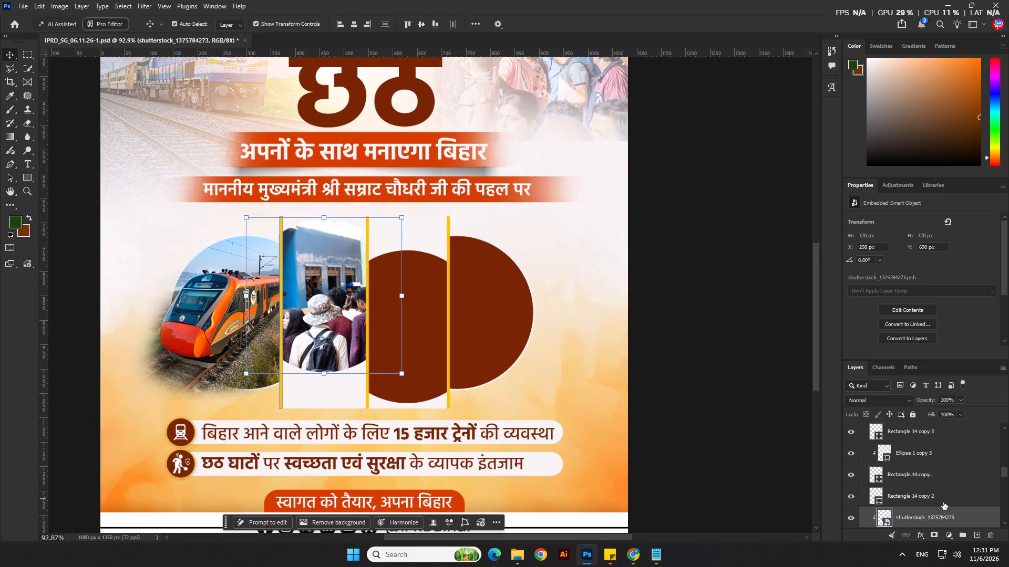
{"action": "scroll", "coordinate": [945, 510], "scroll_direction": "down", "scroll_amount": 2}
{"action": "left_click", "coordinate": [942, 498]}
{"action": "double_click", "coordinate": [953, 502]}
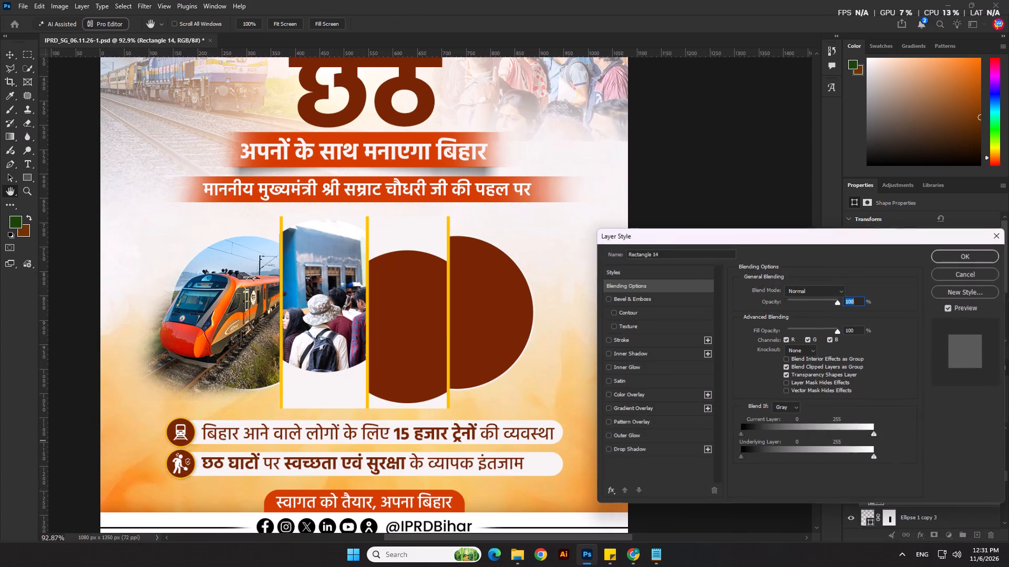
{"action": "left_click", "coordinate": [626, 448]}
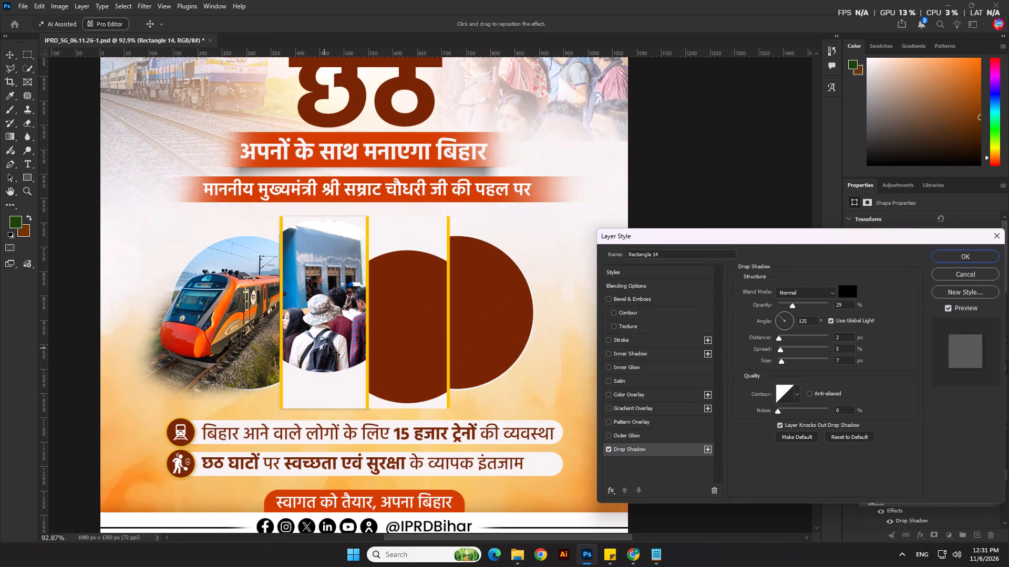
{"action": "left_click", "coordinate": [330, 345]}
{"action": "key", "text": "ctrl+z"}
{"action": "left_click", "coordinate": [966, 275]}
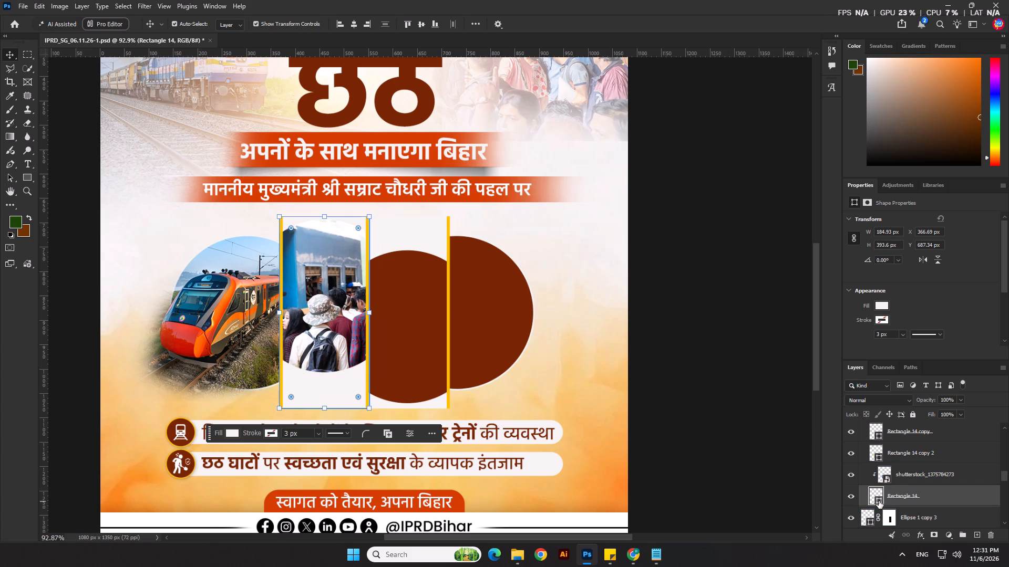
Inside the crowd photo's smart object, give the Ellipse 1 copy 5 circle a drop shadow with 36% opacity, 5 px distance and 21 px size.
{"action": "left_click", "coordinate": [356, 314]}
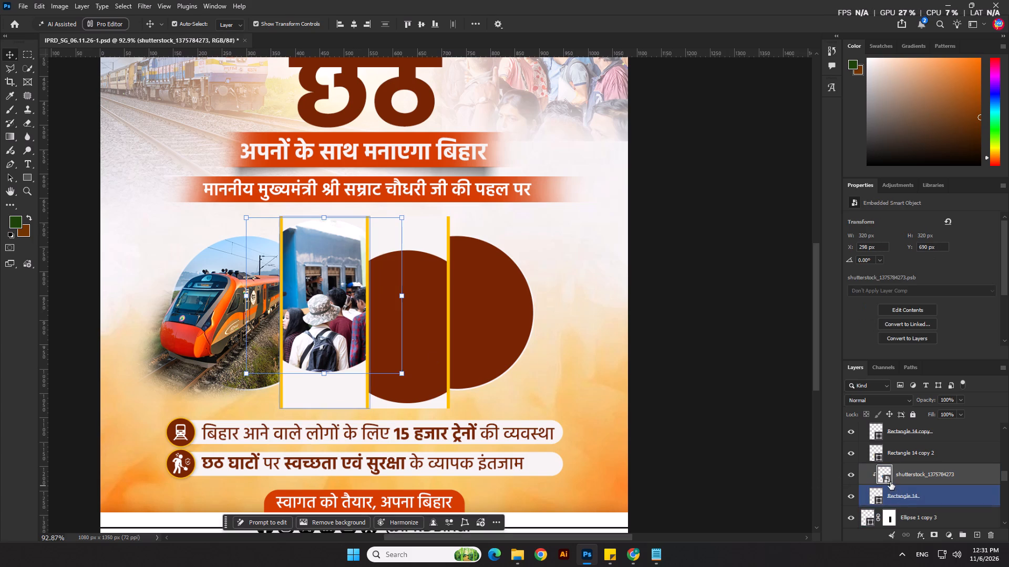
{"action": "double_click", "coordinate": [888, 481]}
{"action": "triple_click", "coordinate": [967, 455]}
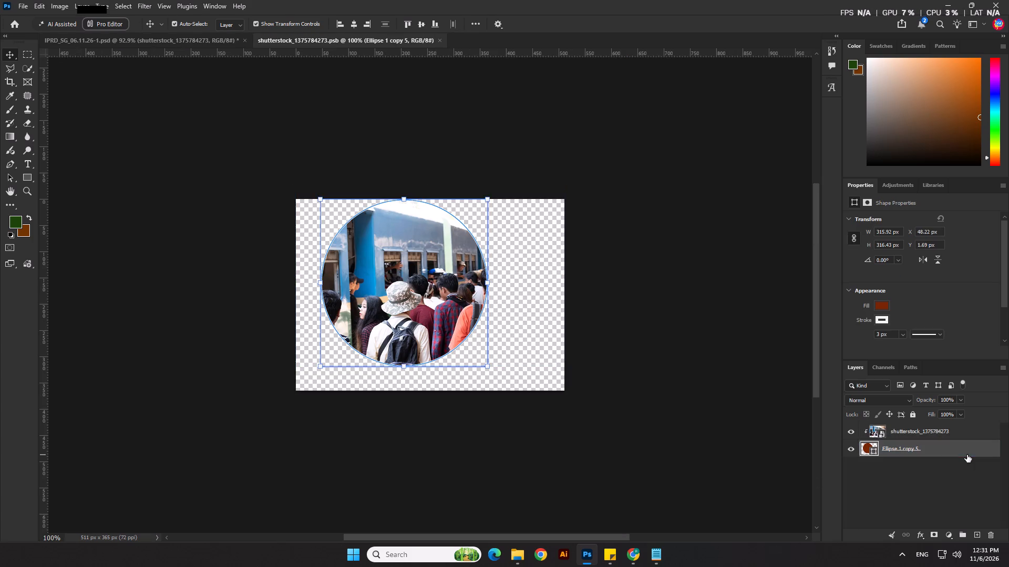
{"action": "left_click", "coordinate": [672, 450]}
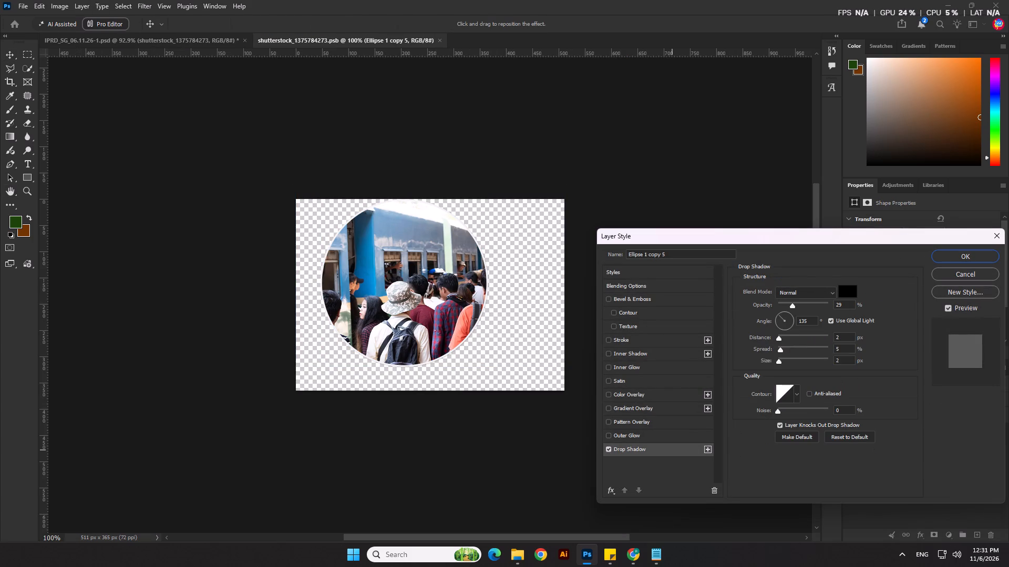
{"action": "double_click", "coordinate": [783, 359]}
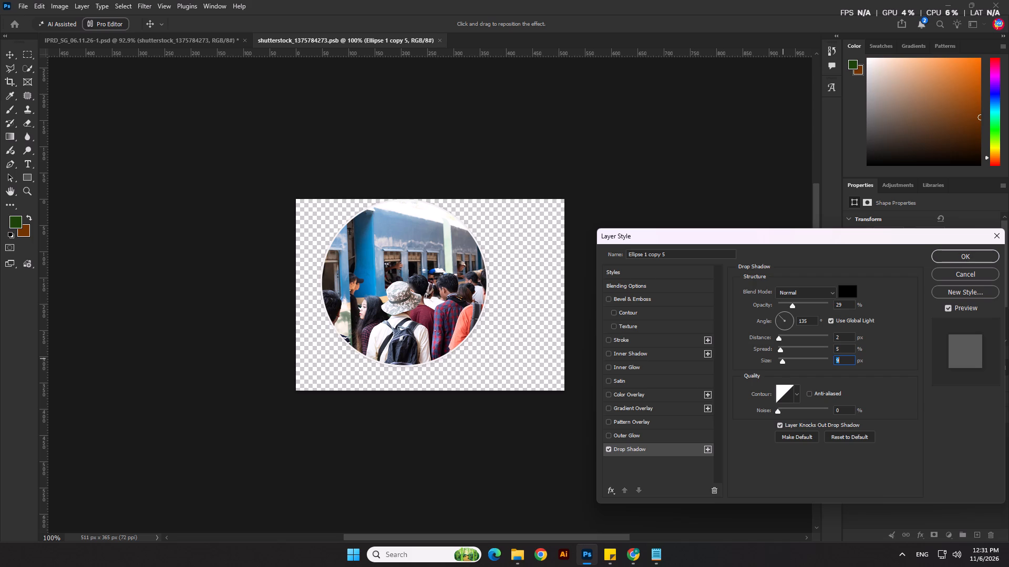
{"action": "left_click", "coordinate": [797, 304]}
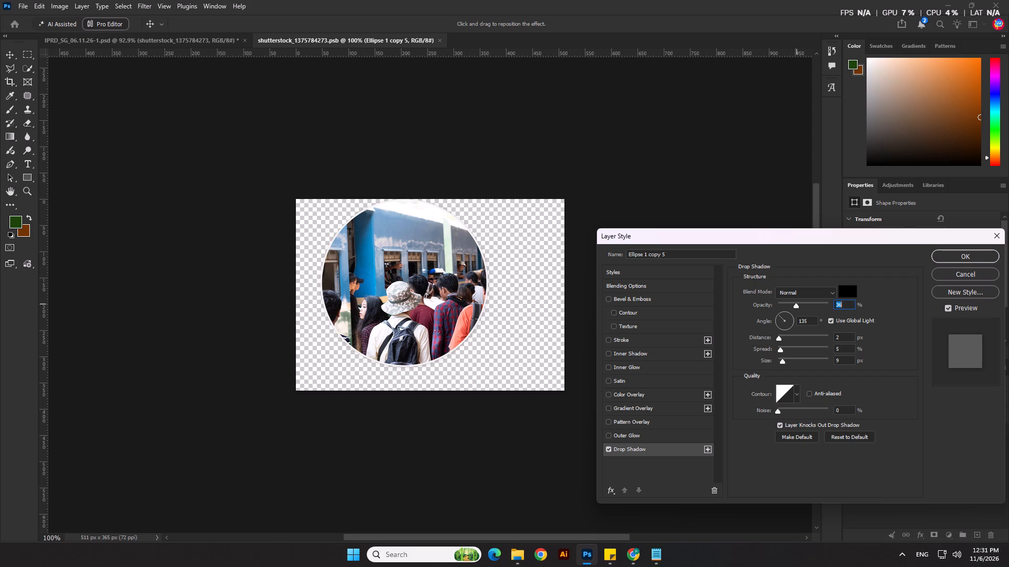
{"action": "left_click", "coordinate": [781, 339]}
{"action": "left_click", "coordinate": [785, 360]}
{"action": "left_click", "coordinate": [786, 360]}
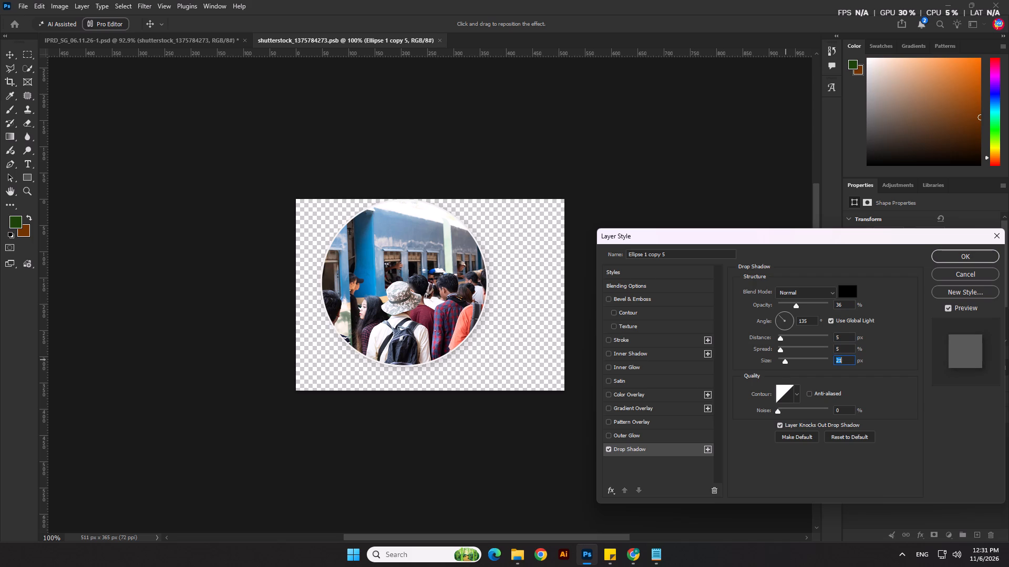
{"action": "left_click", "coordinate": [949, 261]}
Save the smart object's contents and return to the poster document.
{"action": "left_click", "coordinate": [758, 311]}
{"action": "key", "text": "ctrl+s"}
{"action": "key", "text": "alt+Tab"}
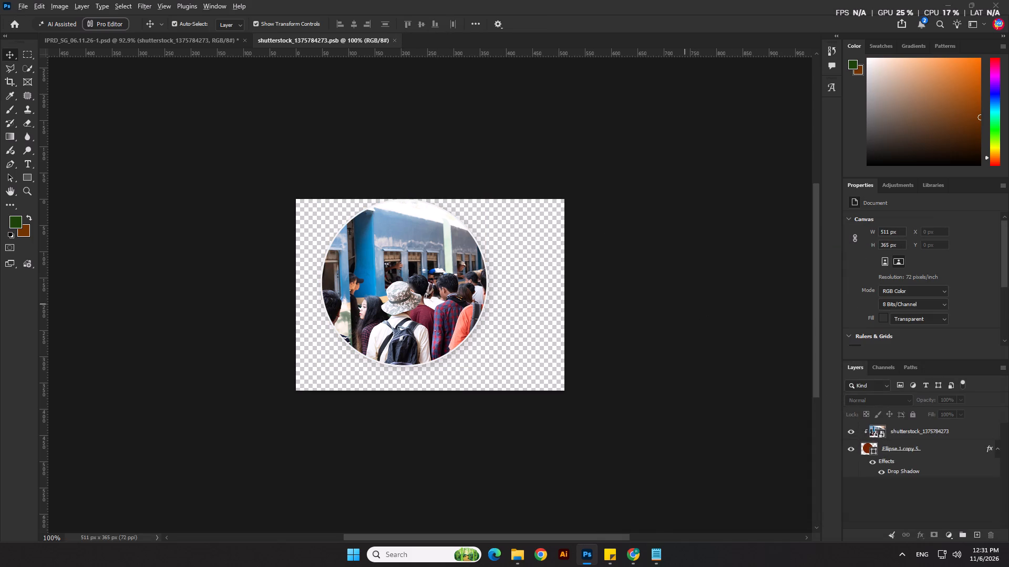
{"action": "key", "text": "alt+Tab"}
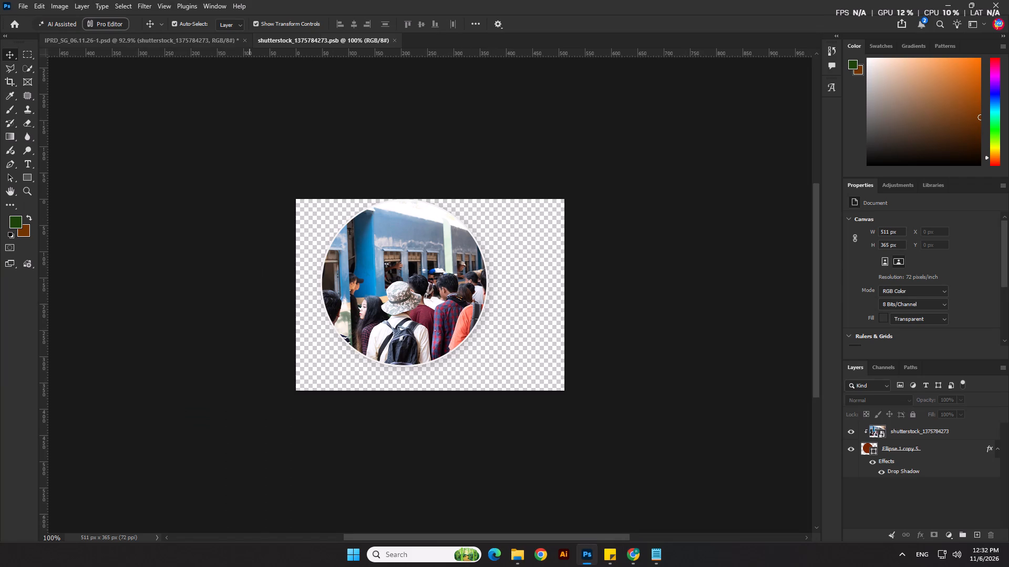
{"action": "left_click", "coordinate": [222, 44]}
{"action": "left_click", "coordinate": [665, 341]}
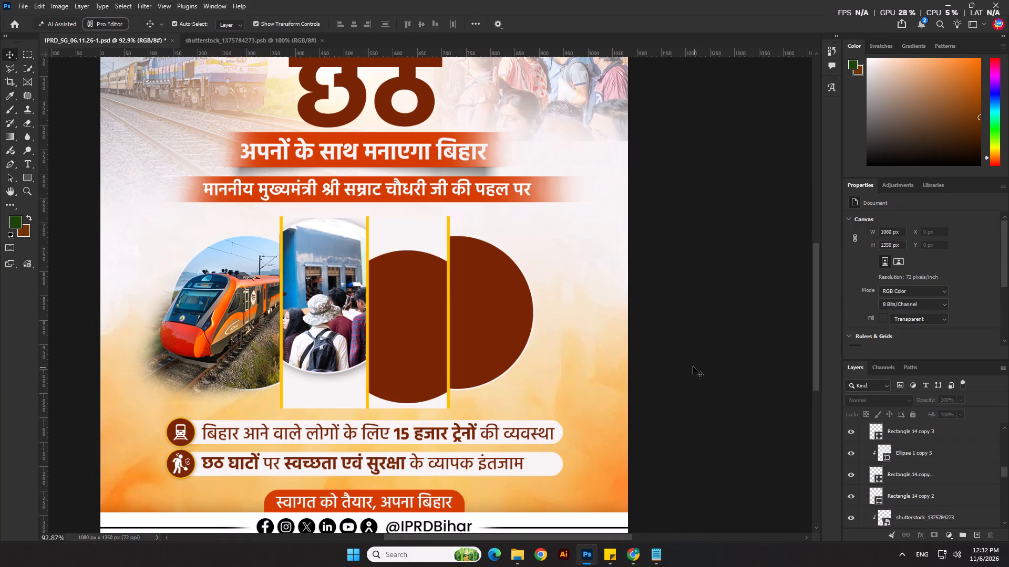
Add a layer mask to Rectangle 14 and start hiding the pale strip below the crowd circle with a soft 60 px brush.
{"action": "scroll", "coordinate": [333, 349], "scroll_direction": "up", "scroll_amount": 2}
{"action": "scroll", "coordinate": [338, 296], "scroll_direction": "up", "scroll_amount": 2}
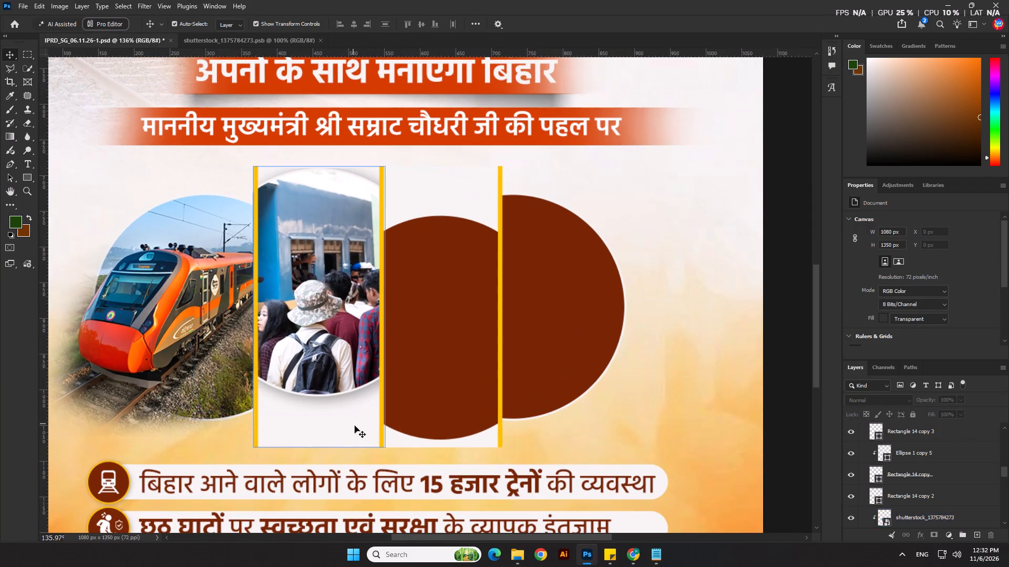
{"action": "left_click", "coordinate": [355, 426]}
{"action": "left_click", "coordinate": [934, 535]}
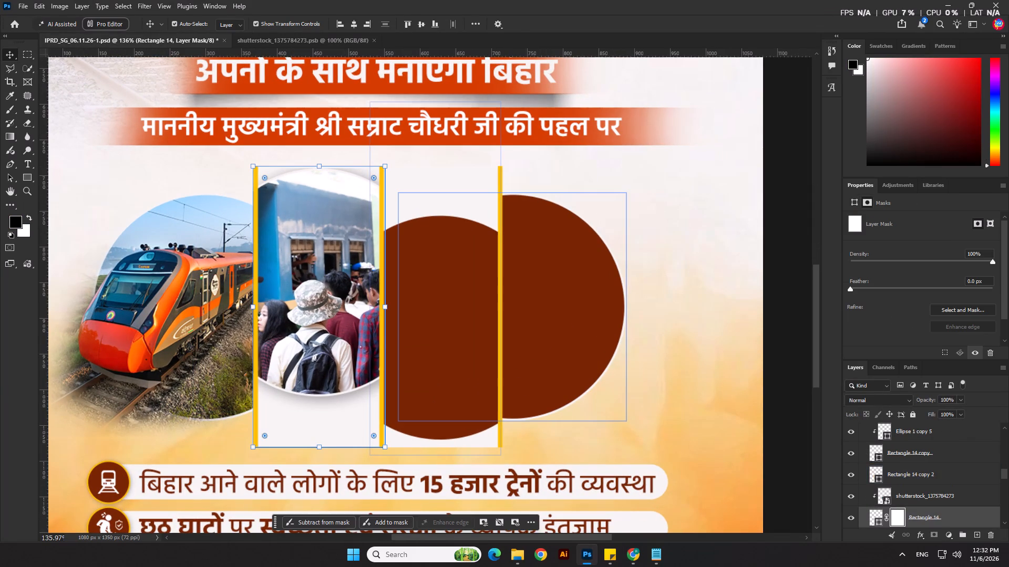
{"action": "left_click", "coordinate": [11, 112]}
{"action": "scroll", "coordinate": [358, 464], "scroll_direction": "up", "scroll_amount": 5}
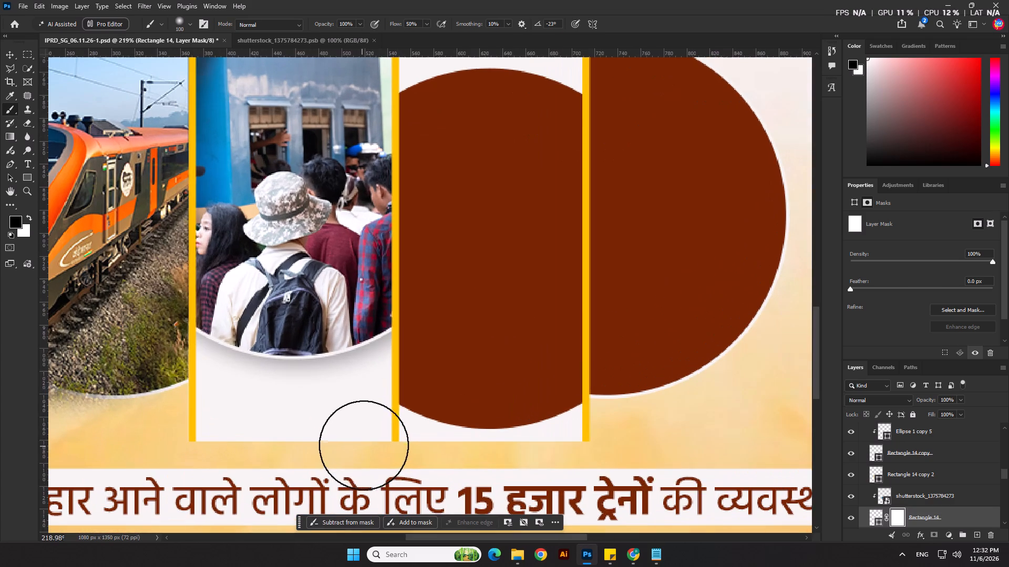
{"action": "key", "text": "bracketleft"}
{"action": "key", "text": "bracketleft"}
{"action": "key", "text": "bracketleft"}
{"action": "key", "text": "bracketleft"}
{"action": "left_click_drag", "start_coordinate": [411, 362], "coordinate": [352, 399]}
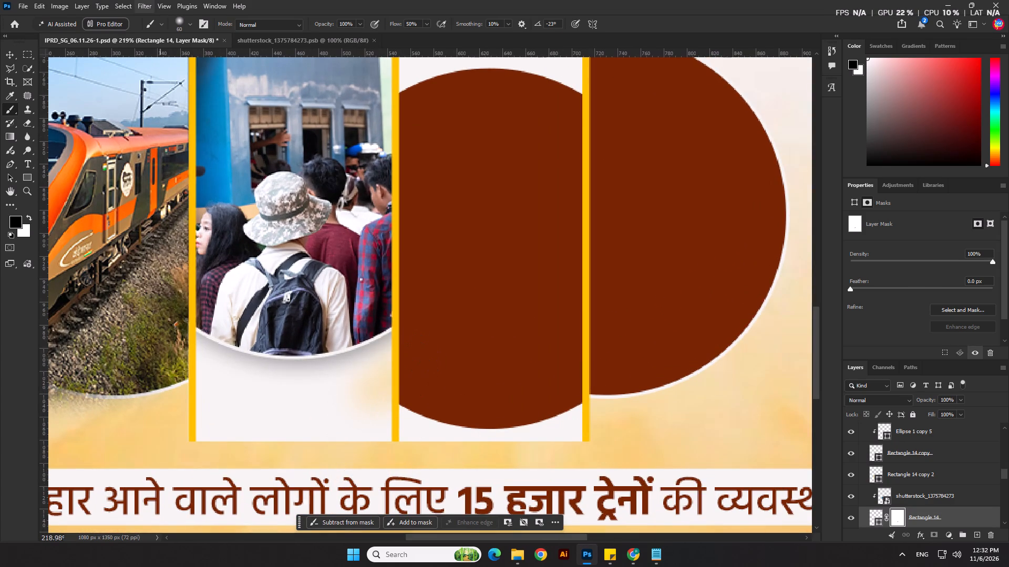
Set the brush to 100% hardness and 100% flow, and mask the strip beside the second yellow divider below the circle.
{"action": "left_click", "coordinate": [192, 27]}
{"action": "left_click_drag", "start_coordinate": [187, 75], "coordinate": [190, 78]}
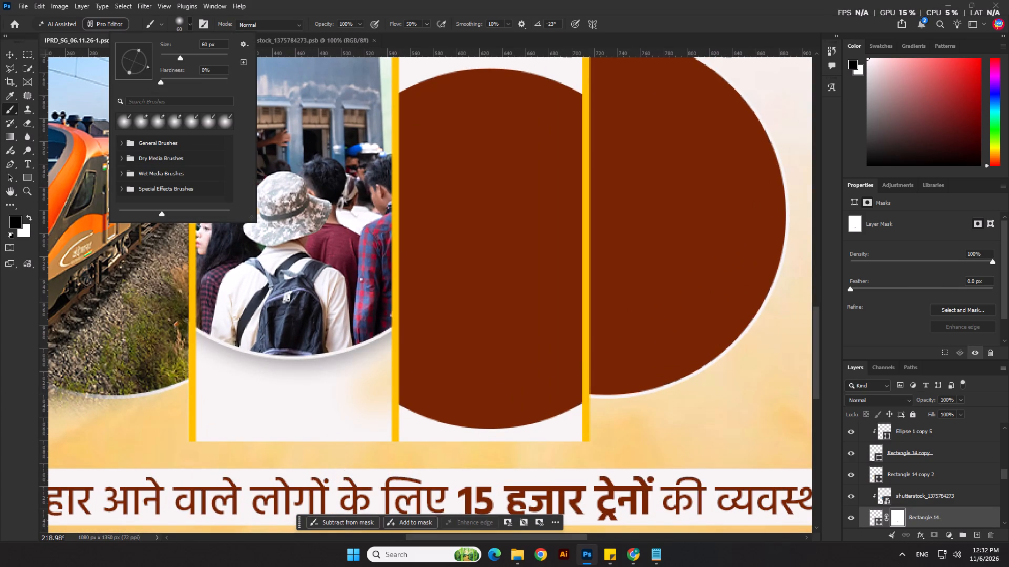
{"action": "left_click_drag", "start_coordinate": [190, 78], "coordinate": [304, 104]}
{"action": "left_click_drag", "start_coordinate": [210, 78], "coordinate": [283, 80]}
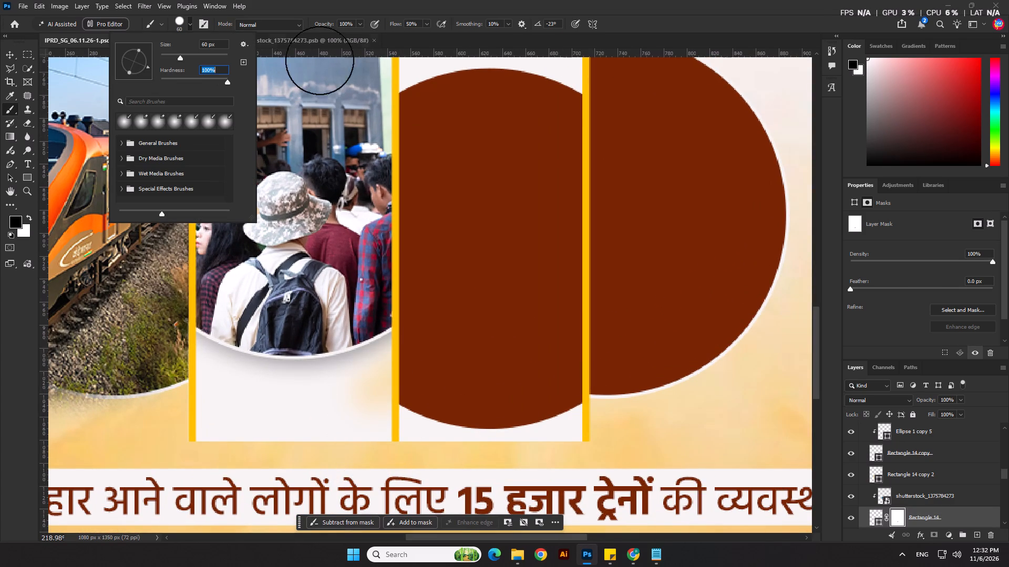
{"action": "left_click_drag", "start_coordinate": [394, 23], "coordinate": [608, 93]}
{"action": "key", "text": "bracketright"}
{"action": "left_click_drag", "start_coordinate": [415, 392], "coordinate": [401, 392]}
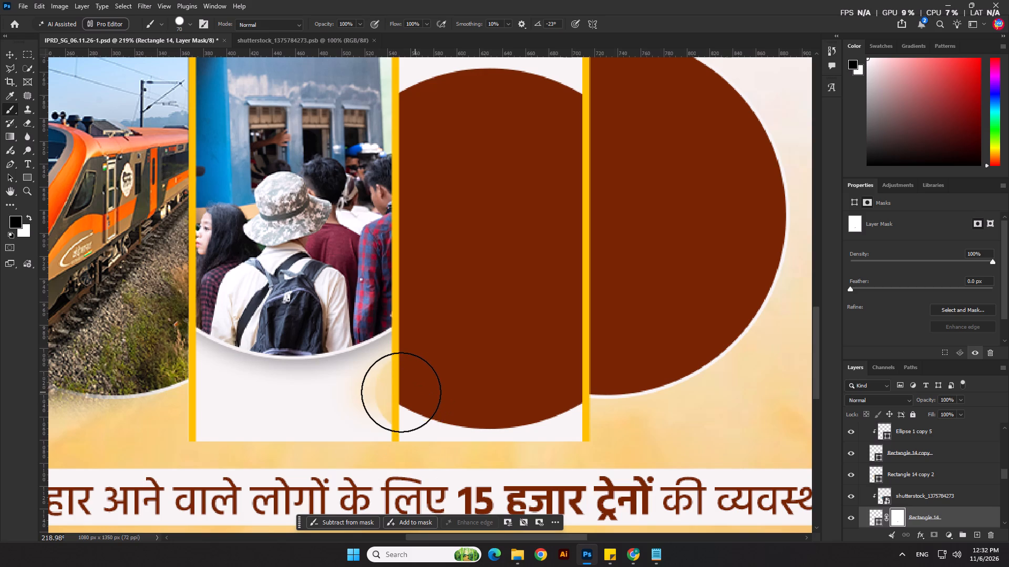
{"action": "left_click_drag", "start_coordinate": [401, 392], "coordinate": [401, 392]}
{"action": "left_click", "coordinate": [406, 386]}
{"action": "double_click", "coordinate": [406, 382]}
{"action": "double_click", "coordinate": [407, 375]}
Mask out Rectangle 14 along the right half of the crowd circle's lower edge with a 30 px brush, and below it with 45 px.
{"action": "key", "text": "bracketleft"}
{"action": "key", "text": "bracketleft"}
{"action": "key", "text": "bracketleft"}
{"action": "key", "text": "bracketleft"}
{"action": "key", "text": "bracketleft"}
{"action": "key", "text": "bracketleft"}
{"action": "key", "text": "bracketleft"}
{"action": "scroll", "coordinate": [409, 374], "scroll_direction": "up", "scroll_amount": 4}
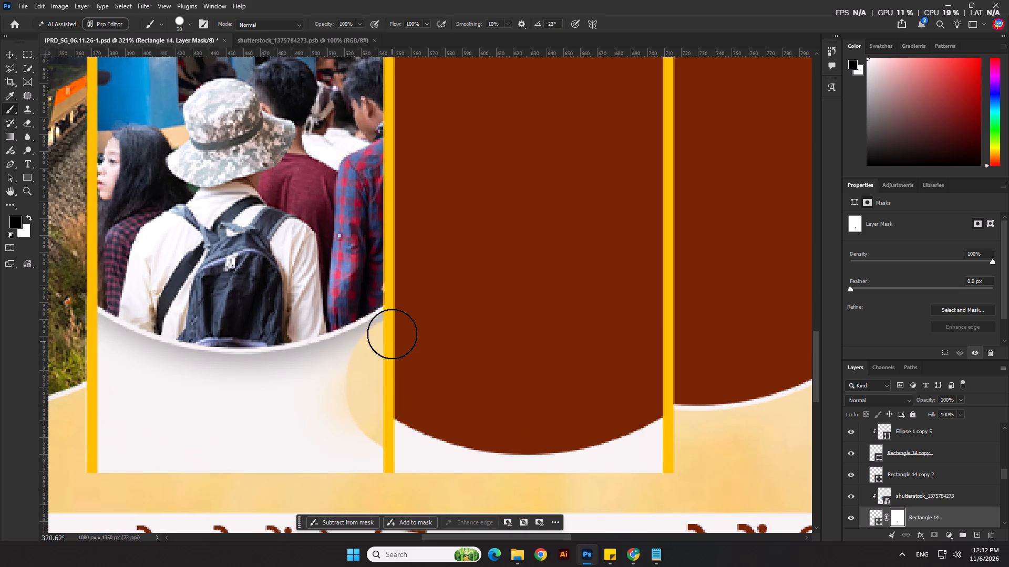
{"action": "left_click", "coordinate": [392, 332]}
{"action": "left_click_drag", "start_coordinate": [386, 335], "coordinate": [282, 374]}
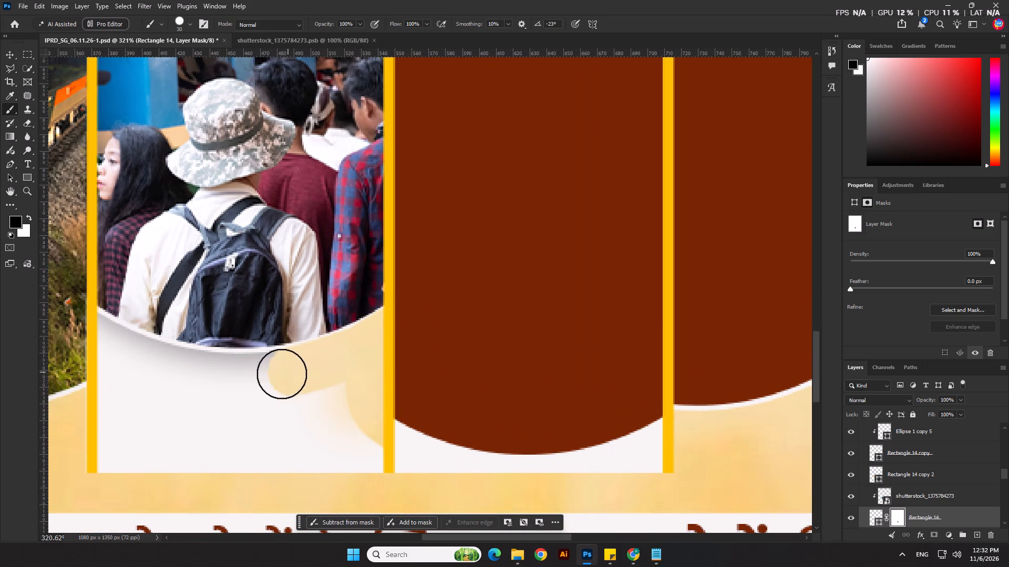
{"action": "left_click_drag", "start_coordinate": [282, 374], "coordinate": [209, 381]}
{"action": "key", "text": "bracketright"}
{"action": "key", "text": "bracketright"}
{"action": "key", "text": "bracketright"}
{"action": "left_click_drag", "start_coordinate": [221, 398], "coordinate": [255, 442]}
With a 30 px brush, mask out the strip along the circle's lower edge from the first yellow divider towards the backpack.
{"action": "scroll", "coordinate": [164, 380], "scroll_direction": "up", "scroll_amount": 4}
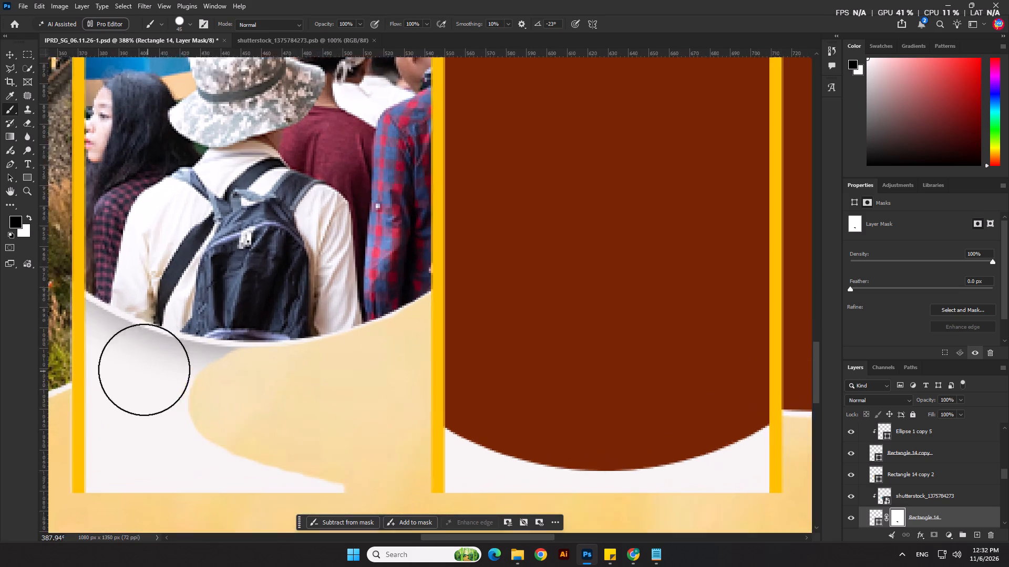
{"action": "key", "text": "bracketleft"}
{"action": "key", "text": "bracketleft"}
{"action": "key", "text": "bracketleft"}
{"action": "left_click", "coordinate": [54, 309]}
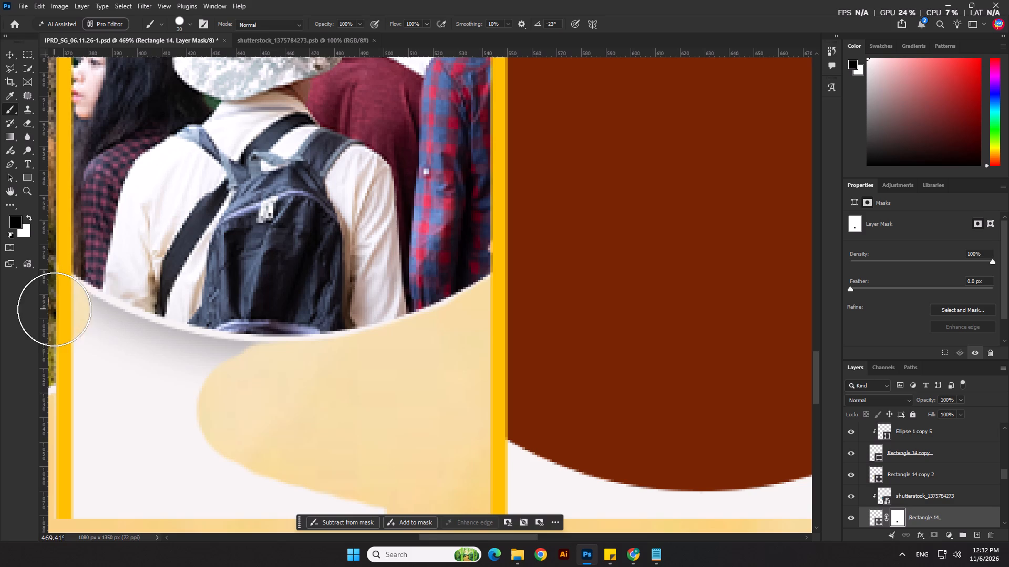
{"action": "left_click", "coordinate": [69, 319]}
{"action": "left_click_drag", "start_coordinate": [83, 328], "coordinate": [87, 330]}
{"action": "left_click", "coordinate": [99, 335]}
{"action": "left_click", "coordinate": [114, 343]}
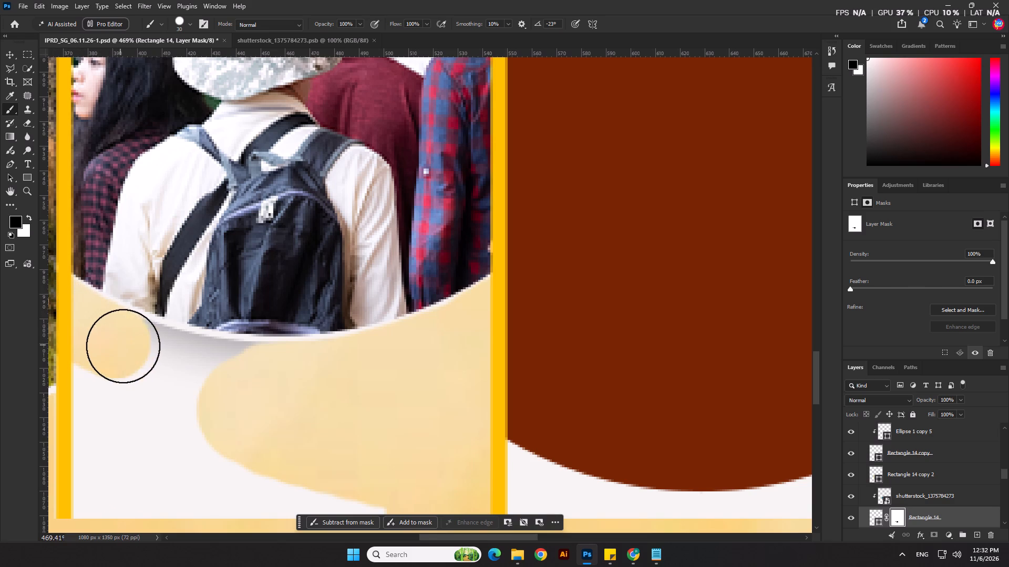
{"action": "left_click", "coordinate": [126, 347]}
{"action": "left_click", "coordinate": [137, 351]}
{"action": "left_click", "coordinate": [147, 353]}
{"action": "left_click_drag", "start_coordinate": [158, 358], "coordinate": [162, 360]}
{"action": "left_click", "coordinate": [168, 362]}
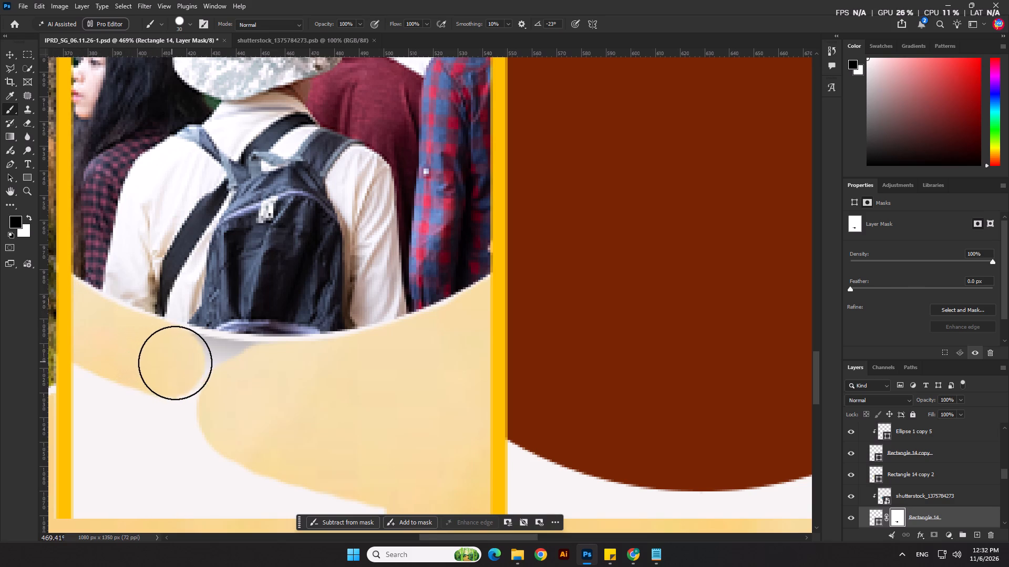
Mask out the remaining pale gap directly under the backpack at the bottom of the circle.
{"action": "left_click", "coordinate": [179, 363]}
{"action": "left_click_drag", "start_coordinate": [194, 367], "coordinate": [200, 370]}
{"action": "left_click", "coordinate": [222, 372]}
{"action": "left_click", "coordinate": [242, 373]}
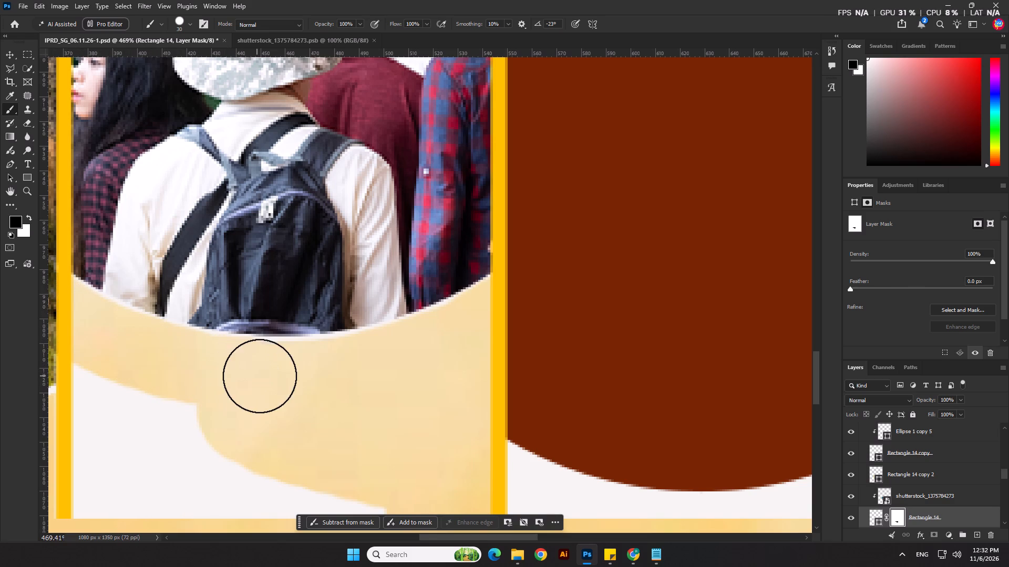
{"action": "left_click_drag", "start_coordinate": [260, 376], "coordinate": [267, 376]}
{"action": "left_click_drag", "start_coordinate": [271, 376], "coordinate": [279, 380]}
{"action": "left_click", "coordinate": [281, 382]}
Mask out the leftover pale area at the lower end of the second strip with a 50 px brush.
{"action": "scroll", "coordinate": [283, 386], "scroll_direction": "down", "scroll_amount": 5}
{"action": "key", "text": "bracketright"}
{"action": "key", "text": "bracketright"}
{"action": "key", "text": "bracketright"}
{"action": "key", "text": "bracketright"}
{"action": "left_click_drag", "start_coordinate": [141, 379], "coordinate": [140, 465]}
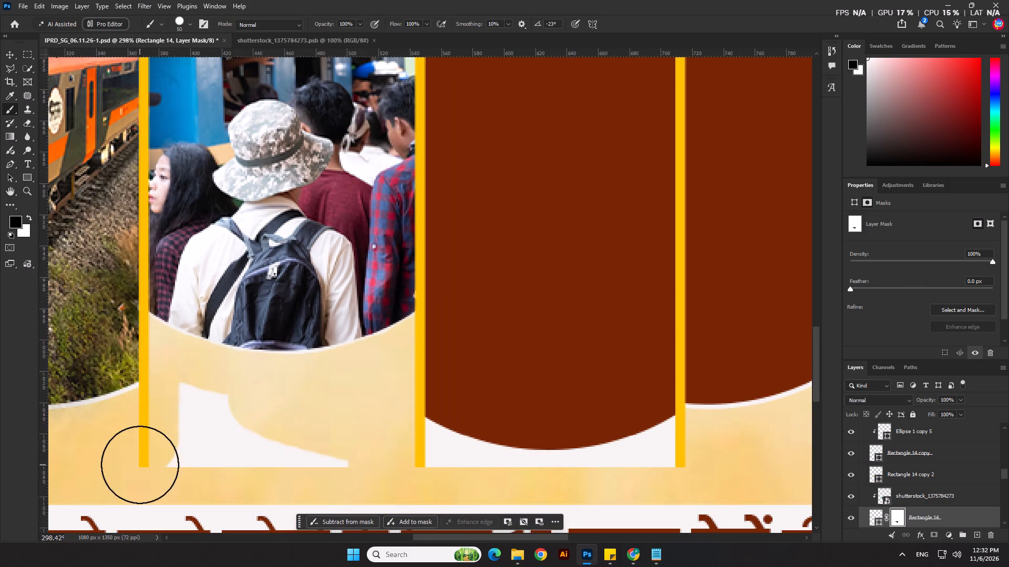
{"action": "left_click_drag", "start_coordinate": [140, 465], "coordinate": [298, 460]}
Mask out Rectangle 14 above the crowd circle's upper-right edge beside the second yellow divider, undoing the last stroke.
{"action": "scroll", "coordinate": [352, 460], "scroll_direction": "down", "scroll_amount": 6}
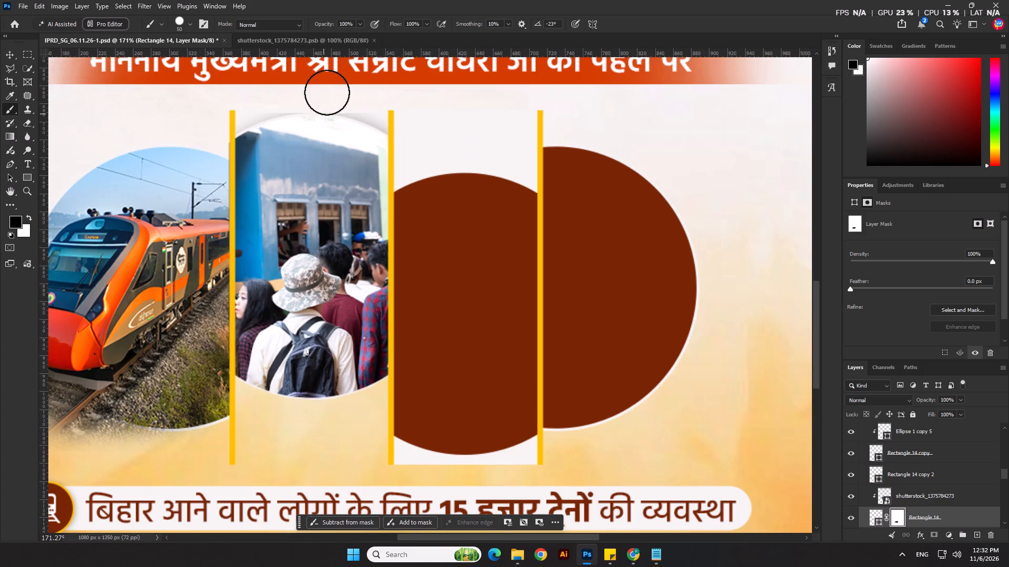
{"action": "scroll", "coordinate": [327, 92], "scroll_direction": "up", "scroll_amount": 1}
{"action": "scroll", "coordinate": [320, 138], "scroll_direction": "down", "scroll_amount": 4}
{"action": "scroll", "coordinate": [344, 112], "scroll_direction": "up", "scroll_amount": 11}
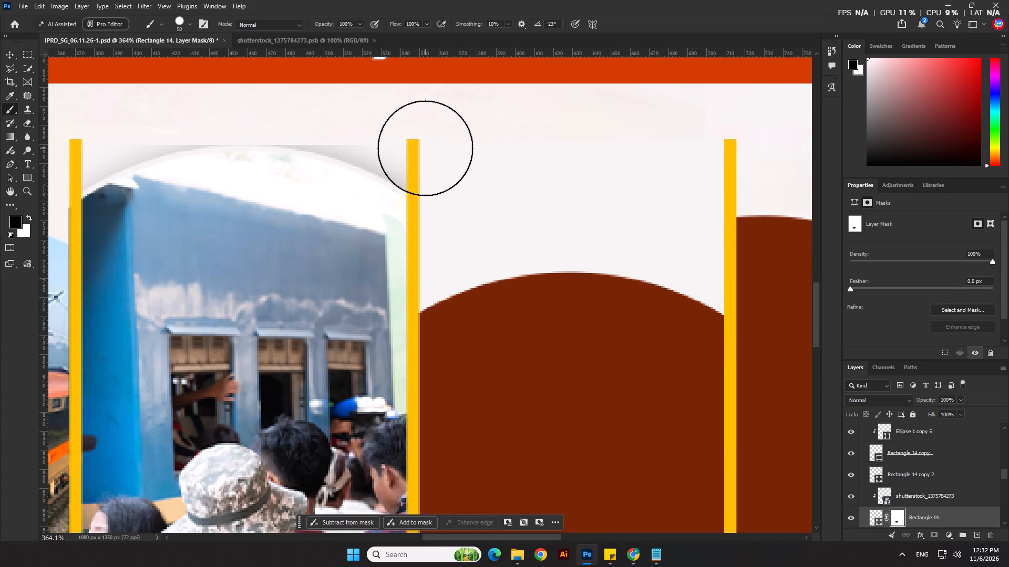
{"action": "left_click", "coordinate": [425, 148]}
{"action": "left_click", "coordinate": [419, 148]}
{"action": "left_click_drag", "start_coordinate": [409, 138], "coordinate": [392, 131]}
{"action": "left_click", "coordinate": [386, 131]}
{"action": "left_click_drag", "start_coordinate": [385, 131], "coordinate": [384, 130]}
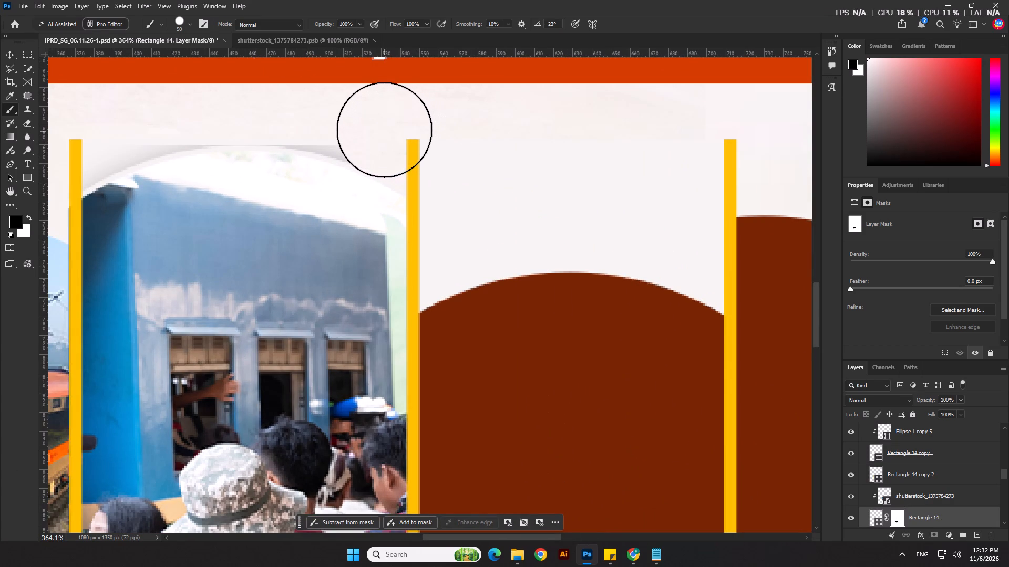
{"action": "left_click_drag", "start_coordinate": [384, 130], "coordinate": [379, 126]}
{"action": "left_click_drag", "start_coordinate": [369, 125], "coordinate": [355, 118]}
{"action": "left_click_drag", "start_coordinate": [340, 113], "coordinate": [309, 109]}
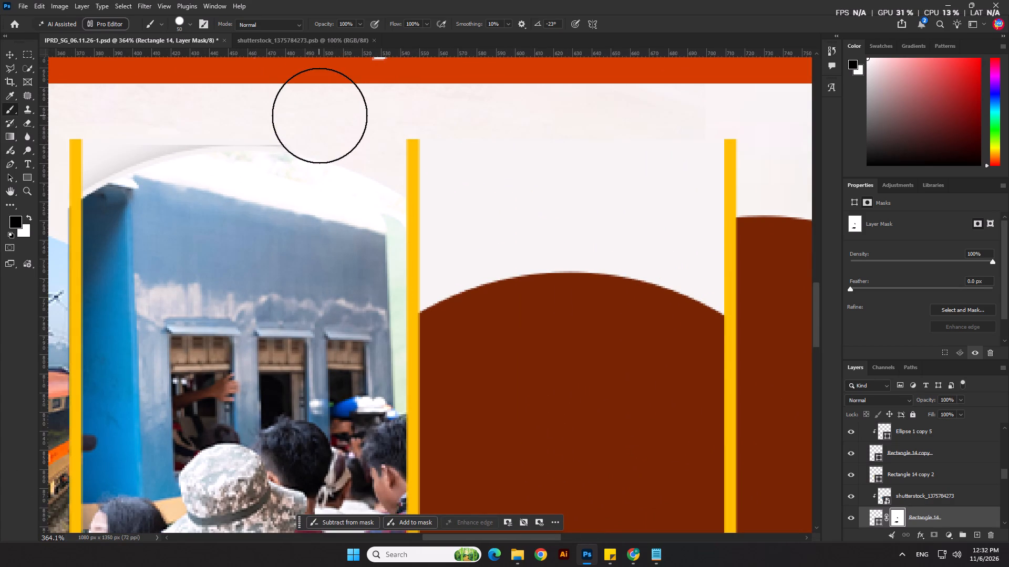
{"action": "key", "text": "ctrl+z"}
With the 50 px brush, mask out Rectangle 14 above the crowd circle's upper-right arc, working from near the second divider towards the top.
{"action": "scroll", "coordinate": [309, 111], "scroll_direction": "up", "scroll_amount": 7}
{"action": "left_click", "coordinate": [345, 118]}
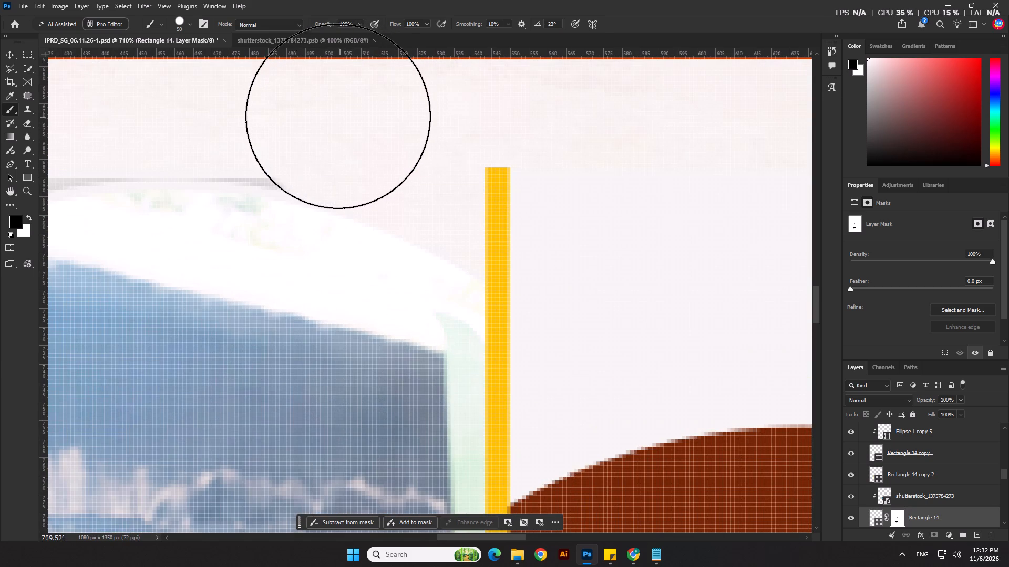
{"action": "left_click_drag", "start_coordinate": [304, 107], "coordinate": [300, 104]}
{"action": "left_click", "coordinate": [229, 91]}
{"action": "left_click", "coordinate": [256, 98]}
Mask out the remaining grey strip of Rectangle 14 along the top of the crowd circle, working from its upper-left arc rightwards.
{"action": "scroll", "coordinate": [445, 148], "scroll_direction": "down", "scroll_amount": 4}
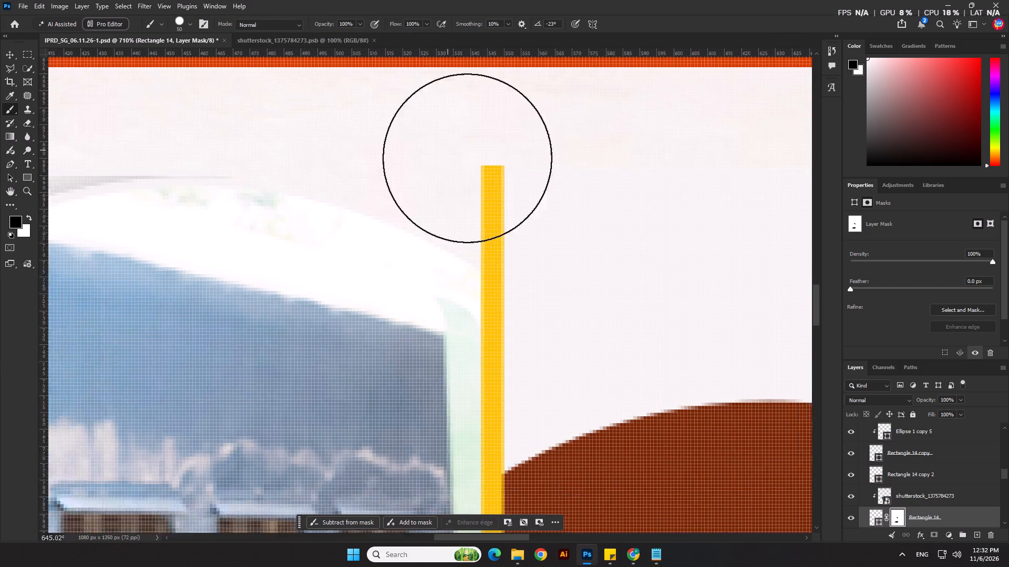
{"action": "scroll", "coordinate": [467, 158], "scroll_direction": "down", "scroll_amount": 1}
{"action": "left_click", "coordinate": [102, 130]}
{"action": "left_click_drag", "start_coordinate": [140, 124], "coordinate": [150, 124]}
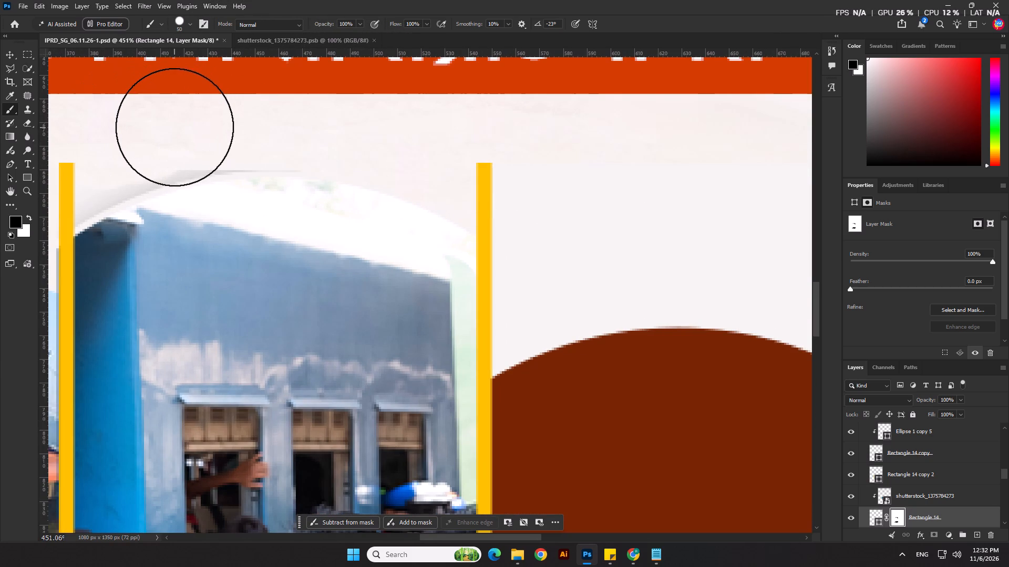
{"action": "left_click_drag", "start_coordinate": [173, 126], "coordinate": [178, 126]}
{"action": "left_click", "coordinate": [203, 120]}
{"action": "left_click_drag", "start_coordinate": [228, 117], "coordinate": [236, 115]}
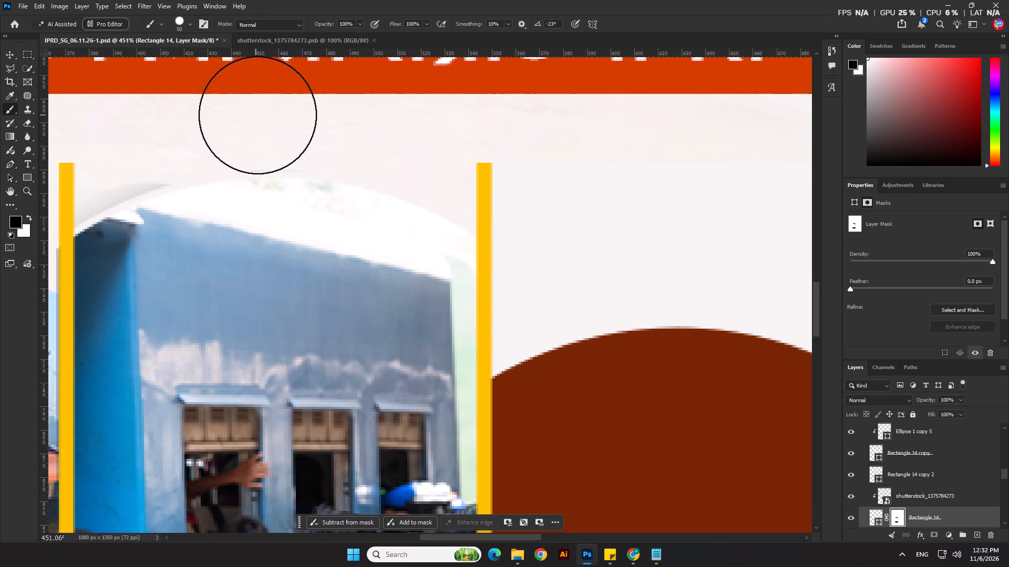
{"action": "left_click", "coordinate": [258, 115]}
{"action": "left_click", "coordinate": [281, 117]}
{"action": "left_click", "coordinate": [312, 117]}
{"action": "left_click", "coordinate": [328, 117]}
Mask out the grey patch above the crowd circle's upper-left arc beside the first yellow divider, undoing and repainting one stroke.
{"action": "scroll", "coordinate": [441, 153], "scroll_direction": "down", "scroll_amount": 2}
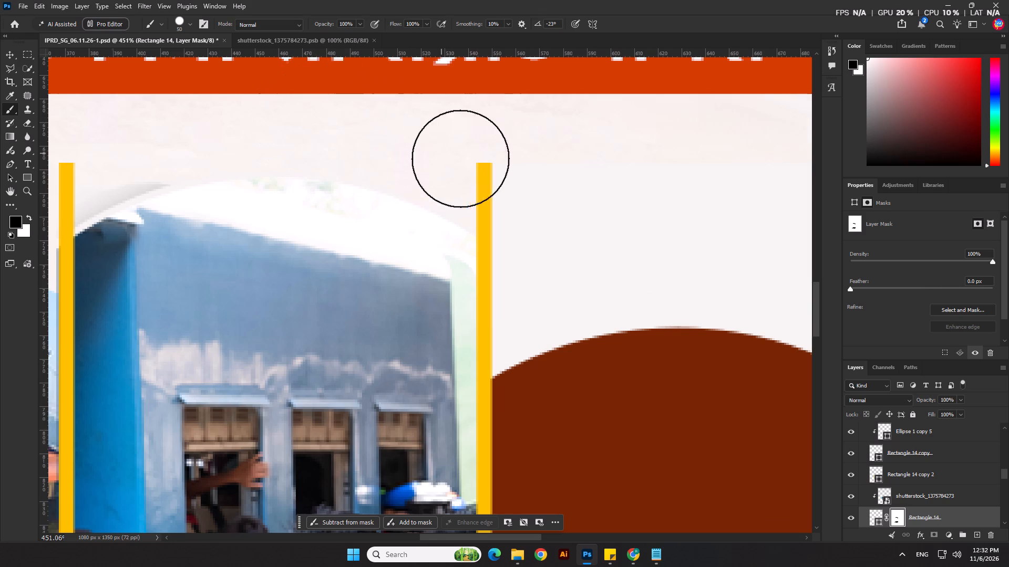
{"action": "left_click", "coordinate": [115, 180]}
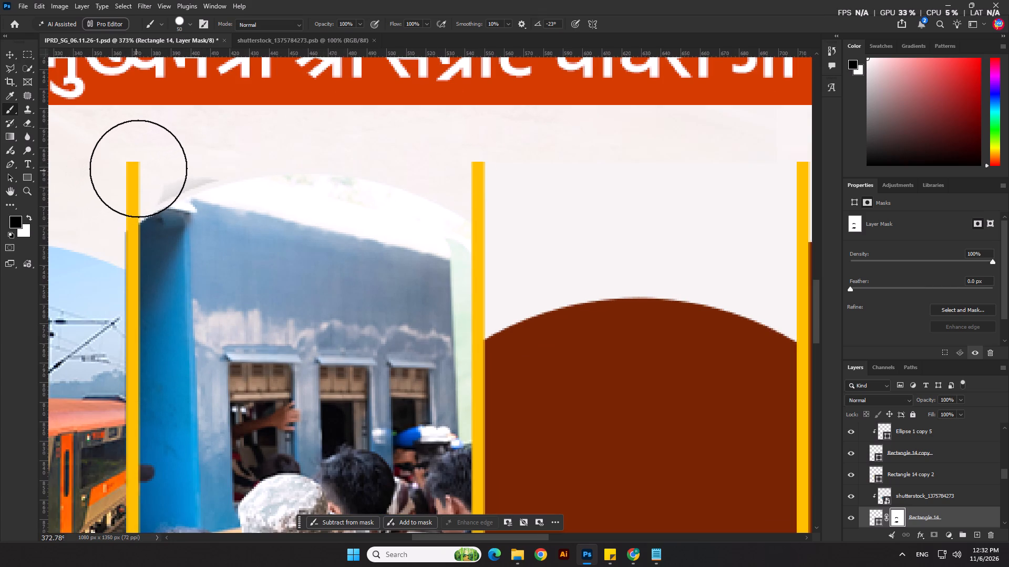
{"action": "left_click", "coordinate": [142, 163]}
{"action": "left_click", "coordinate": [175, 150]}
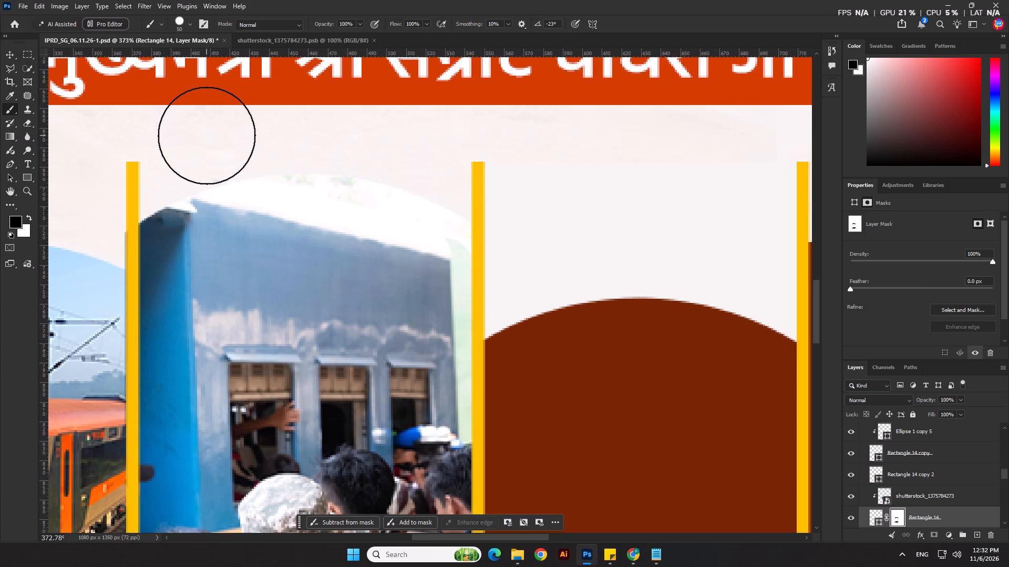
{"action": "key", "text": "ctrl+z"}
{"action": "left_click", "coordinate": [166, 151]}
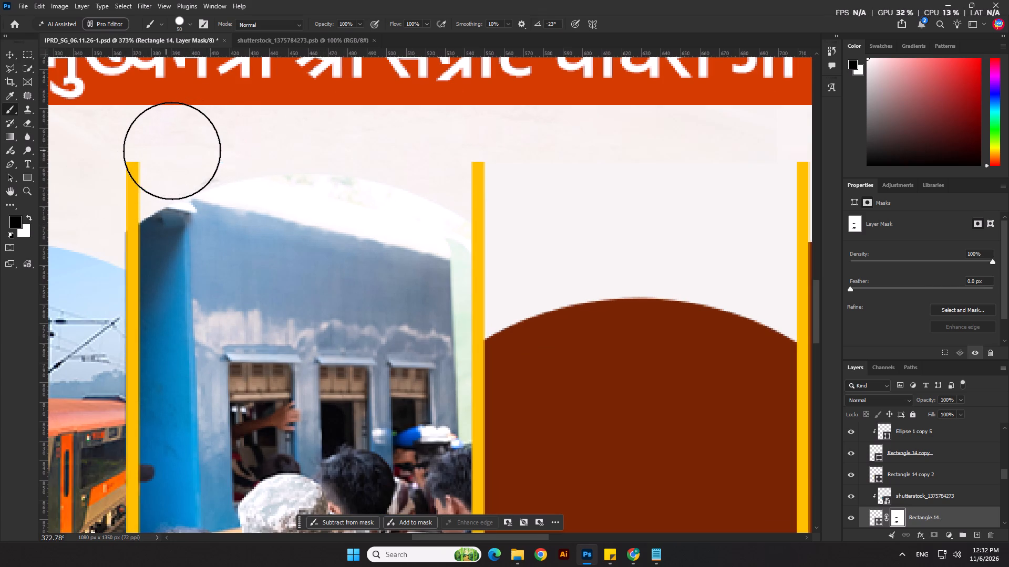
{"action": "left_click", "coordinate": [193, 140]}
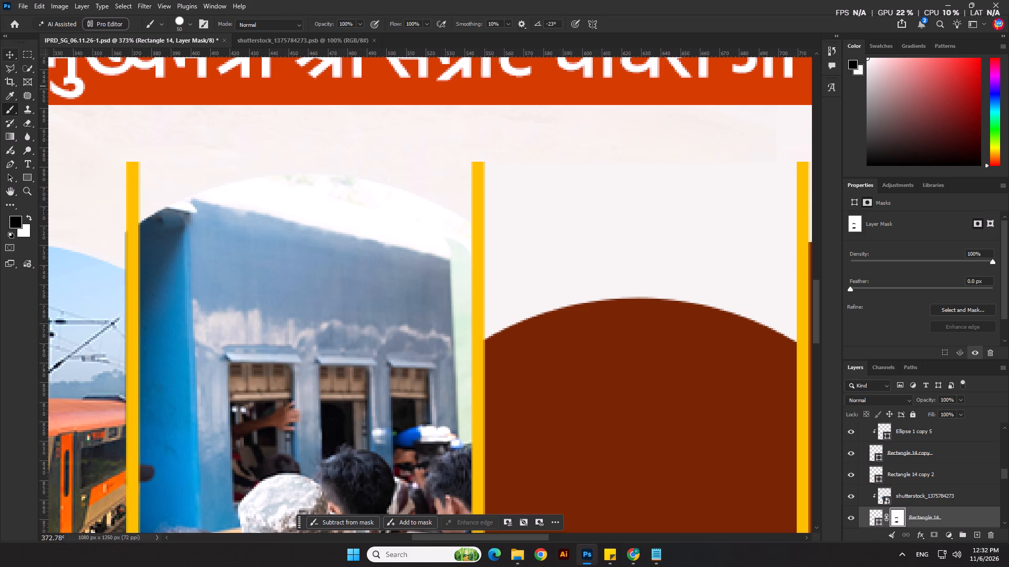
Nudge the first yellow divider, Rectangle 14 copy 2, one increment to the left and deselect it.
{"action": "left_click", "coordinate": [14, 57]}
{"action": "left_click", "coordinate": [102, 139]}
{"action": "left_click", "coordinate": [128, 181]}
{"action": "left_click", "coordinate": [133, 188]}
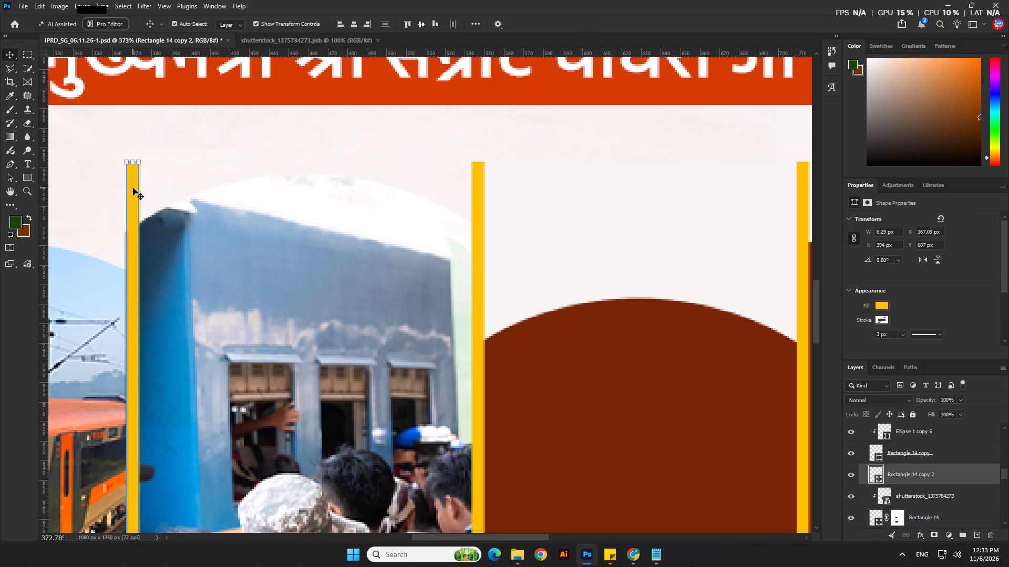
{"action": "key", "text": "Left"}
{"action": "left_click", "coordinate": [192, 161]}
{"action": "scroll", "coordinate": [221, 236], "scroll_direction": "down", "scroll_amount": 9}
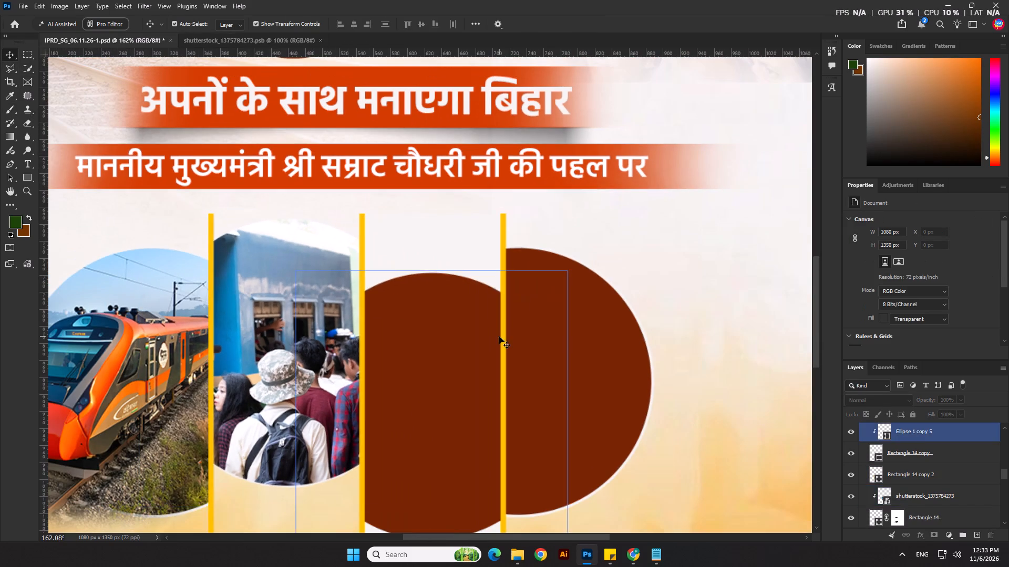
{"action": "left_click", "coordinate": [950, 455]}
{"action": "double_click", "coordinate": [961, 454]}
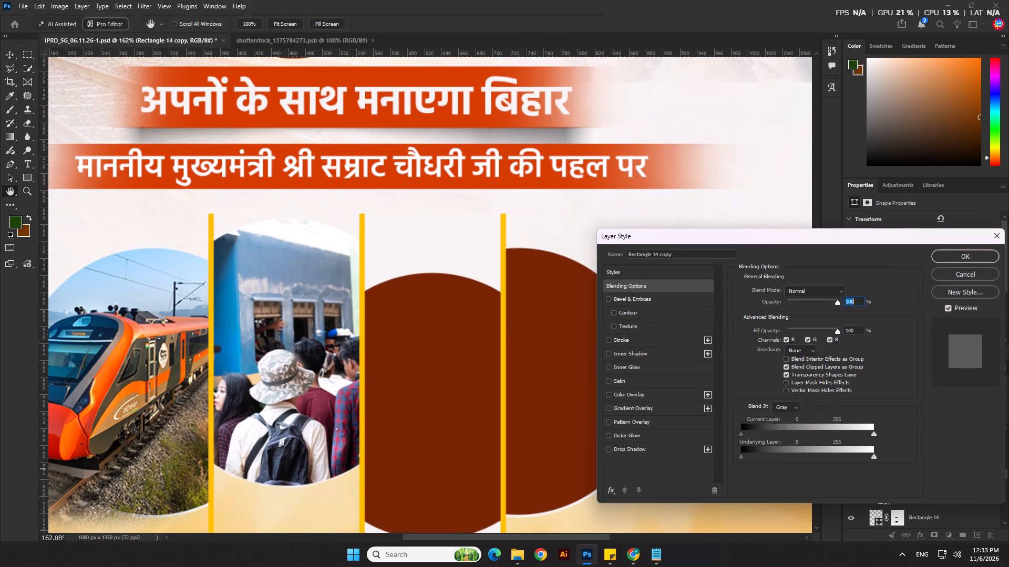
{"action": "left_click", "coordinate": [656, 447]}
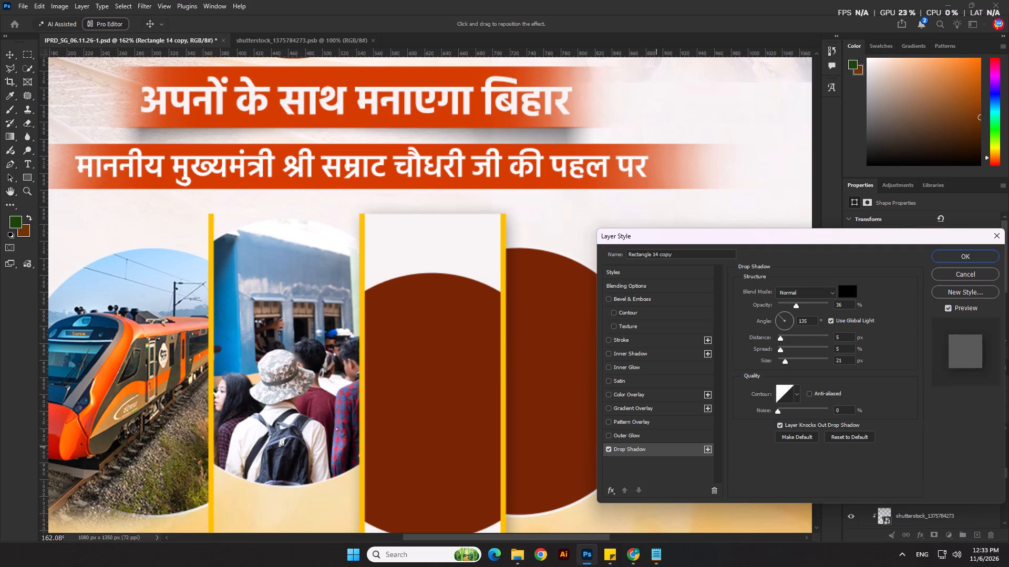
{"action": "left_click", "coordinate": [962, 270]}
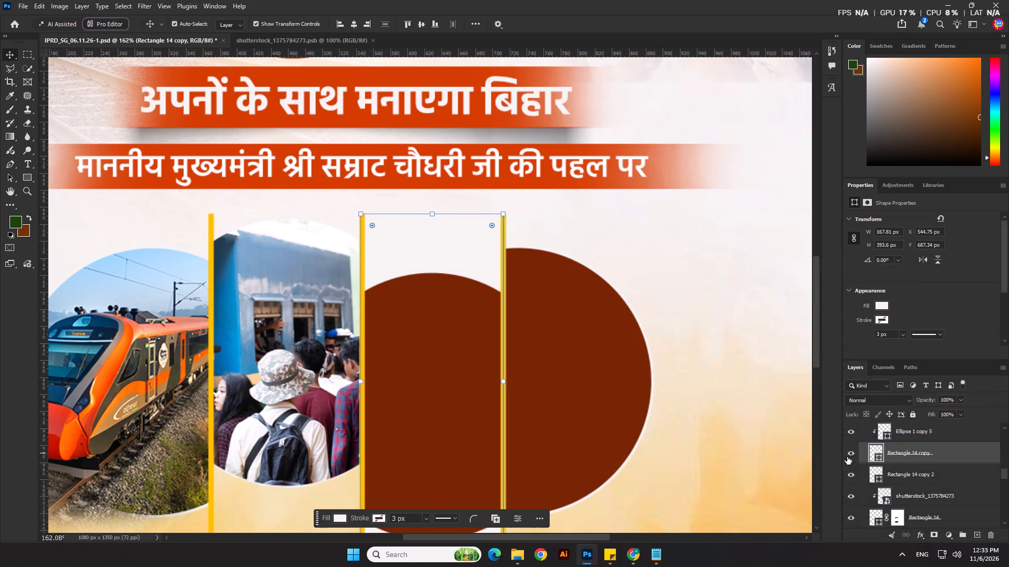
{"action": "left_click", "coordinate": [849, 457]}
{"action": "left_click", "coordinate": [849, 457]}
Add a drop shadow at 24% opacity to Rectangle 14, the base shape of the crowd photo.
{"action": "left_click", "coordinate": [315, 304]}
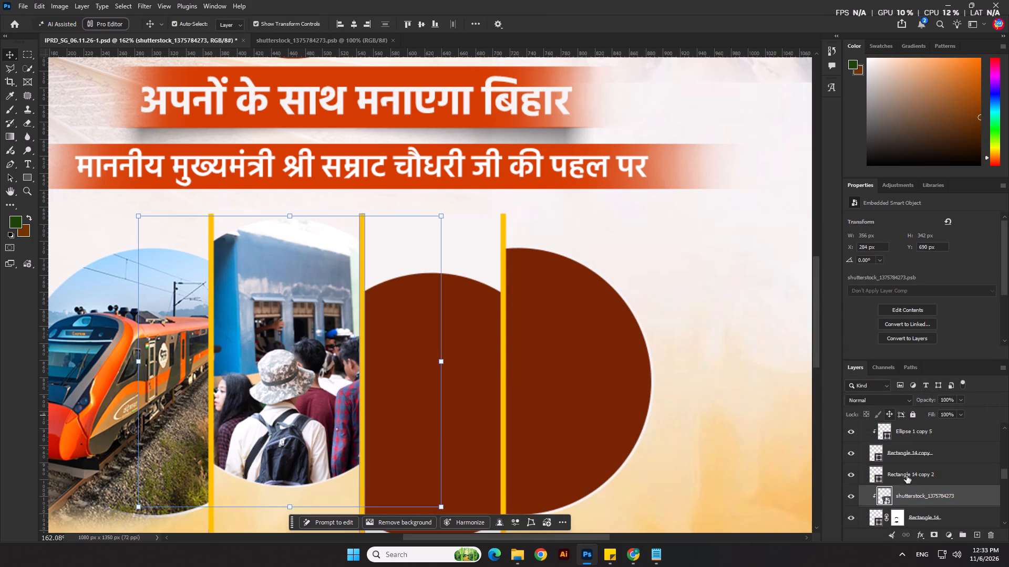
{"action": "scroll", "coordinate": [907, 514], "scroll_direction": "down", "scroll_amount": 1}
{"action": "left_click", "coordinate": [930, 502]}
{"action": "double_click", "coordinate": [977, 497]}
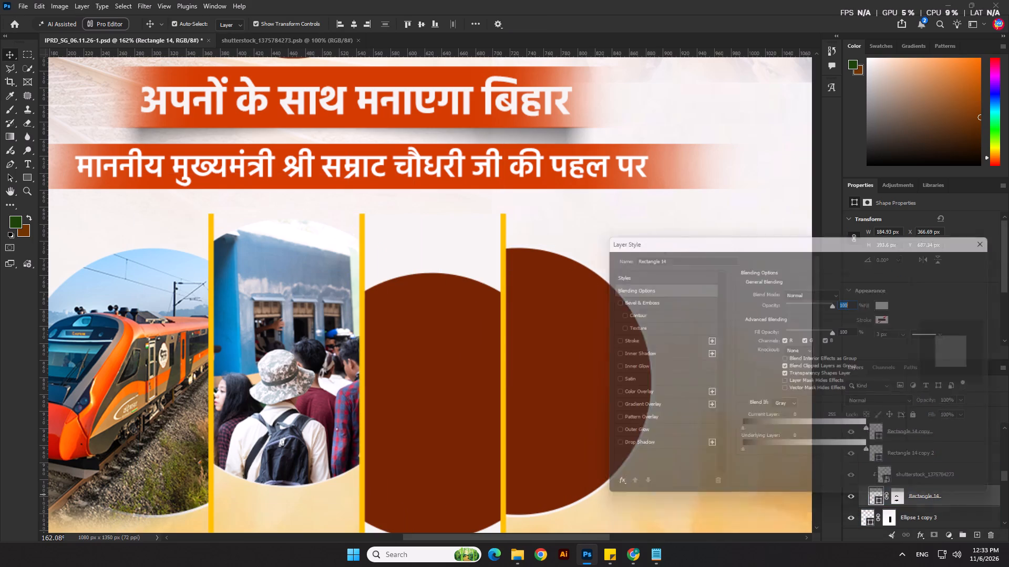
{"action": "left_click", "coordinate": [640, 453]}
{"action": "scroll", "coordinate": [423, 340], "scroll_direction": "down", "scroll_amount": 3}
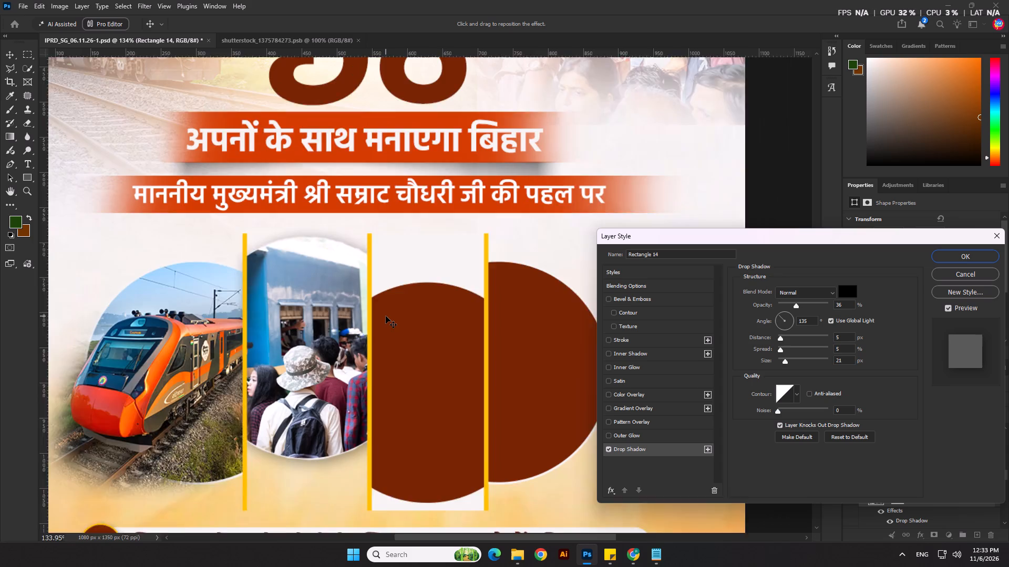
{"action": "scroll", "coordinate": [386, 316], "scroll_direction": "down", "scroll_amount": 5}
{"action": "scroll", "coordinate": [359, 341], "scroll_direction": "up", "scroll_amount": 3}
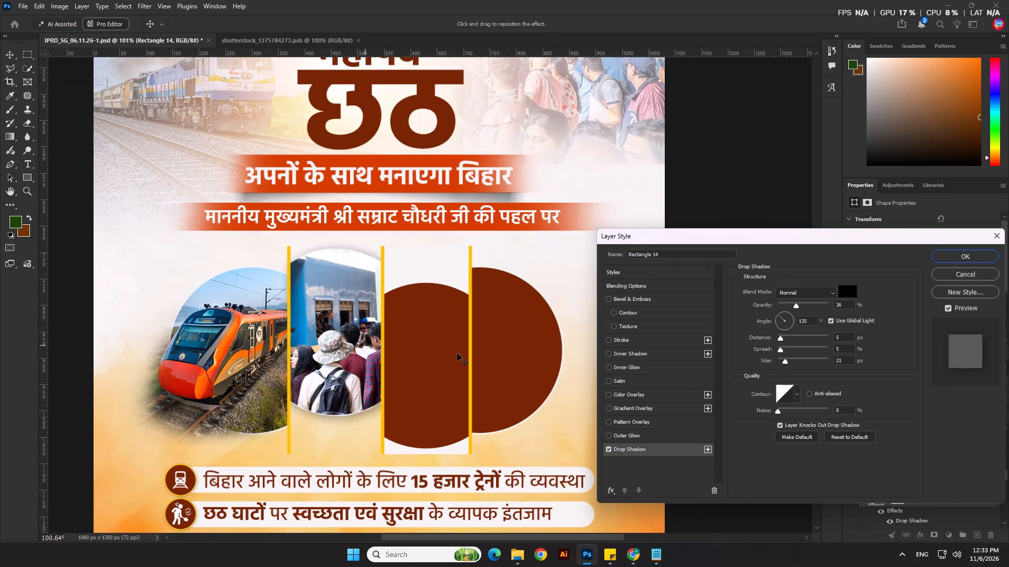
{"action": "left_click", "coordinate": [790, 305]}
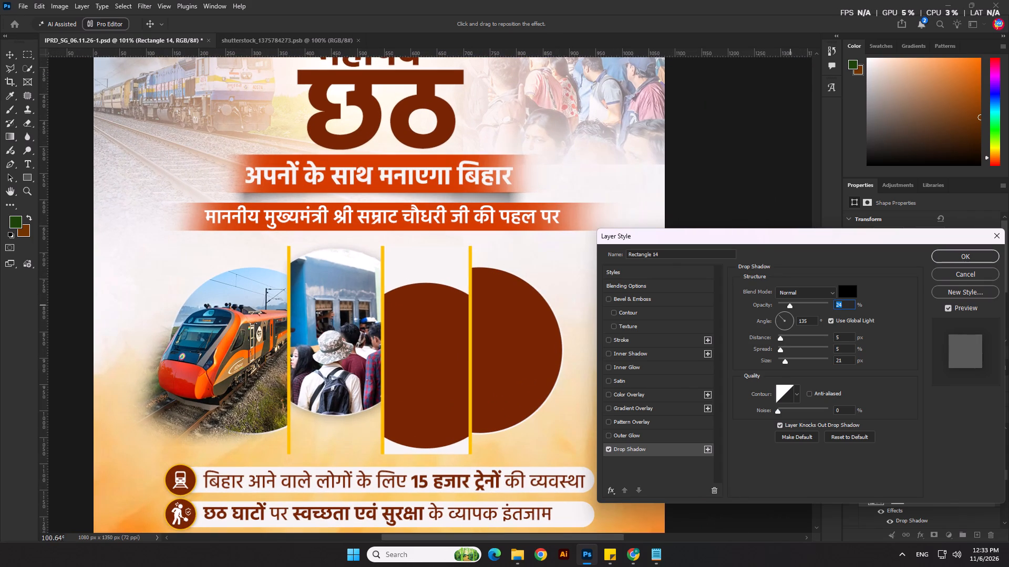
{"action": "left_click", "coordinate": [957, 256]}
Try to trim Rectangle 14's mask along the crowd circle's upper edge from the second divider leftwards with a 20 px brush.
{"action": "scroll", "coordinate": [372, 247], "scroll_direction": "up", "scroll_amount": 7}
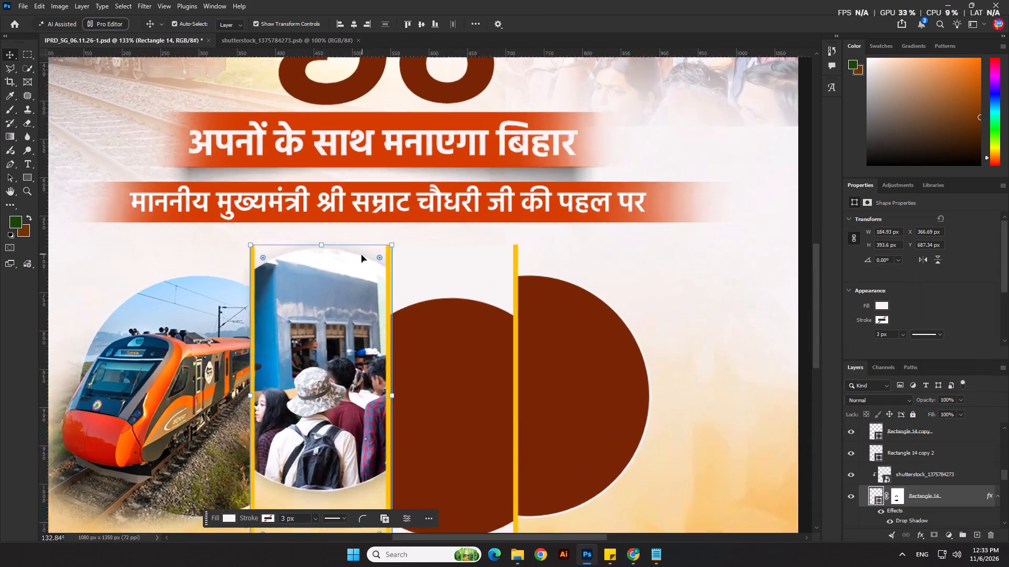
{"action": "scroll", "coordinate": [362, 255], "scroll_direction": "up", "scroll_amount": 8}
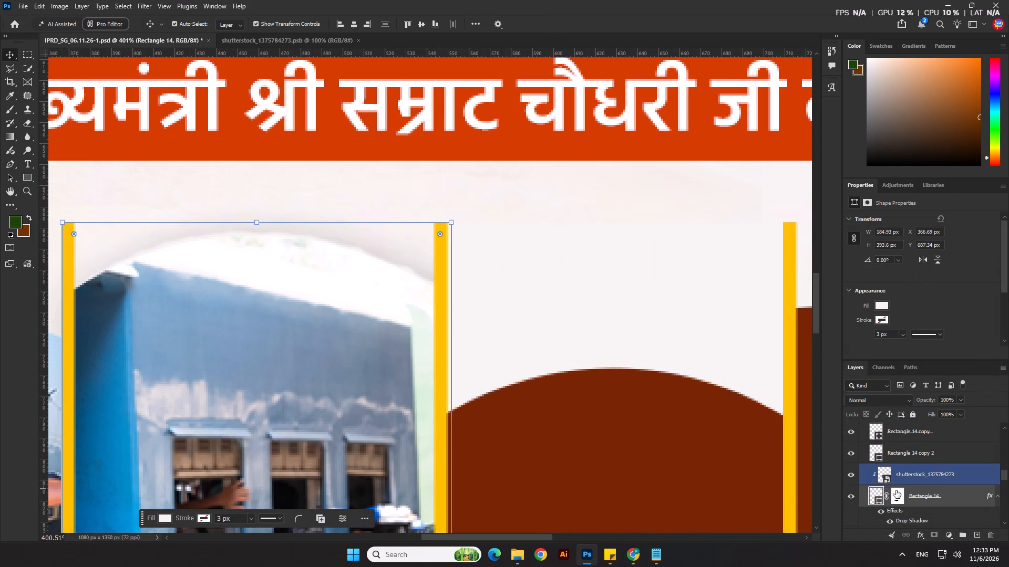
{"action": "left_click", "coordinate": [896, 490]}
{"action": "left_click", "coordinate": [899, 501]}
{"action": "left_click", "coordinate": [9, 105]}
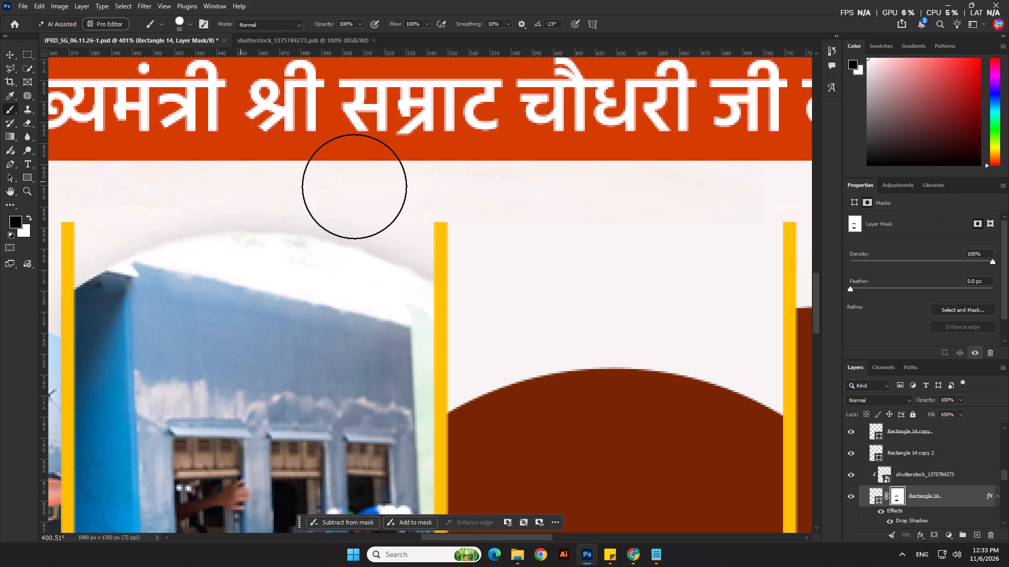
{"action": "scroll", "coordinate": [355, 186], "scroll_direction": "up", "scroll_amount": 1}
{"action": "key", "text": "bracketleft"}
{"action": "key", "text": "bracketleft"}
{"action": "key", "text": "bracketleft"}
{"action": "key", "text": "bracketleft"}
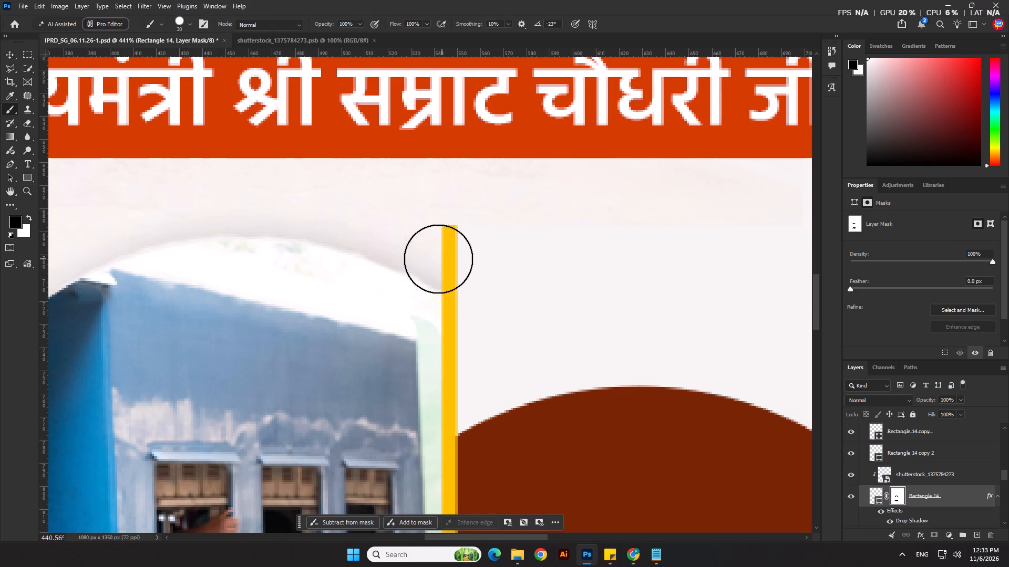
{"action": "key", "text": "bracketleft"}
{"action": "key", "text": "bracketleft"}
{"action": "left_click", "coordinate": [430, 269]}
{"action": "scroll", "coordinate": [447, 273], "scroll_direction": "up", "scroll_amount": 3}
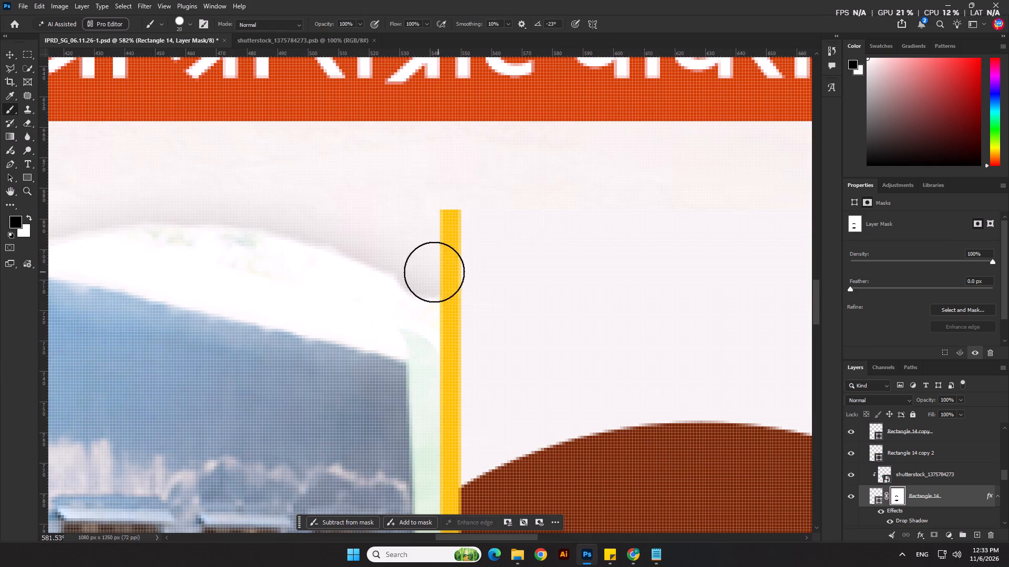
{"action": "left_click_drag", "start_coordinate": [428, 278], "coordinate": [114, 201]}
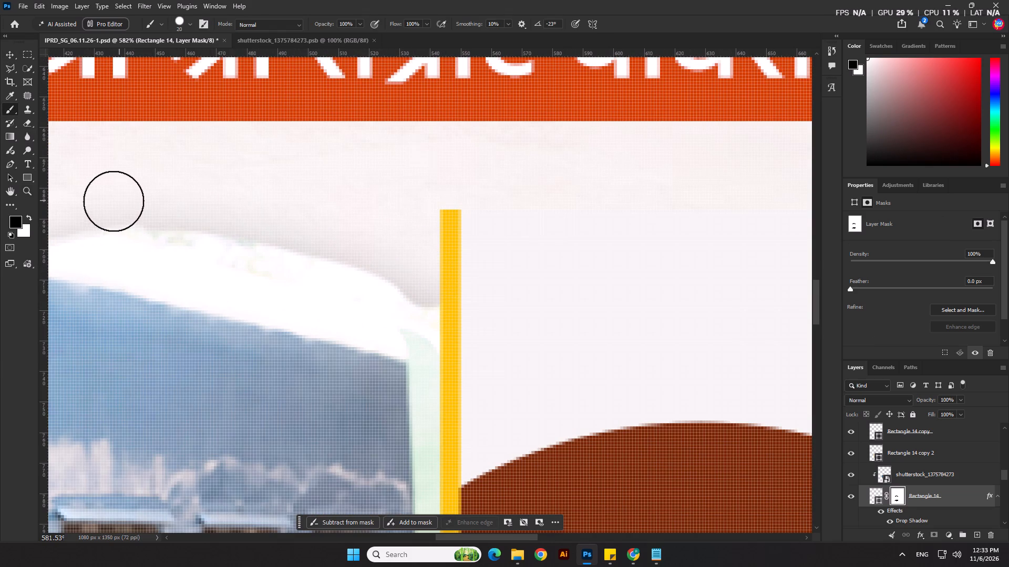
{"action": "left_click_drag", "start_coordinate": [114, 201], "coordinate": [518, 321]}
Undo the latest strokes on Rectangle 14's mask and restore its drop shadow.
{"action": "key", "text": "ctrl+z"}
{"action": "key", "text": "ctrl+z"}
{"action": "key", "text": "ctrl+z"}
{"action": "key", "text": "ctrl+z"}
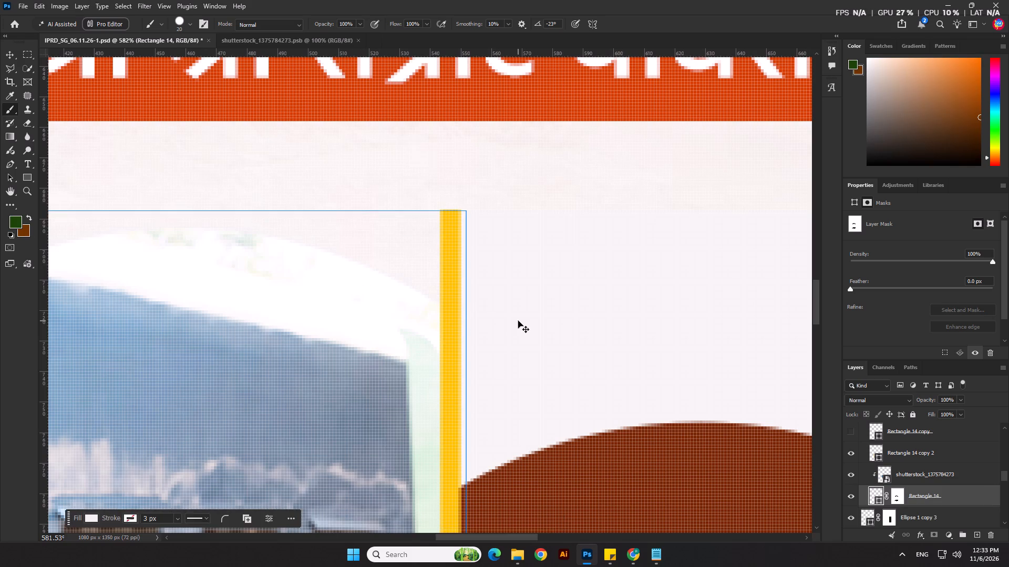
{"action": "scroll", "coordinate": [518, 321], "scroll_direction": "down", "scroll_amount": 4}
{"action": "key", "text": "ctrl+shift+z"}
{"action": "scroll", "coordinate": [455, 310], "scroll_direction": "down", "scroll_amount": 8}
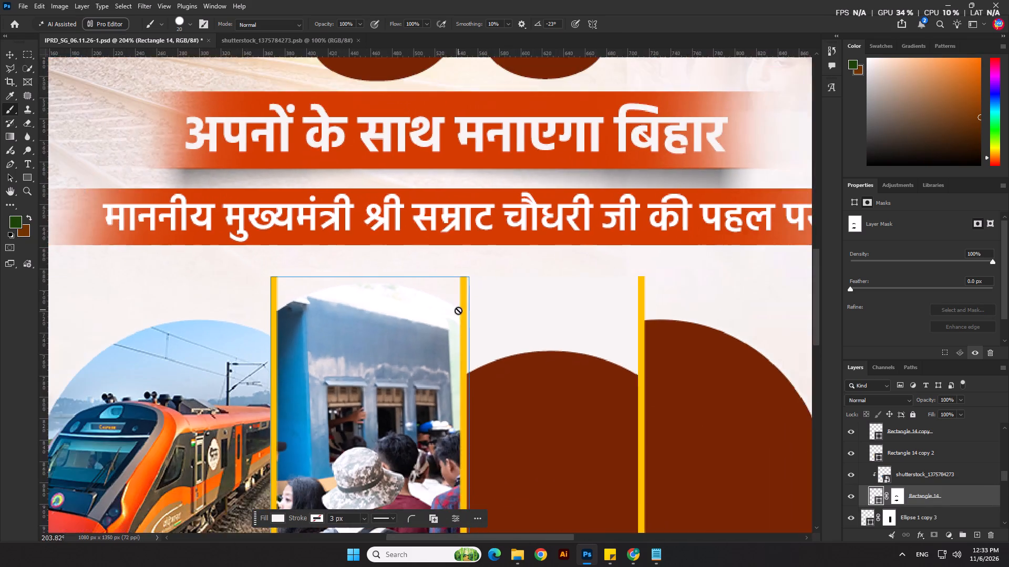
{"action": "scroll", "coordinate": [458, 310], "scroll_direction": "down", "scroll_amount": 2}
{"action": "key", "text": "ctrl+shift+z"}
With a 20 px brush on Rectangle 14's mask, clean the crowd circle's upper-right arc beside the second divider and towards the top.
{"action": "scroll", "coordinate": [459, 310], "scroll_direction": "up", "scroll_amount": 13}
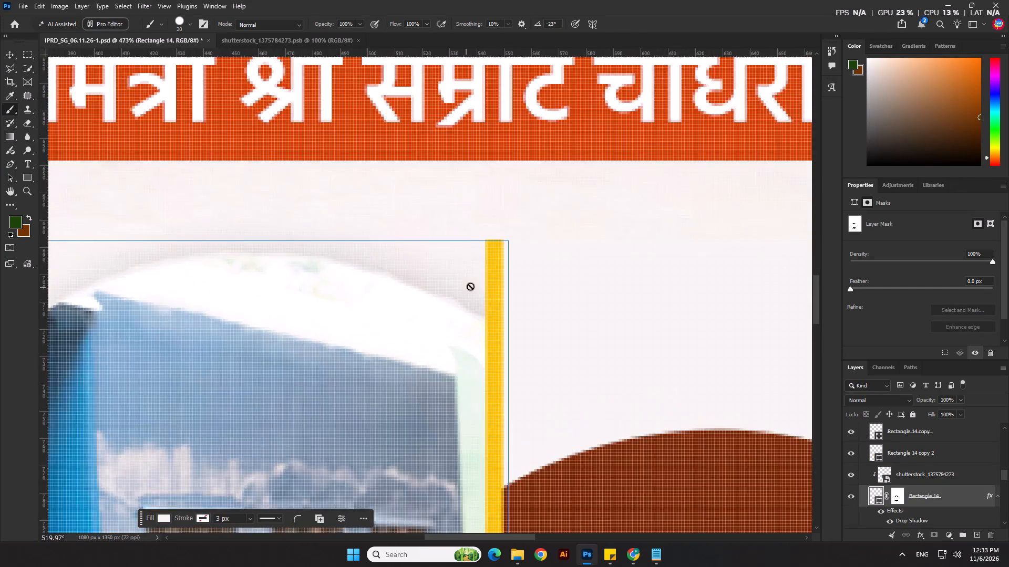
{"action": "scroll", "coordinate": [470, 286], "scroll_direction": "up", "scroll_amount": 3}
{"action": "left_click", "coordinate": [892, 493]}
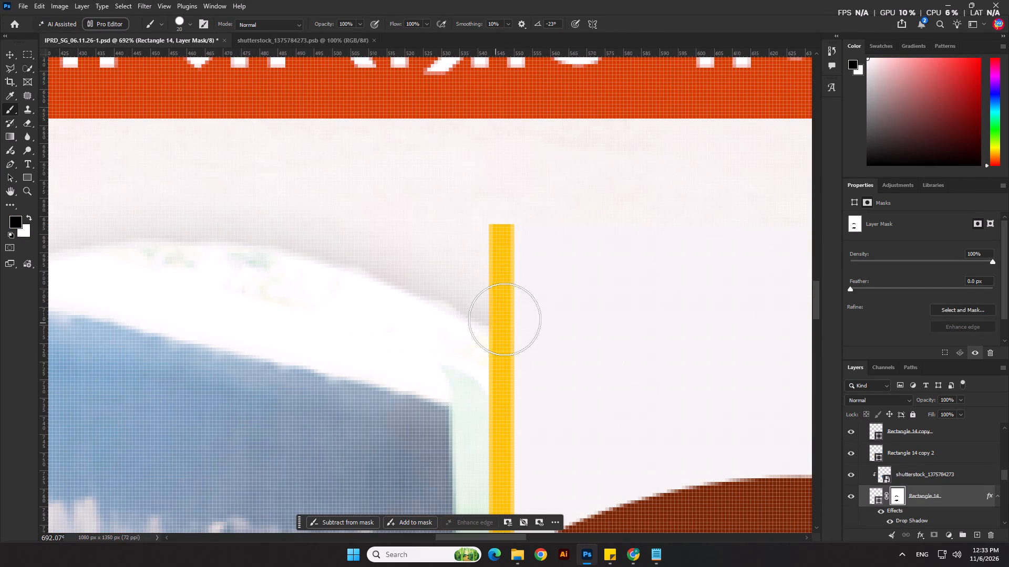
{"action": "left_click", "coordinate": [459, 279]}
{"action": "left_click", "coordinate": [473, 289]}
{"action": "left_click_drag", "start_coordinate": [486, 296], "coordinate": [493, 298]}
{"action": "left_click", "coordinate": [500, 302]}
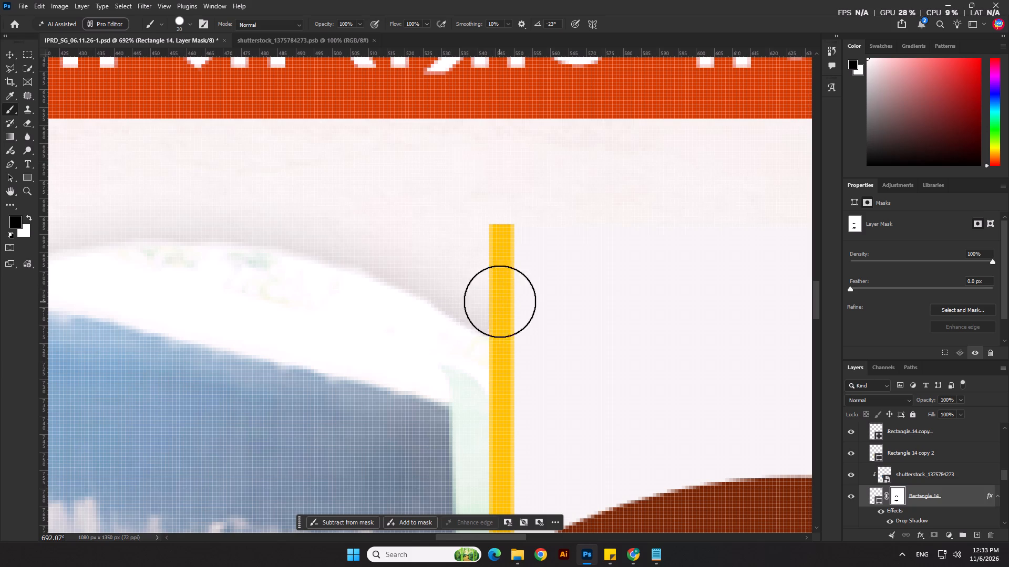
{"action": "left_click", "coordinate": [442, 275]}
{"action": "left_click", "coordinate": [410, 259]}
{"action": "left_click_drag", "start_coordinate": [392, 249], "coordinate": [354, 235]}
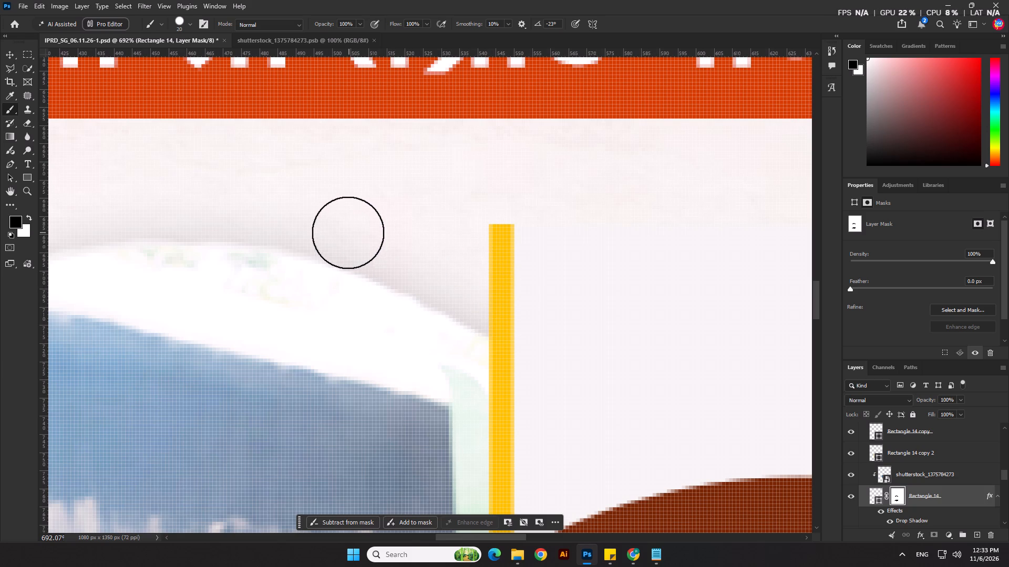
{"action": "double_click", "coordinate": [349, 233]}
{"action": "left_click", "coordinate": [508, 306]}
{"action": "scroll", "coordinate": [596, 309], "scroll_direction": "down", "scroll_amount": 8}
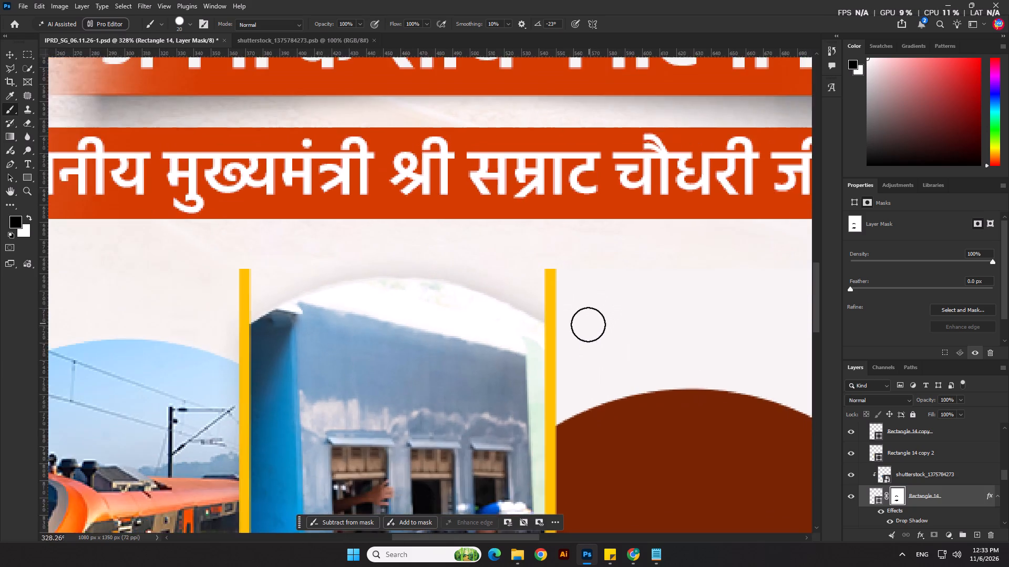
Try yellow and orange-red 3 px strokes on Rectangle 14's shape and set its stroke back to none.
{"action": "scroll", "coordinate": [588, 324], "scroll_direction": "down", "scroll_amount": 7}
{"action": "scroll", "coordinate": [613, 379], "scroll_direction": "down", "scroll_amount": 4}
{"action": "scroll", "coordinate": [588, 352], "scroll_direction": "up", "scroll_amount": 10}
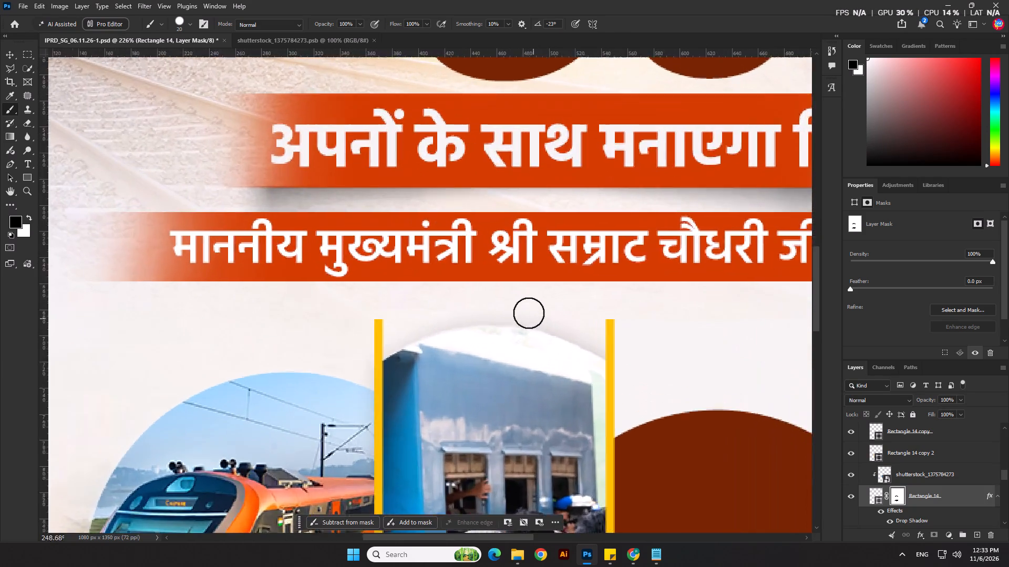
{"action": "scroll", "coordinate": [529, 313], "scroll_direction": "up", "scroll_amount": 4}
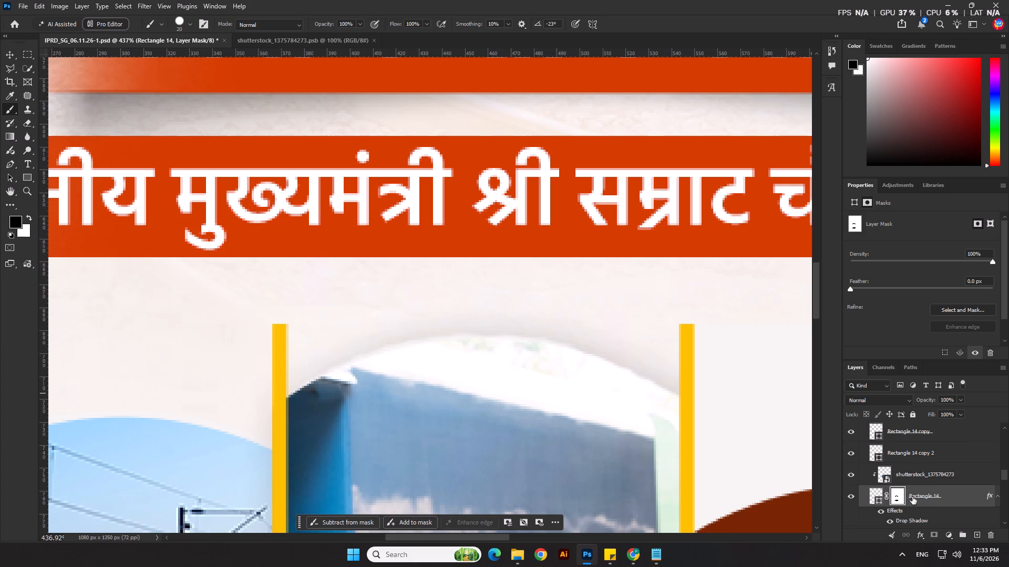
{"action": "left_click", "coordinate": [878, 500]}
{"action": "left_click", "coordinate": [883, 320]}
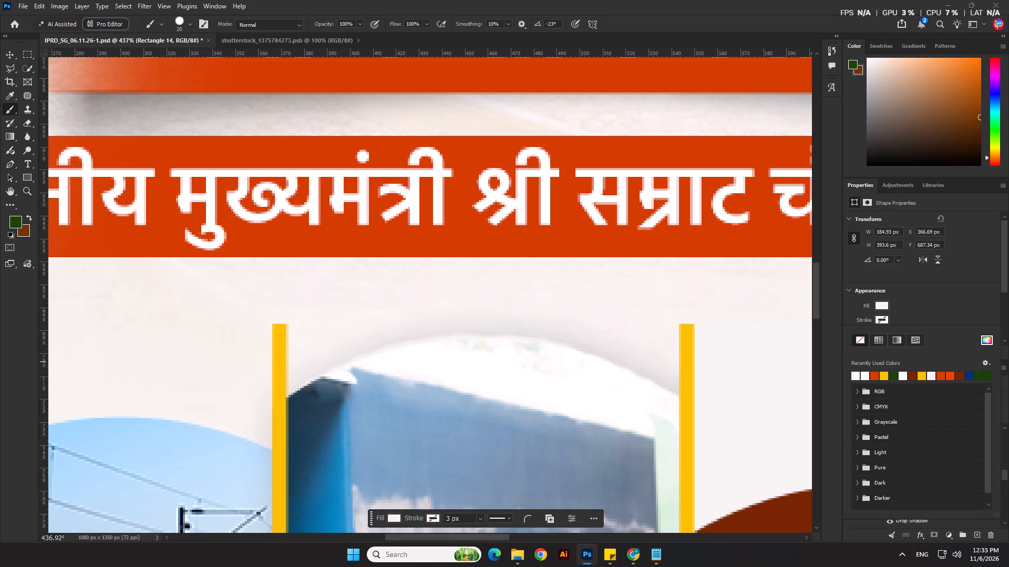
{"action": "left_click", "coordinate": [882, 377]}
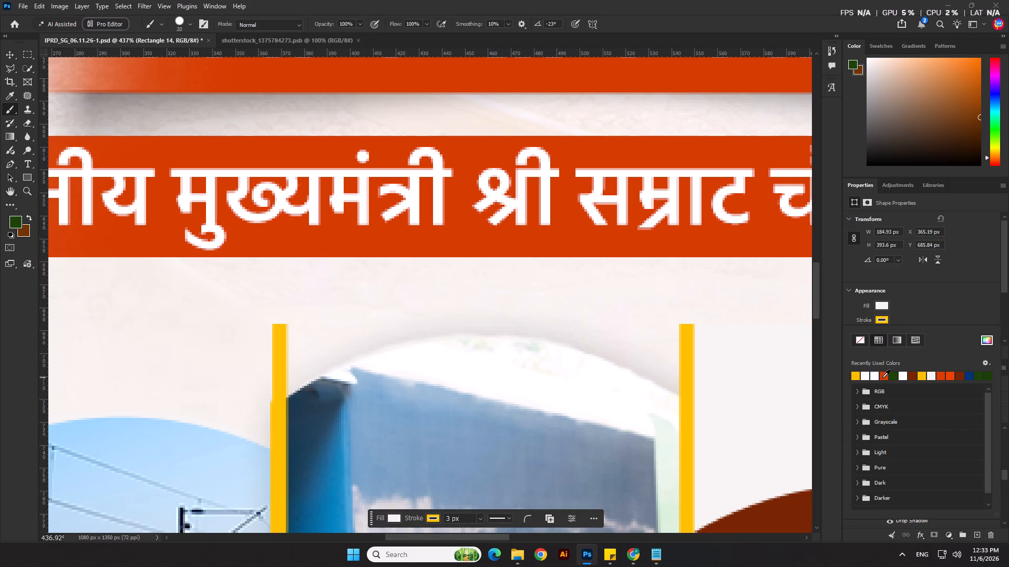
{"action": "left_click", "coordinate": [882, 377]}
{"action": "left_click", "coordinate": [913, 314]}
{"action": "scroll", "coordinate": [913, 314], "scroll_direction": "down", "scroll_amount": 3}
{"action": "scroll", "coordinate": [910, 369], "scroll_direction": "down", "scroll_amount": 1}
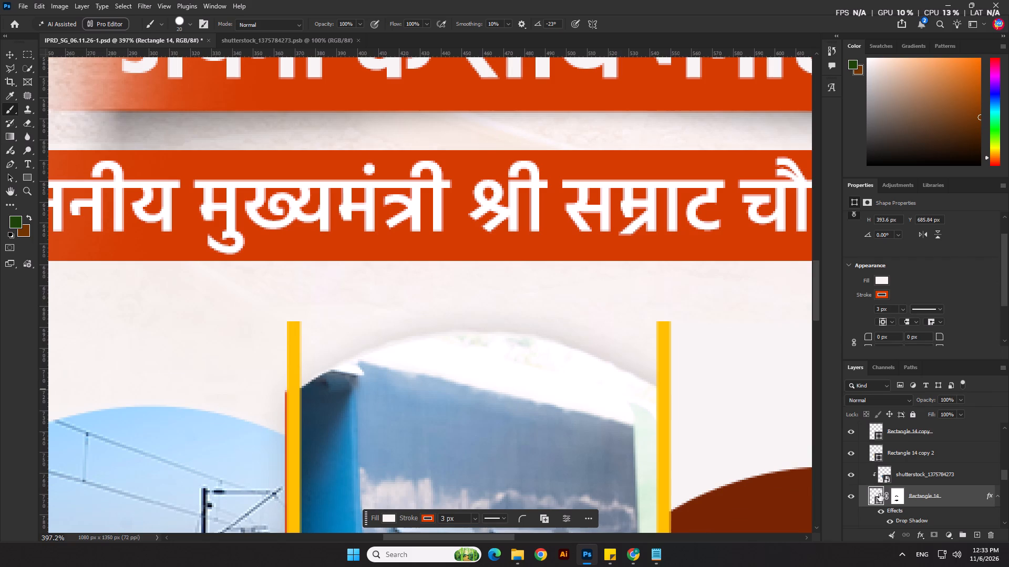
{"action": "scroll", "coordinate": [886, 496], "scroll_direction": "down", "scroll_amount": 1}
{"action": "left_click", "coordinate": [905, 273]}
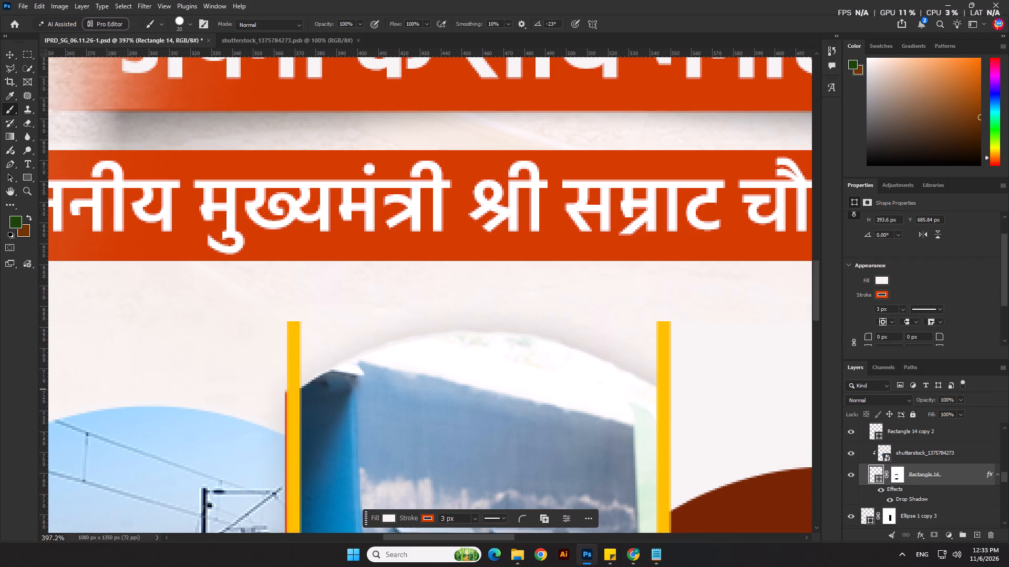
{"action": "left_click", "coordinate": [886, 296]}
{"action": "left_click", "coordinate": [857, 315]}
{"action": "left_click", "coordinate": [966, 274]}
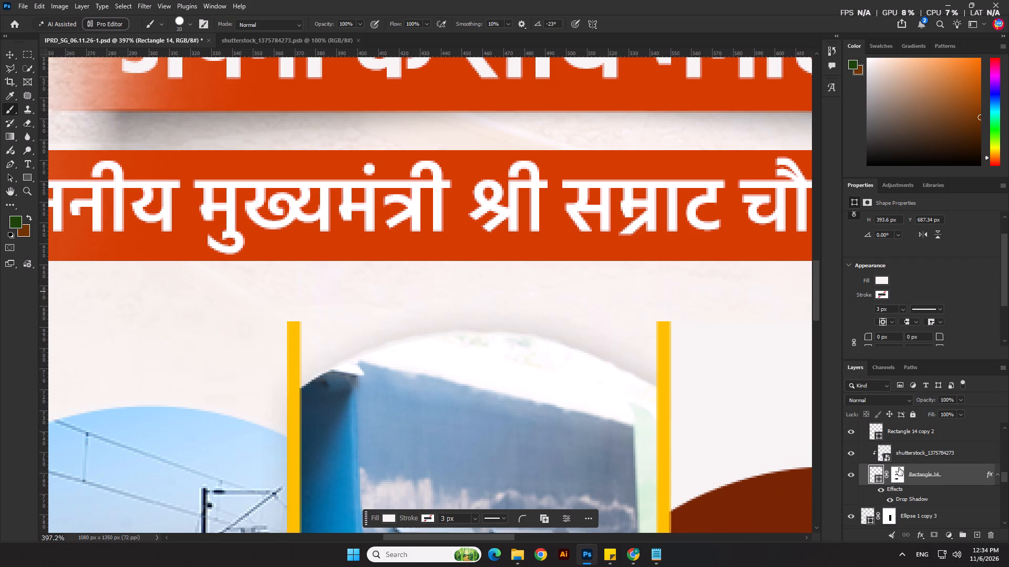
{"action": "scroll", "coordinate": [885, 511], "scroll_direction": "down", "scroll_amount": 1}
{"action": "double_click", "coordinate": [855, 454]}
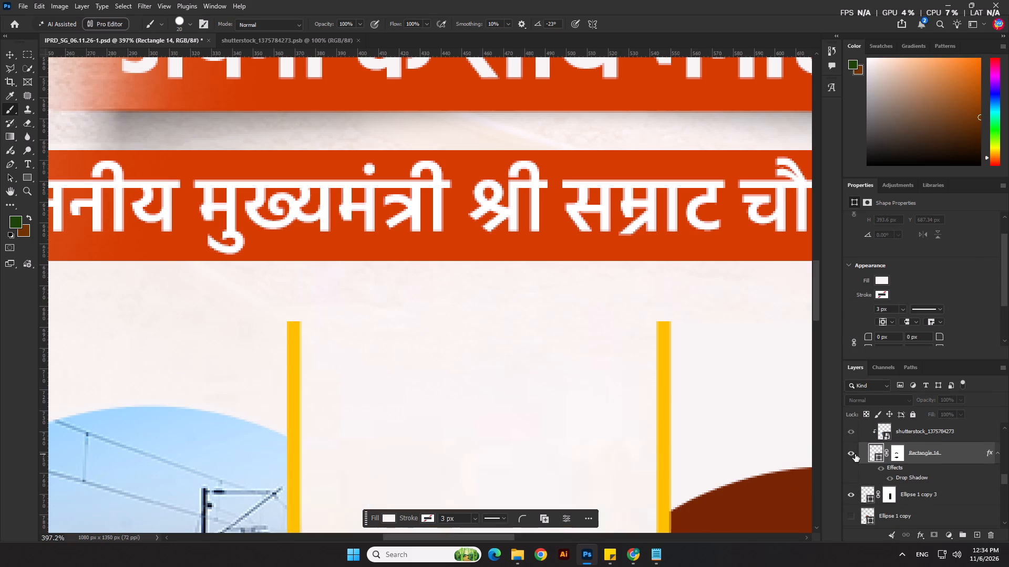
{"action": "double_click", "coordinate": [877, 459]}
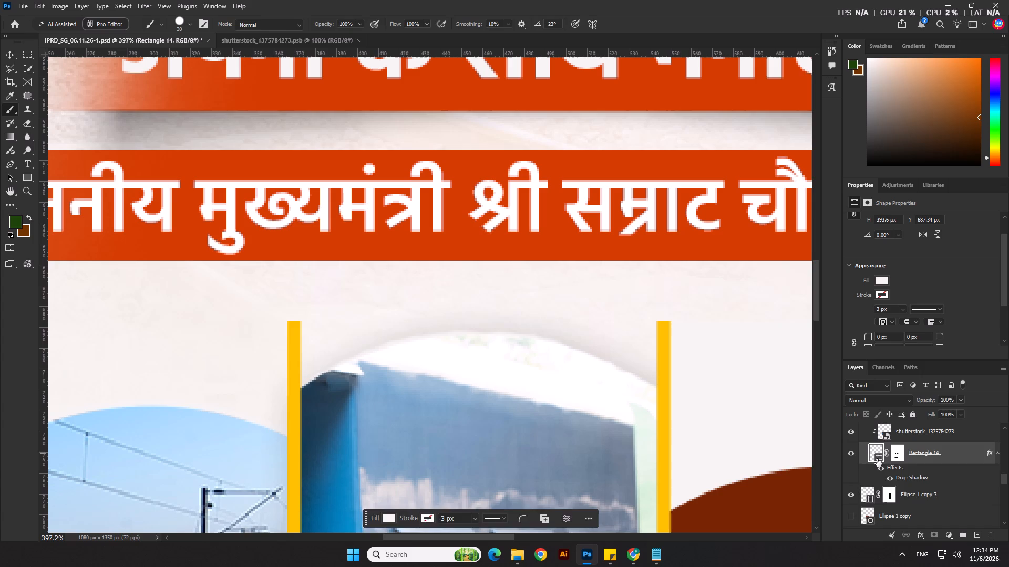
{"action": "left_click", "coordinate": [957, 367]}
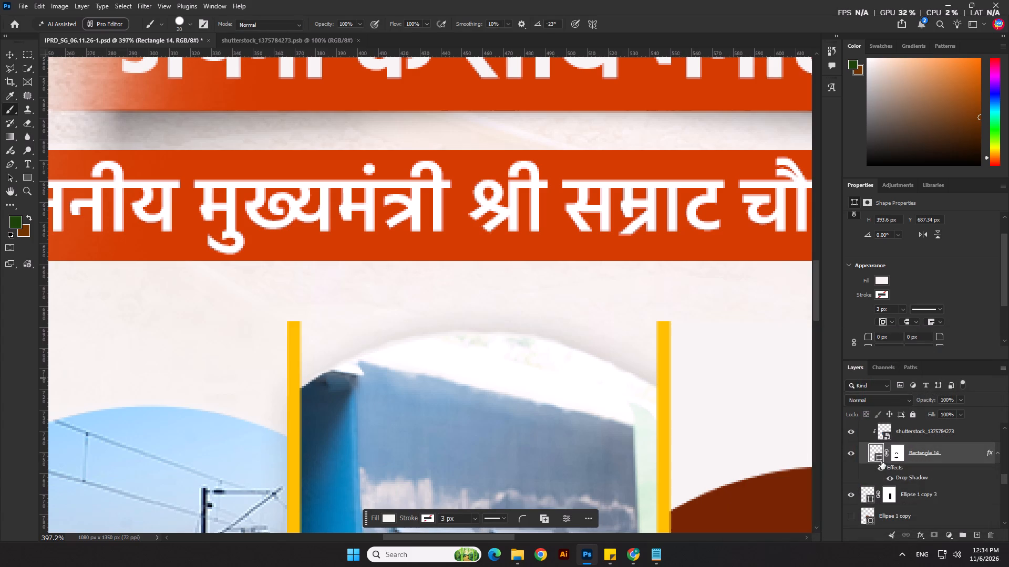
In the crowd photo's smart object, change Ellipse 1 copy 5's stroke to yellow, save it and return to the poster.
{"action": "scroll", "coordinate": [883, 473], "scroll_direction": "up", "scroll_amount": 1}
{"action": "double_click", "coordinate": [889, 459]}
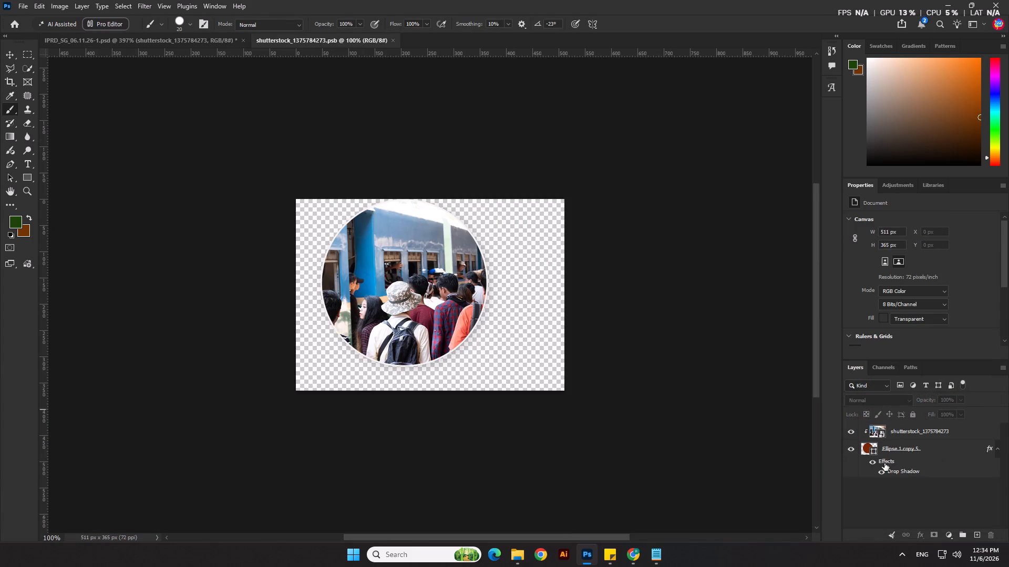
{"action": "left_click", "coordinate": [886, 448]}
{"action": "scroll", "coordinate": [938, 307], "scroll_direction": "down", "scroll_amount": 2}
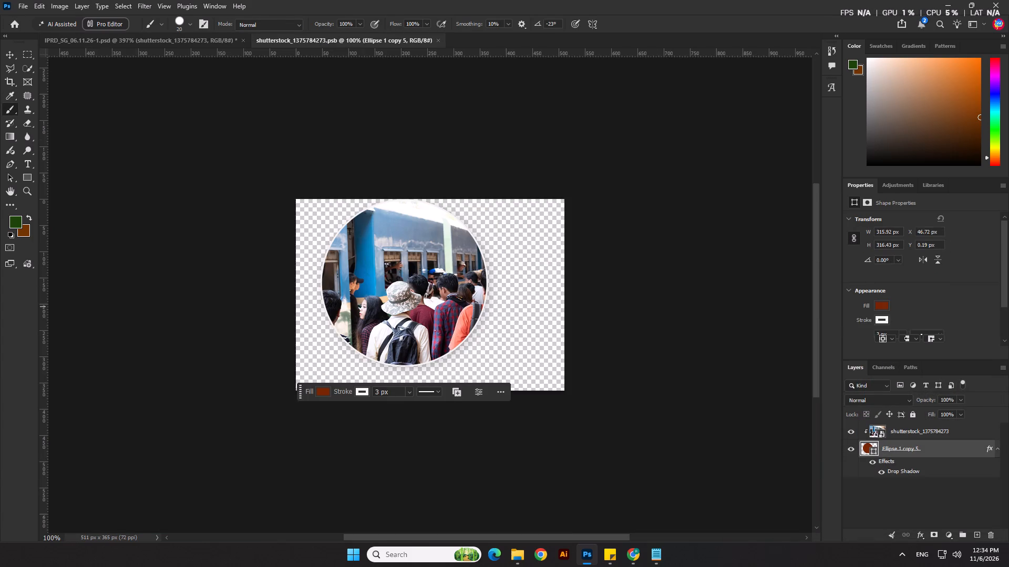
{"action": "left_click", "coordinate": [887, 306]}
{"action": "left_click", "coordinate": [866, 359]}
{"action": "left_click", "coordinate": [720, 358]}
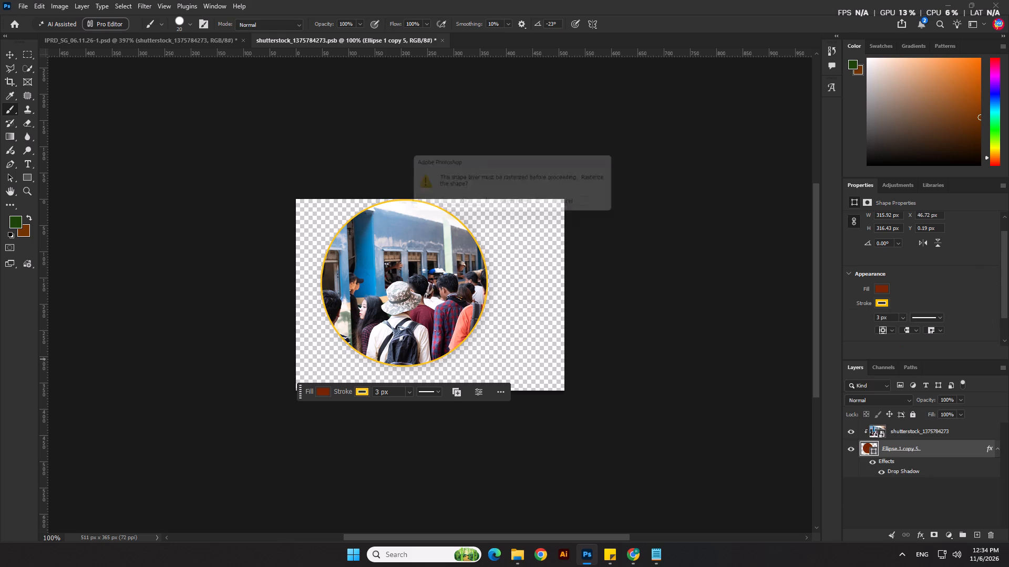
{"action": "left_click", "coordinate": [457, 206]}
{"action": "key", "text": "ctrl+z"}
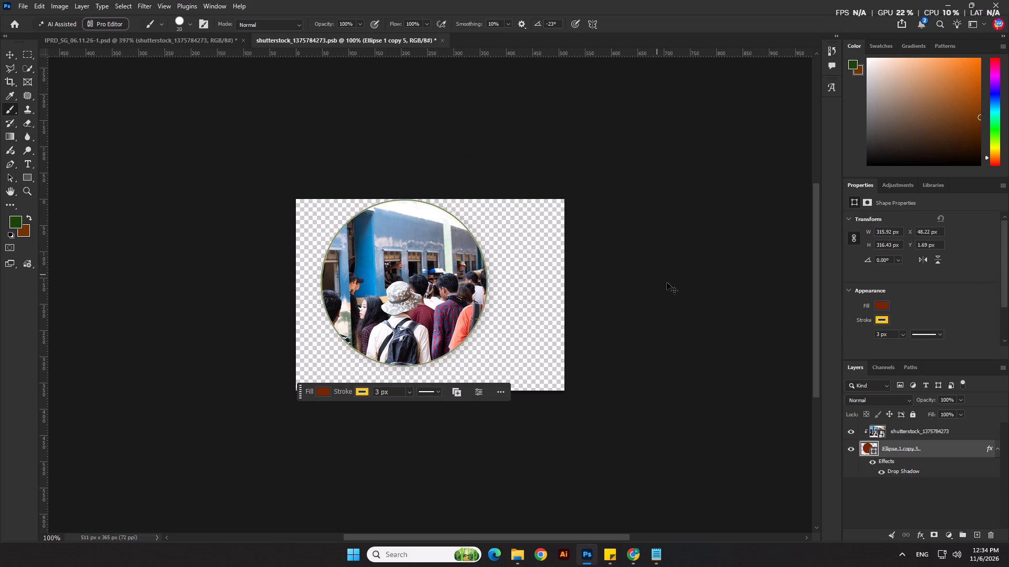
{"action": "left_click", "coordinate": [11, 54]}
{"action": "left_click", "coordinate": [166, 127]}
{"action": "key", "text": "ctrl+s"}
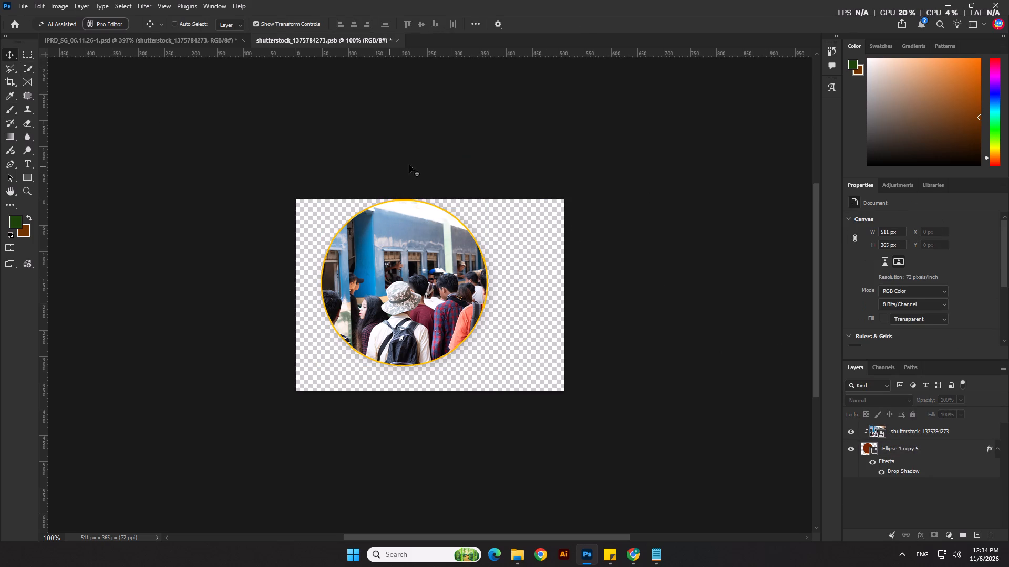
{"action": "left_click", "coordinate": [212, 39]}
Select Rectangle 14's layer mask, try a brush dab on the arc beside the second divider and undo it.
{"action": "scroll", "coordinate": [412, 283], "scroll_direction": "down", "scroll_amount": 9}
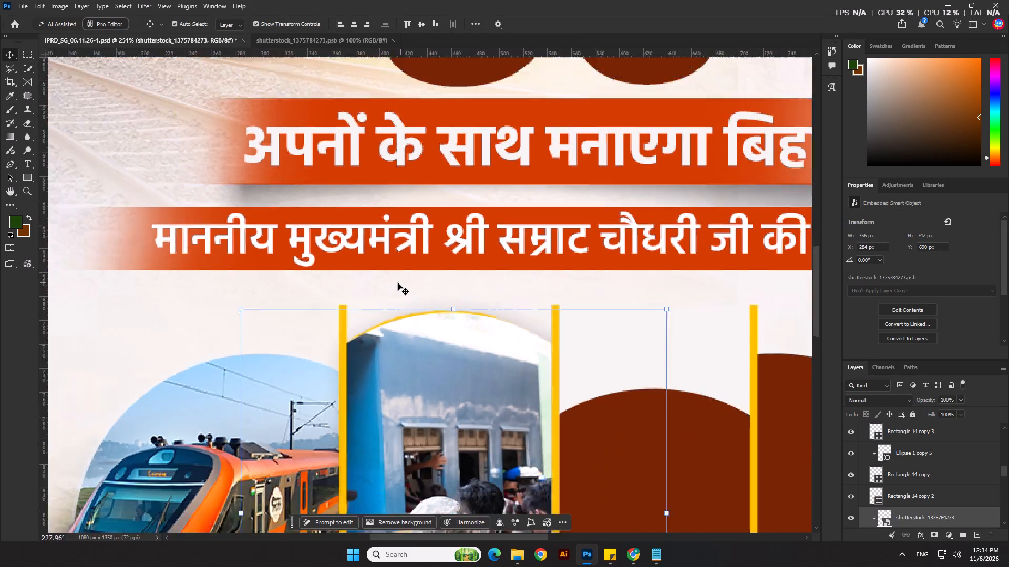
{"action": "scroll", "coordinate": [398, 283], "scroll_direction": "down", "scroll_amount": 6}
{"action": "scroll", "coordinate": [423, 319], "scroll_direction": "up", "scroll_amount": 15}
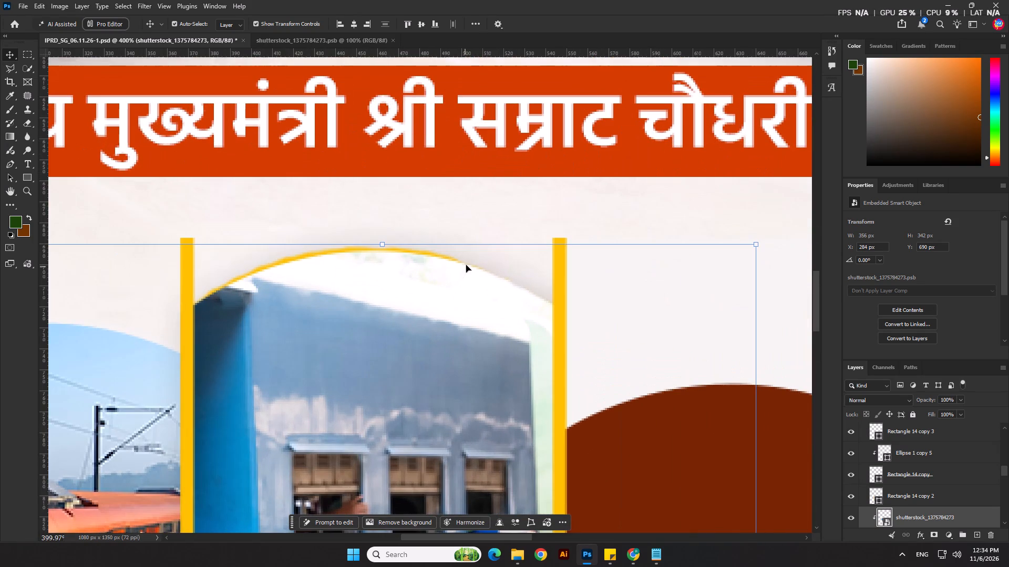
{"action": "left_click", "coordinate": [524, 319]}
{"action": "scroll", "coordinate": [941, 511], "scroll_direction": "down", "scroll_amount": 2}
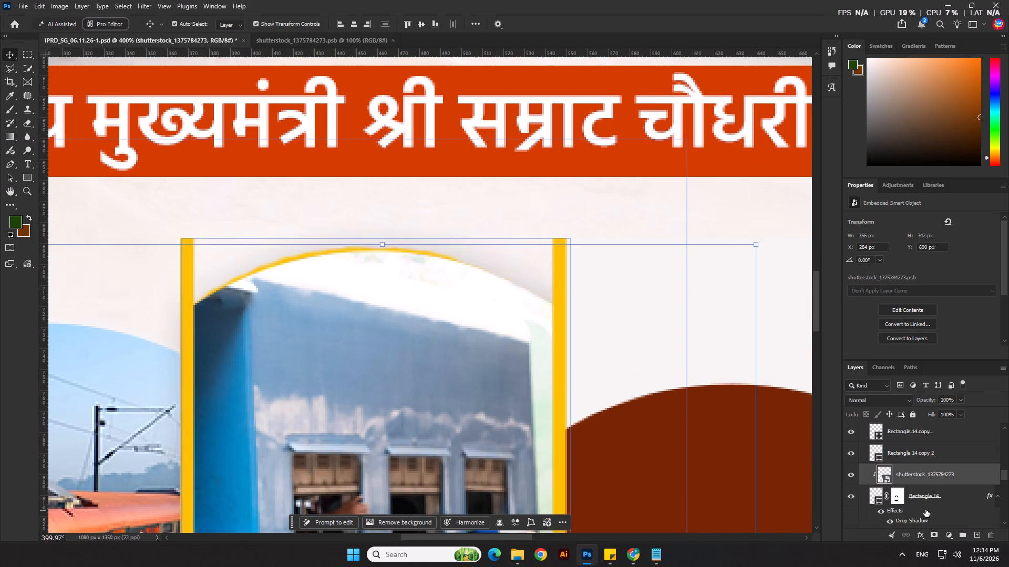
{"action": "left_click", "coordinate": [901, 498]}
{"action": "left_click", "coordinate": [9, 114]}
{"action": "scroll", "coordinate": [498, 250], "scroll_direction": "up", "scroll_amount": 4}
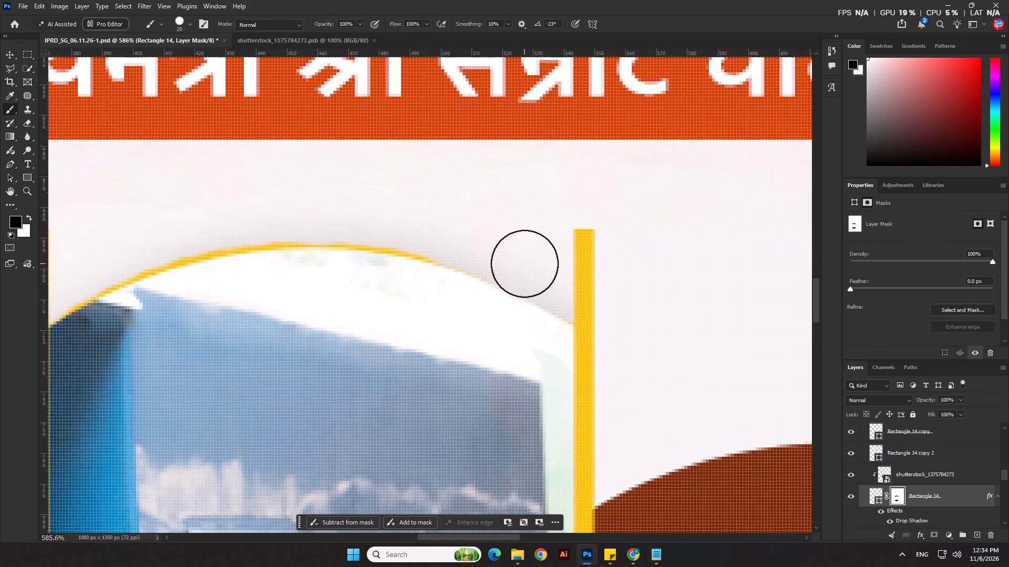
{"action": "scroll", "coordinate": [524, 264], "scroll_direction": "up", "scroll_amount": 1}
{"action": "left_click", "coordinate": [574, 297]}
{"action": "key", "text": "ctrl+z"}
Set the Eraser to 100% opacity and flow with a hard edge and dab Rectangle 14's mask beside the second divider.
{"action": "left_click", "coordinate": [27, 127]}
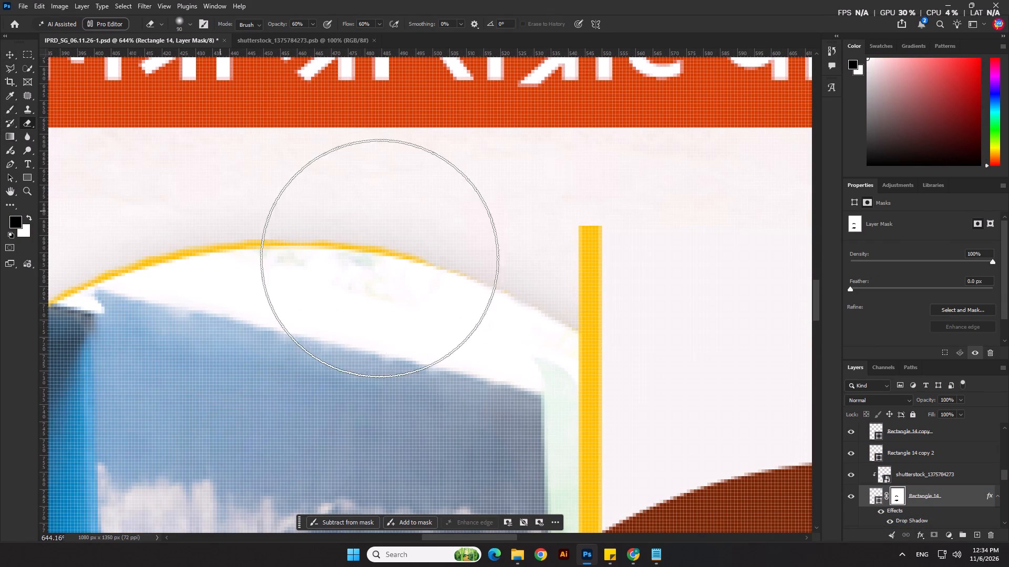
{"action": "scroll", "coordinate": [487, 288], "scroll_direction": "up", "scroll_amount": 3}
{"action": "key", "text": "bracketleft"}
{"action": "key", "text": "bracketleft"}
{"action": "key", "text": "bracketleft"}
{"action": "key", "text": "bracketleft"}
{"action": "key", "text": "bracketleft"}
{"action": "key", "text": "bracketleft"}
{"action": "key", "text": "bracketleft"}
{"action": "key", "text": "bracketleft"}
{"action": "scroll", "coordinate": [462, 236], "scroll_direction": "up", "scroll_amount": 1}
{"action": "left_click_drag", "start_coordinate": [280, 23], "coordinate": [369, 24]}
{"action": "left_click_drag", "start_coordinate": [351, 25], "coordinate": [560, 59]}
{"action": "left_click", "coordinate": [190, 25]}
{"action": "left_click_drag", "start_coordinate": [193, 78], "coordinate": [333, 89]}
{"action": "left_click", "coordinate": [609, 212]}
With an eraser of about 7 px on Rectangle 14's mask, reveal the yellow outline from the second divider up to the arc's top.
{"action": "key", "text": "bracketleft"}
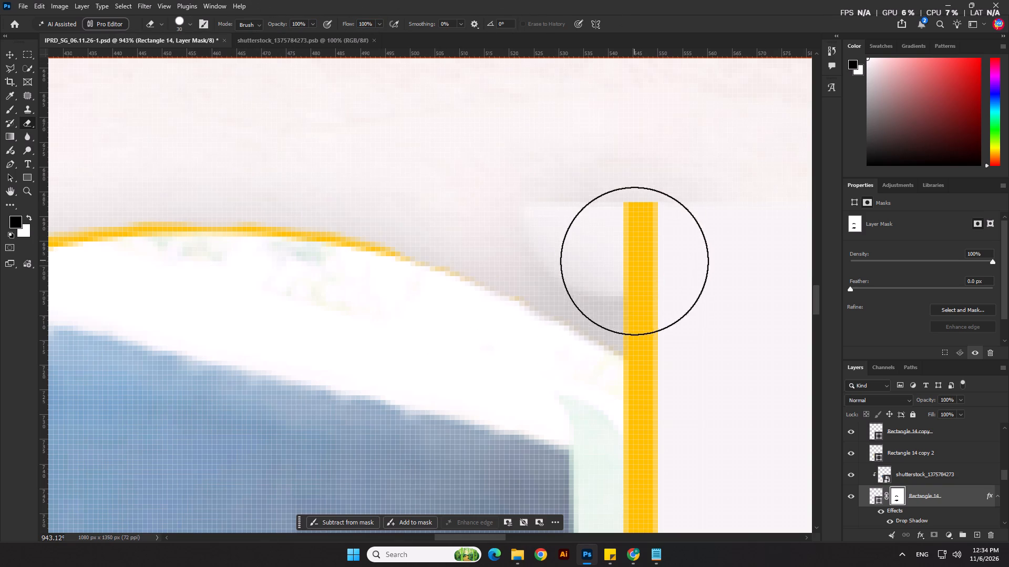
{"action": "key", "text": "bracketleft"}
{"action": "key", "text": "bracketleft"}
{"action": "key", "text": "bracketleft"}
{"action": "key", "text": "bracketleft"}
{"action": "type", "text": "[["}
{"action": "scroll", "coordinate": [617, 332], "scroll_direction": "up", "scroll_amount": 2}
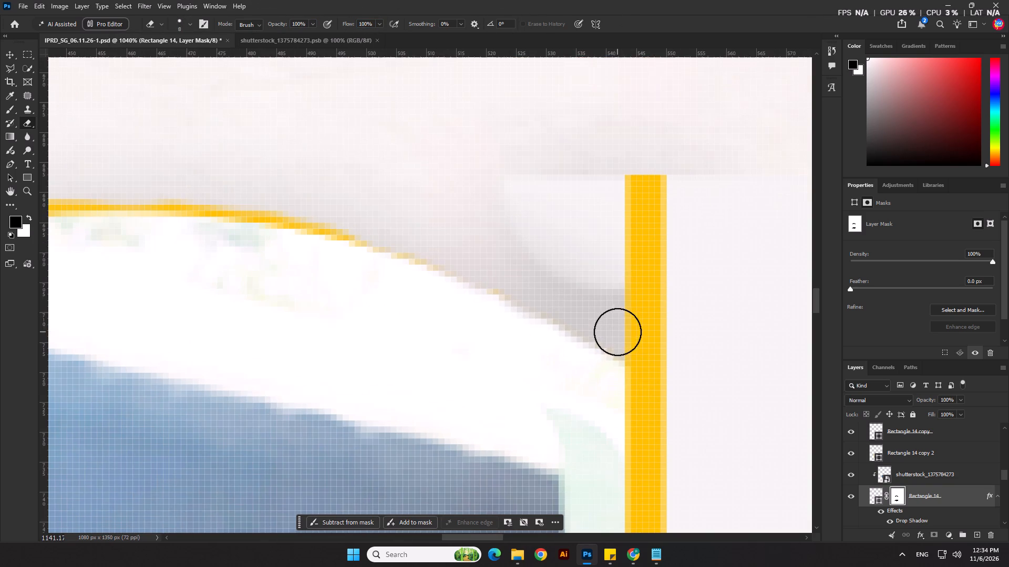
{"action": "key", "text": "bracketleft"}
{"action": "left_click_drag", "start_coordinate": [621, 347], "coordinate": [439, 255]}
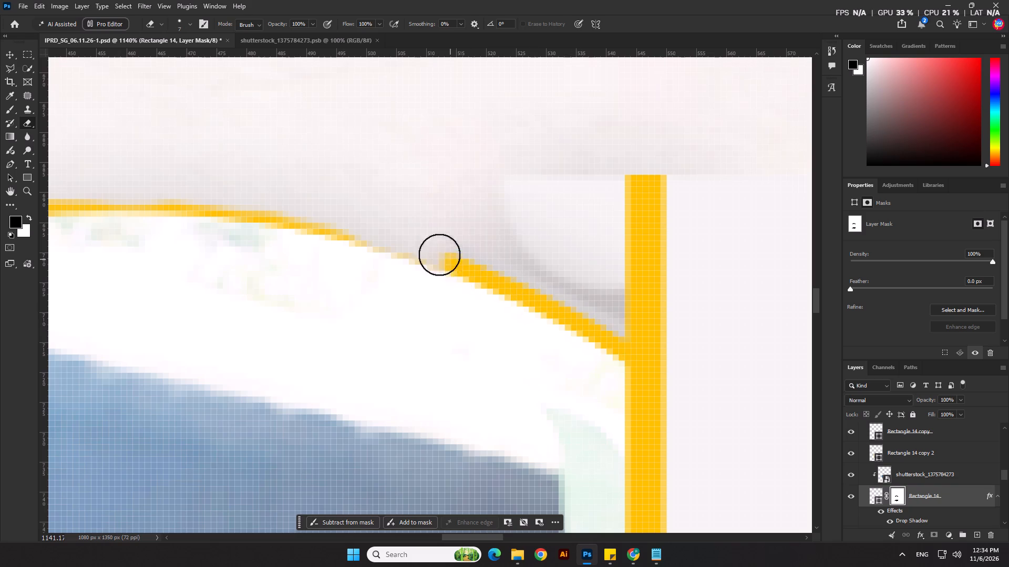
{"action": "left_click_drag", "start_coordinate": [439, 255], "coordinate": [148, 188]}
Continue erasing Rectangle 14's mask leftwards along the arc to reveal the yellow outline down to the first divider.
{"action": "scroll", "coordinate": [385, 183], "scroll_direction": "down", "scroll_amount": 5}
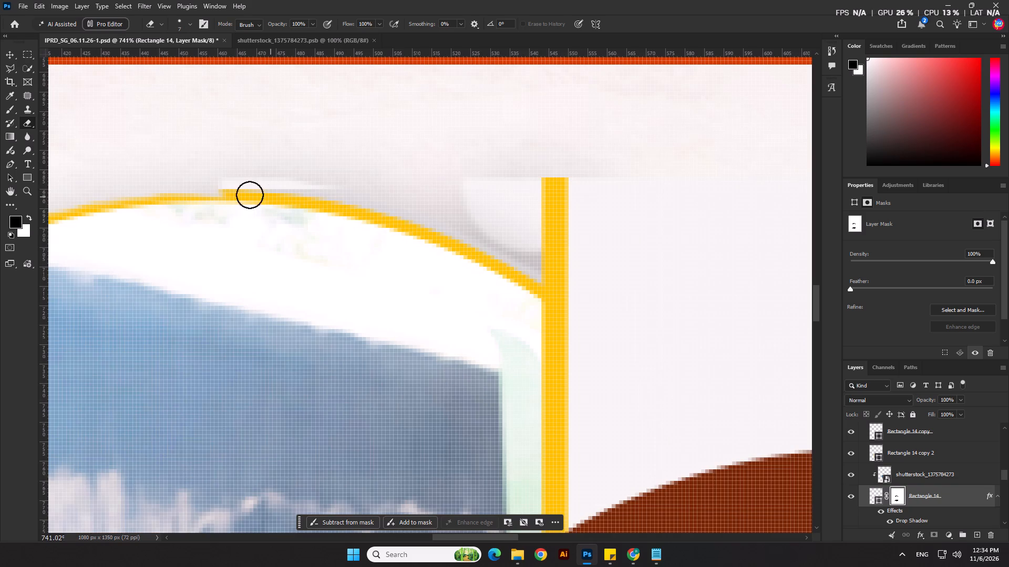
{"action": "left_click_drag", "start_coordinate": [226, 187], "coordinate": [58, 202]}
{"action": "scroll", "coordinate": [480, 211], "scroll_direction": "down", "scroll_amount": 5}
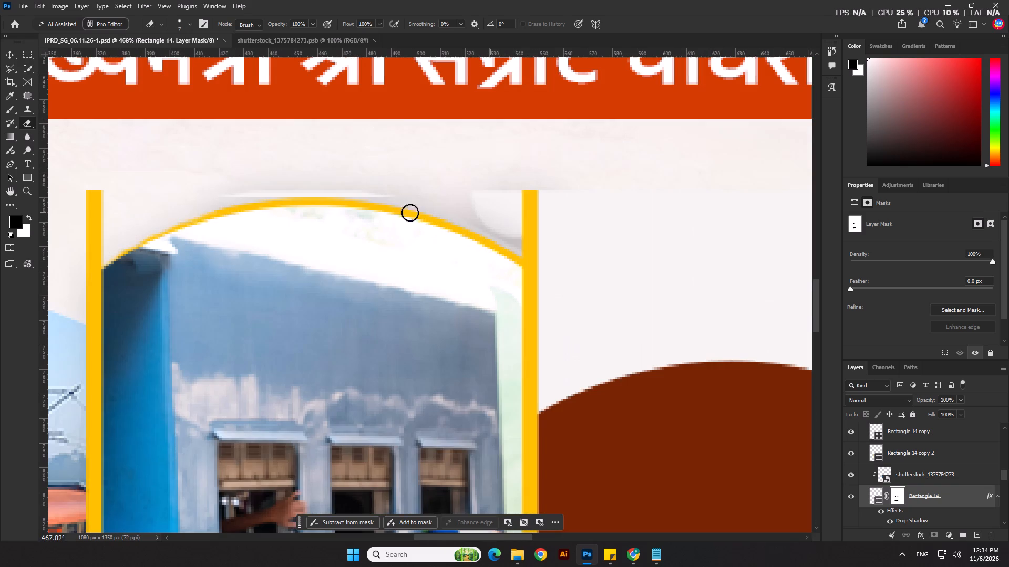
{"action": "left_click", "coordinate": [217, 203]}
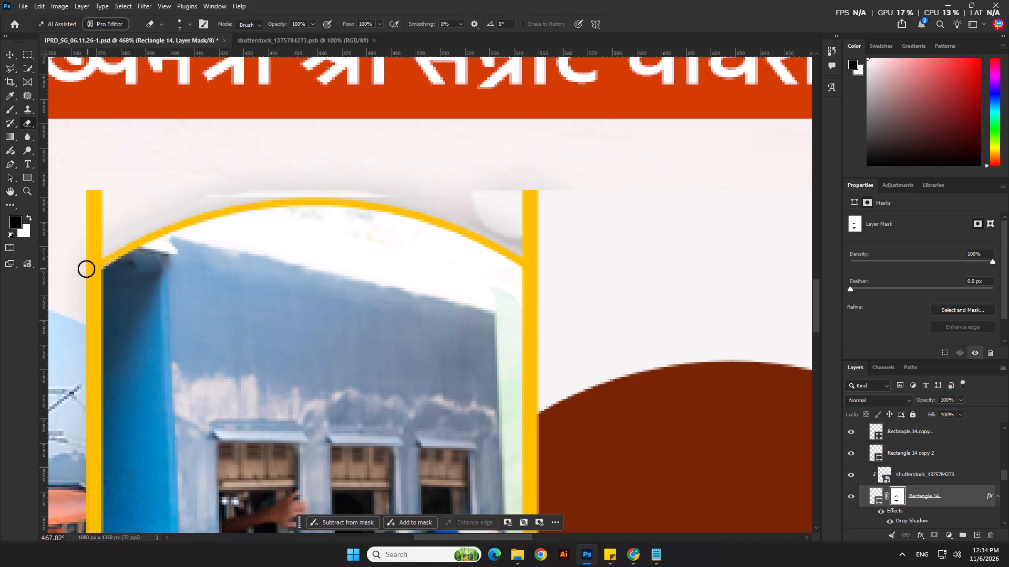
{"action": "left_click_drag", "start_coordinate": [191, 214], "coordinate": [157, 244]}
{"action": "left_click_drag", "start_coordinate": [157, 244], "coordinate": [98, 271]}
With a 25 px brush on Rectangle 14's mask, hide the leftover pale patch above the arc beside the second divider.
{"action": "left_click", "coordinate": [13, 108]}
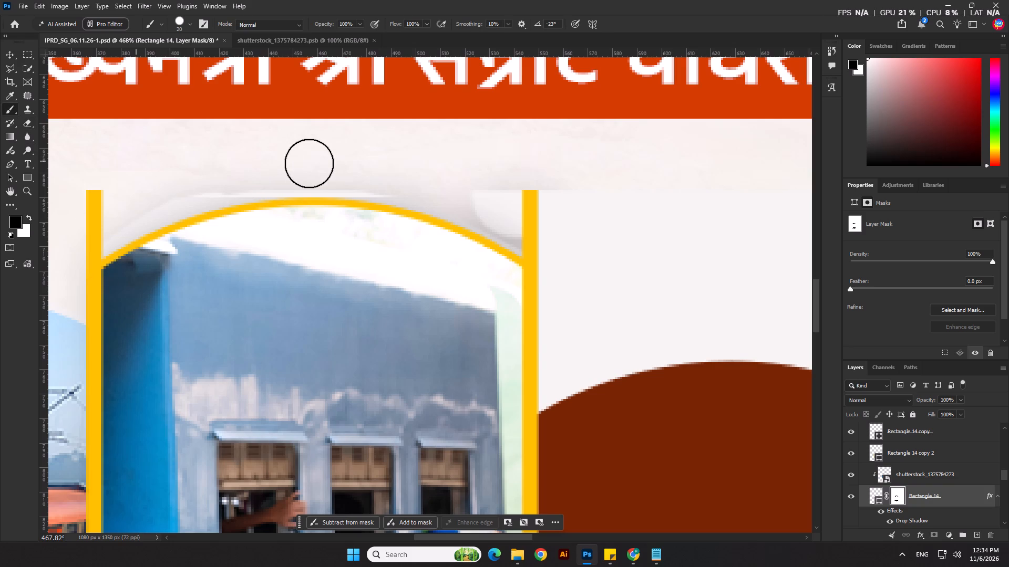
{"action": "scroll", "coordinate": [318, 163], "scroll_direction": "up", "scroll_amount": 3}
{"action": "key", "text": "bracketright"}
{"action": "left_click", "coordinate": [600, 253]}
{"action": "left_click_drag", "start_coordinate": [593, 245], "coordinate": [550, 221]}
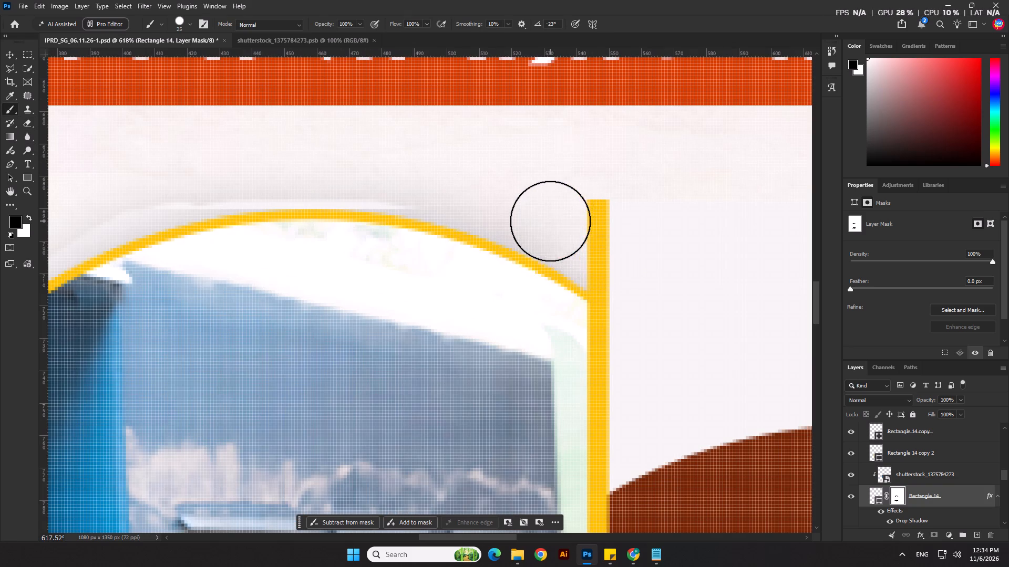
{"action": "left_click", "coordinate": [551, 225]}
{"action": "left_click_drag", "start_coordinate": [530, 217], "coordinate": [290, 165]}
Brush Rectangle 14's mask just above the arc's top to remove the pale strip outside the yellow outline.
{"action": "left_click", "coordinate": [164, 183]}
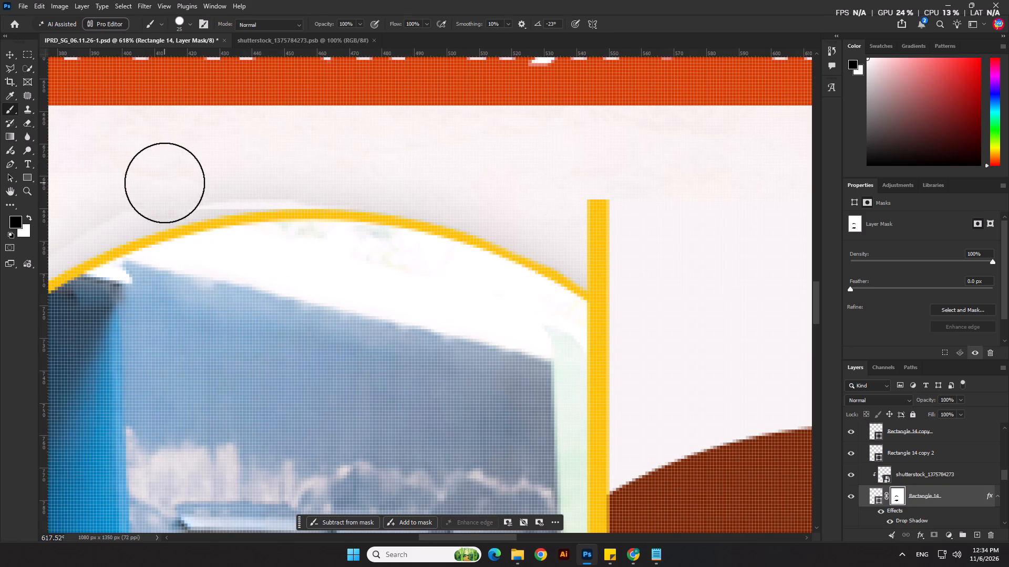
{"action": "left_click", "coordinate": [194, 183]}
{"action": "left_click", "coordinate": [221, 175]}
{"action": "left_click_drag", "start_coordinate": [235, 175], "coordinate": [244, 175]}
{"action": "left_click_drag", "start_coordinate": [249, 174], "coordinate": [262, 171]}
{"action": "left_click_drag", "start_coordinate": [273, 170], "coordinate": [286, 169]}
{"action": "left_click_drag", "start_coordinate": [289, 169], "coordinate": [290, 169]}
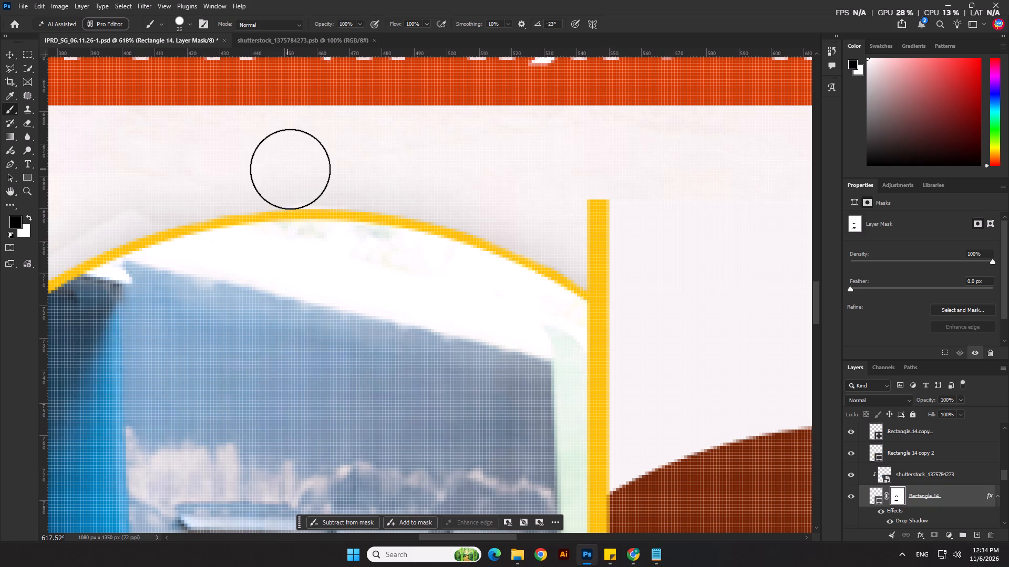
{"action": "left_click_drag", "start_coordinate": [290, 169], "coordinate": [335, 174]}
{"action": "left_click", "coordinate": [348, 174]}
{"action": "left_click_drag", "start_coordinate": [371, 173], "coordinate": [378, 173]}
Clean the mask above the arc's upper-left part towards the first divider, enlarging the brush to 30 px.
{"action": "scroll", "coordinate": [600, 188], "scroll_direction": "down", "scroll_amount": 5}
{"action": "scroll", "coordinate": [326, 217], "scroll_direction": "up", "scroll_amount": 3}
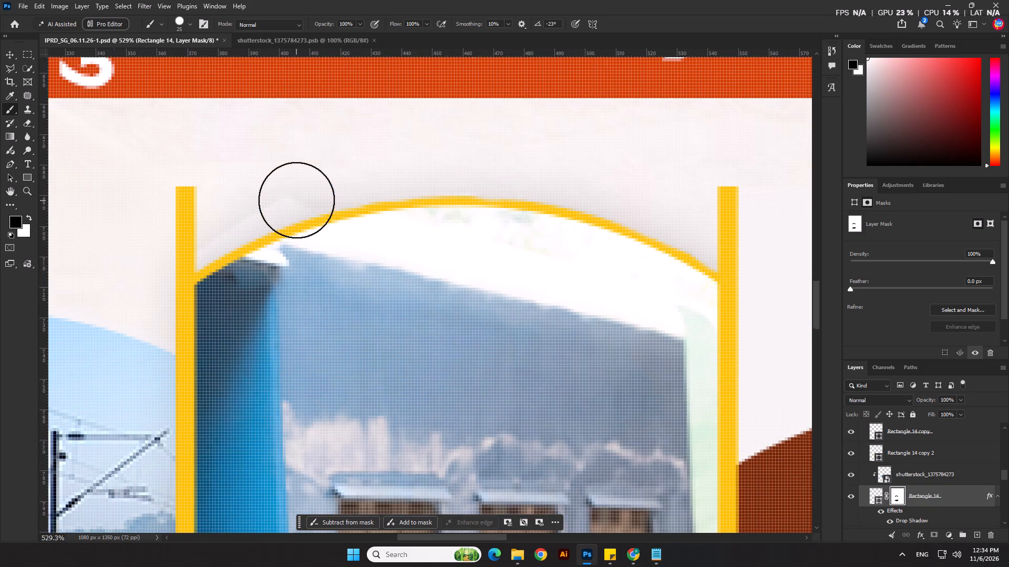
{"action": "scroll", "coordinate": [296, 200], "scroll_direction": "up", "scroll_amount": 1}
{"action": "left_click", "coordinate": [477, 161]}
{"action": "left_click_drag", "start_coordinate": [461, 160], "coordinate": [403, 160]}
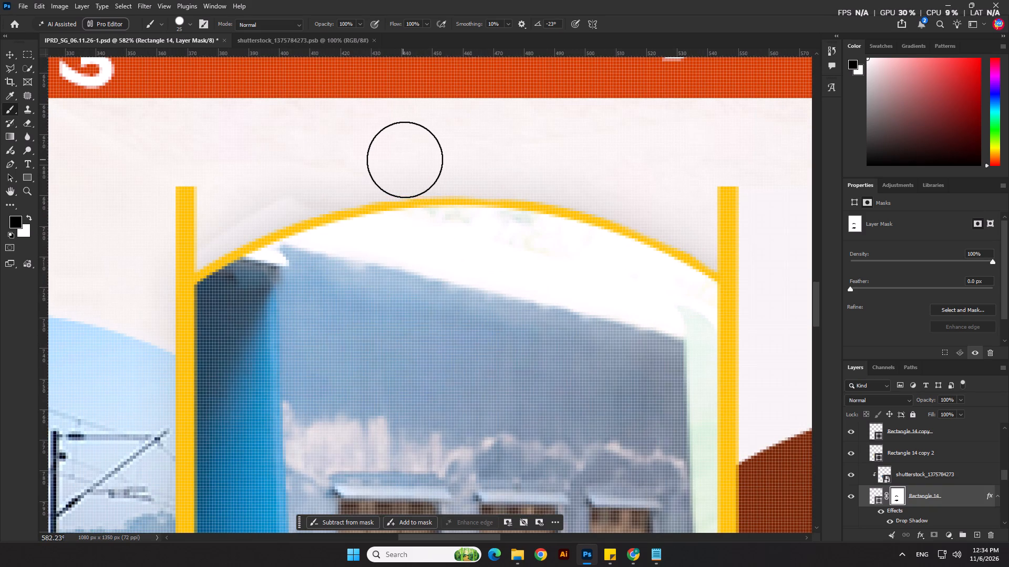
{"action": "key", "text": "bracketright"}
{"action": "left_click", "coordinate": [254, 188]}
{"action": "double_click", "coordinate": [282, 181]}
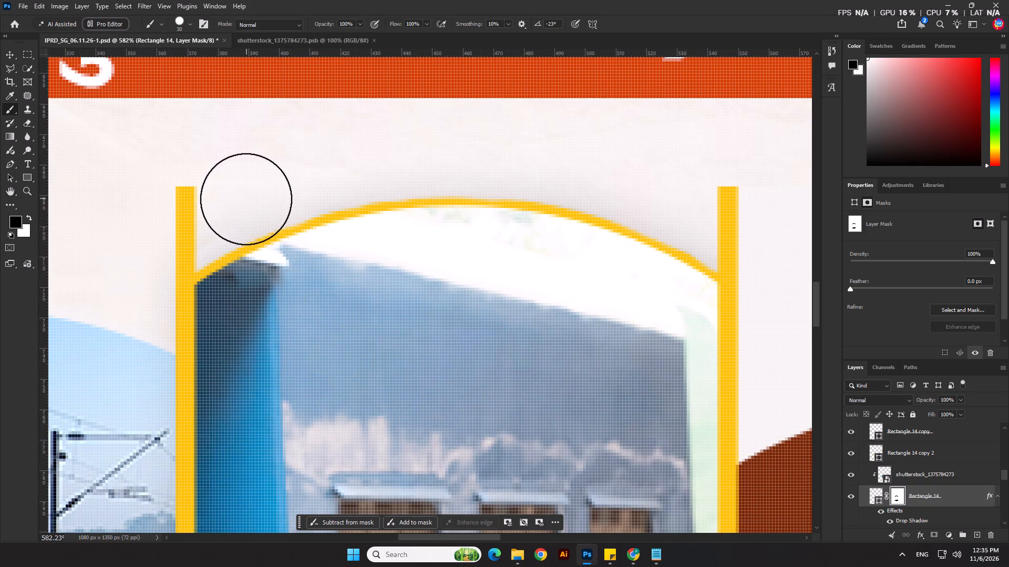
{"action": "left_click", "coordinate": [245, 199]}
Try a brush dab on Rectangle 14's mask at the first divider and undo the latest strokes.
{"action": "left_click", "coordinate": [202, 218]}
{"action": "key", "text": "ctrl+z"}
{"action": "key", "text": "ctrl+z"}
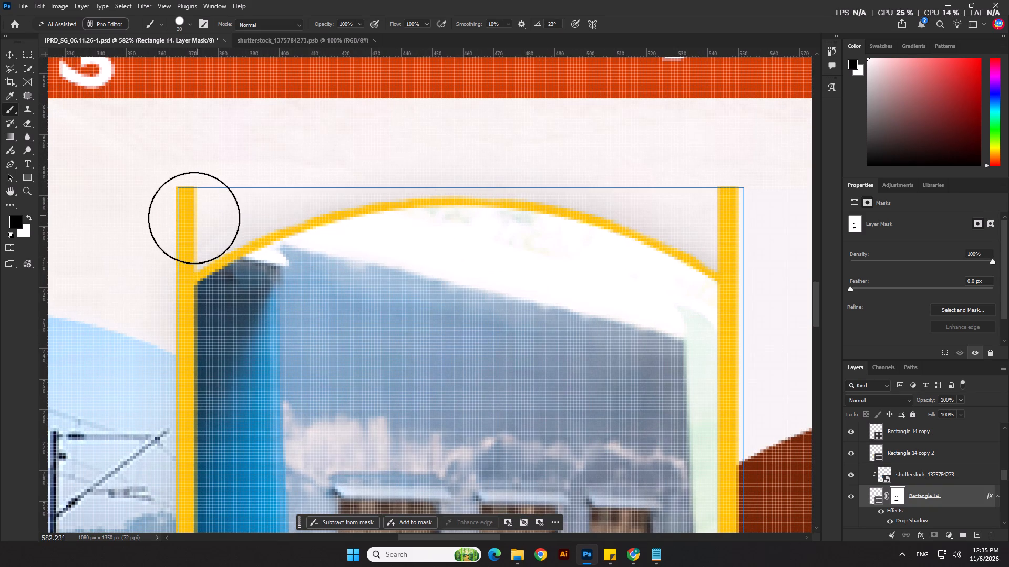
Brush Rectangle 14's mask from the first divider along the outside of the arc's upper-left part to clear the remaining residue.
{"action": "left_click", "coordinate": [182, 229]}
{"action": "left_click", "coordinate": [248, 195]}
{"action": "left_click_drag", "start_coordinate": [275, 180], "coordinate": [283, 177]}
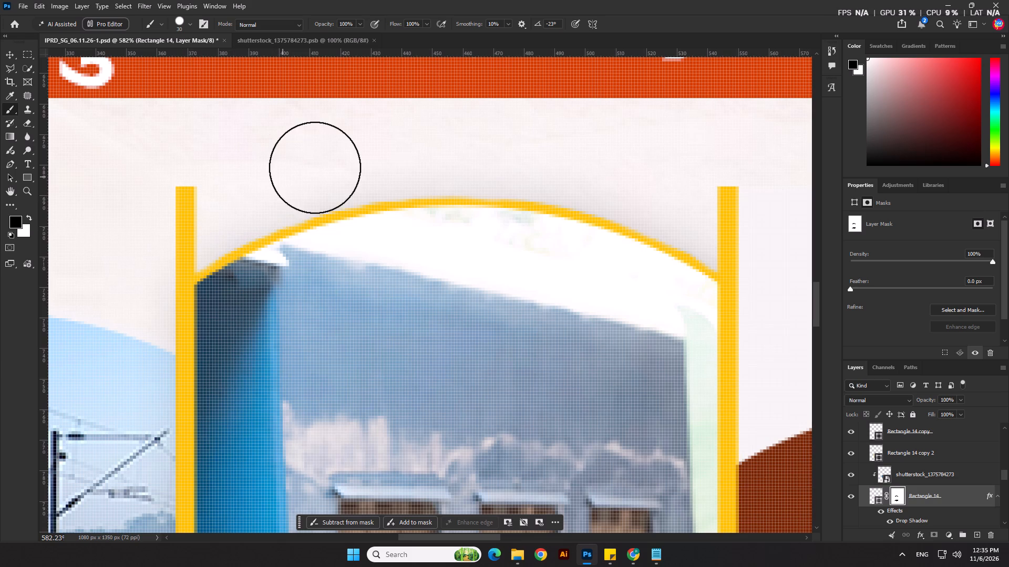
{"action": "left_click", "coordinate": [315, 167]}
{"action": "left_click", "coordinate": [347, 163]}
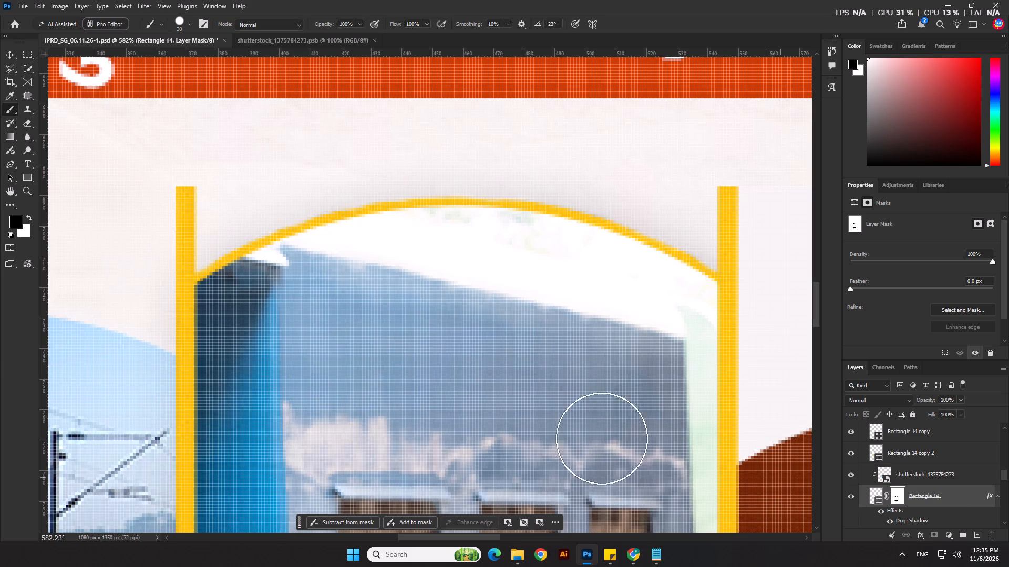
Save the poster document and deselect the current layer.
{"action": "scroll", "coordinate": [366, 404], "scroll_direction": "down", "scroll_amount": 19}
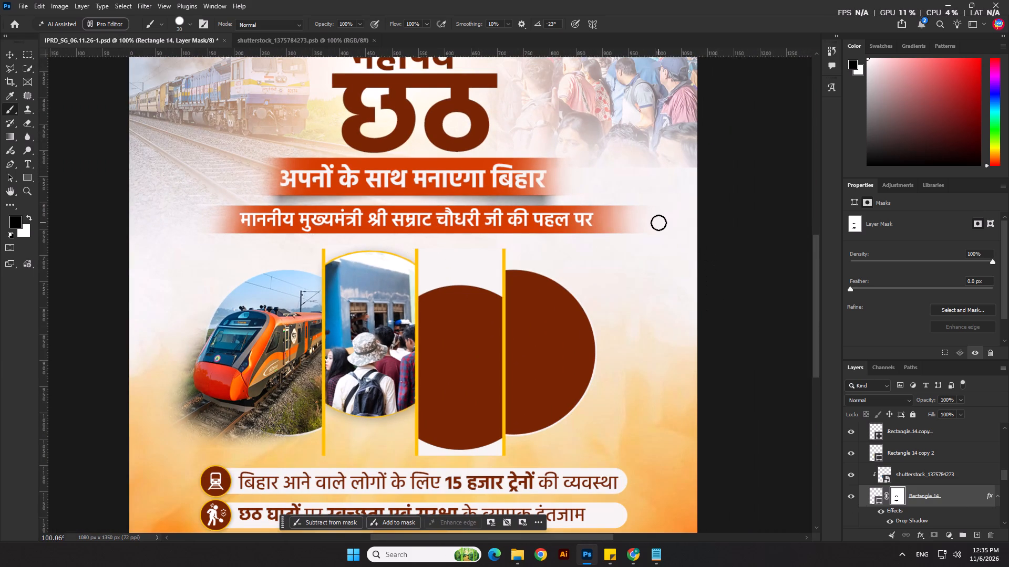
{"action": "key", "text": "ctrl+s"}
{"action": "scroll", "coordinate": [691, 333], "scroll_direction": "down", "scroll_amount": 2}
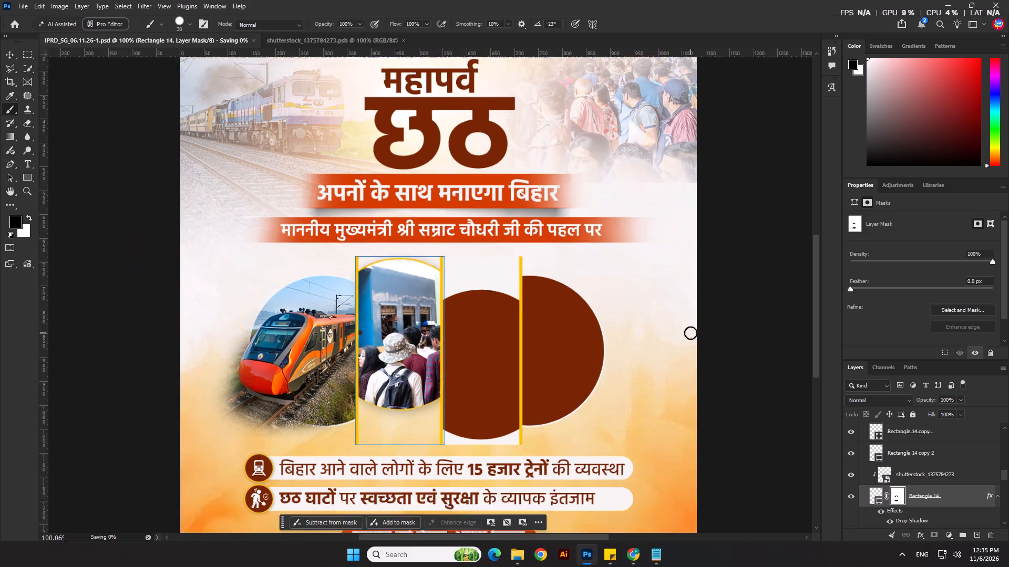
{"action": "scroll", "coordinate": [691, 333], "scroll_direction": "down", "scroll_amount": 6}
{"action": "left_click", "coordinate": [11, 52]}
{"action": "left_click", "coordinate": [267, 481]}
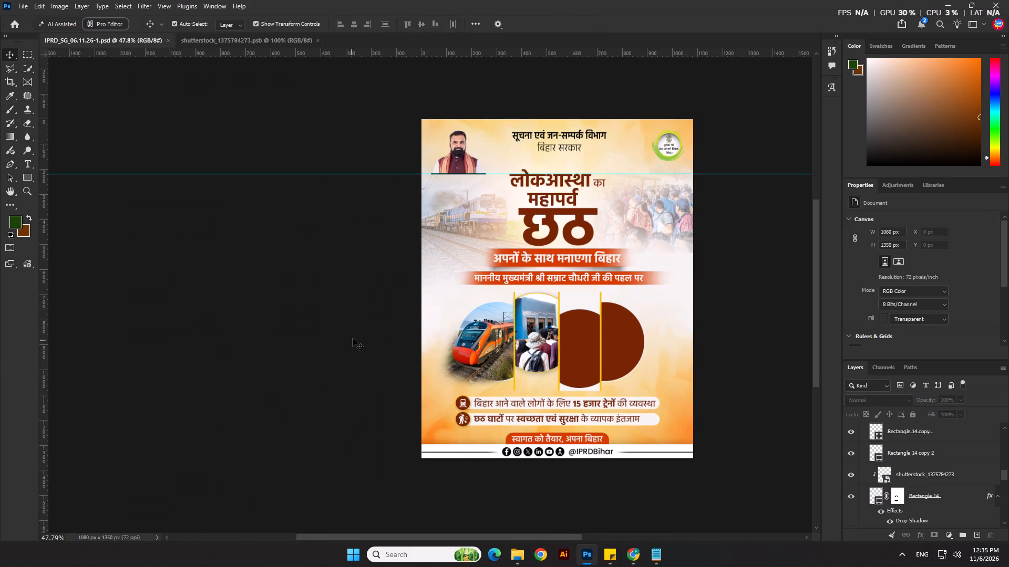
Change the stroke colour of the third segment's circle, Ellipse 1 copy 5, to the recently used yellow.
{"action": "scroll", "coordinate": [353, 339], "scroll_direction": "down", "scroll_amount": 3}
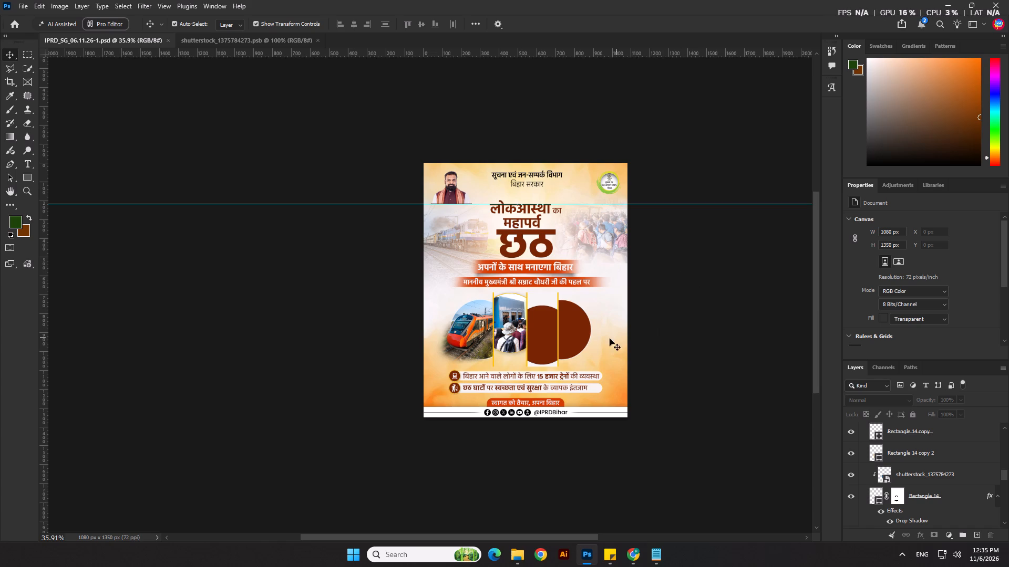
{"action": "scroll", "coordinate": [492, 298], "scroll_direction": "down", "scroll_amount": 2}
{"action": "scroll", "coordinate": [595, 324], "scroll_direction": "up", "scroll_amount": 11}
{"action": "left_click", "coordinate": [685, 289]}
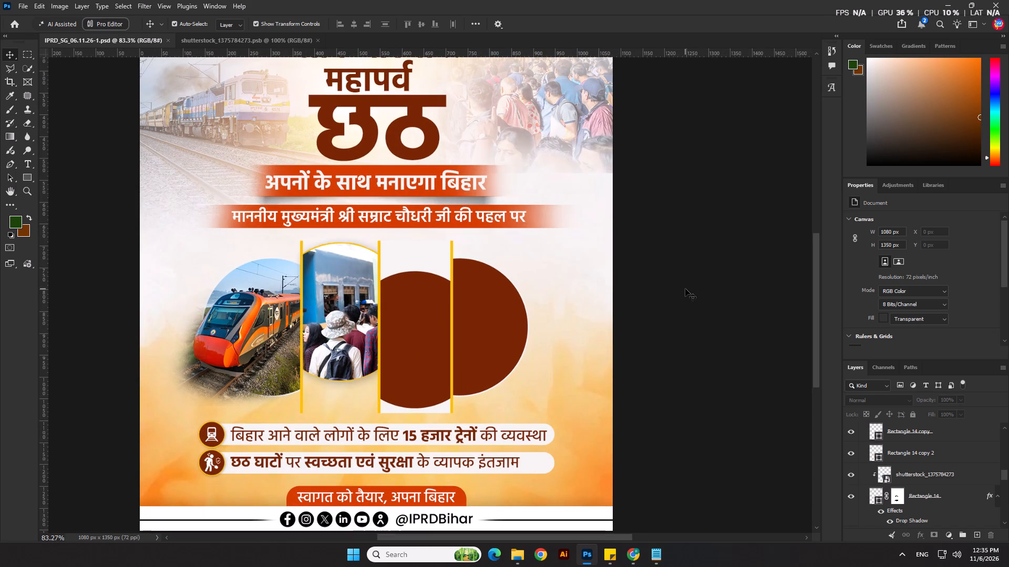
{"action": "scroll", "coordinate": [387, 342], "scroll_direction": "up", "scroll_amount": 5}
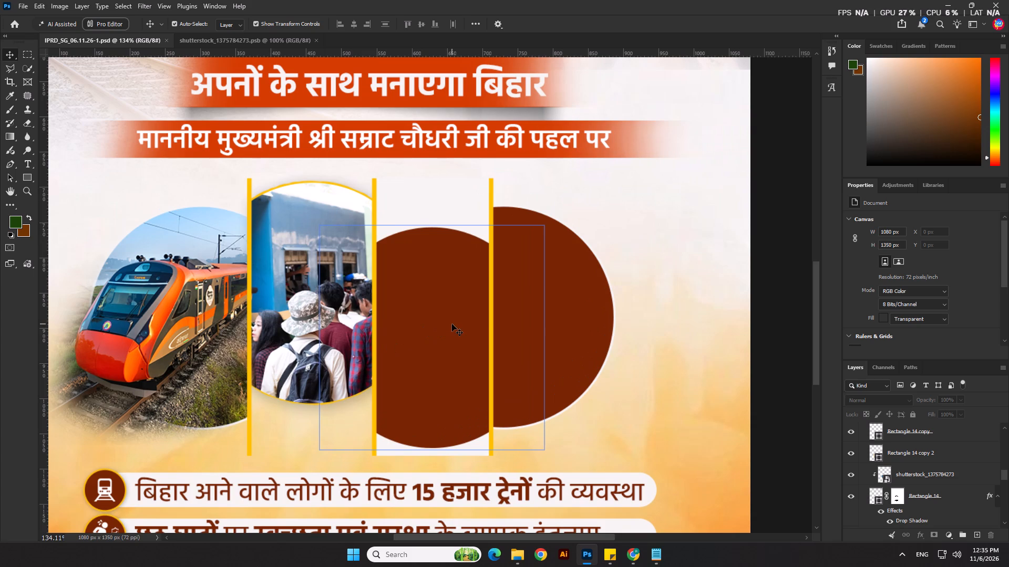
{"action": "scroll", "coordinate": [466, 434], "scroll_direction": "up", "scroll_amount": 7}
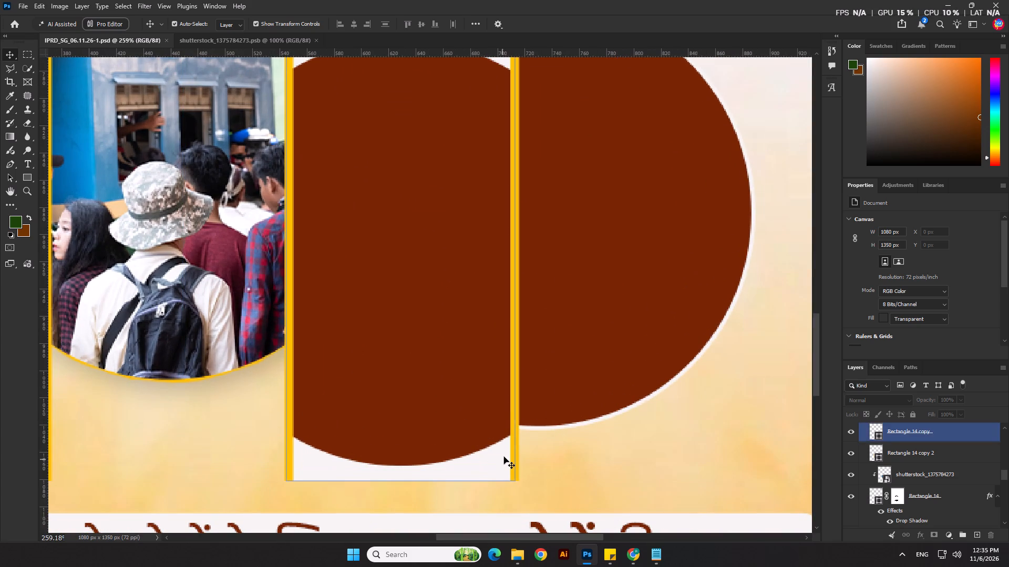
{"action": "left_click", "coordinate": [481, 402]}
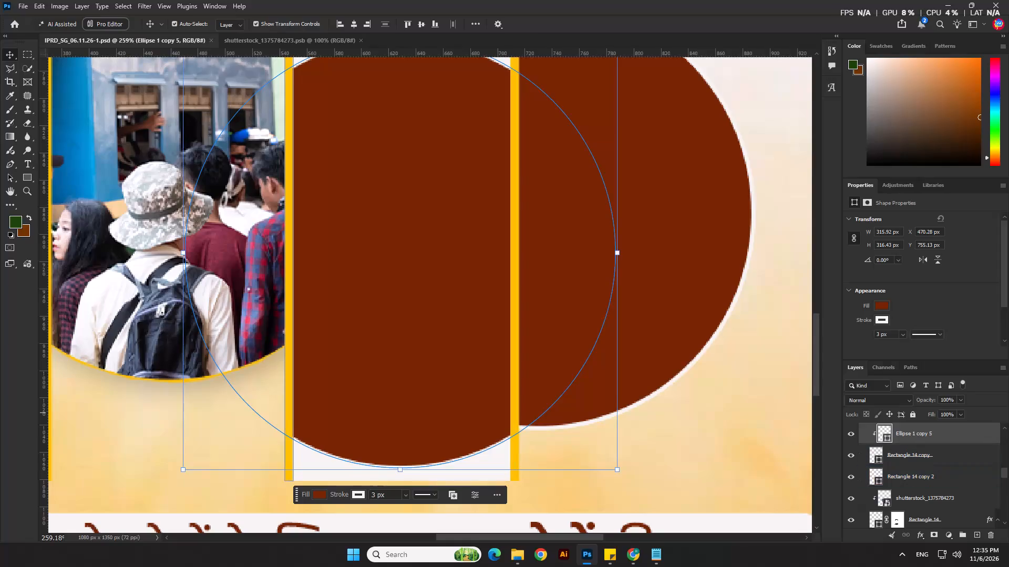
{"action": "left_click", "coordinate": [884, 321]}
{"action": "left_click", "coordinate": [856, 375]}
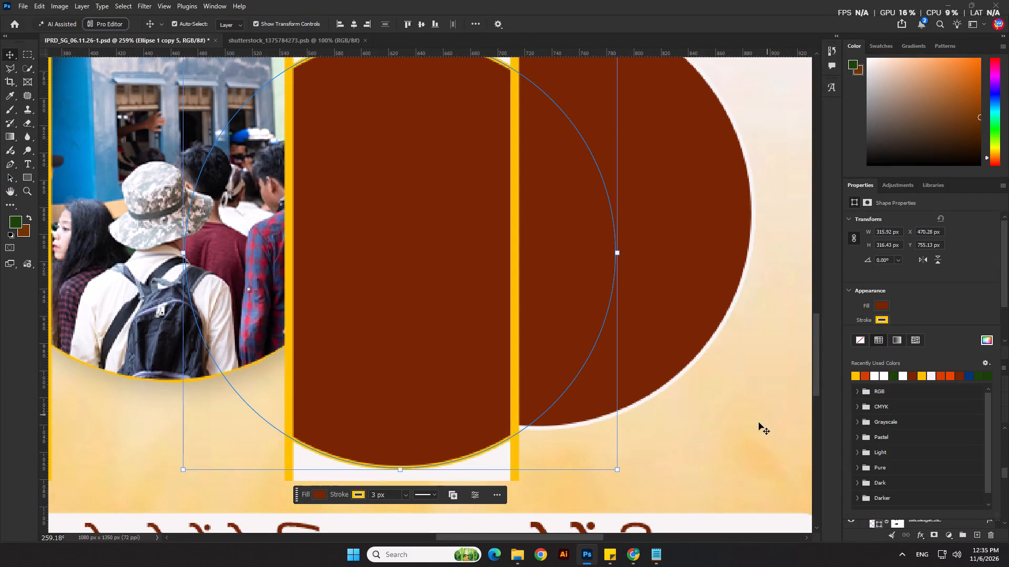
{"action": "left_click", "coordinate": [759, 423]}
Add a layer mask to Rectangle 14 copy, the pale rectangle behind the third segment's circle.
{"action": "left_click", "coordinate": [495, 469]}
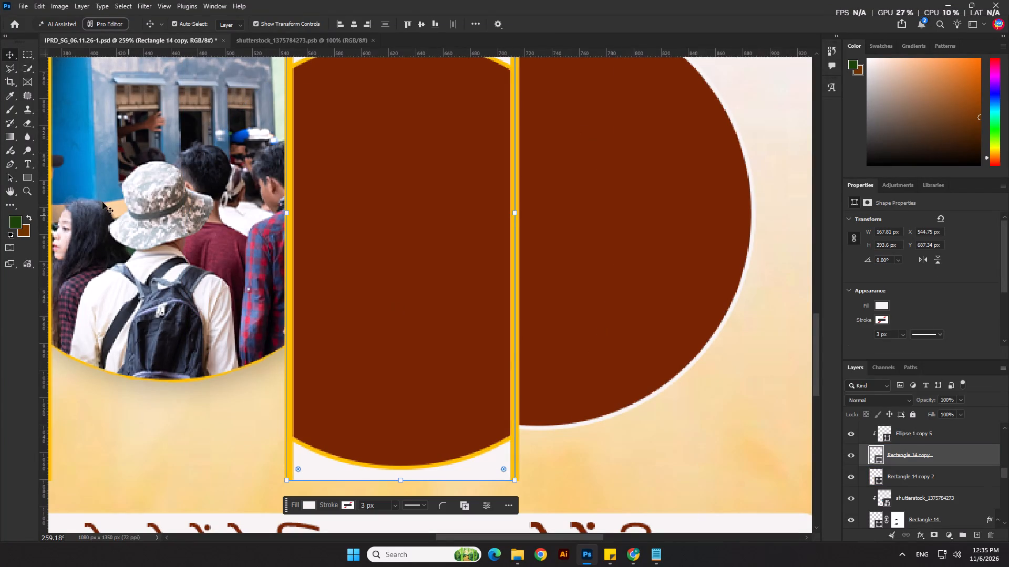
{"action": "left_click", "coordinate": [938, 538]}
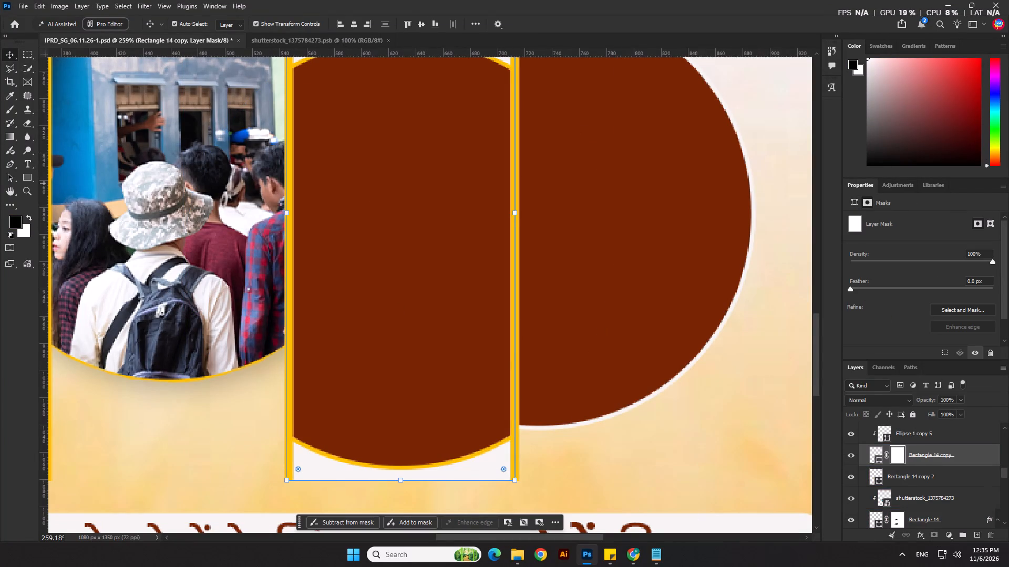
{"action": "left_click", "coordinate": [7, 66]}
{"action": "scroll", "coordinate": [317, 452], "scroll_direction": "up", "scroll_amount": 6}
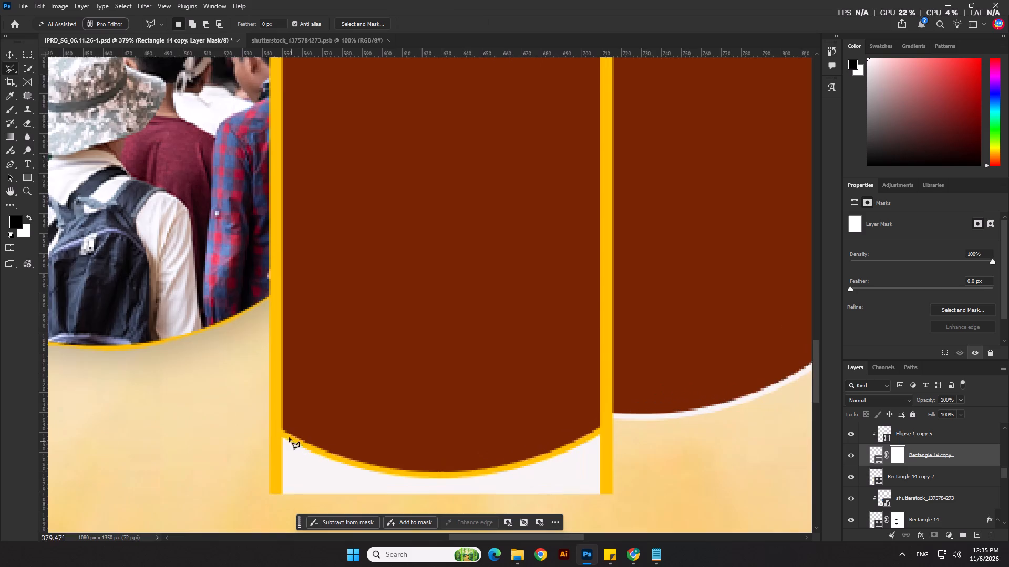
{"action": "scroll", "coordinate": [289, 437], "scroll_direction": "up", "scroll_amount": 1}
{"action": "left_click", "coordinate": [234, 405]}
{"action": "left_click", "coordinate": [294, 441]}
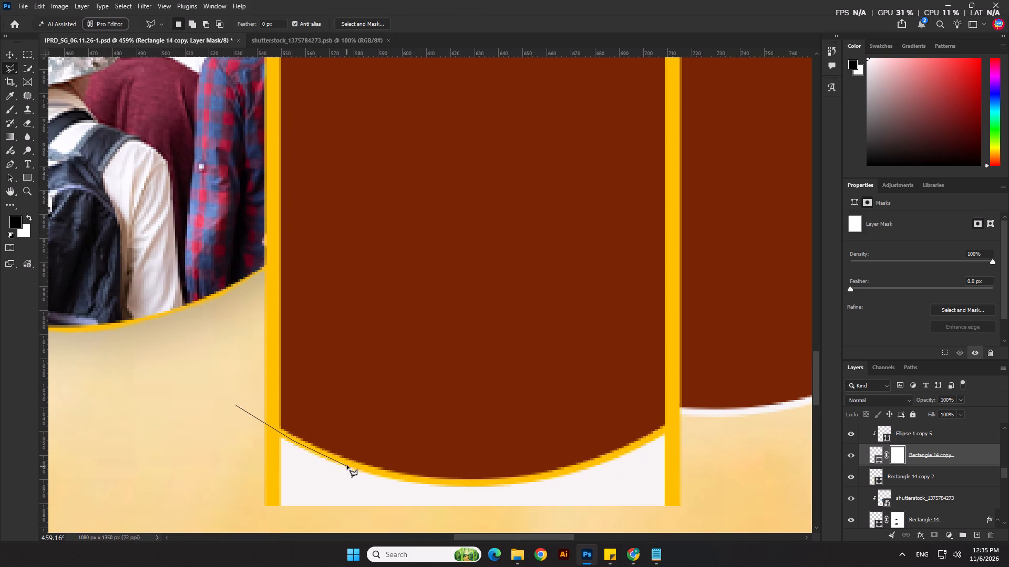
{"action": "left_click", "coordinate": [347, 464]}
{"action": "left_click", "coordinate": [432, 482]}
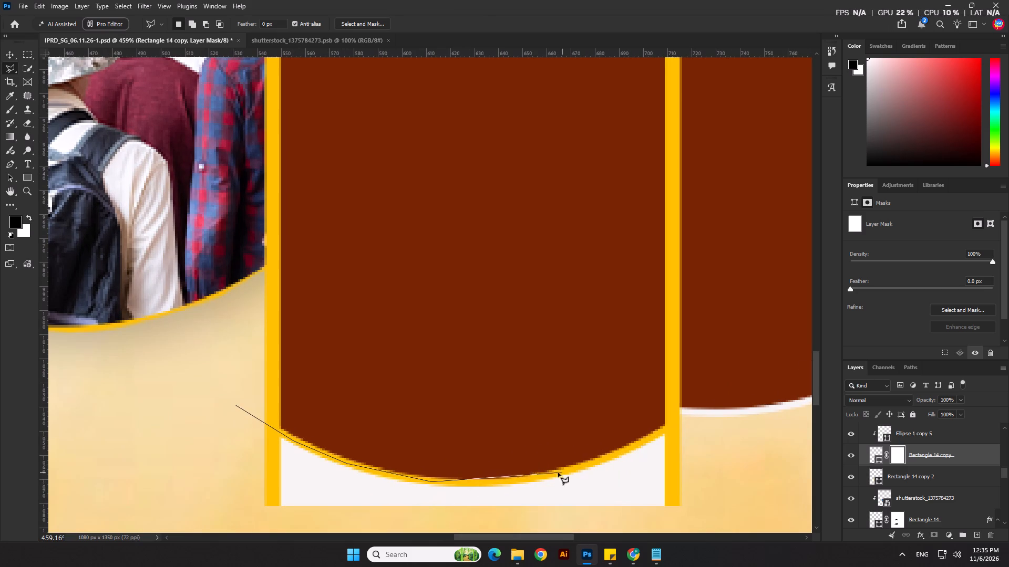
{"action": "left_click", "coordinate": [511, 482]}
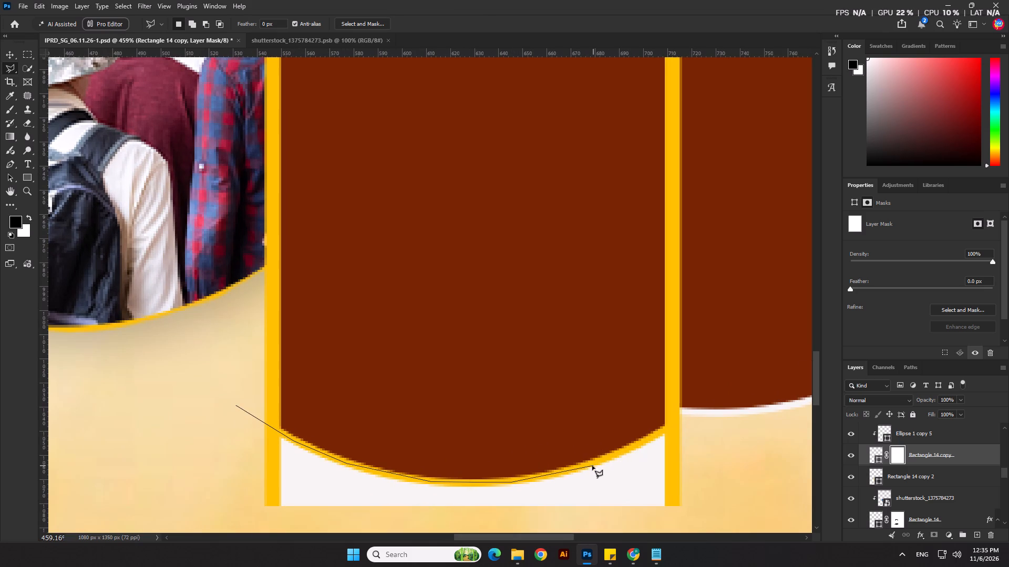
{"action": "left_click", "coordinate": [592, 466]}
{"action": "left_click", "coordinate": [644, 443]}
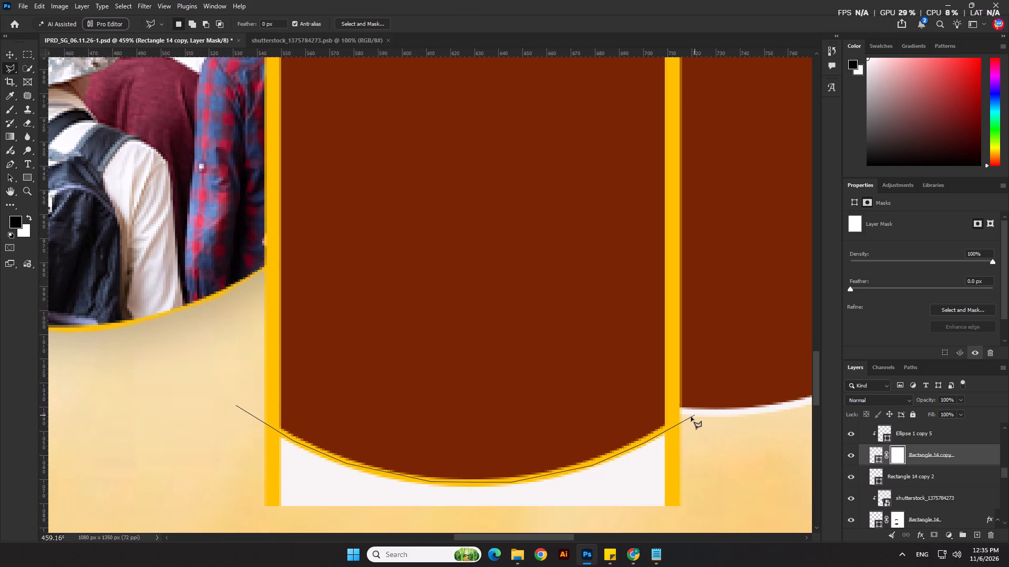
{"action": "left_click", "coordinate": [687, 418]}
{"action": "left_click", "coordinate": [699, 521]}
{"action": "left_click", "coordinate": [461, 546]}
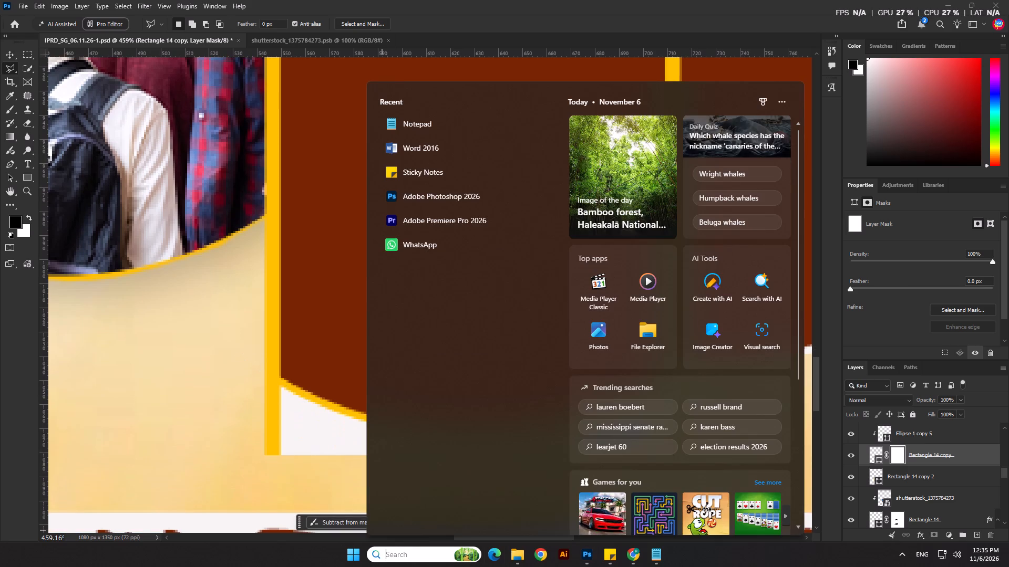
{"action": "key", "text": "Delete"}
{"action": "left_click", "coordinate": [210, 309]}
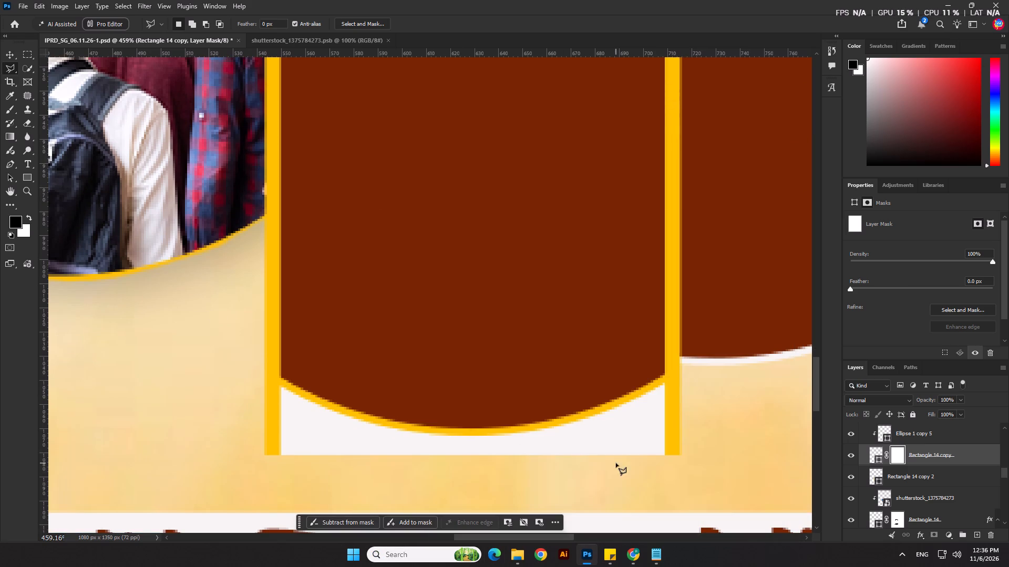
Draw a closed polygonal lasso selection along the third segment's lower yellow arc, enclosing the pale area beneath it between the dividers.
{"action": "scroll", "coordinate": [274, 381], "scroll_direction": "up", "scroll_amount": 4}
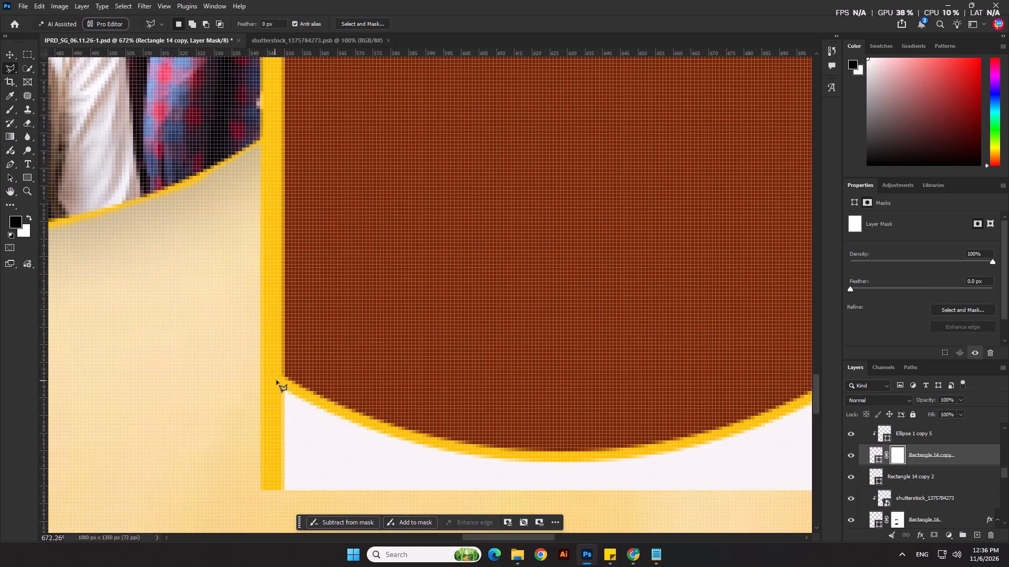
{"action": "left_click", "coordinate": [246, 361]}
{"action": "left_click", "coordinate": [341, 413]}
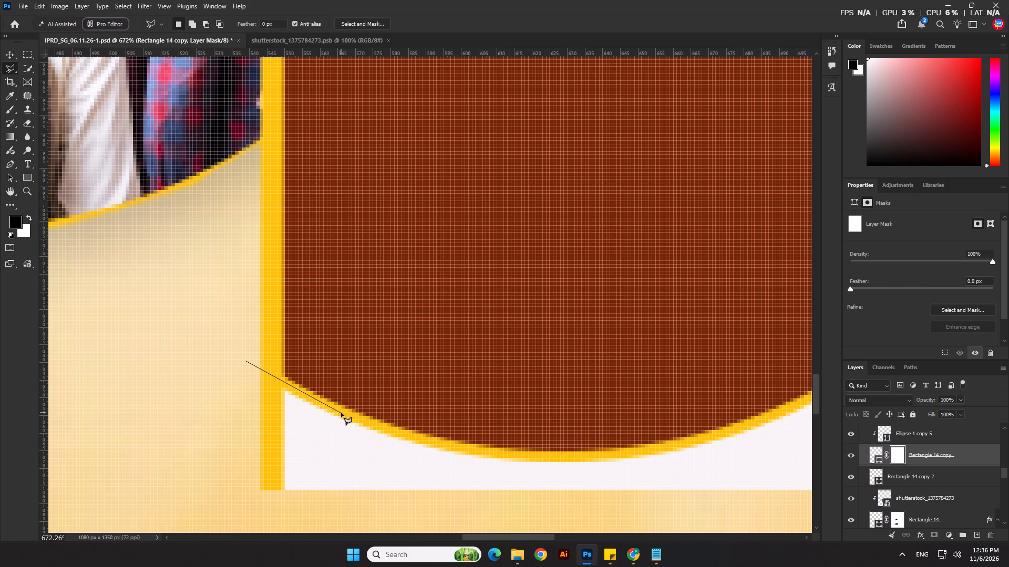
{"action": "left_click_drag", "start_coordinate": [389, 430], "coordinate": [395, 430]}
{"action": "left_click", "coordinate": [471, 450]}
{"action": "left_click", "coordinate": [558, 459]}
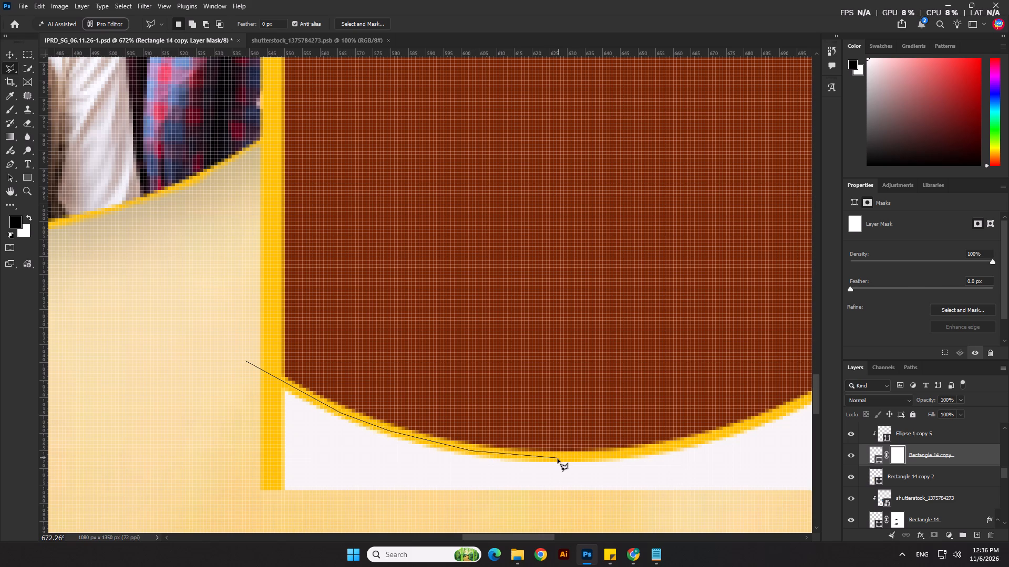
{"action": "left_click", "coordinate": [650, 450]}
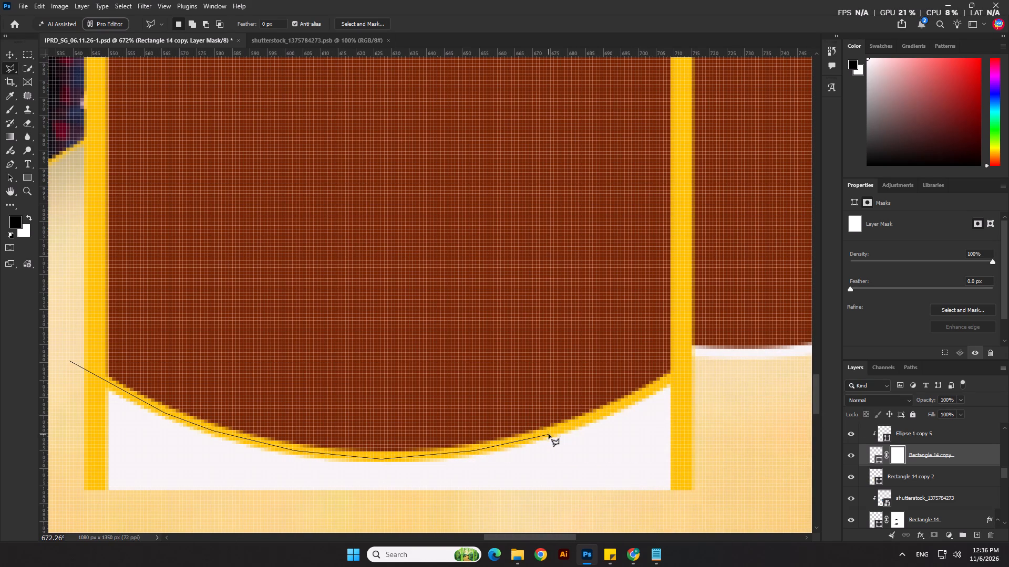
{"action": "left_click", "coordinate": [549, 434]}
{"action": "left_click", "coordinate": [622, 407]}
{"action": "left_click", "coordinate": [687, 369]}
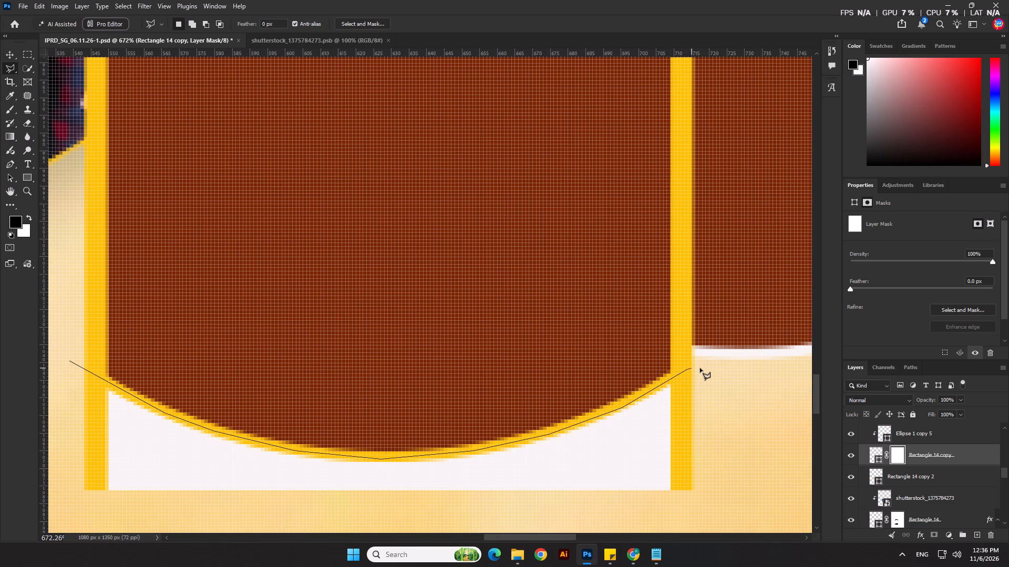
{"action": "left_click", "coordinate": [705, 367]}
{"action": "left_click", "coordinate": [700, 506]}
{"action": "left_click", "coordinate": [59, 516]}
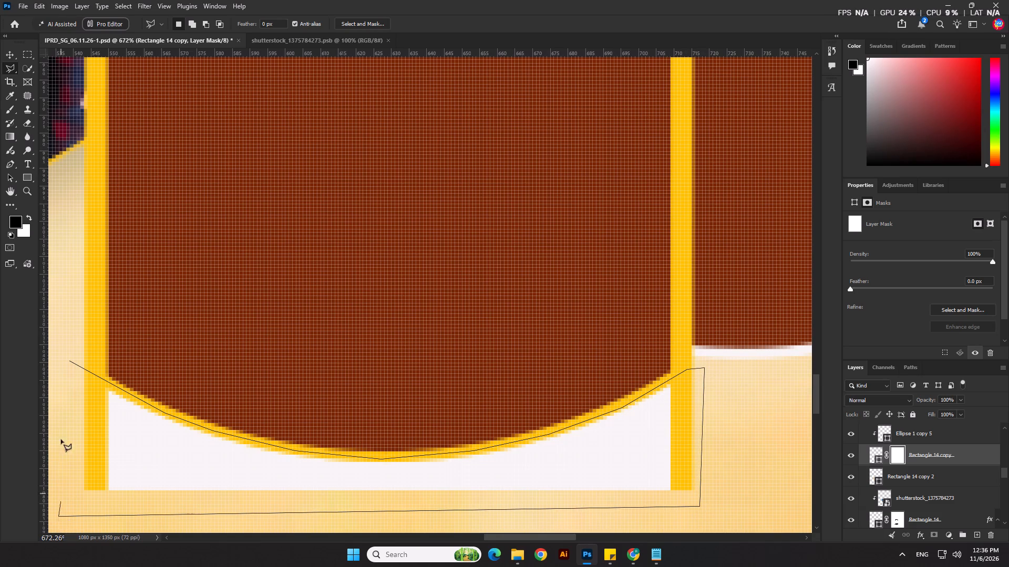
{"action": "left_click", "coordinate": [69, 363]}
{"action": "left_click", "coordinate": [69, 363]}
Brush black on Rectangle 14 copy's mask inside the selection to hide the pale area below the arc, and deselect.
{"action": "key", "text": "Delete"}
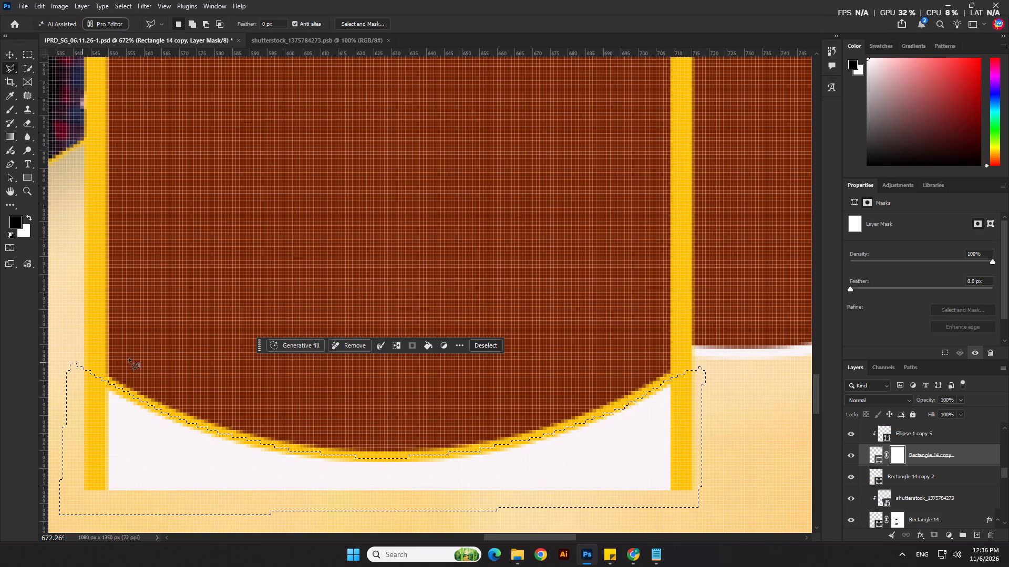
{"action": "left_click", "coordinate": [904, 461]}
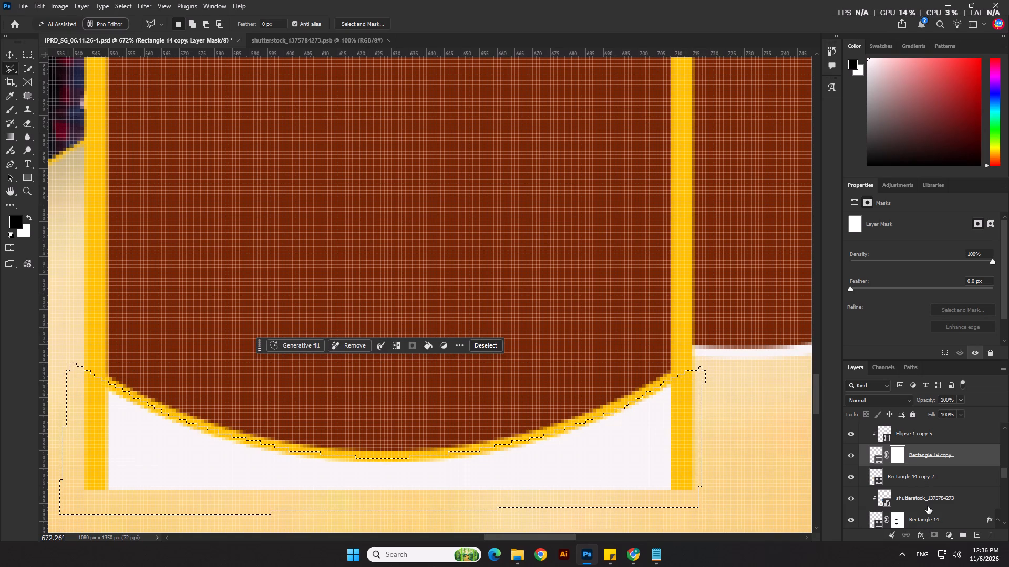
{"action": "left_click", "coordinate": [898, 461]}
{"action": "left_click", "coordinate": [897, 459]}
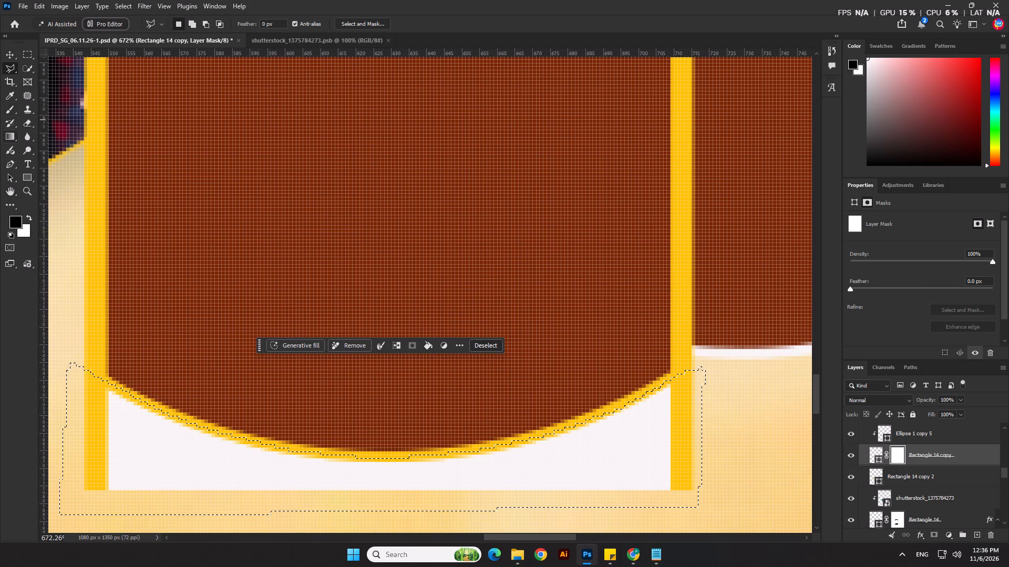
{"action": "left_click", "coordinate": [4, 111]}
{"action": "left_click", "coordinate": [133, 423]}
{"action": "left_click_drag", "start_coordinate": [88, 375], "coordinate": [101, 471]}
{"action": "left_click_drag", "start_coordinate": [100, 454], "coordinate": [527, 436]}
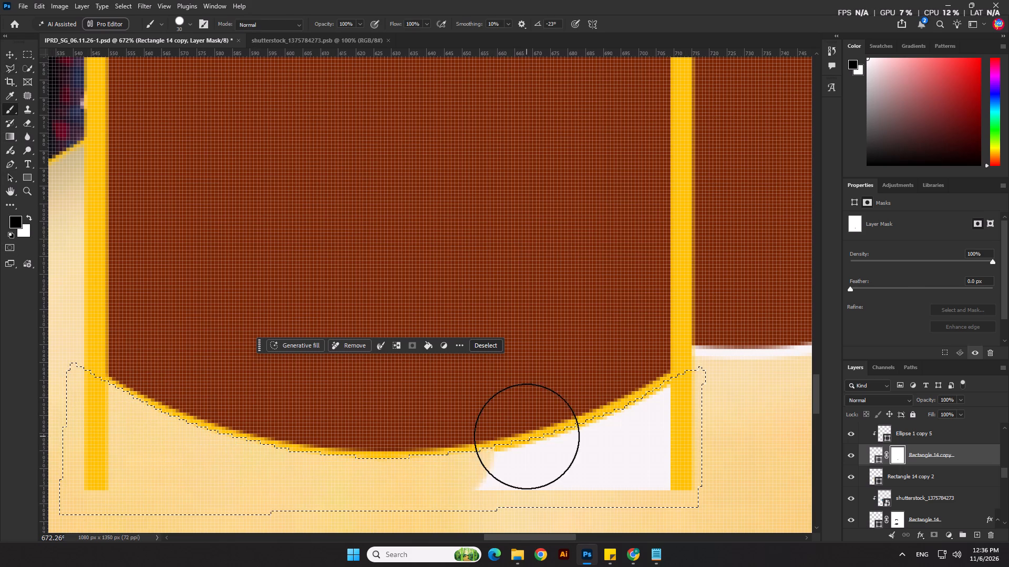
{"action": "left_click_drag", "start_coordinate": [527, 436], "coordinate": [765, 426]}
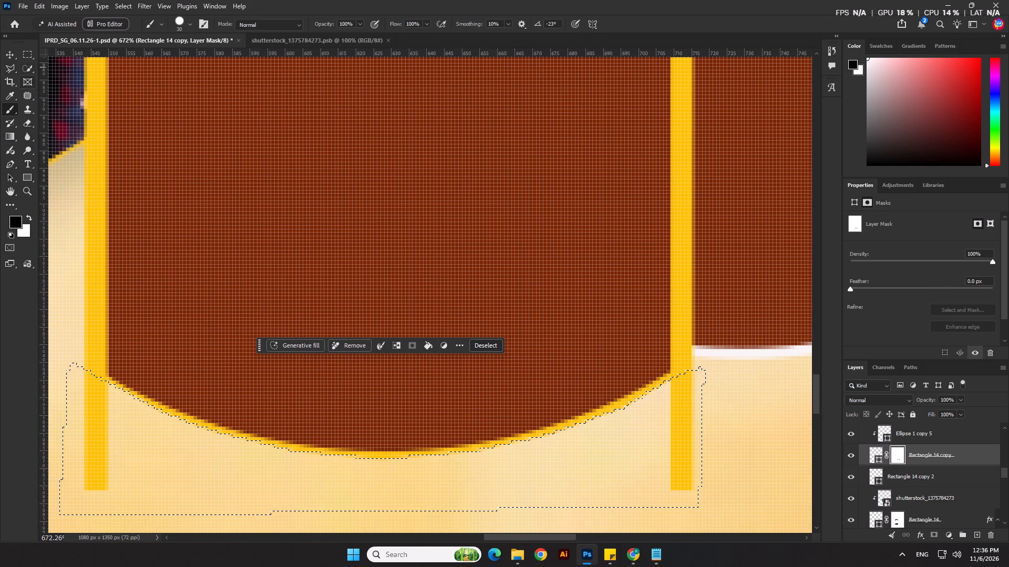
{"action": "left_click", "coordinate": [30, 58]}
{"action": "right_click", "coordinate": [223, 156]}
{"action": "left_click", "coordinate": [240, 164]}
Draw a closed polygonal lasso selection along the third segment's upper yellow arc, enclosing the pale area above it, for Rectangle 14 copy's mask.
{"action": "scroll", "coordinate": [388, 384], "scroll_direction": "down", "scroll_amount": 12}
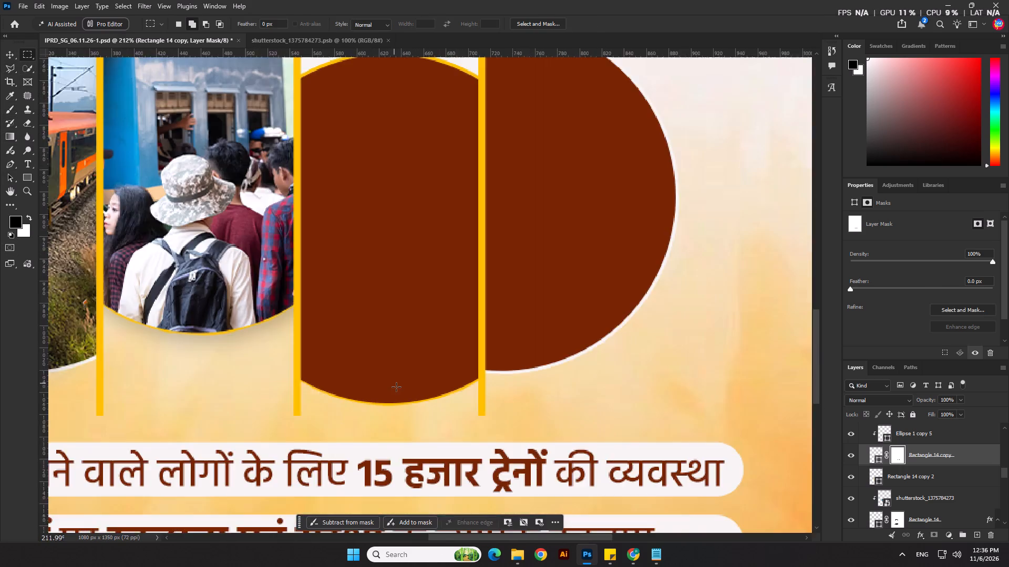
{"action": "scroll", "coordinate": [396, 387], "scroll_direction": "down", "scroll_amount": 7}
{"action": "scroll", "coordinate": [387, 153], "scroll_direction": "up", "scroll_amount": 8}
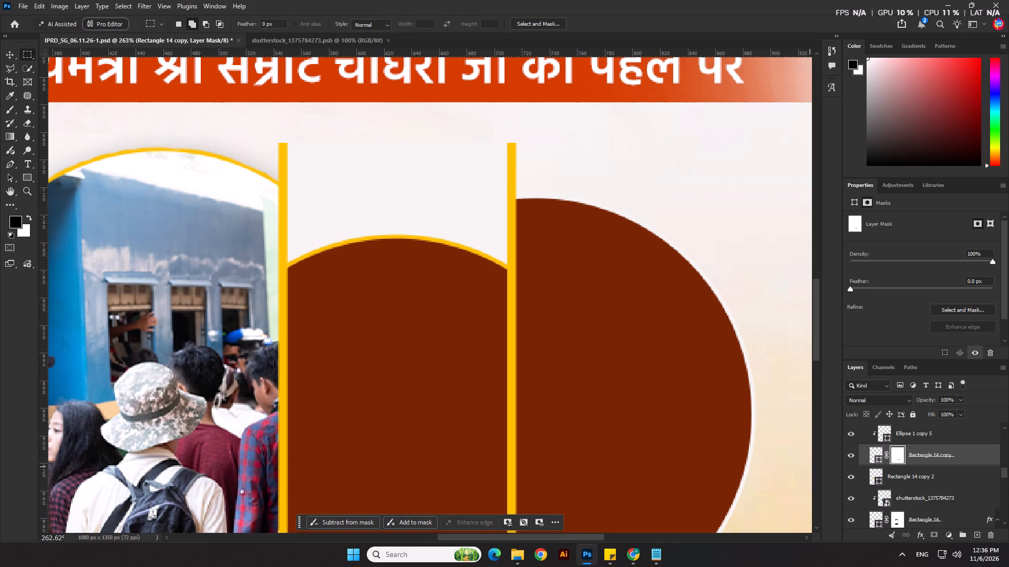
{"action": "left_click", "coordinate": [901, 454]}
{"action": "left_click", "coordinate": [8, 71]}
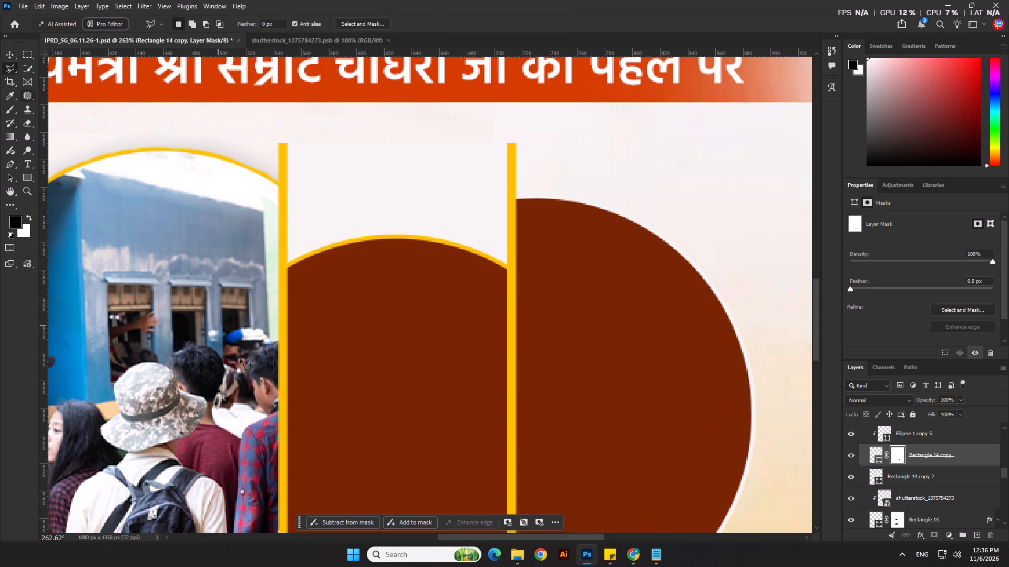
{"action": "scroll", "coordinate": [241, 360], "scroll_direction": "up", "scroll_amount": 4}
{"action": "left_click", "coordinate": [275, 269]}
{"action": "left_click", "coordinate": [307, 227]}
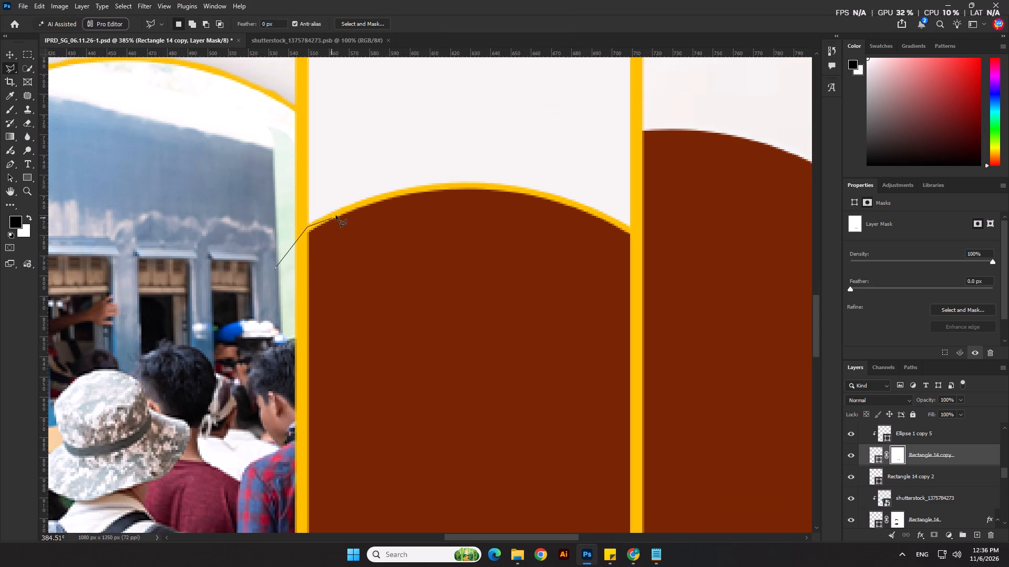
{"action": "left_click", "coordinate": [339, 212]}
{"action": "left_click", "coordinate": [394, 193]}
{"action": "left_click", "coordinate": [429, 187]}
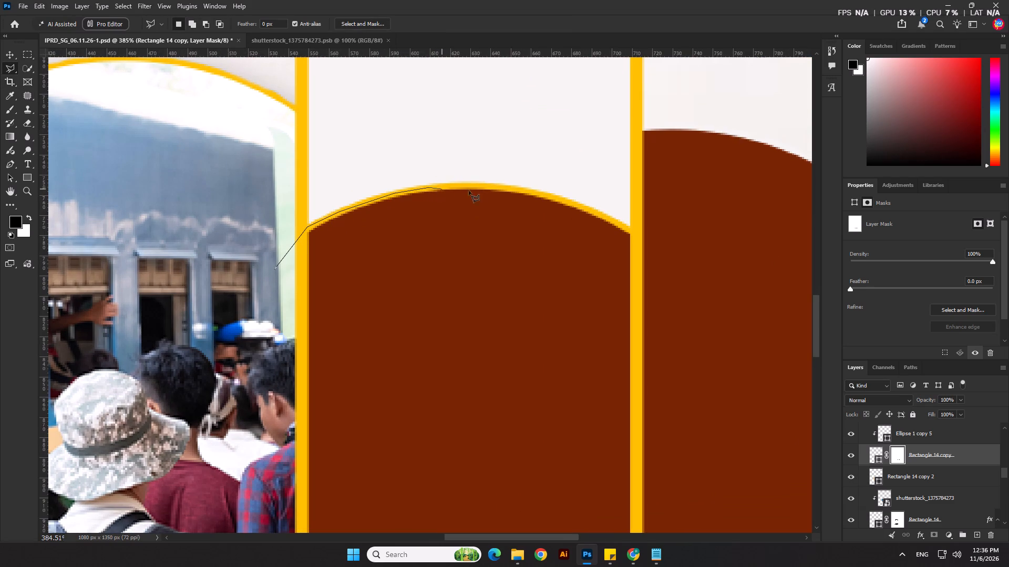
{"action": "left_click", "coordinate": [476, 184]}
{"action": "left_click", "coordinate": [537, 192]}
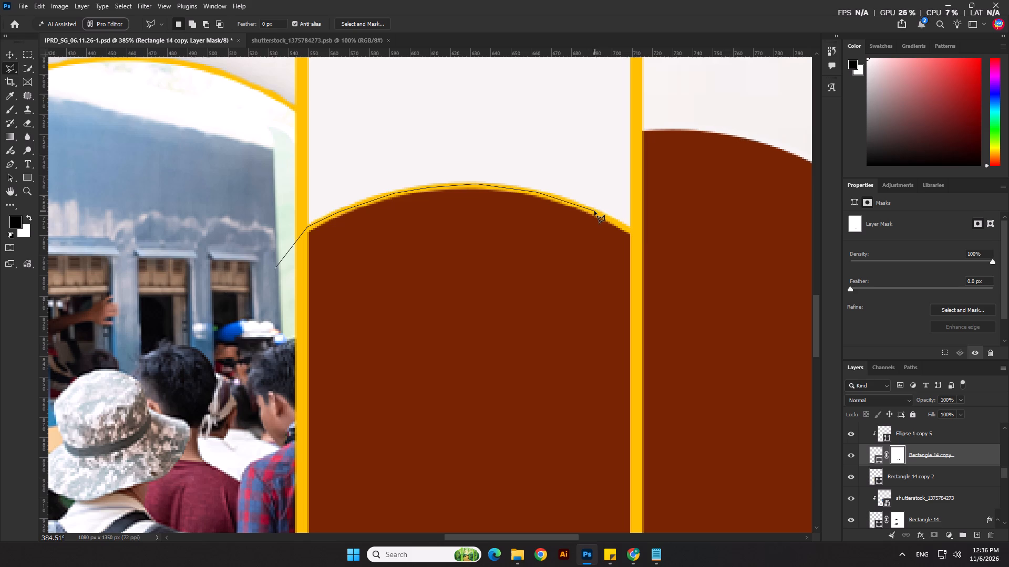
{"action": "left_click", "coordinate": [591, 211]}
{"action": "left_click", "coordinate": [646, 239]}
{"action": "left_click", "coordinate": [717, 209]}
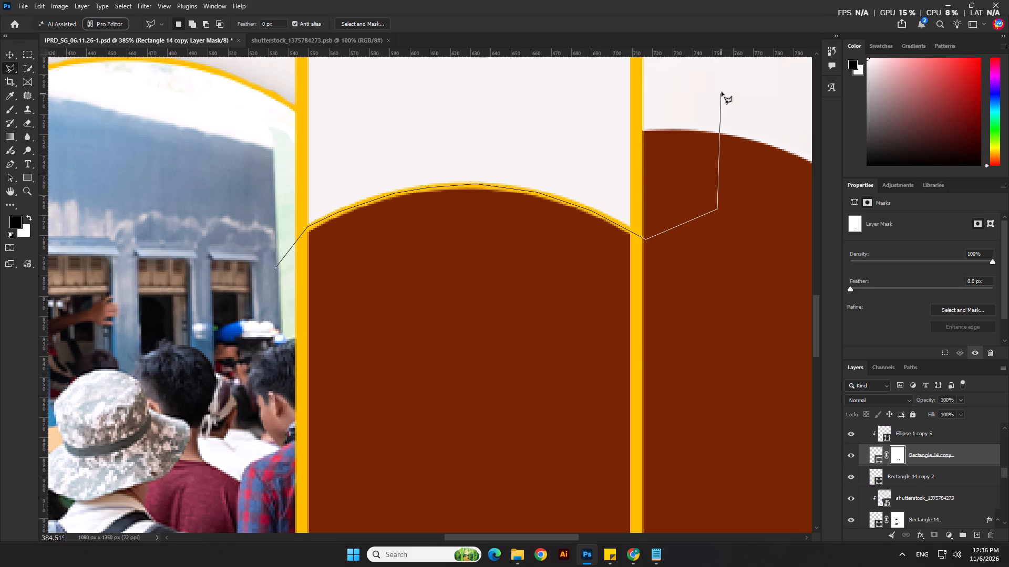
{"action": "left_click", "coordinate": [722, 92]}
{"action": "left_click", "coordinate": [697, 102]}
{"action": "left_click_drag", "start_coordinate": [227, 152], "coordinate": [230, 159]}
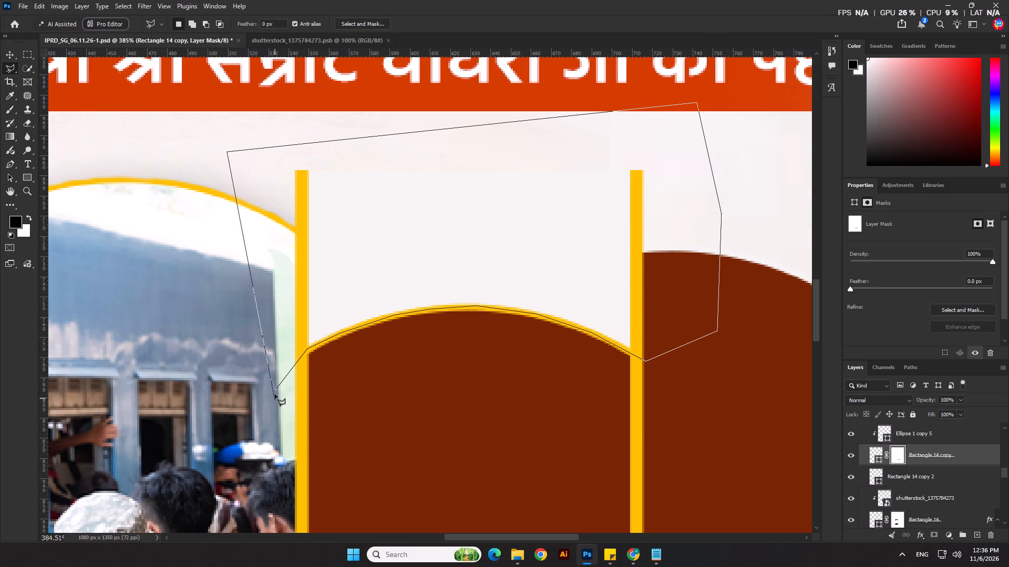
{"action": "left_click", "coordinate": [275, 391]}
Brush black on Rectangle 14 copy's mask inside the selection to hide the pale area above the arc, and deselect.
{"action": "left_click", "coordinate": [8, 106]}
{"action": "left_click_drag", "start_coordinate": [313, 240], "coordinate": [605, 334]}
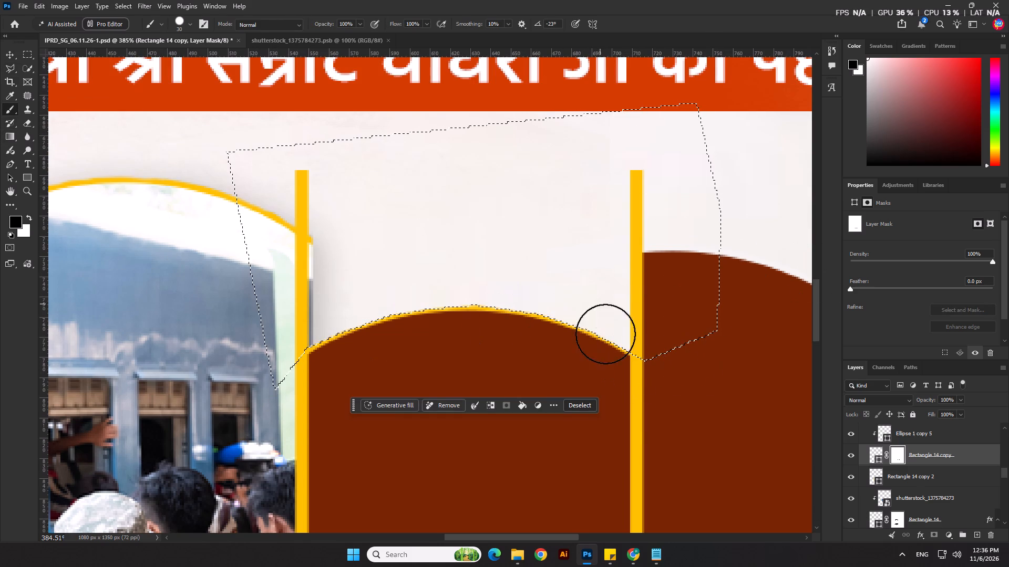
{"action": "left_click_drag", "start_coordinate": [605, 334], "coordinate": [90, 187]}
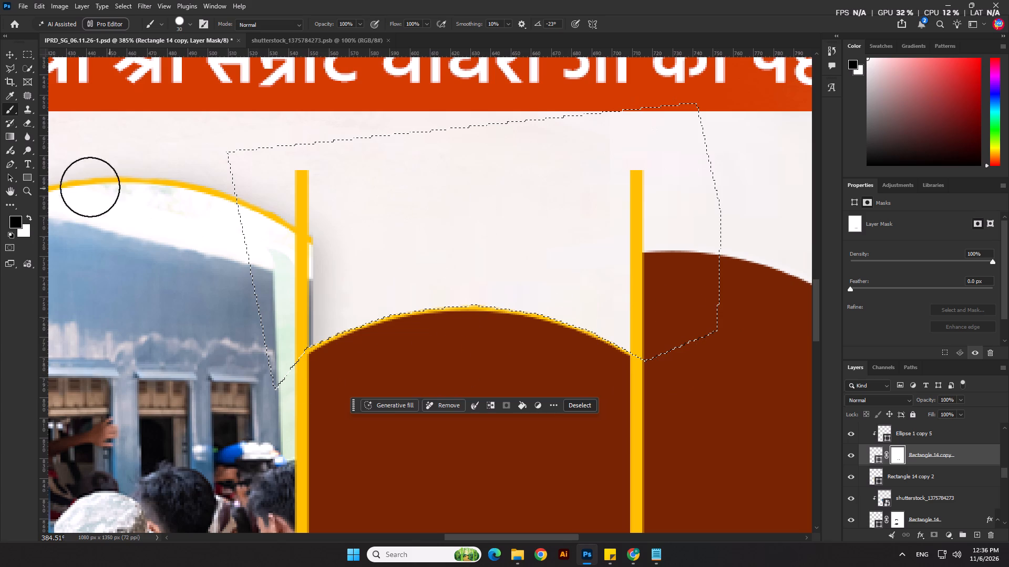
{"action": "left_click_drag", "start_coordinate": [90, 187], "coordinate": [411, 311]}
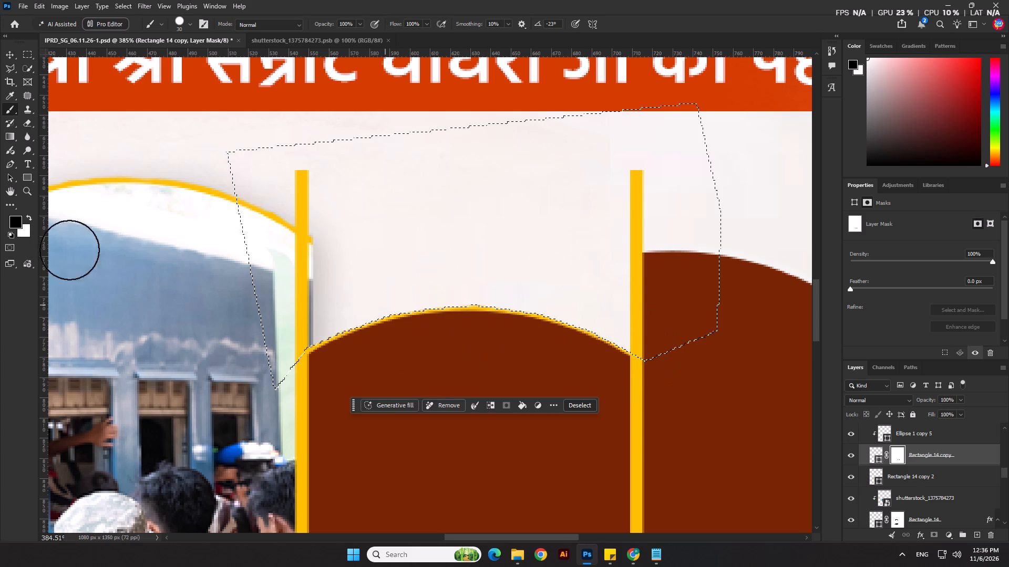
{"action": "left_click", "coordinate": [31, 52]}
{"action": "right_click", "coordinate": [130, 151]}
{"action": "left_click_drag", "start_coordinate": [149, 162], "coordinate": [158, 159]}
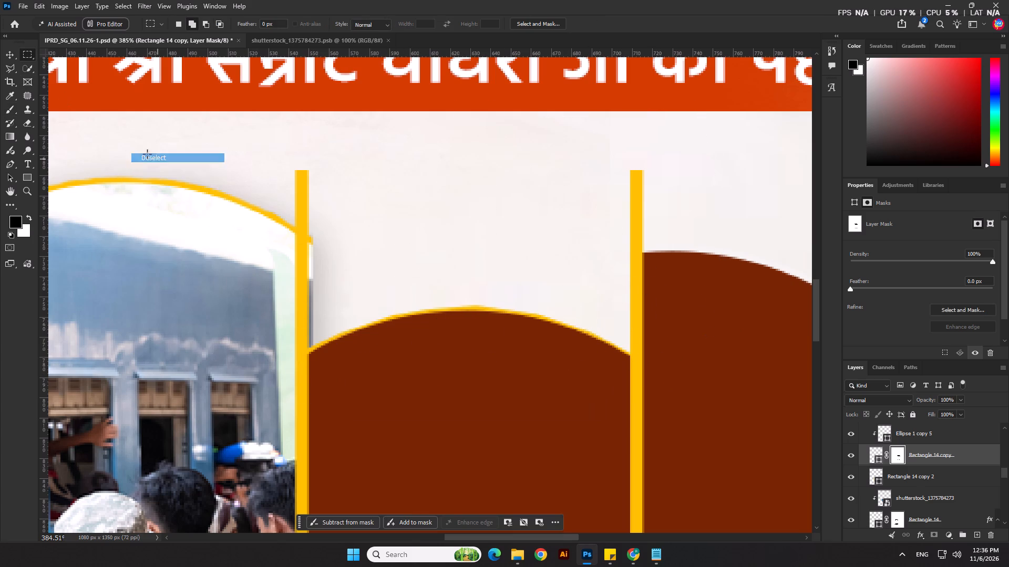
Nudge Rectangle 14 copy 3, the yellow divider between the second and third segments, two pixels to the right.
{"action": "left_click", "coordinate": [5, 58]}
{"action": "left_click", "coordinate": [255, 207]}
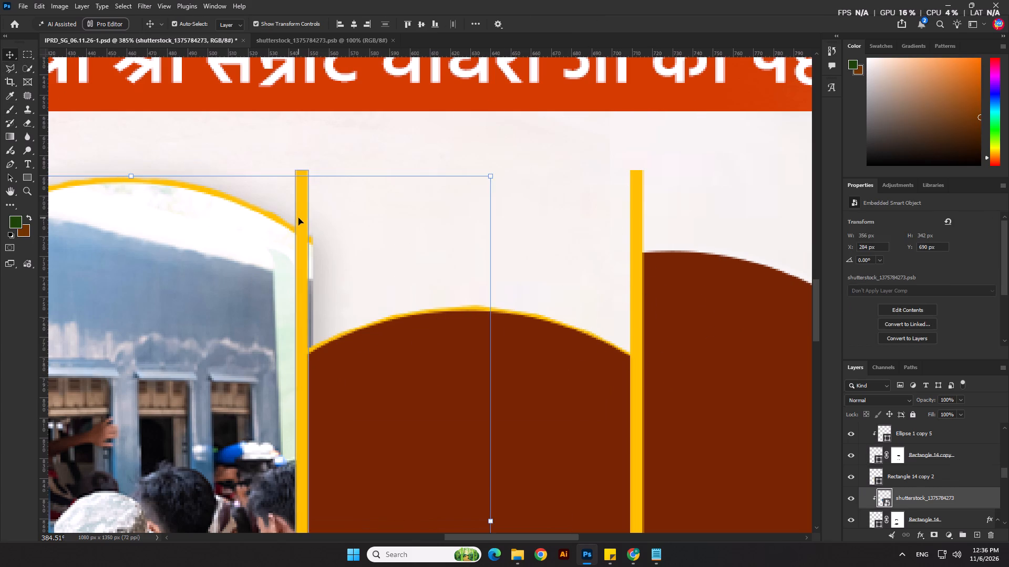
{"action": "left_click", "coordinate": [298, 218]}
{"action": "key", "text": "Right"}
{"action": "key", "text": "Right"}
{"action": "left_click", "coordinate": [249, 132]}
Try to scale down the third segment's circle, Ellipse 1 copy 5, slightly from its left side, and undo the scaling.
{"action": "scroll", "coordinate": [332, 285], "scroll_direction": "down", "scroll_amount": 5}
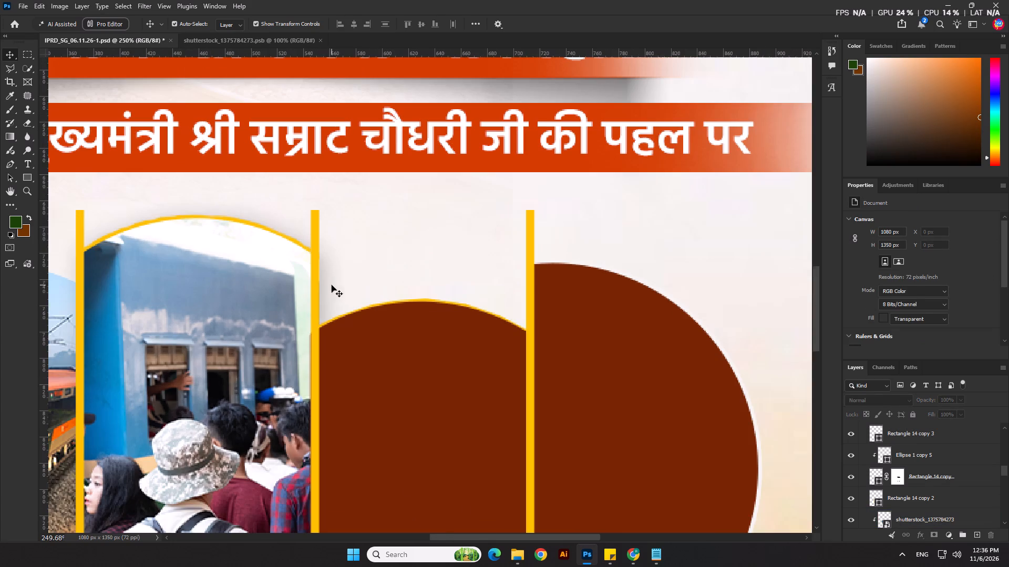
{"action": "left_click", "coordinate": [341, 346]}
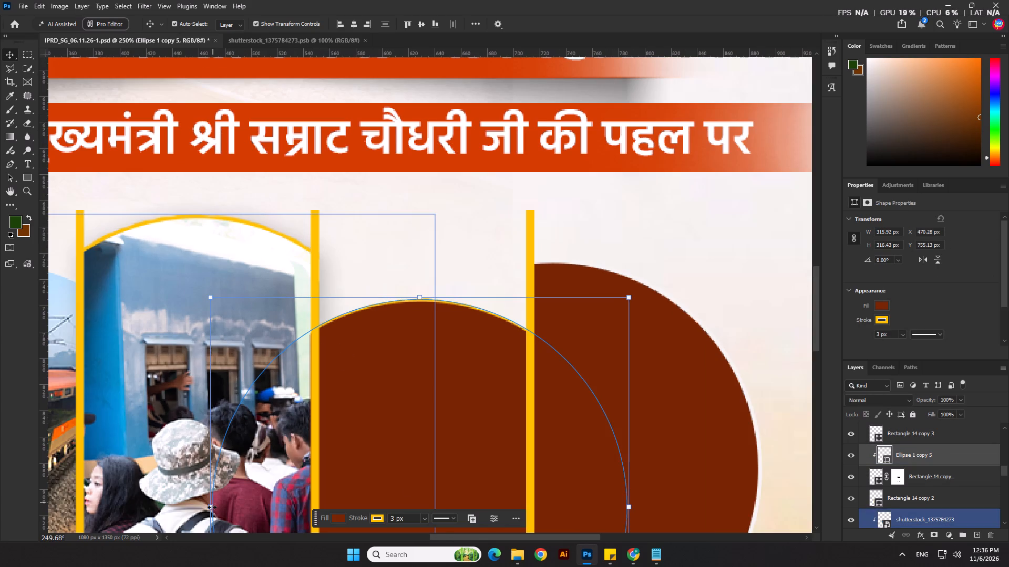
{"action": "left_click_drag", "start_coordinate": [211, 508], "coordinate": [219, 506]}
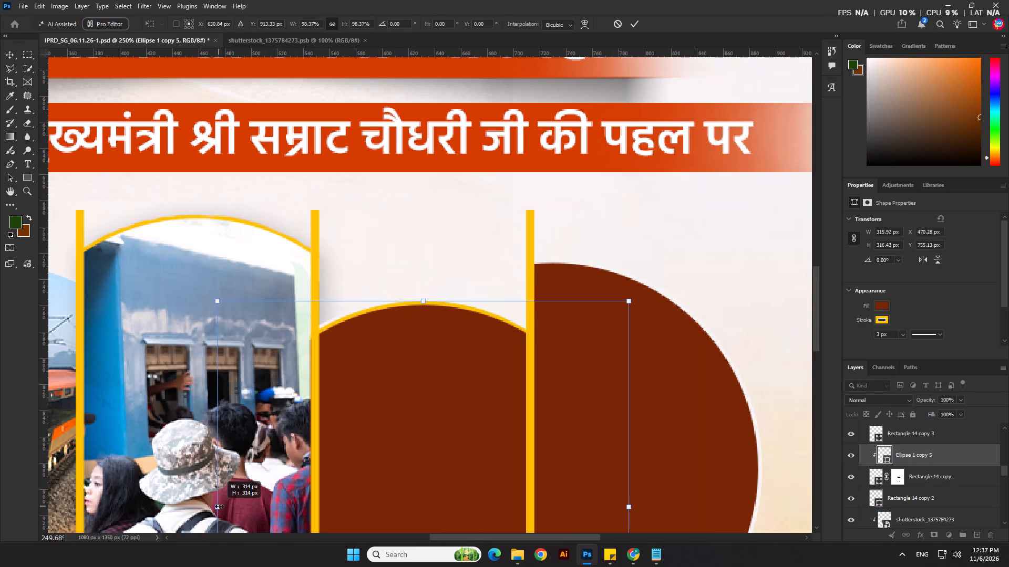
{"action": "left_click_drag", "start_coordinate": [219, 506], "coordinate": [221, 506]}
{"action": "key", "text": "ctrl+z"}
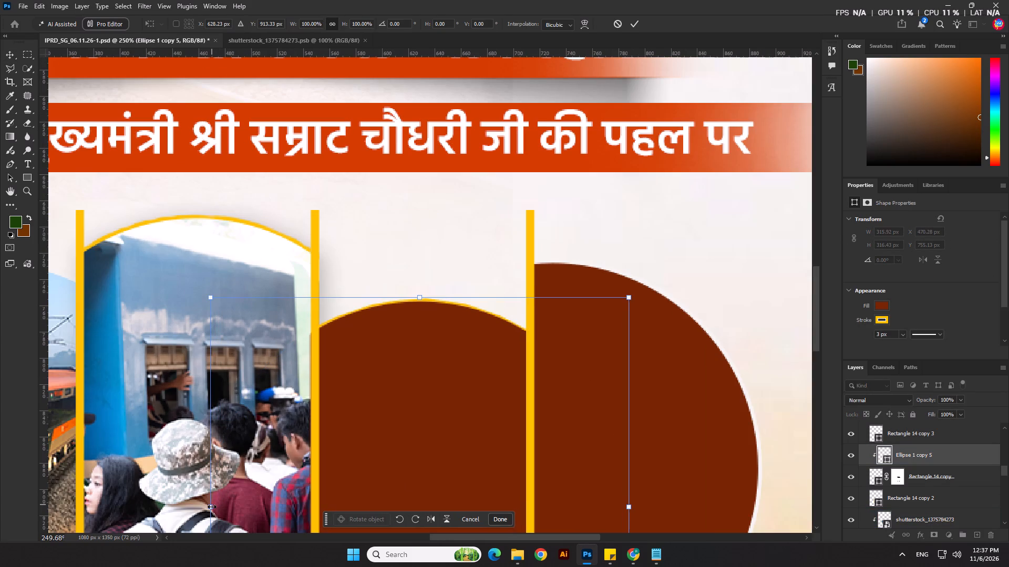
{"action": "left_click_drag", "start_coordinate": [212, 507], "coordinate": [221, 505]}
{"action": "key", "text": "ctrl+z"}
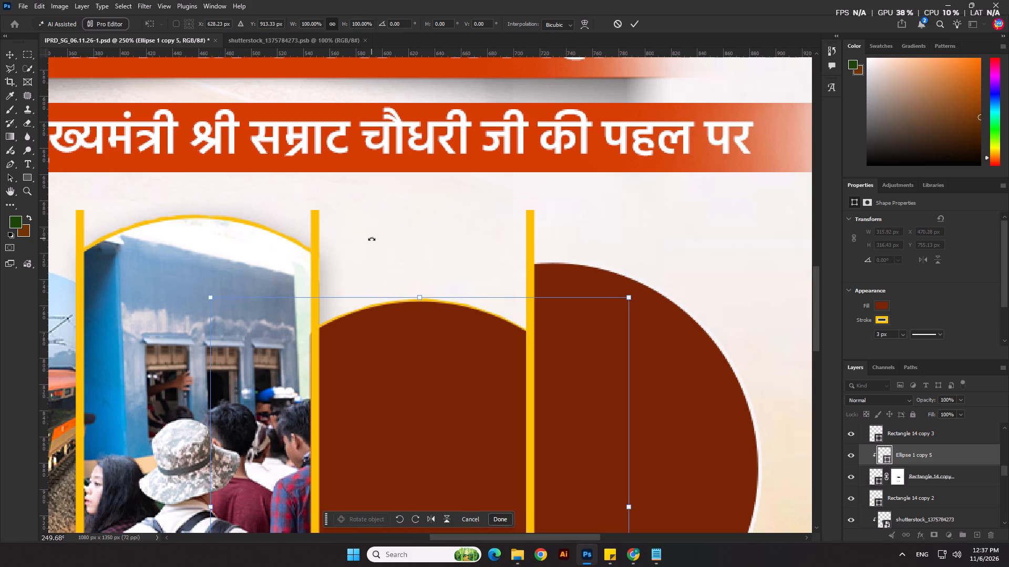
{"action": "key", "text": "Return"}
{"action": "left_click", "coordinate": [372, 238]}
Widen Rectangle 14 copy 3, the divider between the second and third segments, leftward to about 8 px.
{"action": "scroll", "coordinate": [295, 266], "scroll_direction": "up", "scroll_amount": 3}
{"action": "left_click", "coordinate": [321, 266]}
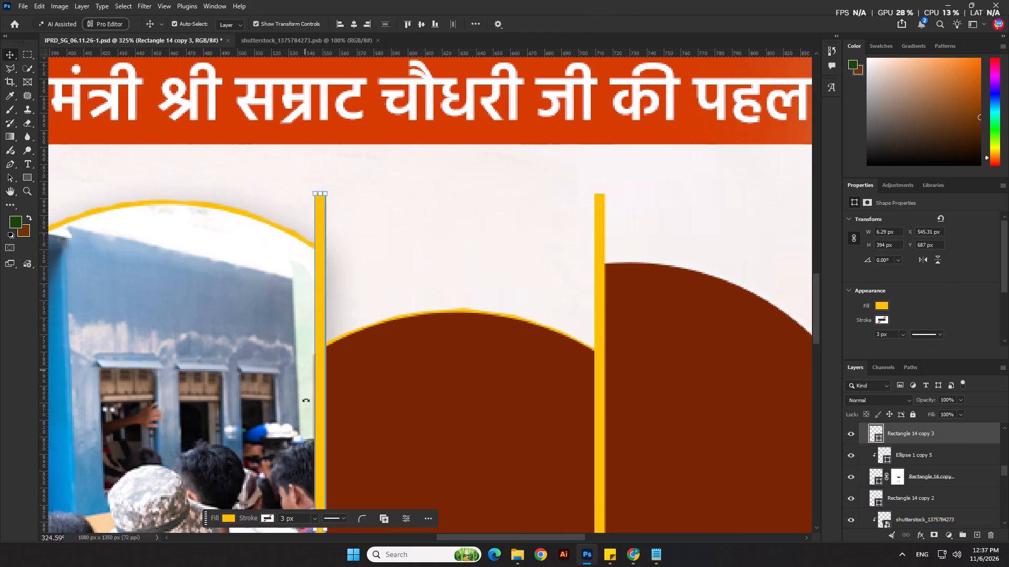
{"action": "left_click", "coordinate": [314, 505]}
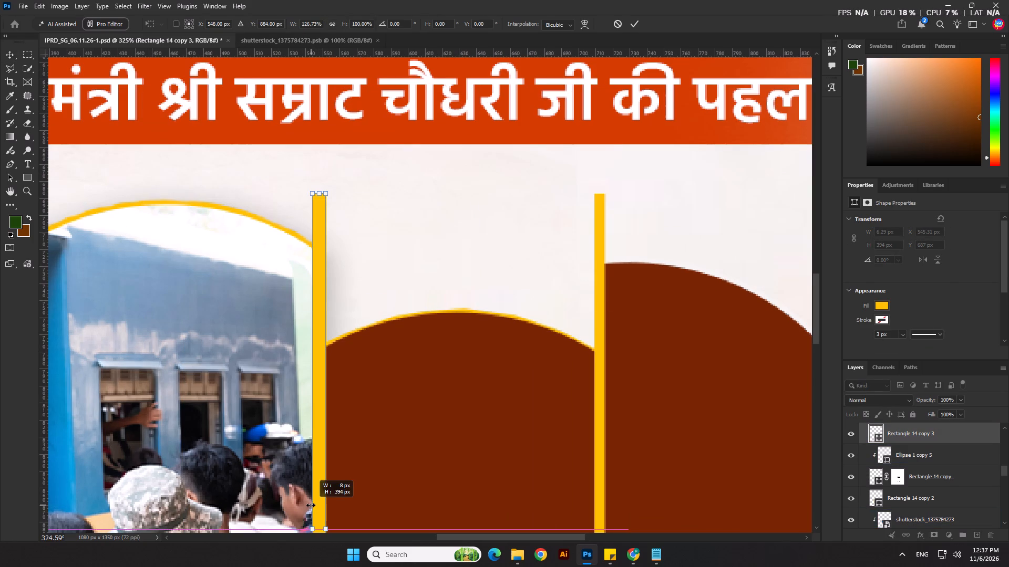
{"action": "scroll", "coordinate": [399, 320], "scroll_direction": "down", "scroll_amount": 11}
{"action": "key", "text": "Return"}
{"action": "left_click", "coordinate": [768, 331]}
Add a drop shadow to Rectangle 14 copy 2, the divider after the train photo, with 13% opacity and 10 px size.
{"action": "scroll", "coordinate": [631, 290], "scroll_direction": "down", "scroll_amount": 5}
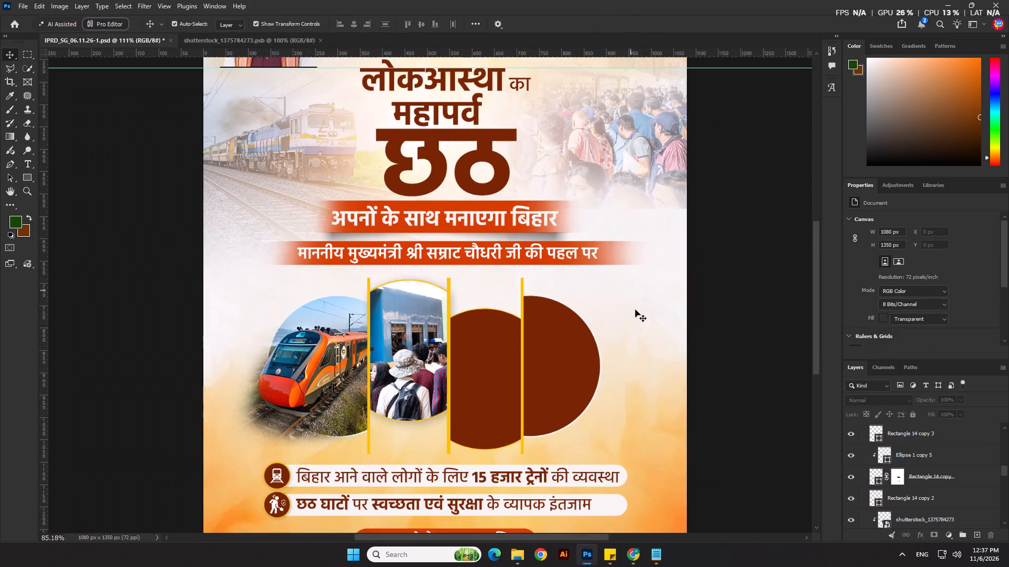
{"action": "scroll", "coordinate": [480, 388], "scroll_direction": "up", "scroll_amount": 6}
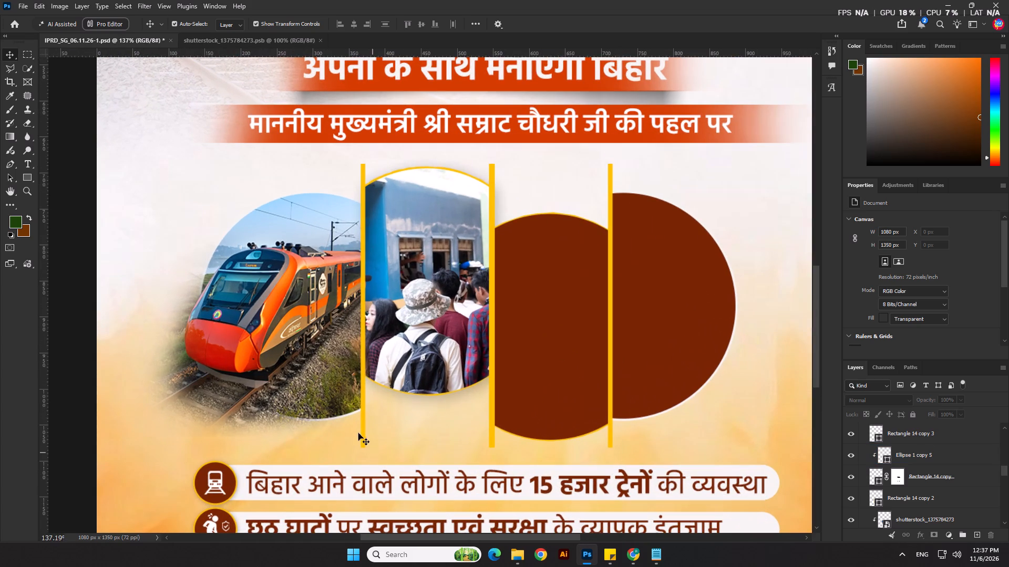
{"action": "left_click", "coordinate": [365, 435]}
{"action": "double_click", "coordinate": [975, 500]}
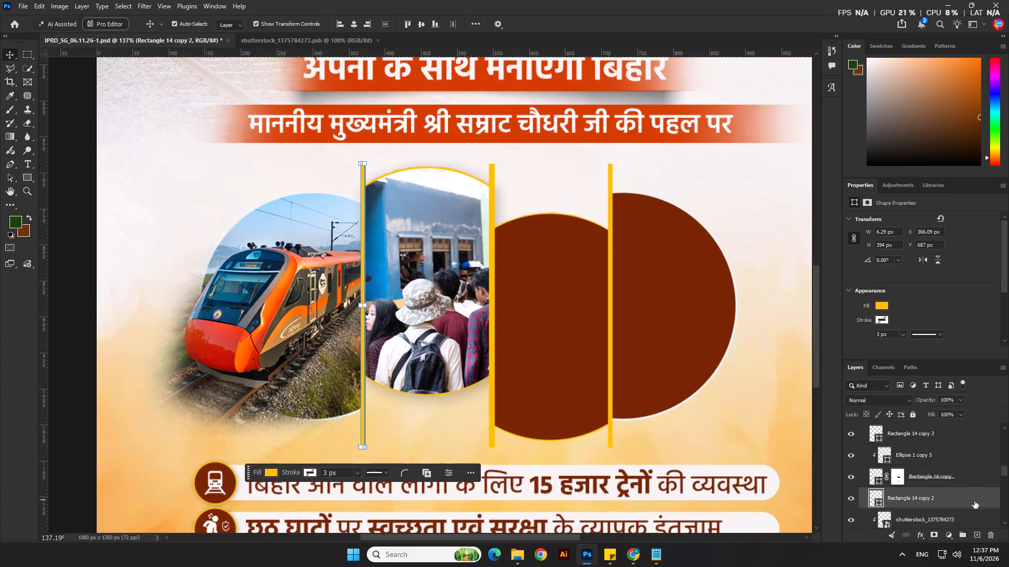
{"action": "left_click", "coordinate": [661, 451]}
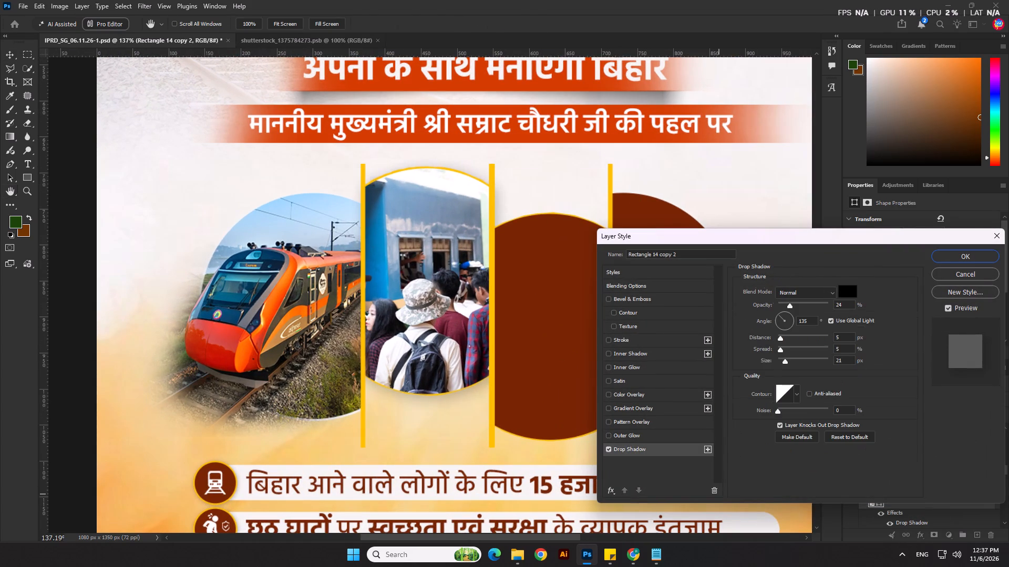
{"action": "left_click", "coordinate": [784, 359]}
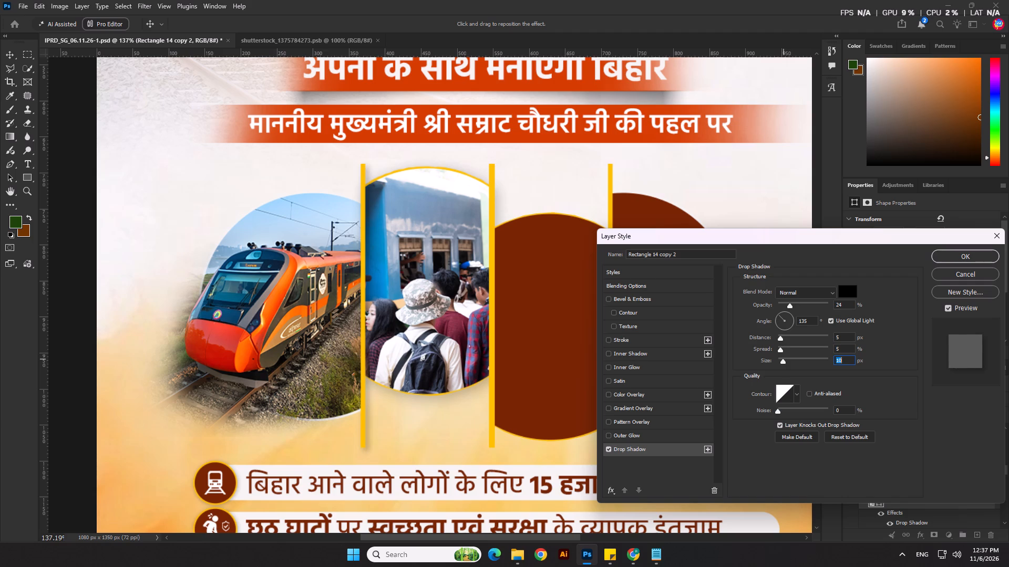
{"action": "left_click_drag", "start_coordinate": [790, 305], "coordinate": [785, 306]}
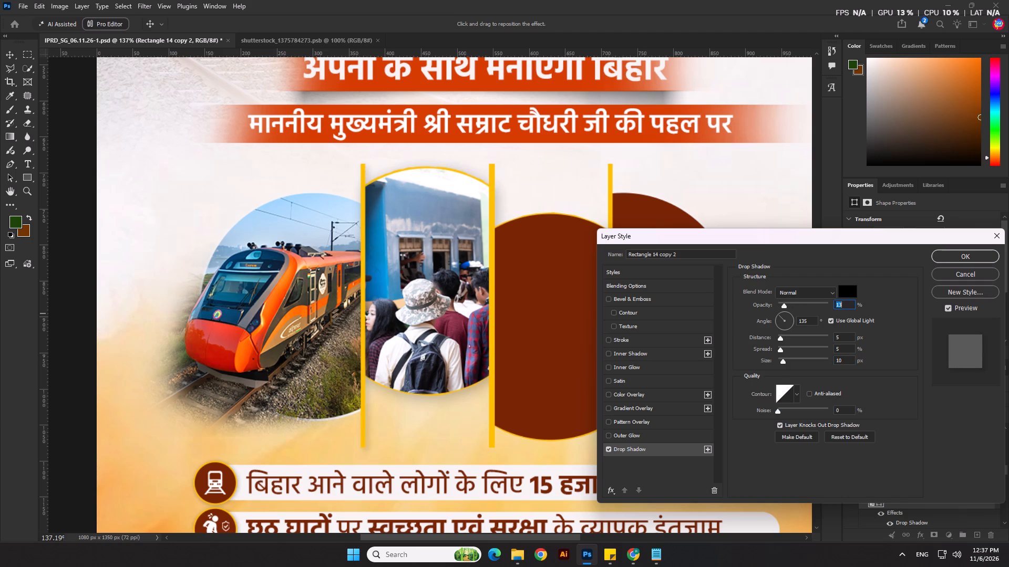
{"action": "left_click", "coordinate": [961, 255]}
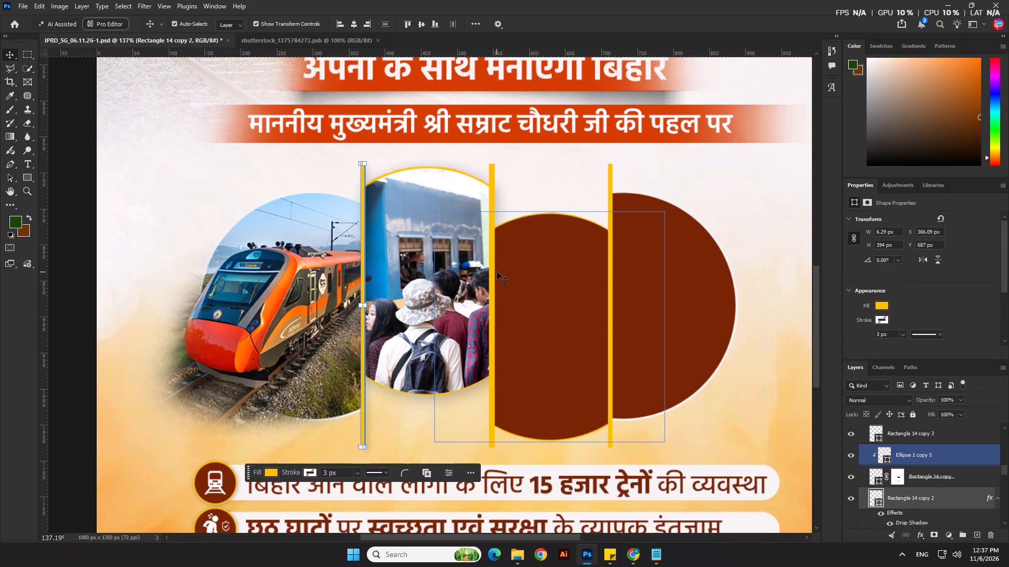
Add the same drop shadow, 13% opacity and 10 px size, to Rectangle 14 copy 3, the middle divider.
{"action": "left_click", "coordinate": [493, 271]}
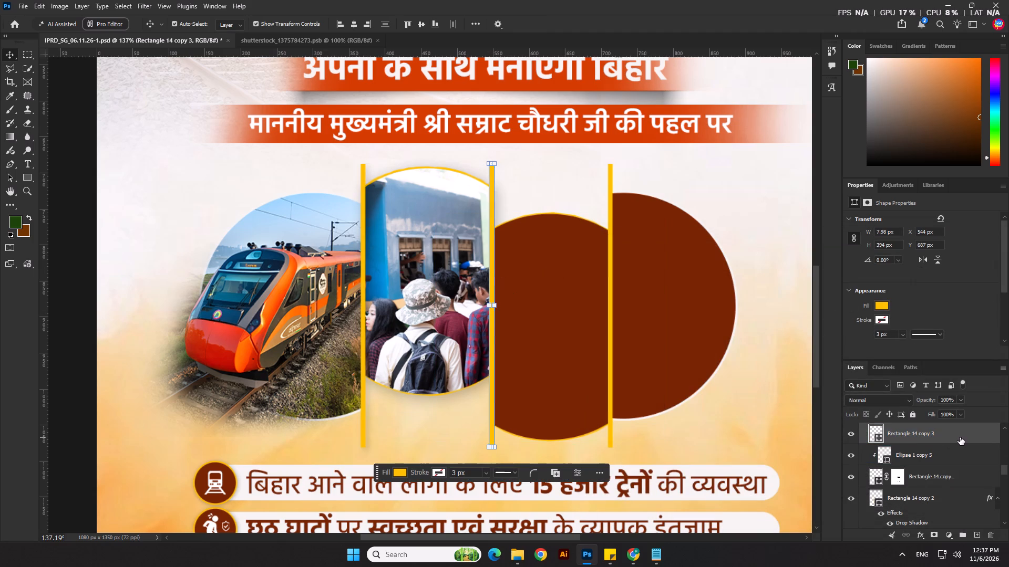
{"action": "double_click", "coordinate": [960, 437]}
{"action": "left_click", "coordinate": [623, 451]}
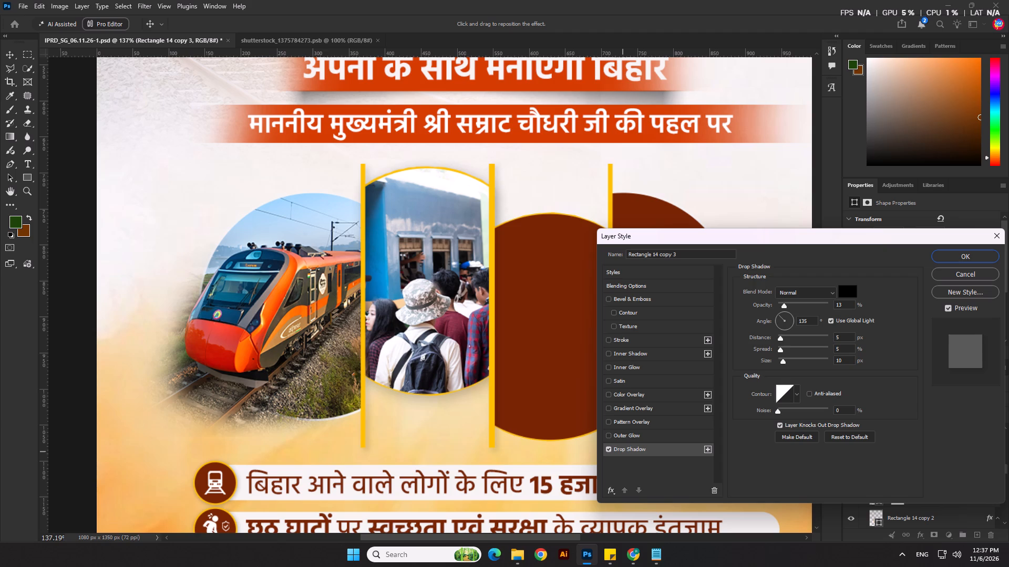
{"action": "left_click", "coordinate": [961, 250]}
{"action": "left_click", "coordinate": [728, 229]}
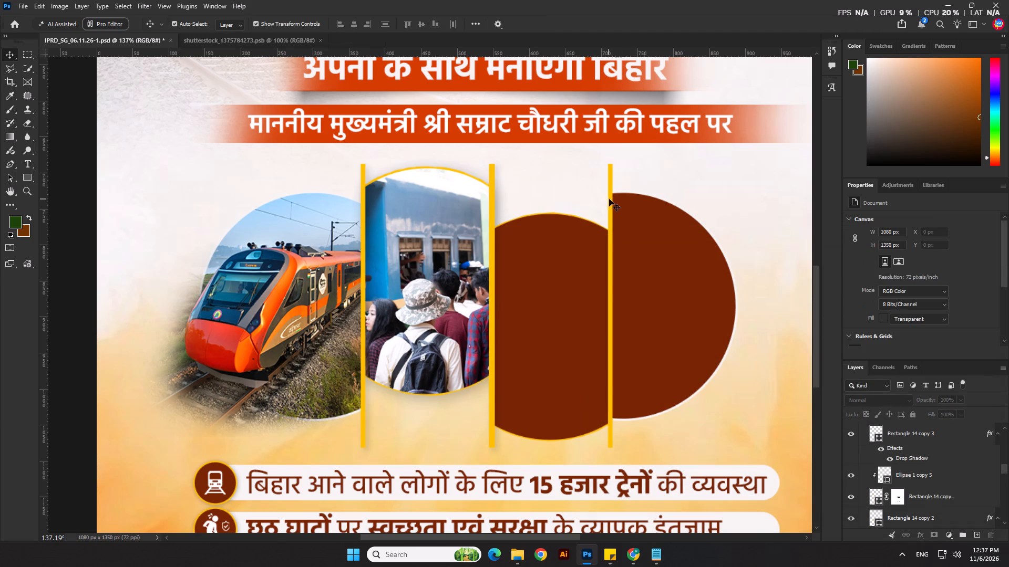
Add the same drop shadow, 13% opacity and 10 px size, to Rectangle 14 copy 4, the divider before the fourth segment.
{"action": "left_click", "coordinate": [610, 199]}
{"action": "double_click", "coordinate": [982, 433]}
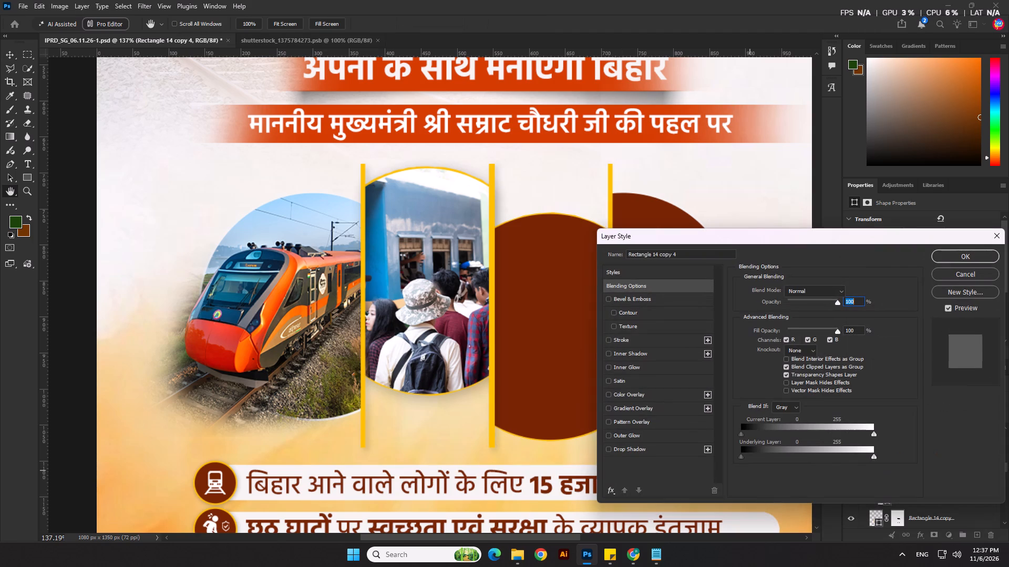
{"action": "left_click", "coordinate": [649, 453]}
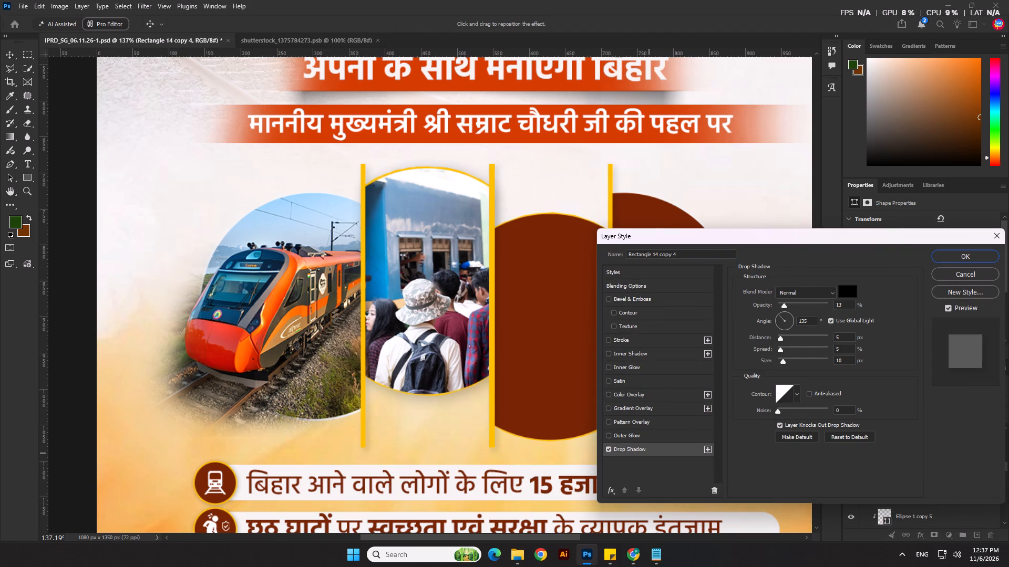
{"action": "left_click", "coordinate": [964, 253]}
{"action": "scroll", "coordinate": [413, 306], "scroll_direction": "down", "scroll_amount": 11}
{"action": "left_click", "coordinate": [187, 313]}
Save the poster document.
{"action": "scroll", "coordinate": [410, 213], "scroll_direction": "up", "scroll_amount": 3}
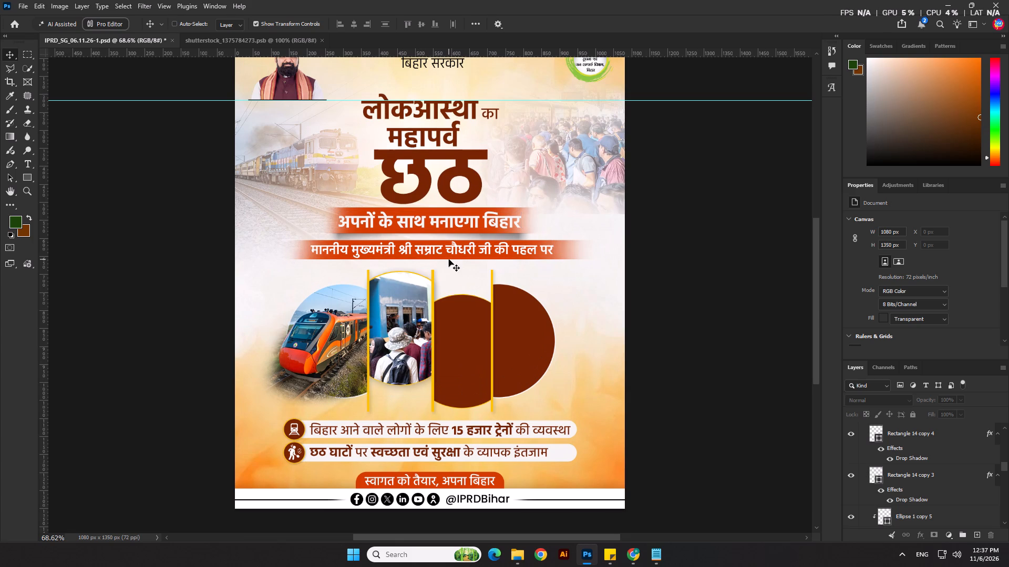
{"action": "key", "text": "ctrl+s"}
{"action": "left_click", "coordinate": [689, 342]}
{"action": "scroll", "coordinate": [409, 392], "scroll_direction": "up", "scroll_amount": 2}
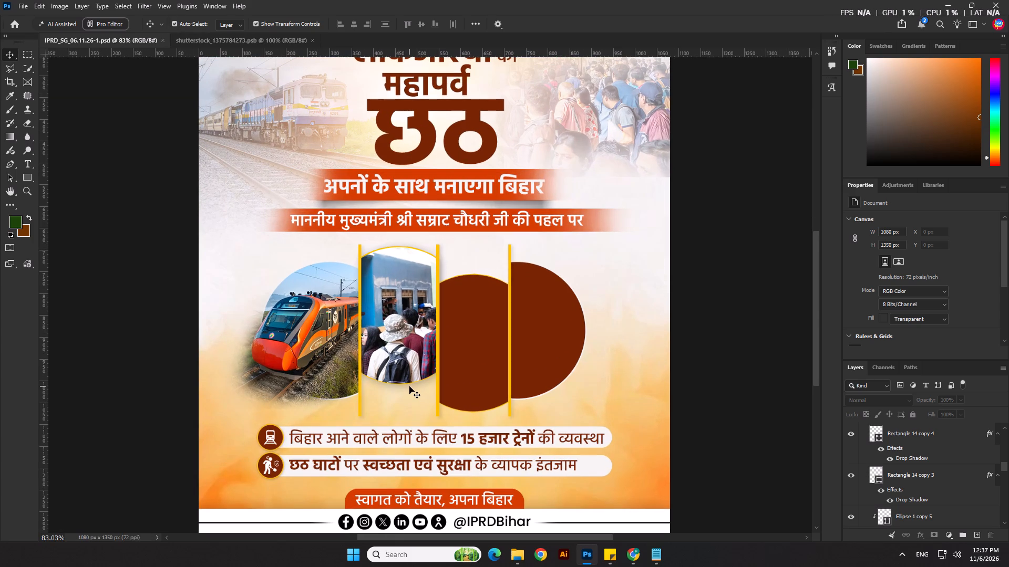
{"action": "left_click", "coordinate": [408, 360]}
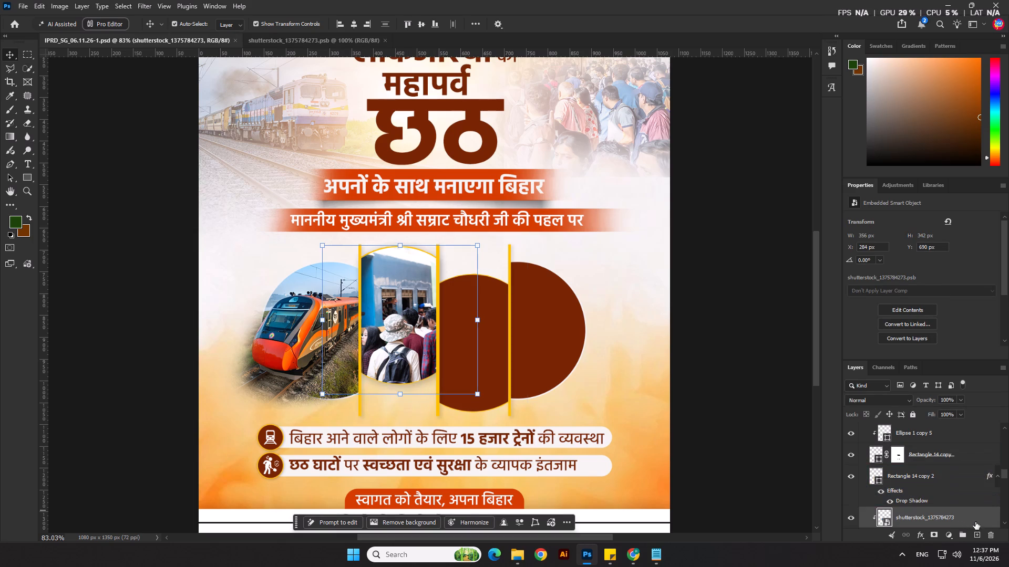
{"action": "left_click_drag", "start_coordinate": [979, 523], "coordinate": [980, 533]}
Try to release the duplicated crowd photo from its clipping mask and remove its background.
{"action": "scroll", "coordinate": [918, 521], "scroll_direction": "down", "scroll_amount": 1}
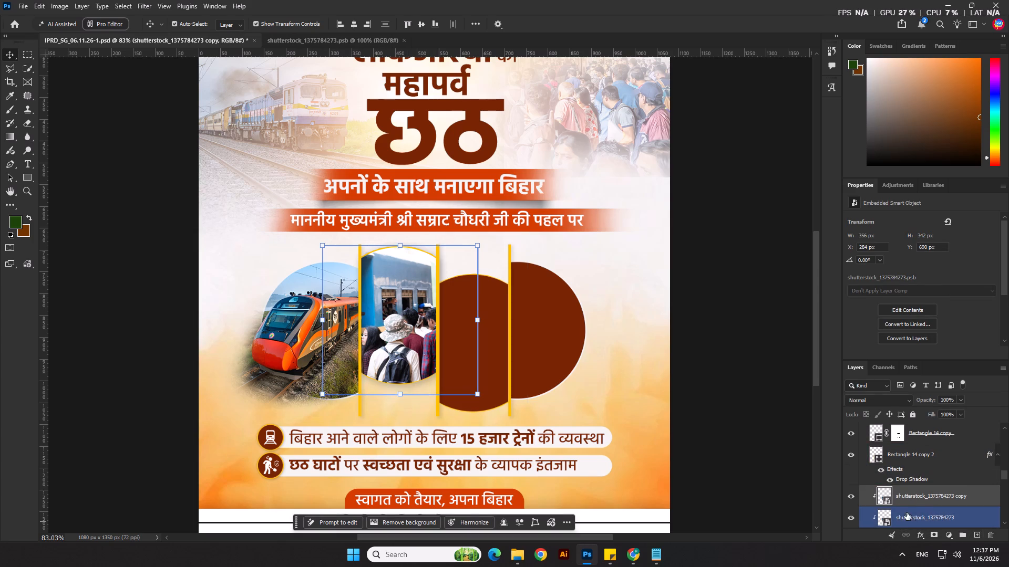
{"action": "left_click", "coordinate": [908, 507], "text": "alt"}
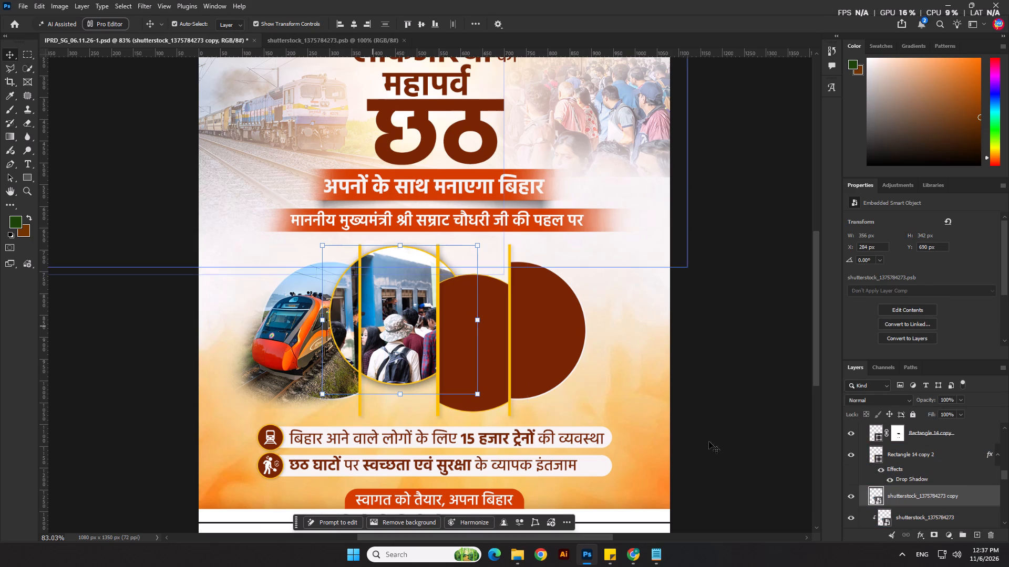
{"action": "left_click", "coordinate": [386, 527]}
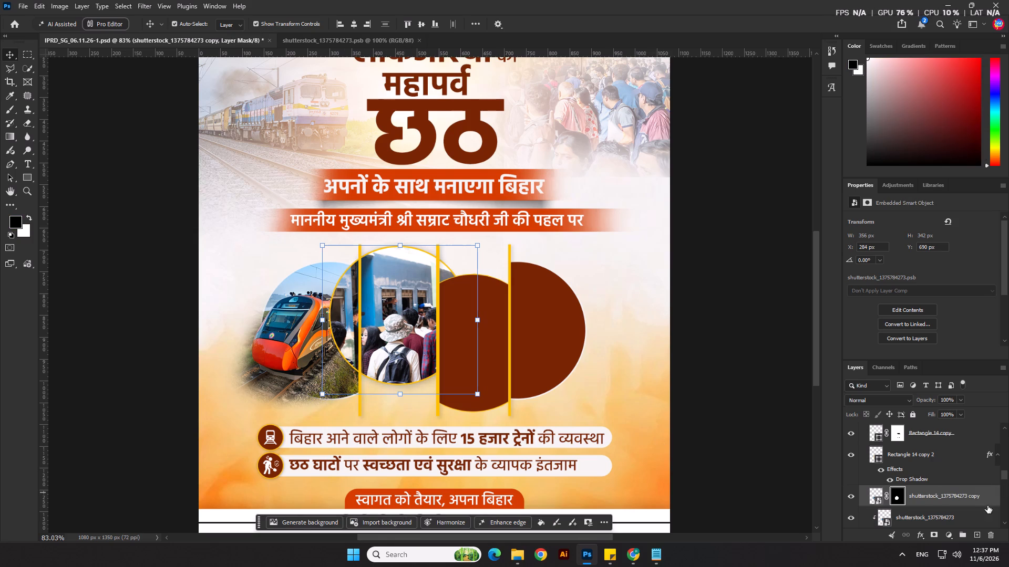
Compare the second segment with Rectangle 14 hidden and shown to check the crowd photo cutout.
{"action": "scroll", "coordinate": [908, 500], "scroll_direction": "down", "scroll_amount": 3}
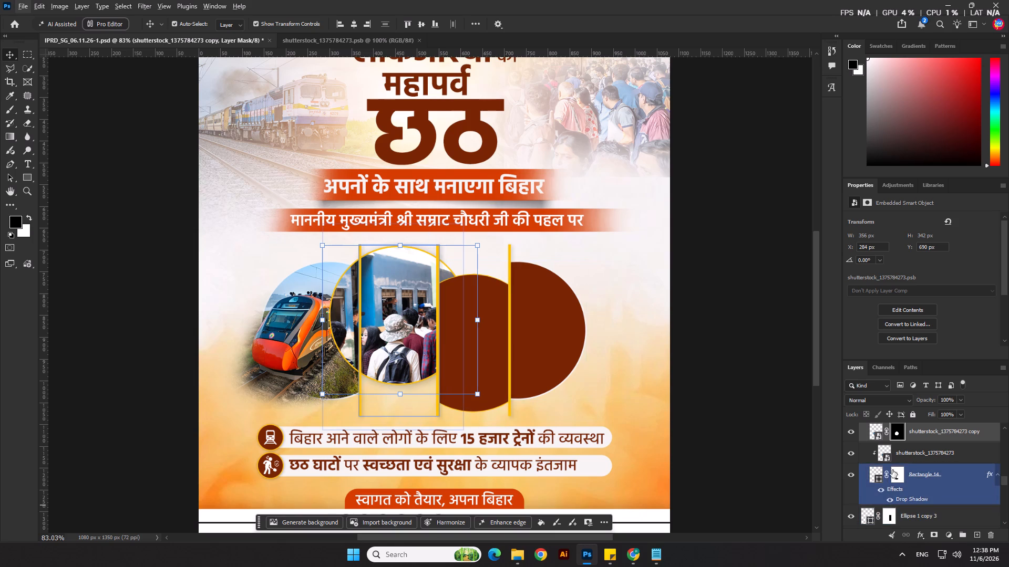
{"action": "left_click", "coordinate": [924, 473]}
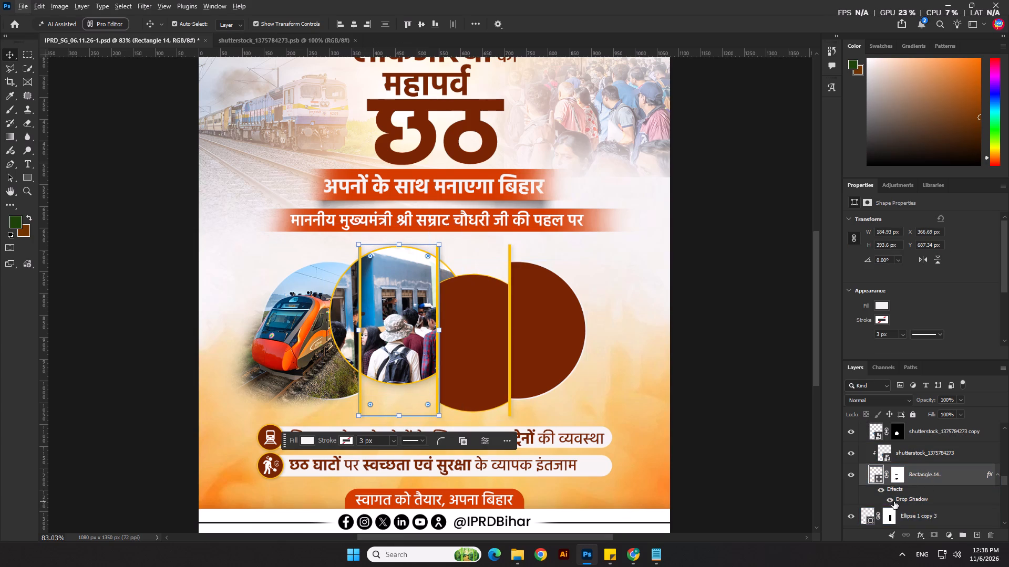
{"action": "left_click", "coordinate": [849, 476]}
{"action": "left_click", "coordinate": [849, 476]}
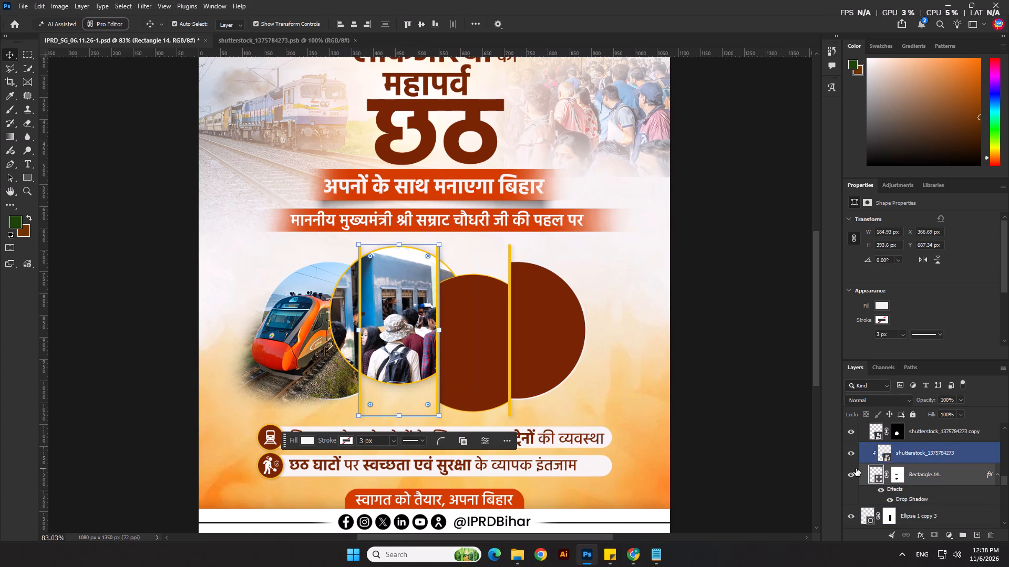
{"action": "left_click", "coordinate": [852, 468]}
{"action": "left_click", "coordinate": [852, 468]}
{"action": "left_click", "coordinate": [852, 468]}
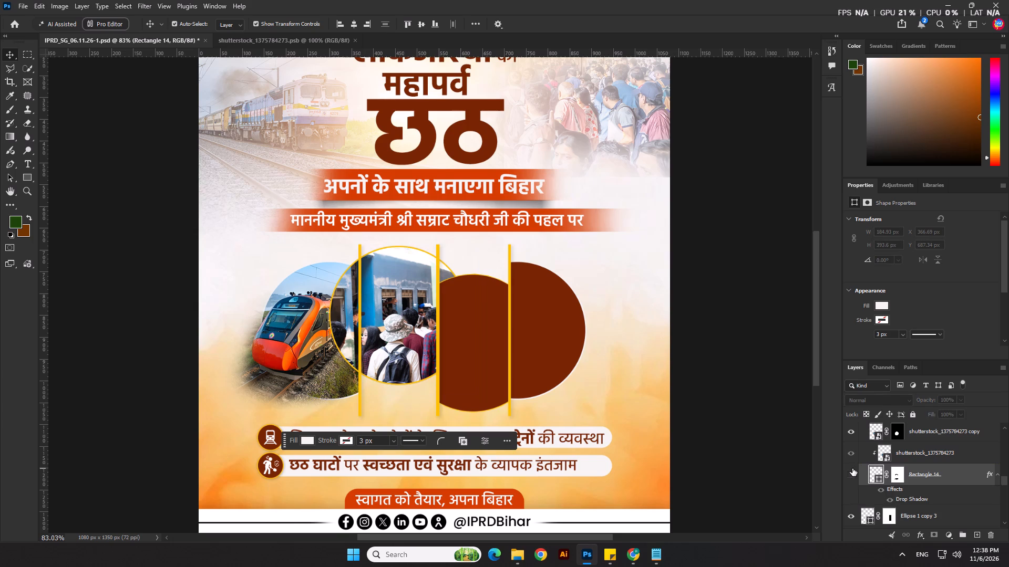
{"action": "left_click", "coordinate": [852, 468]}
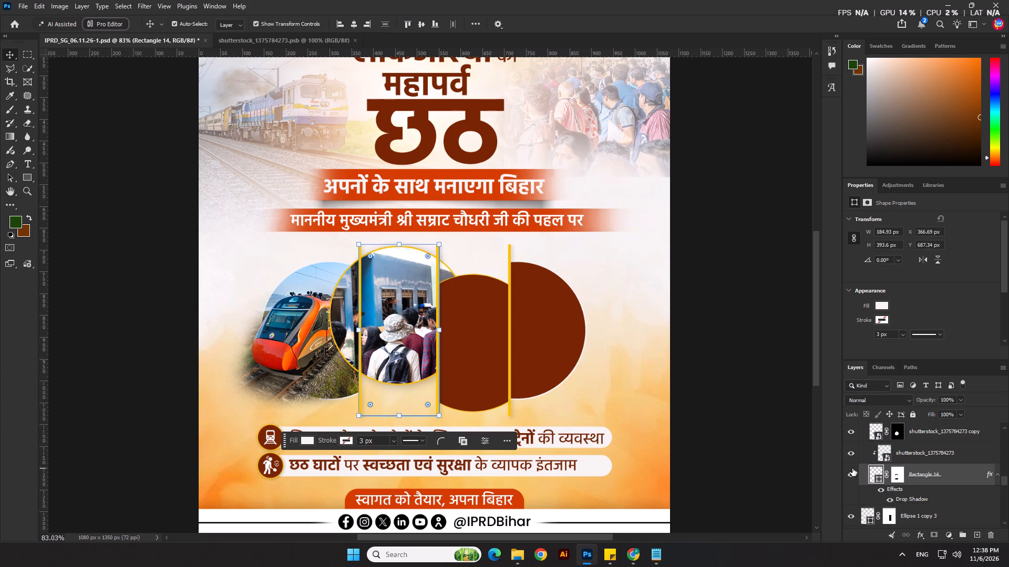
{"action": "left_click", "coordinate": [390, 299]}
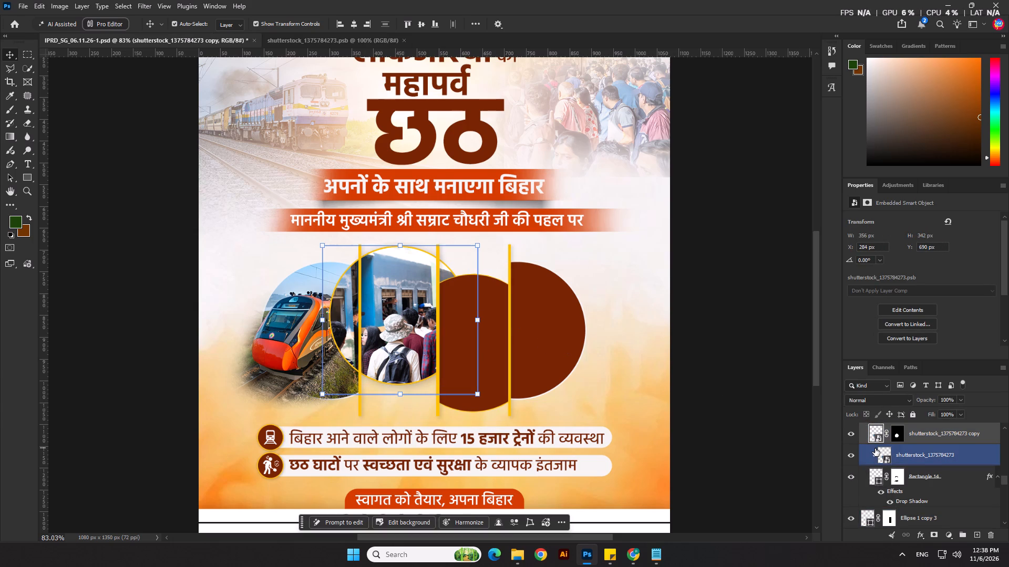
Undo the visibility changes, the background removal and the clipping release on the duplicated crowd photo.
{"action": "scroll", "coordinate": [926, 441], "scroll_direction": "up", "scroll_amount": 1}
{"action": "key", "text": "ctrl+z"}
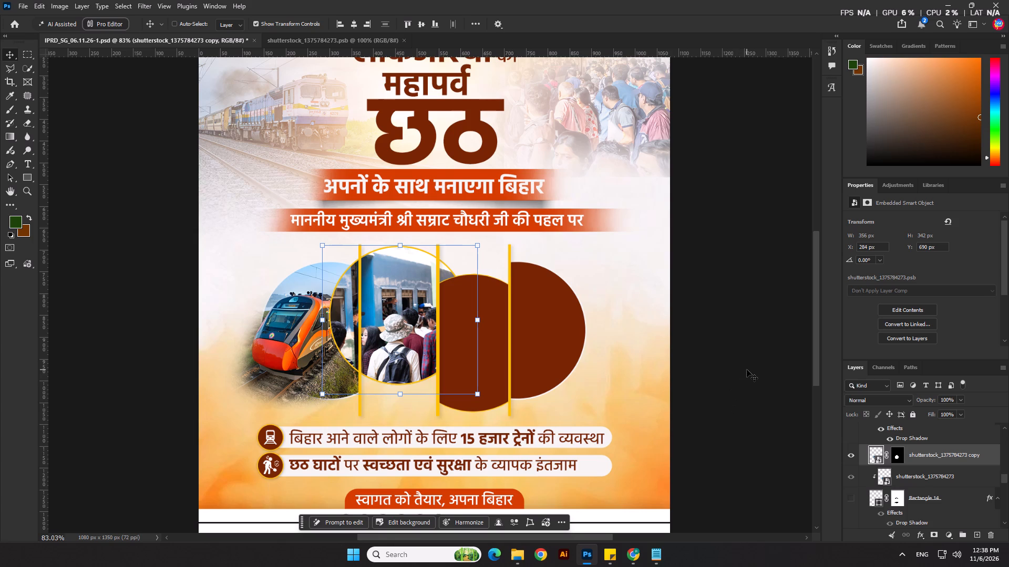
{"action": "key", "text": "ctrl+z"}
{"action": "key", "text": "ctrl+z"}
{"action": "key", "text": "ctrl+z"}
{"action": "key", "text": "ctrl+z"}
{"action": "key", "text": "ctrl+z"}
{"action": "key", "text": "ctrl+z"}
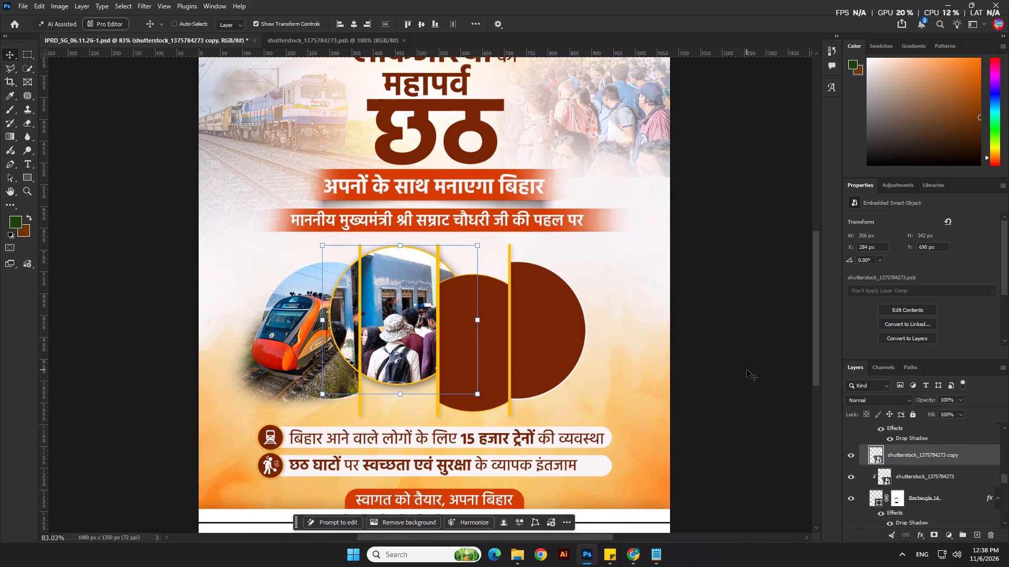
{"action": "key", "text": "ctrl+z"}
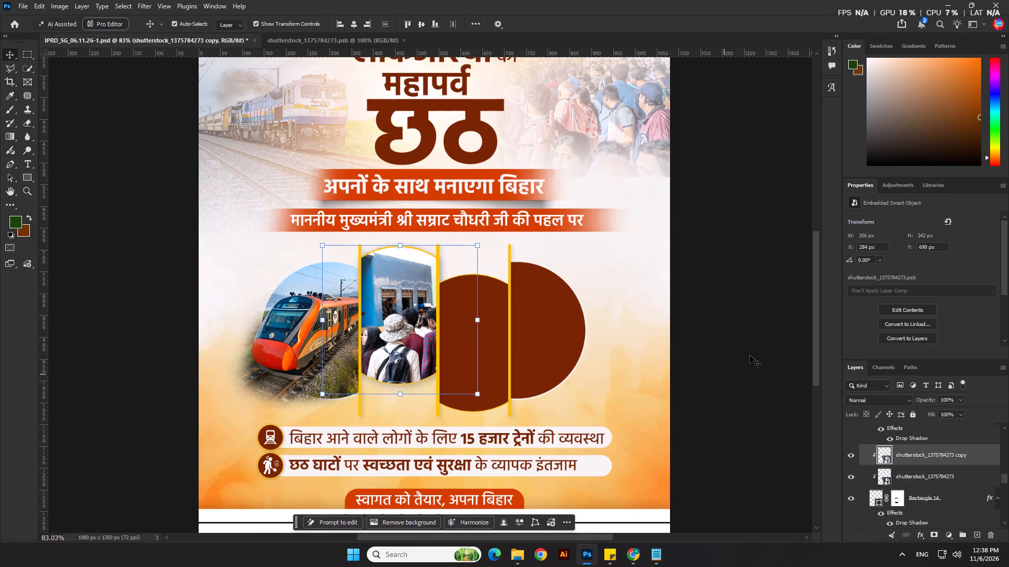
Deselect the crowd photo copy, check the photo segments and save the poster document.
{"action": "left_click", "coordinate": [753, 353]}
{"action": "scroll", "coordinate": [505, 328], "scroll_direction": "up", "scroll_amount": 2}
{"action": "left_click", "coordinate": [496, 318]}
{"action": "scroll", "coordinate": [684, 278], "scroll_direction": "down", "scroll_amount": 3}
{"action": "left_click", "coordinate": [213, 322]}
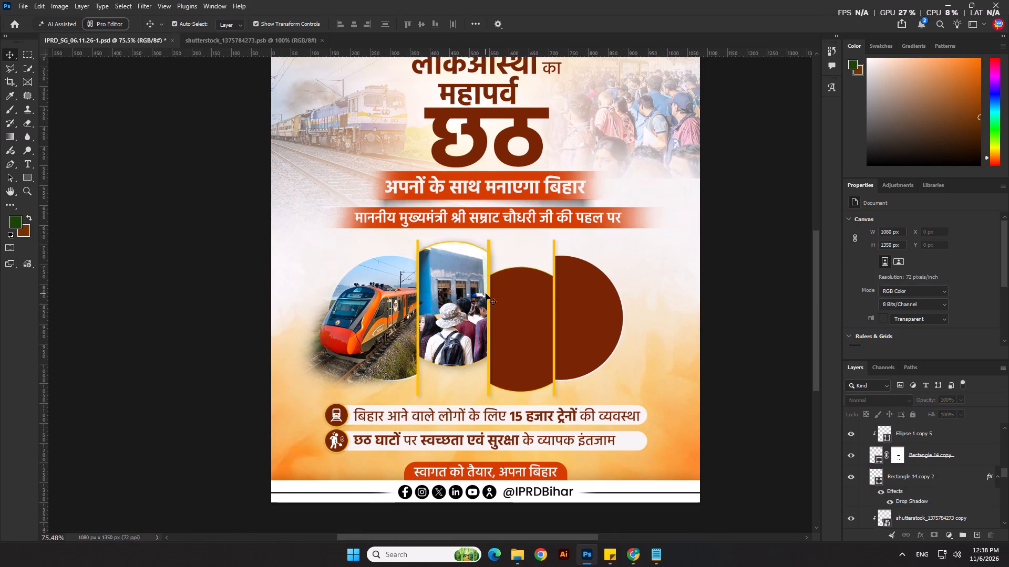
{"action": "key", "text": "ctrl+s"}
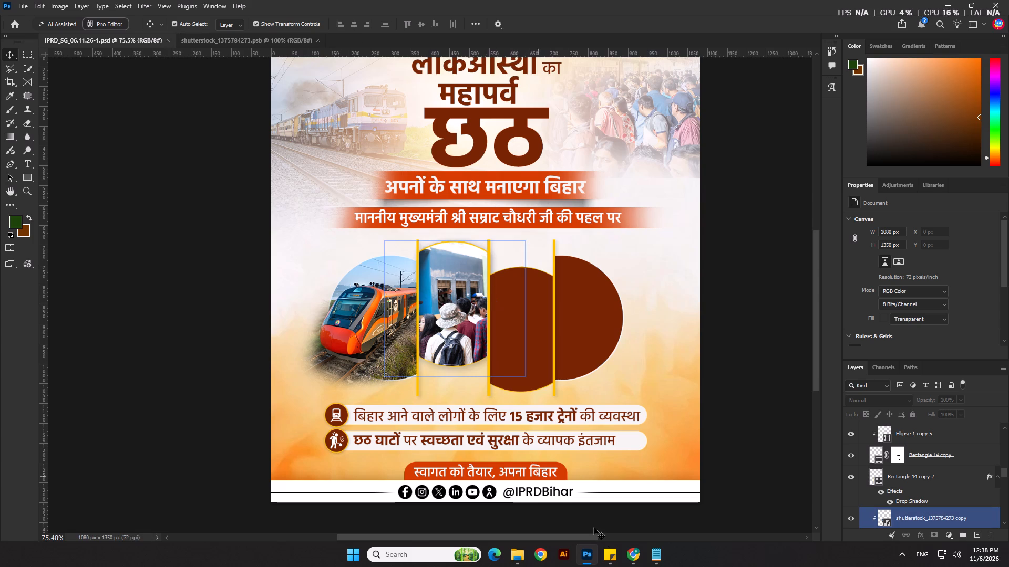
Switch to File Explorer and look through the Downloads folder for a photo for the remaining segments.
{"action": "left_click", "coordinate": [631, 556]}
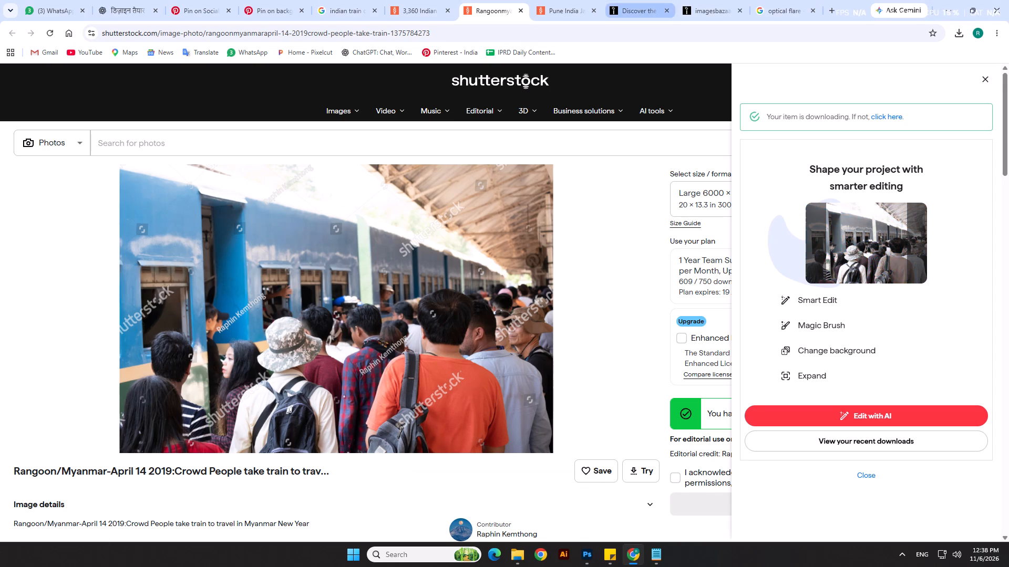
{"action": "left_click", "coordinate": [522, 549]}
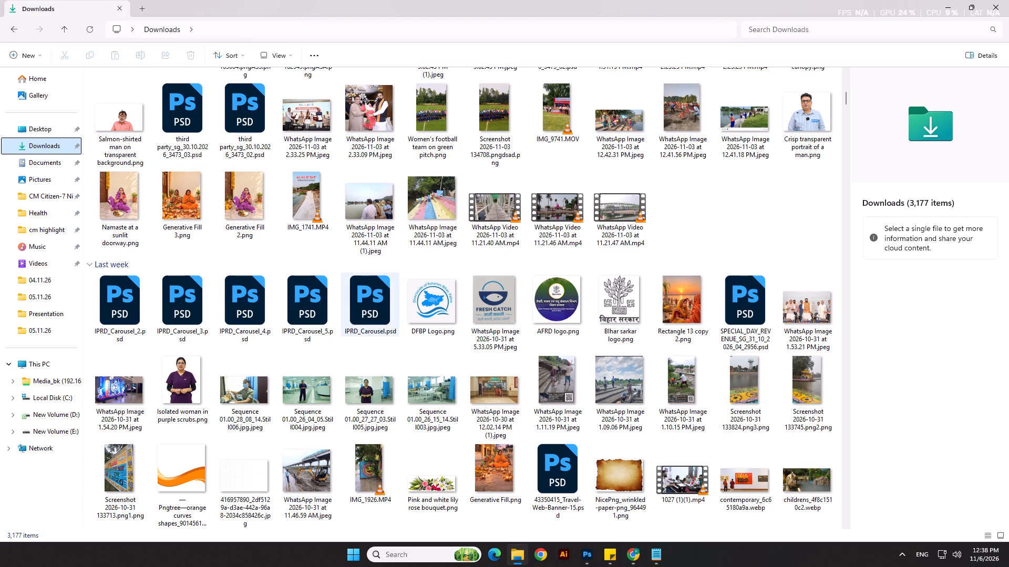
{"action": "scroll", "coordinate": [351, 267], "scroll_direction": "down", "scroll_amount": 1}
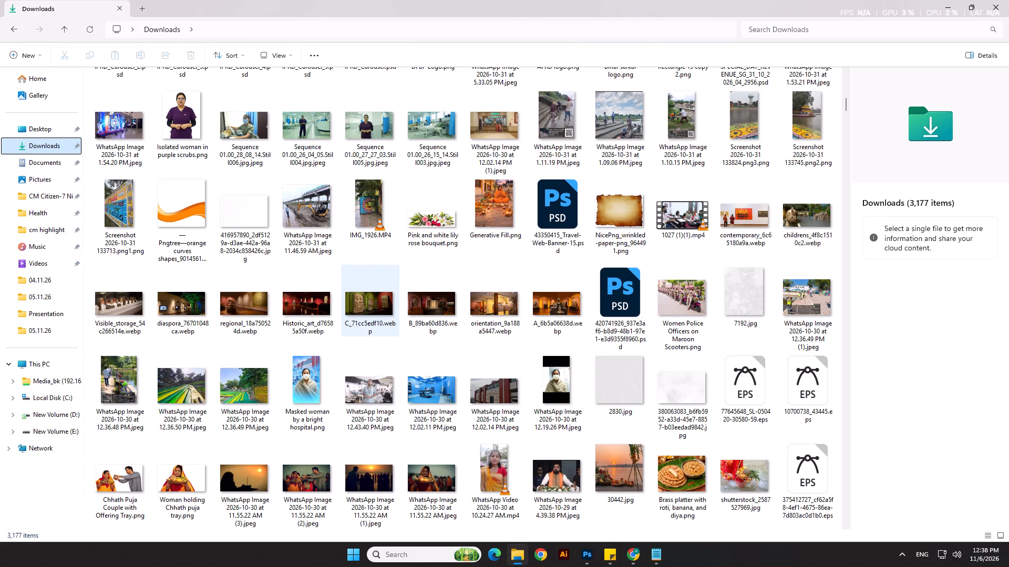
{"action": "scroll", "coordinate": [351, 267], "scroll_direction": "up", "scroll_amount": 4}
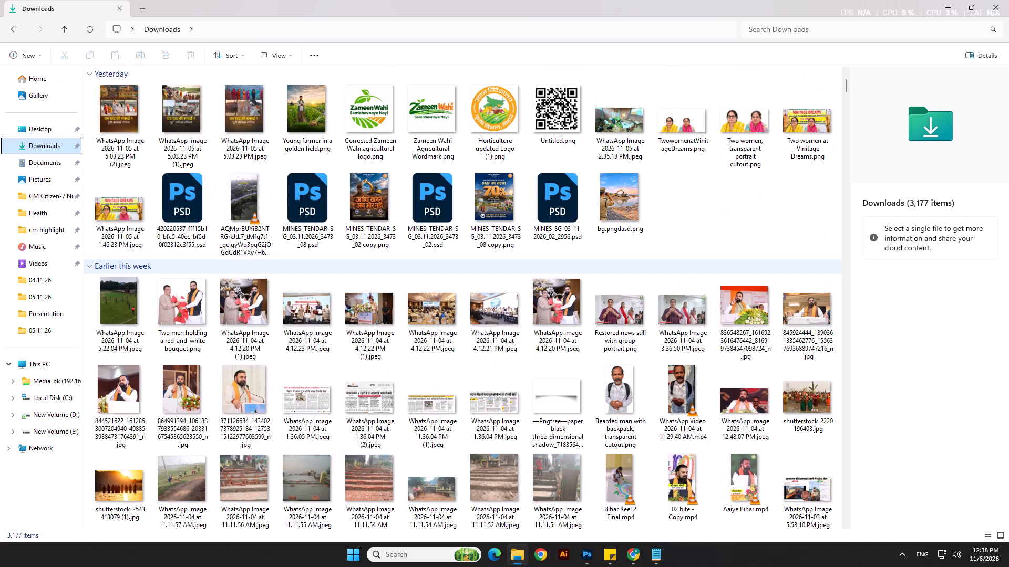
{"action": "scroll", "coordinate": [351, 267], "scroll_direction": "up", "scroll_amount": 2}
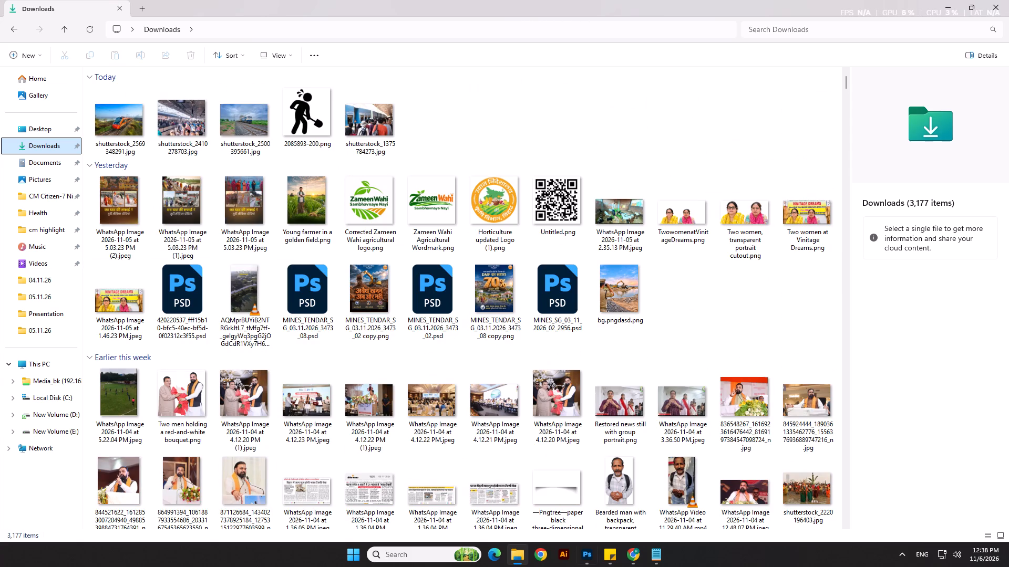
Switch to Chrome and search Shutterstock's images for "chath puja".
{"action": "left_click", "coordinate": [627, 561]}
{"action": "left_click", "coordinate": [339, 0]}
{"action": "left_click", "coordinate": [433, 0]}
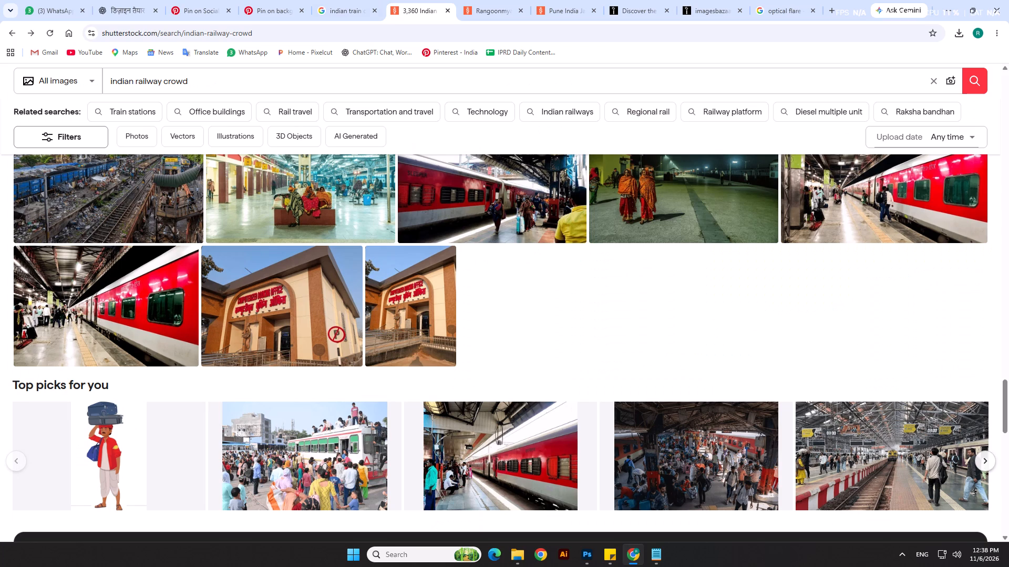
{"action": "left_click", "coordinate": [376, 90]}
{"action": "key", "text": "ctrl+a"}
{"action": "type", "text": "chath puja"}
{"action": "key", "text": "Return"}
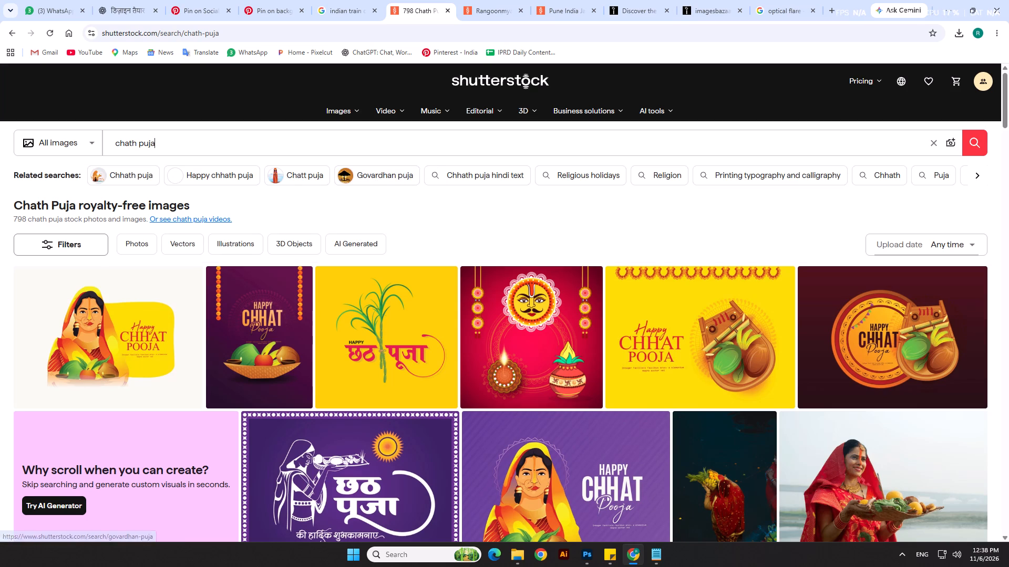
Look through the results and open the photo of women praying to Lord Sun to examine its page.
{"action": "scroll", "coordinate": [373, 275], "scroll_direction": "down", "scroll_amount": 18}
{"action": "scroll", "coordinate": [366, 300], "scroll_direction": "up", "scroll_amount": 4}
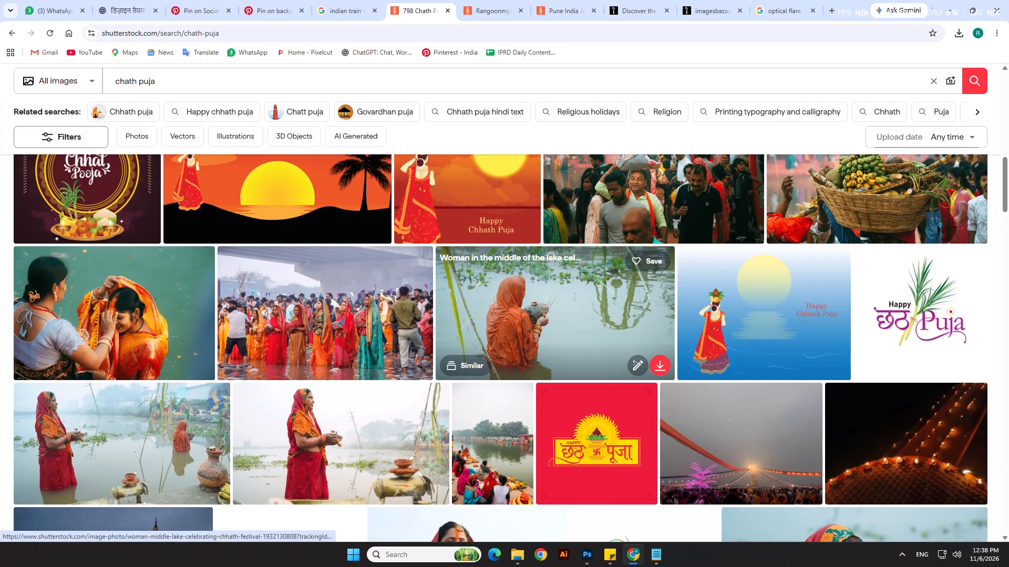
{"action": "left_click", "coordinate": [324, 302]}
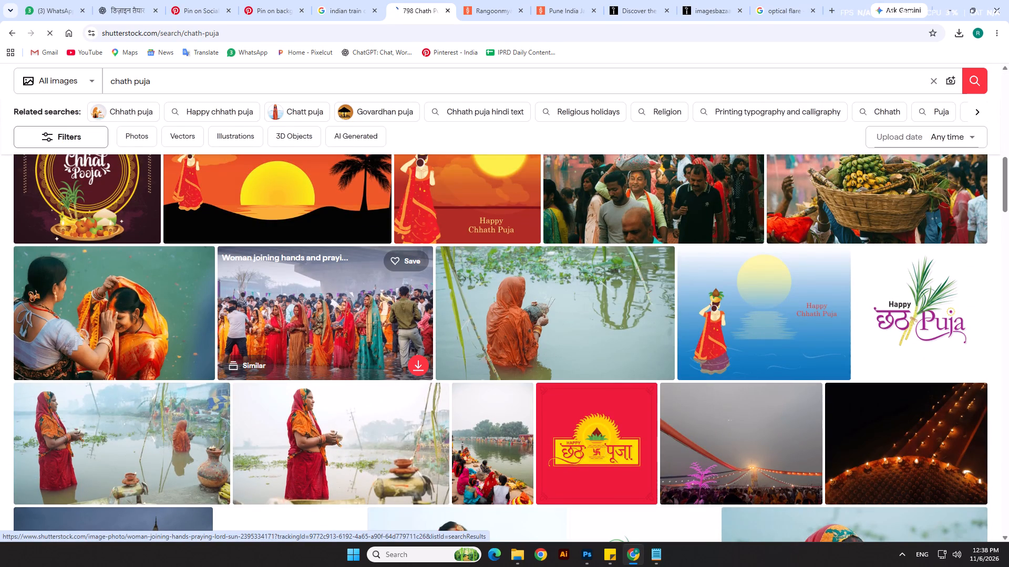
{"action": "scroll", "coordinate": [324, 302], "scroll_direction": "down", "scroll_amount": 3}
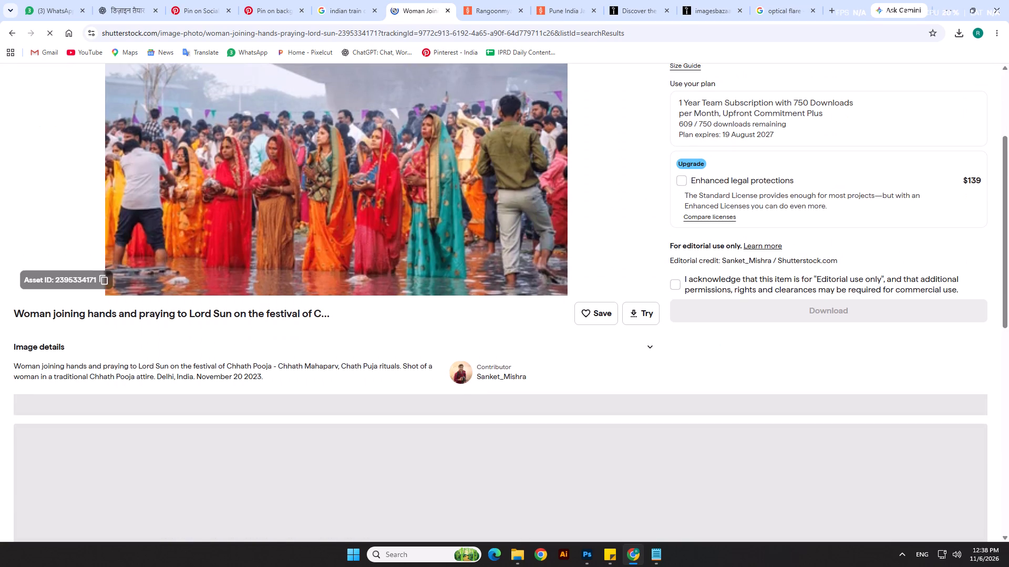
{"action": "scroll", "coordinate": [432, 262], "scroll_direction": "down", "scroll_amount": 3}
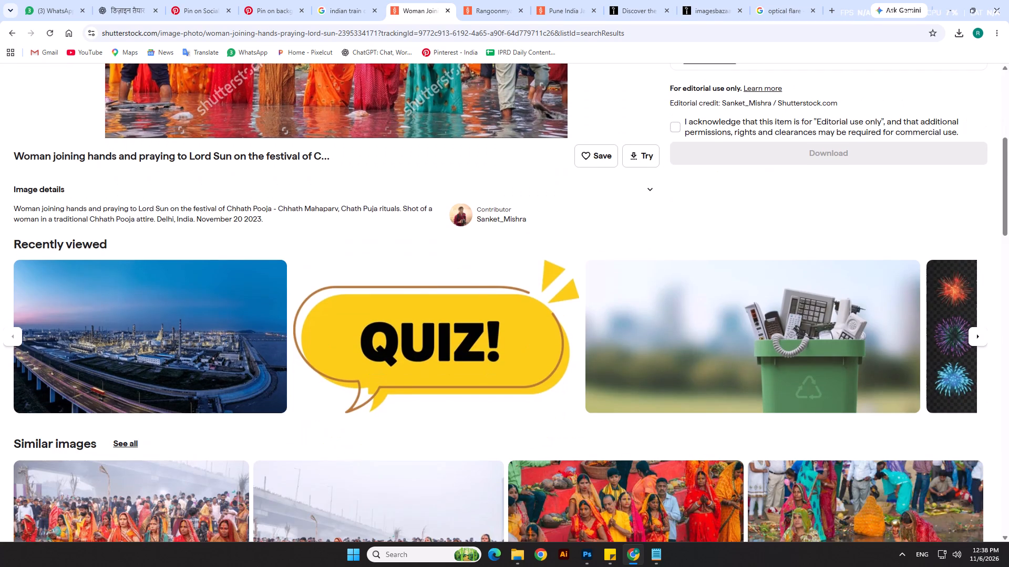
Return to the chath puja results and browse the rest of the first page for a suitable festival photo.
{"action": "left_click", "coordinate": [11, 37]}
{"action": "scroll", "coordinate": [333, 298], "scroll_direction": "down", "scroll_amount": 6}
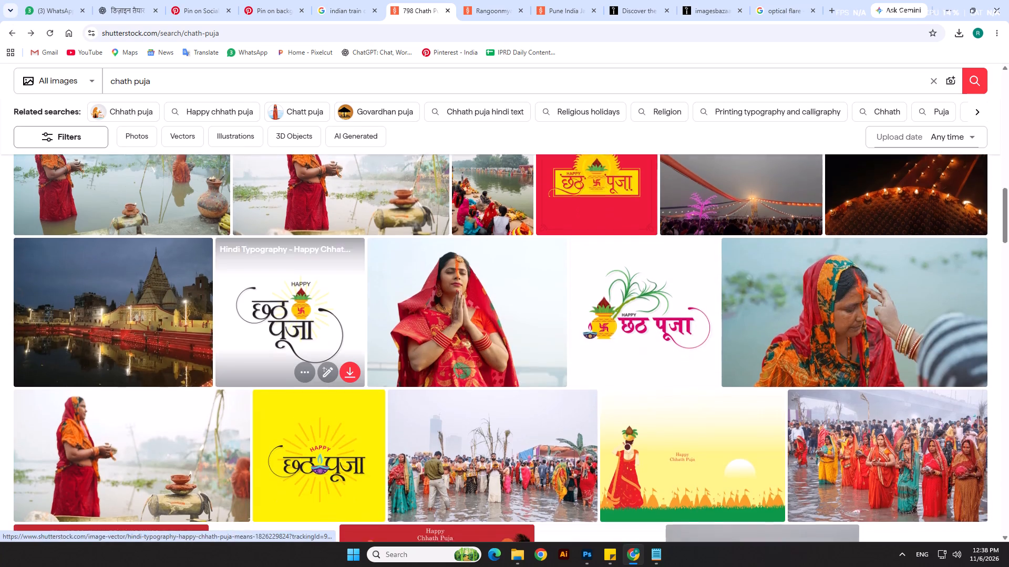
{"action": "scroll", "coordinate": [333, 301], "scroll_direction": "down", "scroll_amount": 19}
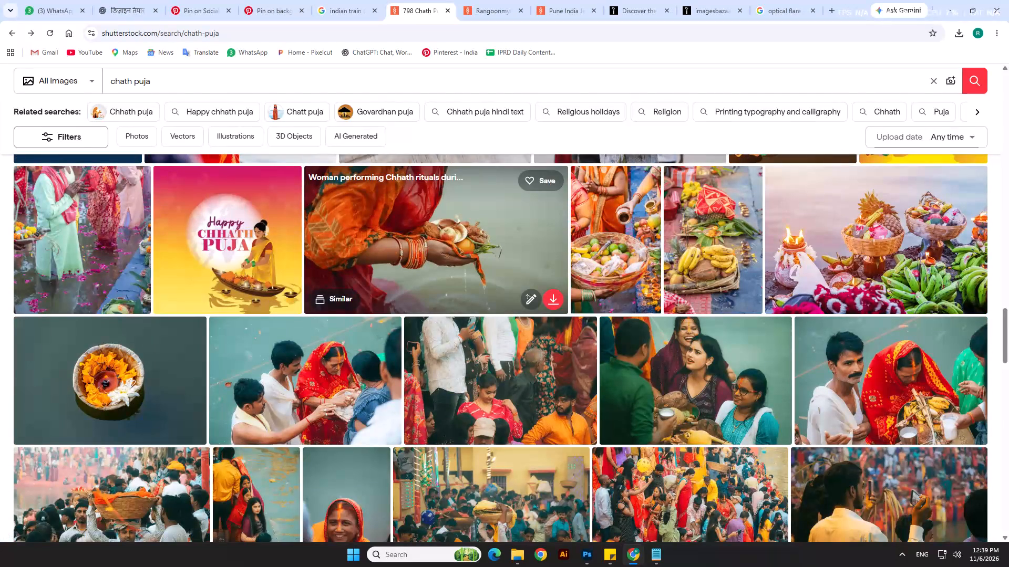
{"action": "scroll", "coordinate": [333, 301], "scroll_direction": "up", "scroll_amount": 4}
{"action": "scroll", "coordinate": [333, 301], "scroll_direction": "down", "scroll_amount": 4}
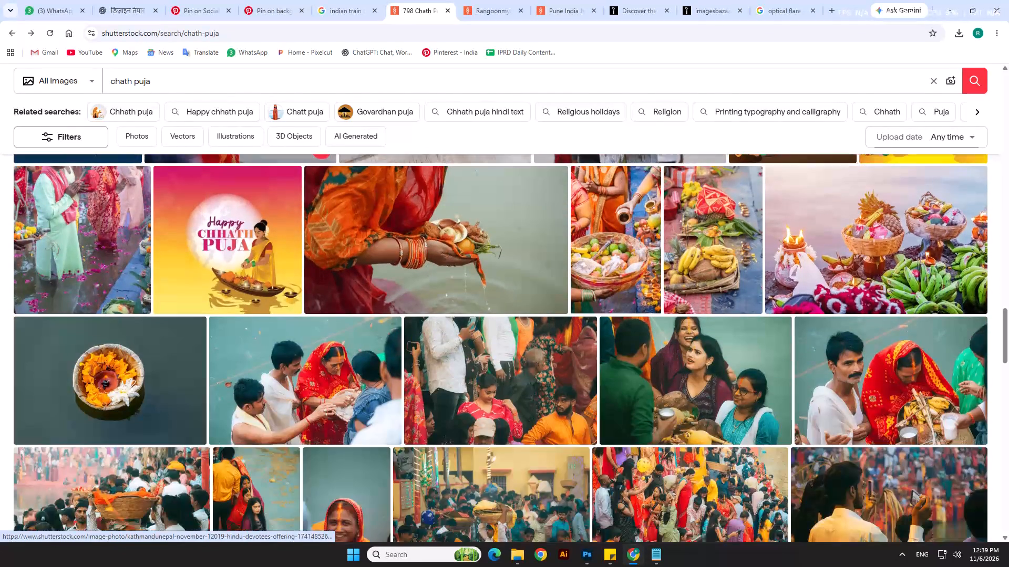
{"action": "scroll", "coordinate": [333, 301], "scroll_direction": "down", "scroll_amount": 6}
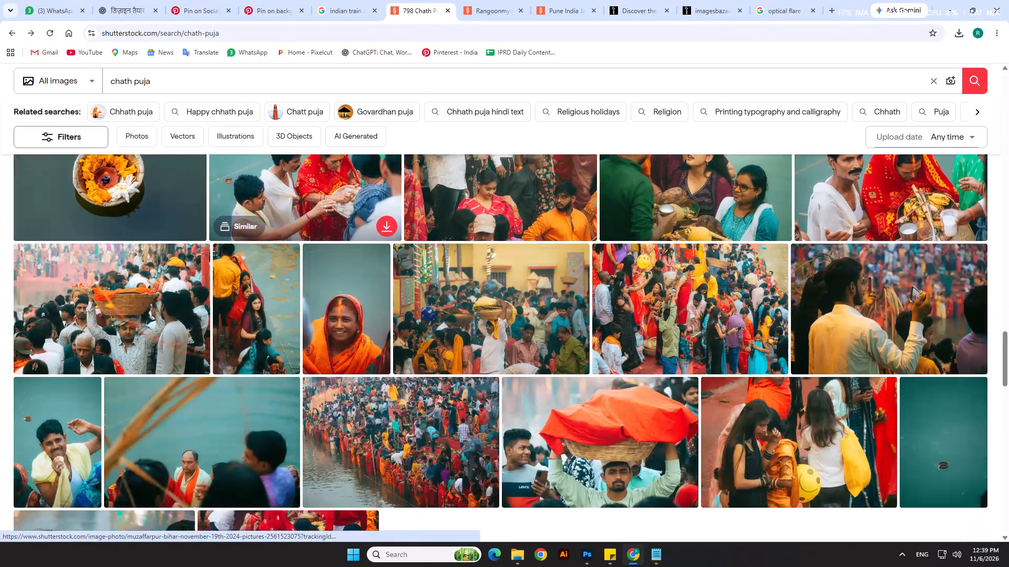
{"action": "scroll", "coordinate": [333, 301], "scroll_direction": "down", "scroll_amount": 7}
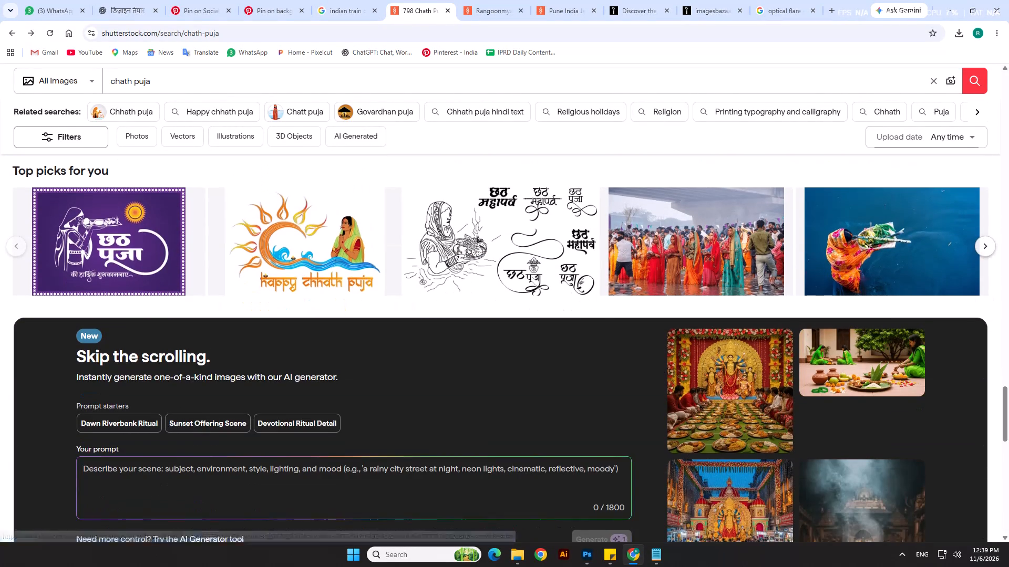
{"action": "scroll", "coordinate": [333, 301], "scroll_direction": "up", "scroll_amount": 4}
{"action": "scroll", "coordinate": [716, 372], "scroll_direction": "down", "scroll_amount": 11}
{"action": "left_click", "coordinate": [538, 506]}
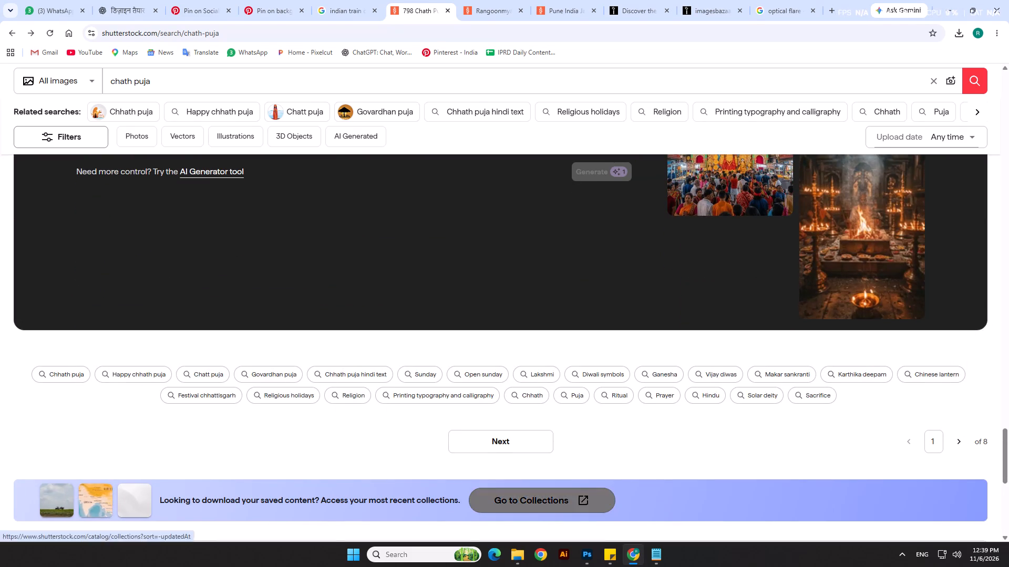
{"action": "left_click", "coordinate": [477, 15]}
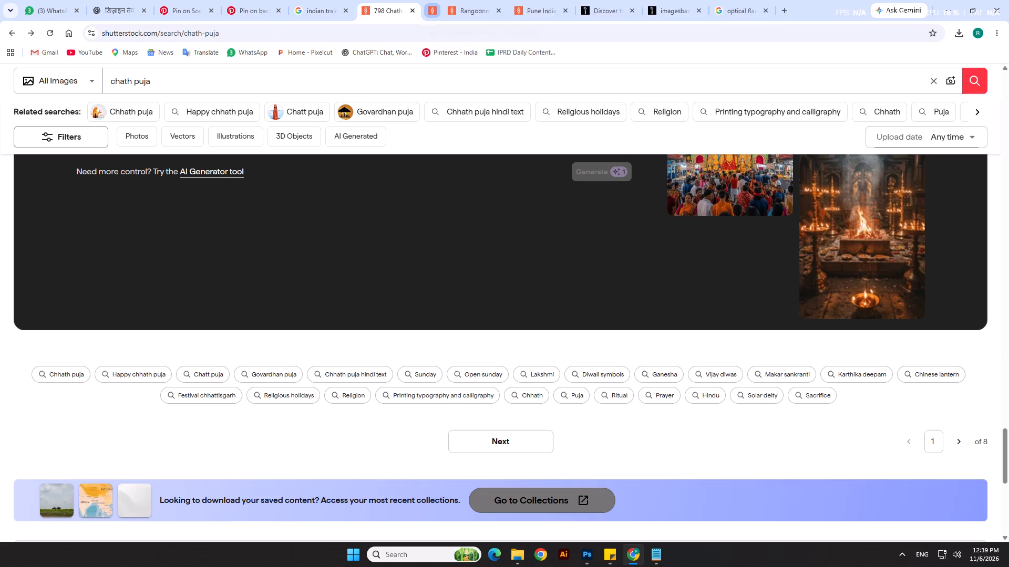
Open the second page of the chath puja image results.
{"action": "scroll", "coordinate": [513, 311], "scroll_direction": "down", "scroll_amount": 5}
{"action": "left_click", "coordinate": [515, 182]}
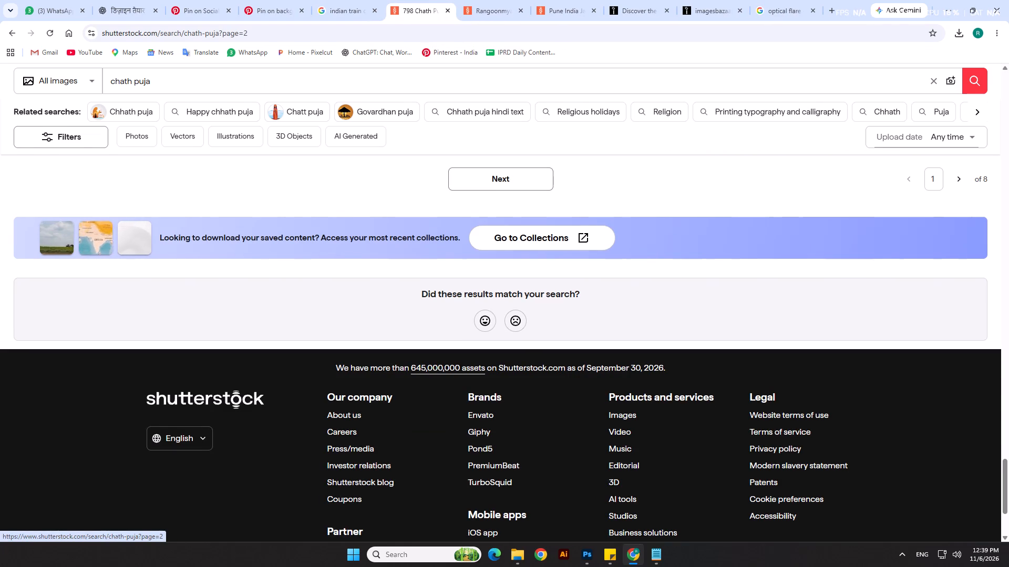
Browse the second page of chath puja stock images for a suitable festival photo.
{"action": "scroll", "coordinate": [495, 344], "scroll_direction": "down", "scroll_amount": 4}
{"action": "scroll", "coordinate": [495, 344], "scroll_direction": "up", "scroll_amount": 2}
{"action": "scroll", "coordinate": [495, 344], "scroll_direction": "down", "scroll_amount": 4}
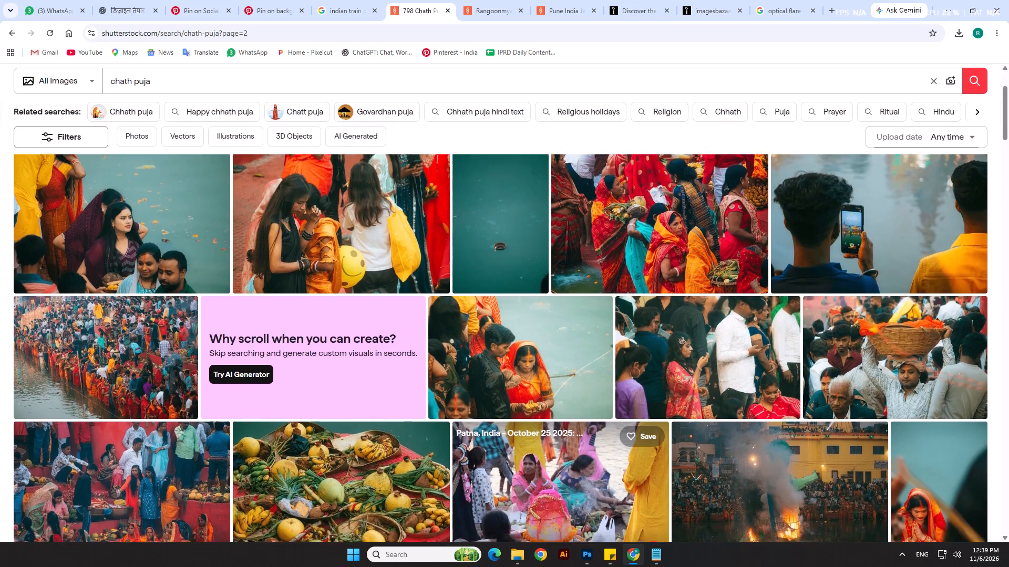
{"action": "scroll", "coordinate": [495, 344], "scroll_direction": "down", "scroll_amount": 5}
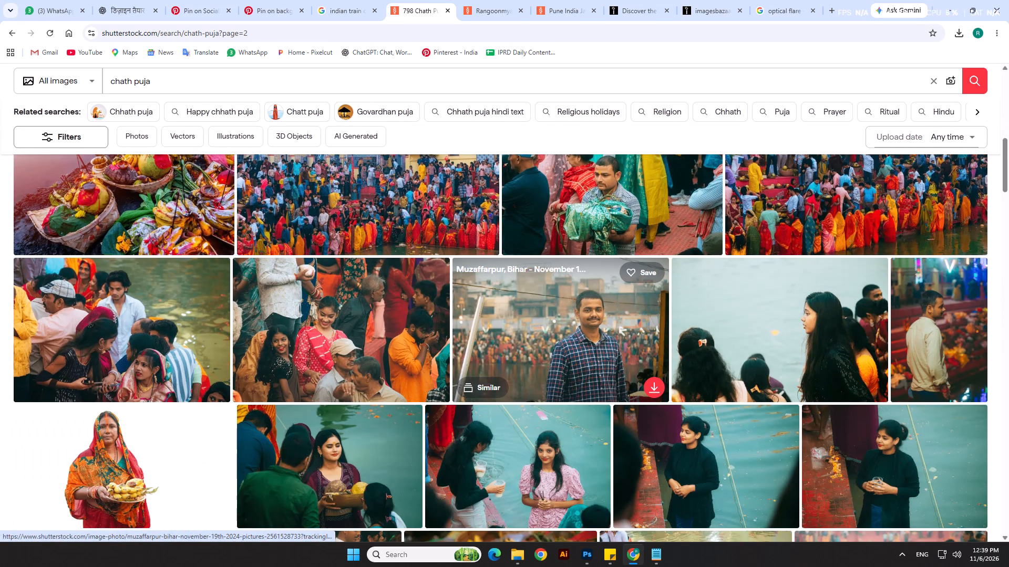
{"action": "scroll", "coordinate": [495, 344], "scroll_direction": "down", "scroll_amount": 7}
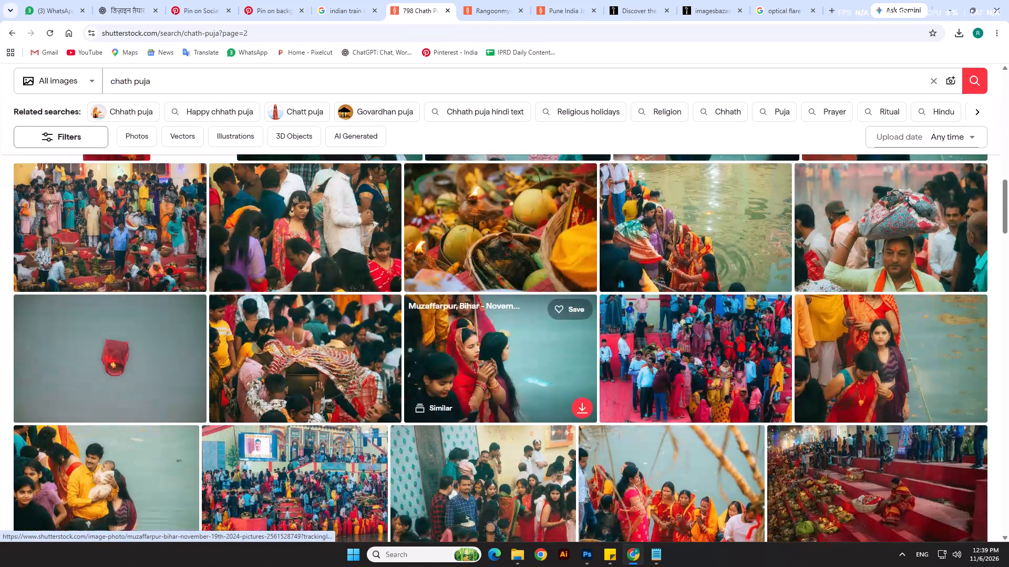
{"action": "scroll", "coordinate": [495, 344], "scroll_direction": "down", "scroll_amount": 13}
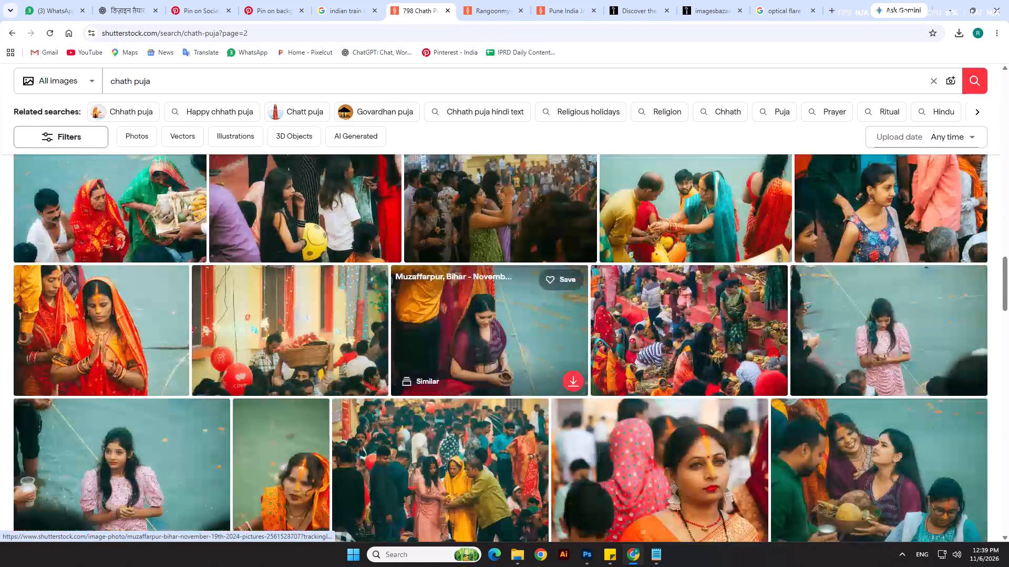
{"action": "scroll", "coordinate": [495, 344], "scroll_direction": "down", "scroll_amount": 7}
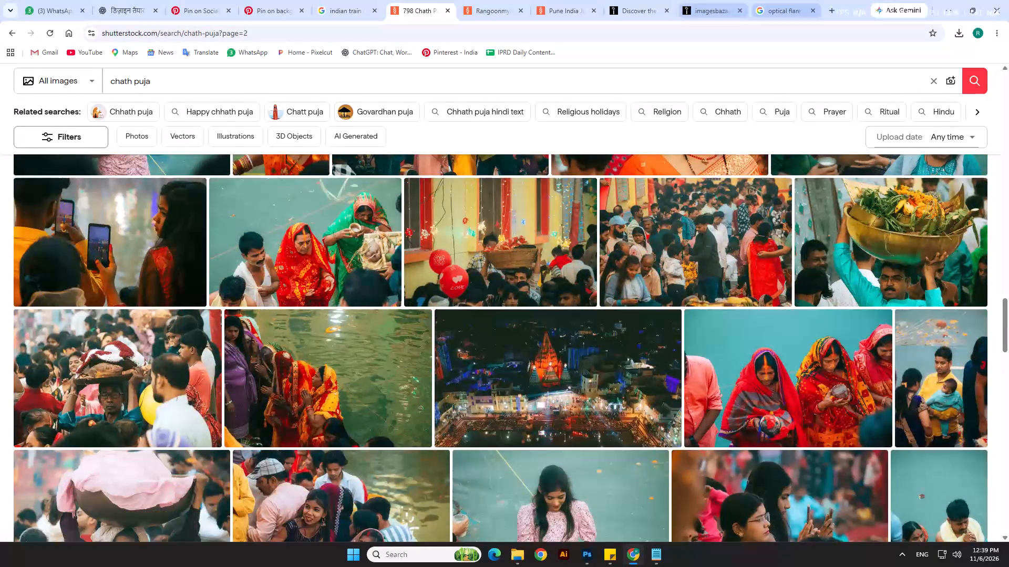
Search Google for "chhath puja" in a new browser tab and show the image results.
{"action": "left_click", "coordinate": [770, 3]}
{"action": "left_click", "coordinate": [831, 11]}
{"action": "left_click", "coordinate": [781, 36]}
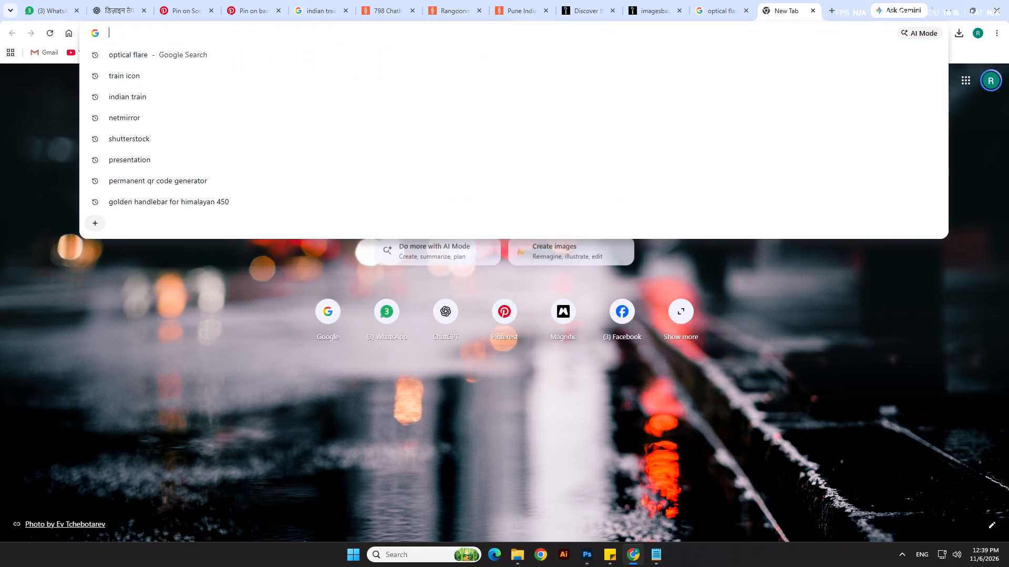
{"action": "type", "text": "chhath puja"}
{"action": "key", "text": "Return"}
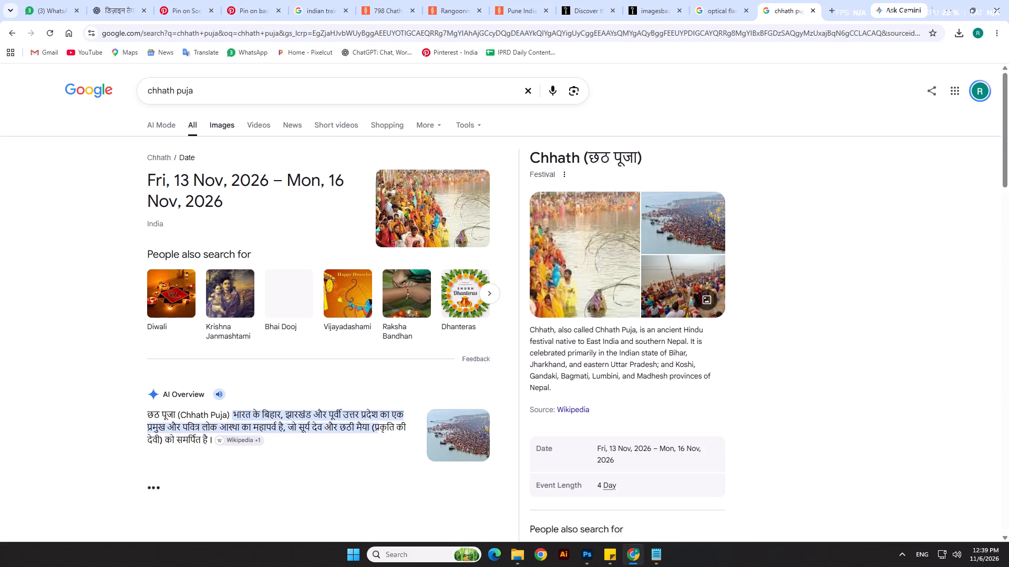
{"action": "left_click", "coordinate": [233, 127]}
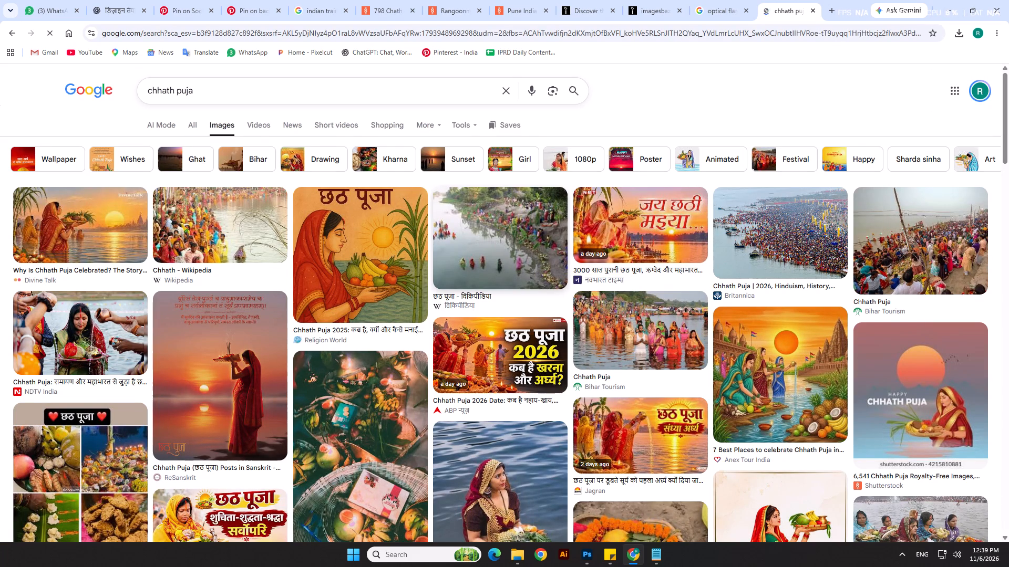
Preview the ReSanskrit image of a woman in a red sari holding an offering at sunset and copy it.
{"action": "left_click", "coordinate": [252, 358]}
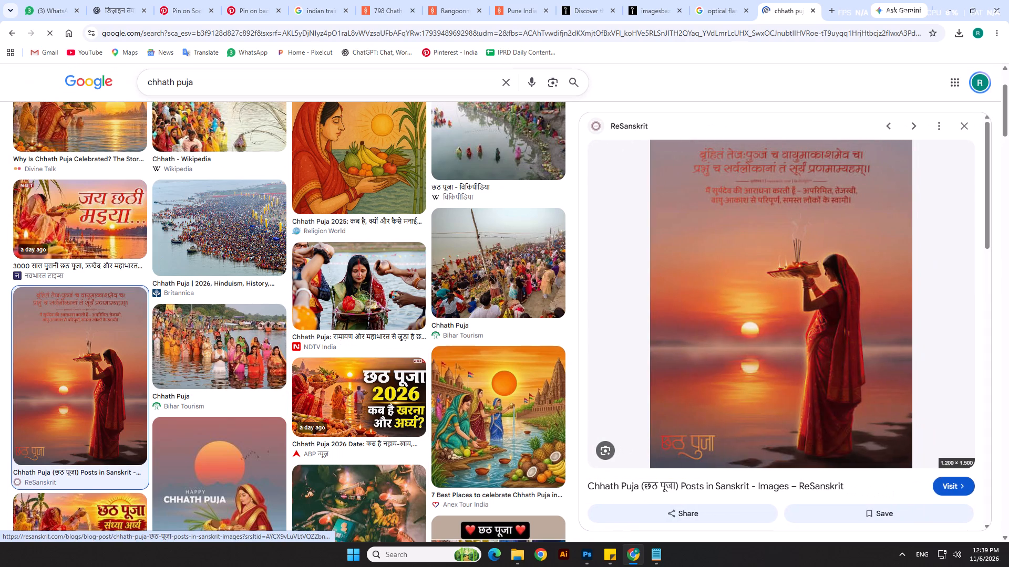
{"action": "right_click", "coordinate": [821, 291]}
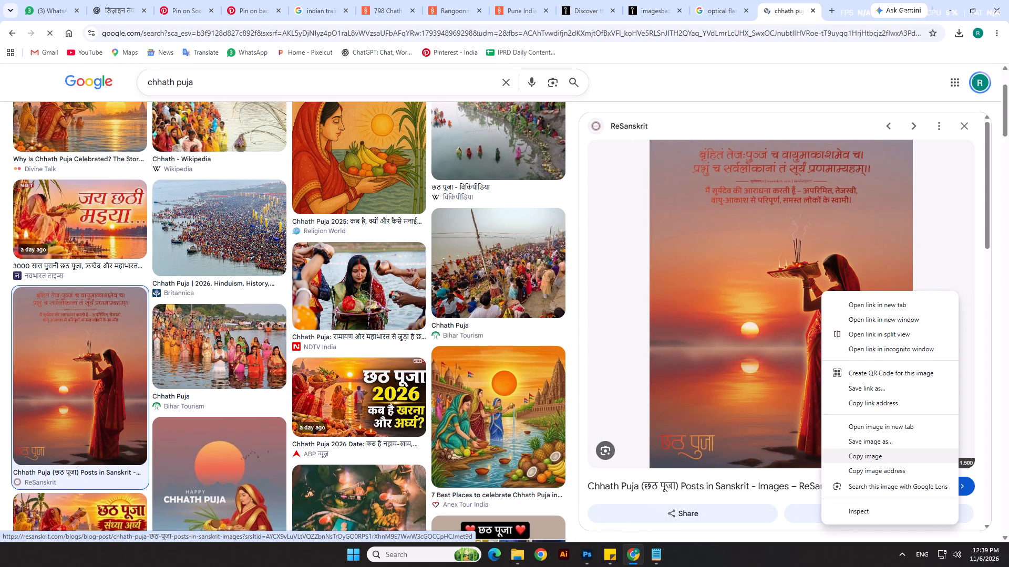
{"action": "left_click", "coordinate": [862, 457]}
Switch to Photoshop, paste the sunset image into the poster above Ellipse 1 copy 5, and clip it to the third segment.
{"action": "key", "text": "alt+Tab"}
{"action": "key", "text": "alt+Tab"}
{"action": "key", "text": "alt+Tab"}
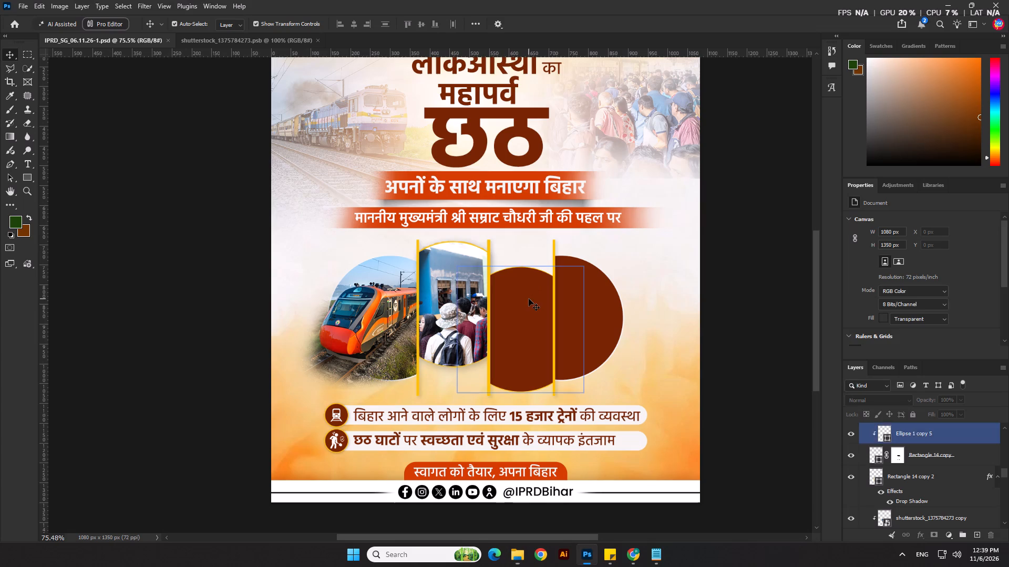
{"action": "left_click", "coordinate": [528, 303]}
{"action": "key", "text": "ctrl+v"}
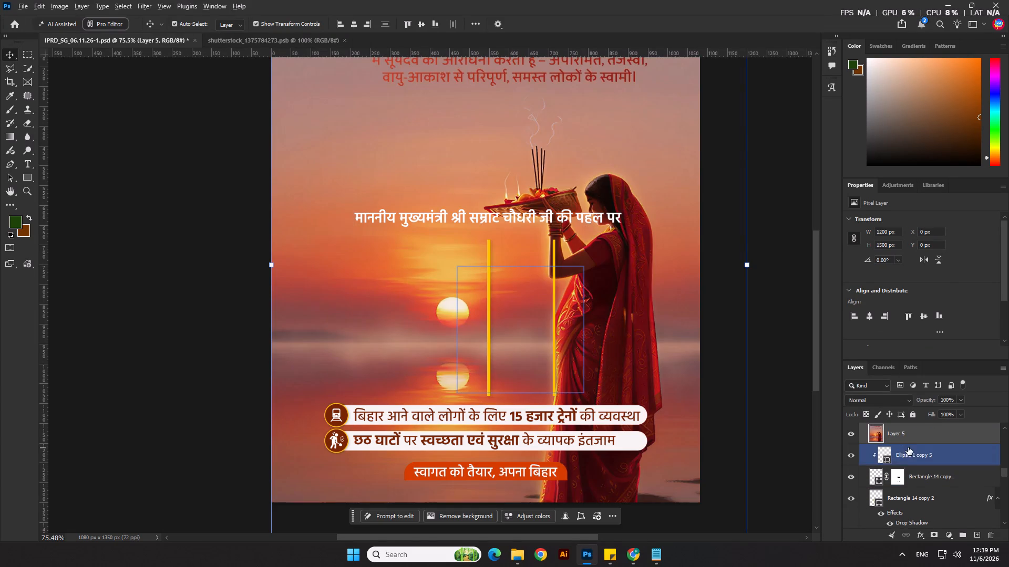
{"action": "left_click", "coordinate": [906, 444], "text": "alt"}
{"action": "scroll", "coordinate": [545, 325], "scroll_direction": "down", "scroll_amount": 4}
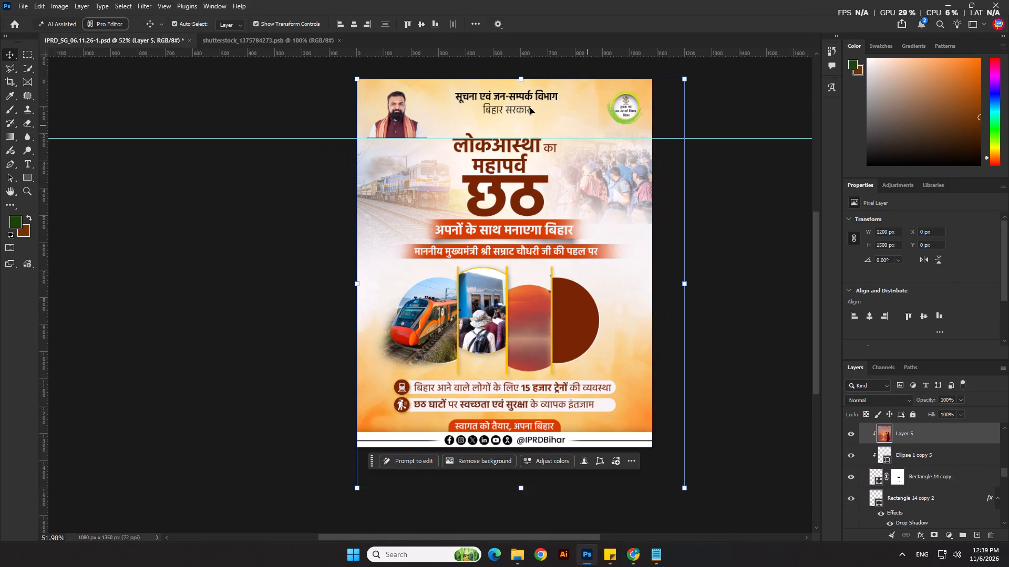
Scale the pasted sunset image down to about 30% and place it over the third segment.
{"action": "left_click_drag", "start_coordinate": [521, 78], "coordinate": [510, 369]}
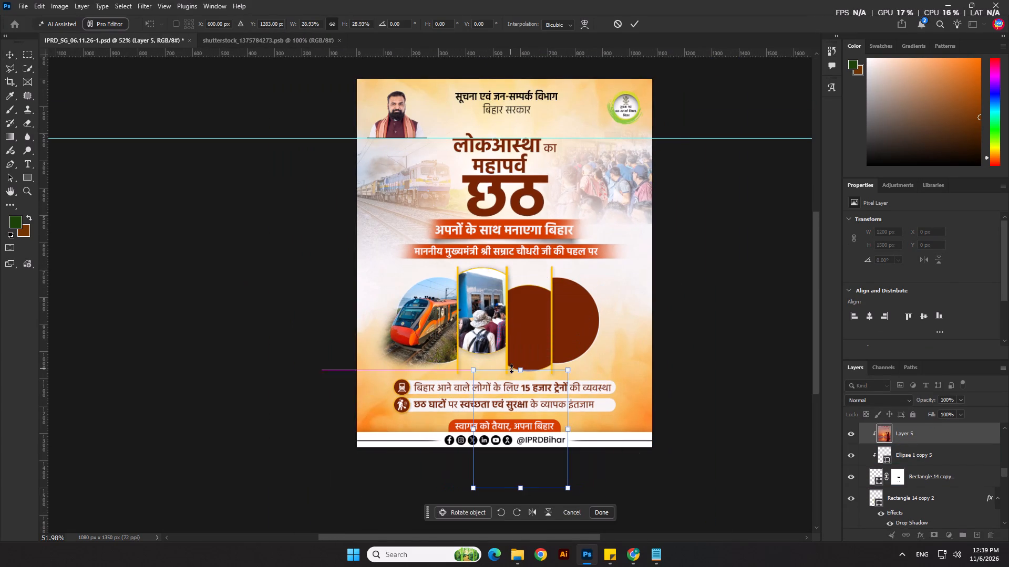
{"action": "left_click_drag", "start_coordinate": [522, 398], "coordinate": [518, 290]}
{"action": "scroll", "coordinate": [524, 295], "scroll_direction": "up", "scroll_amount": 3}
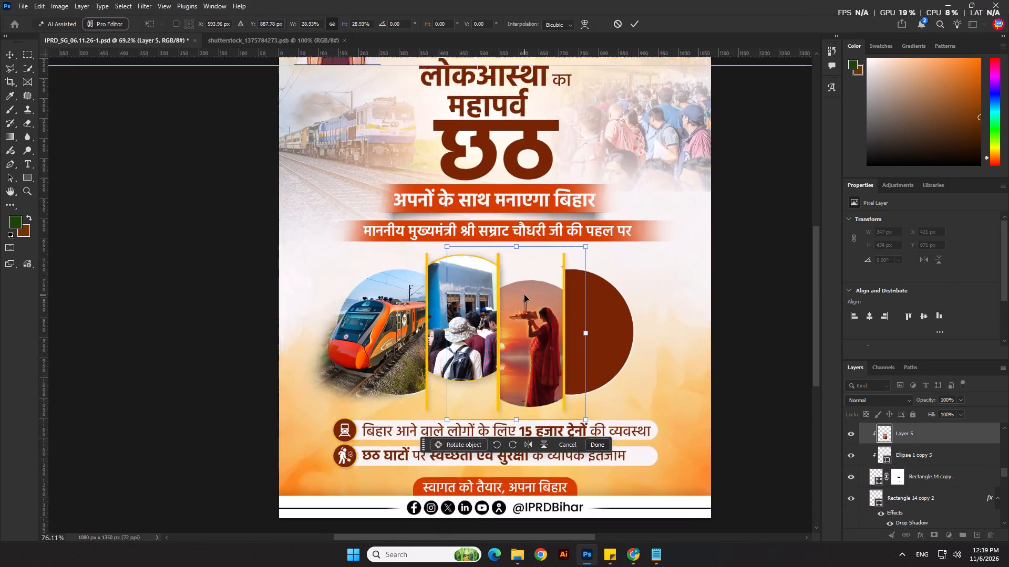
{"action": "scroll", "coordinate": [524, 295], "scroll_direction": "up", "scroll_amount": 12}
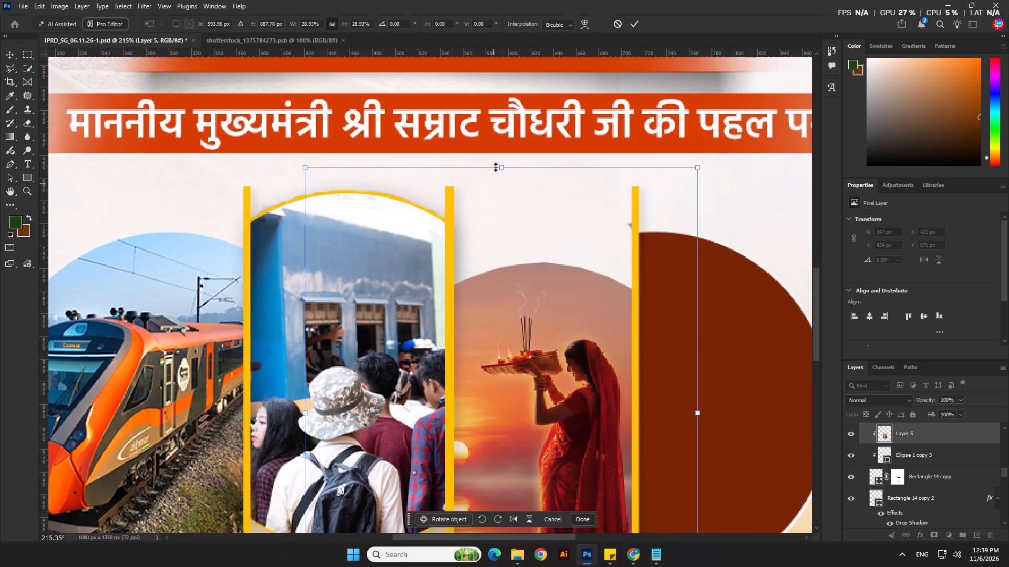
{"action": "left_click_drag", "start_coordinate": [499, 164], "coordinate": [540, 143]}
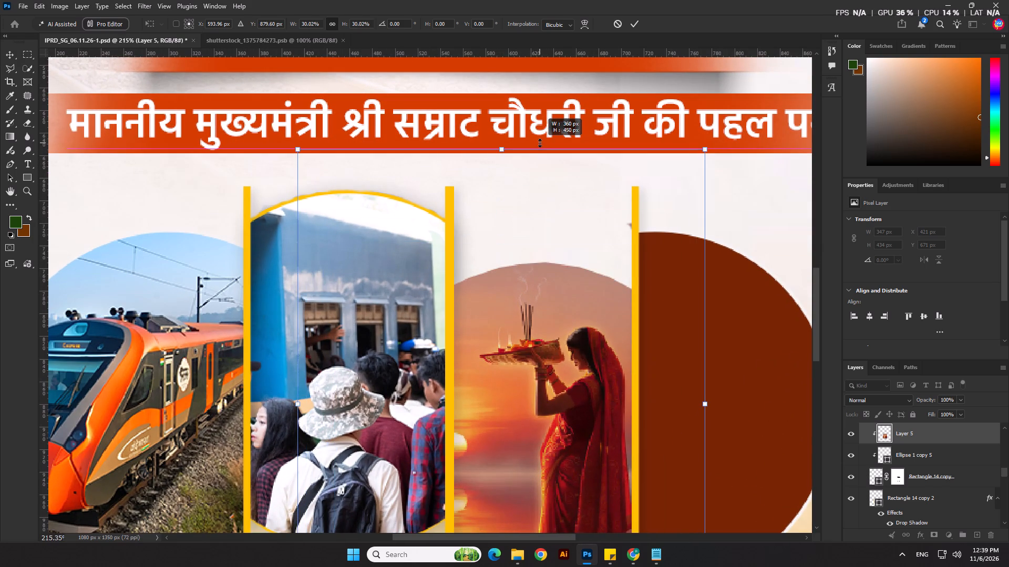
{"action": "left_click_drag", "start_coordinate": [540, 143], "coordinate": [541, 142]}
Reduce the sunset image to about 322 × 403 px and nudge it up, fitting the woman and sun inside the third segment.
{"action": "scroll", "coordinate": [518, 248], "scroll_direction": "down", "scroll_amount": 6}
{"action": "left_click", "coordinate": [522, 371]}
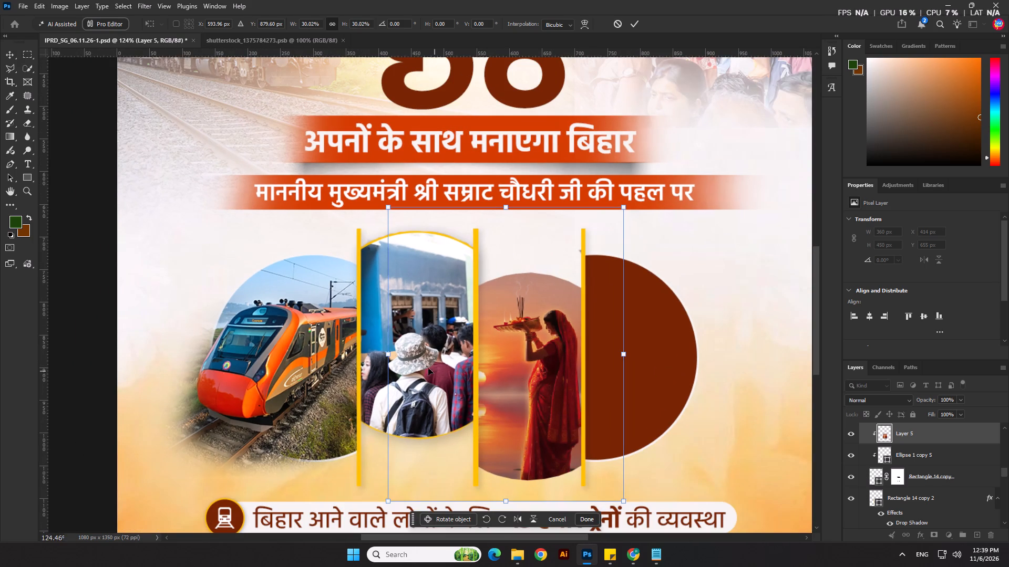
{"action": "left_click_drag", "start_coordinate": [385, 351], "coordinate": [415, 350]}
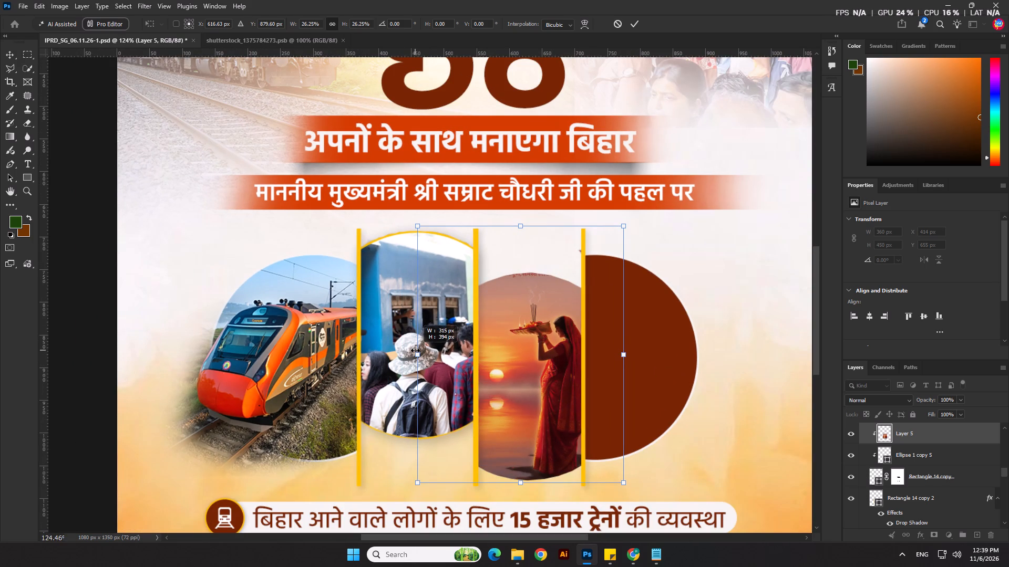
{"action": "left_click_drag", "start_coordinate": [415, 350], "coordinate": [410, 353]}
{"action": "key", "text": "Up"}
{"action": "key", "text": "Up"}
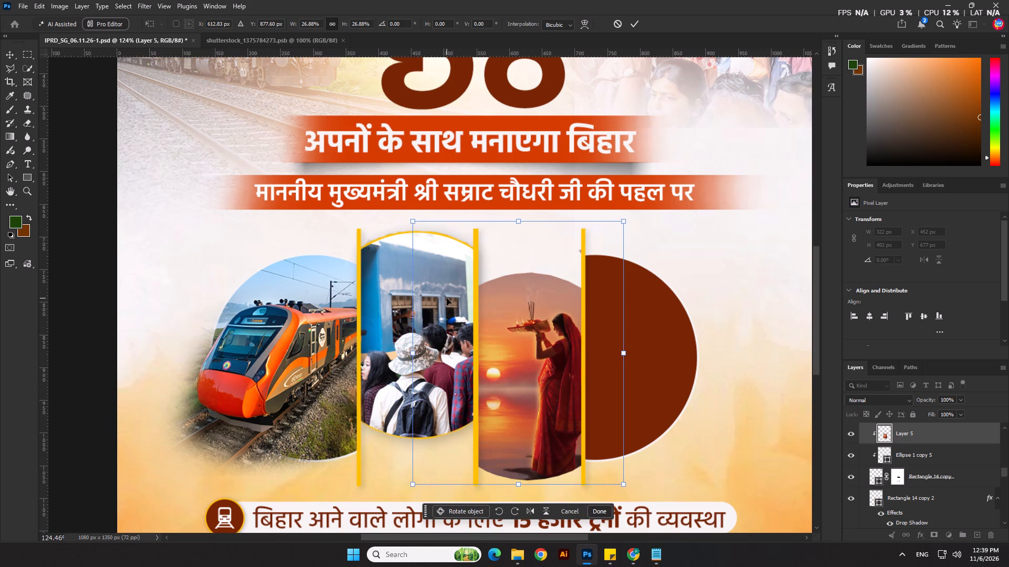
{"action": "key", "text": "Up"}
{"action": "key", "text": "Up"}
{"action": "key", "text": "Up"}
{"action": "key", "text": "Up"}
{"action": "key", "text": "Return"}
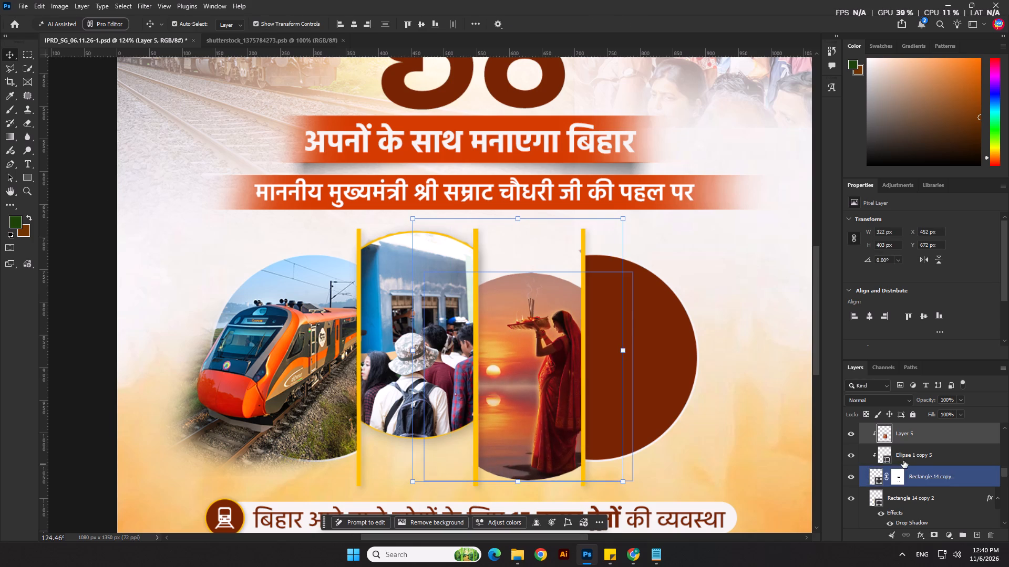
Convert Layer 5 and Ellipse 1 copy 5 together into one smart object, checking the layers' visibility.
{"action": "left_click", "coordinate": [903, 460]}
{"action": "left_click", "coordinate": [848, 452]}
{"action": "left_click", "coordinate": [848, 452]}
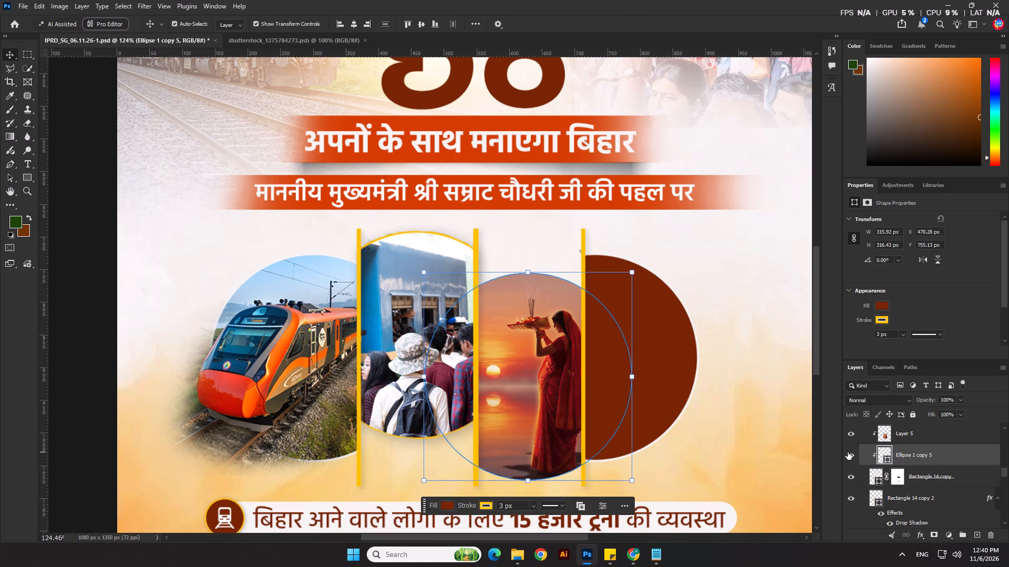
{"action": "double_click", "coordinate": [851, 475]}
{"action": "double_click", "coordinate": [851, 455]}
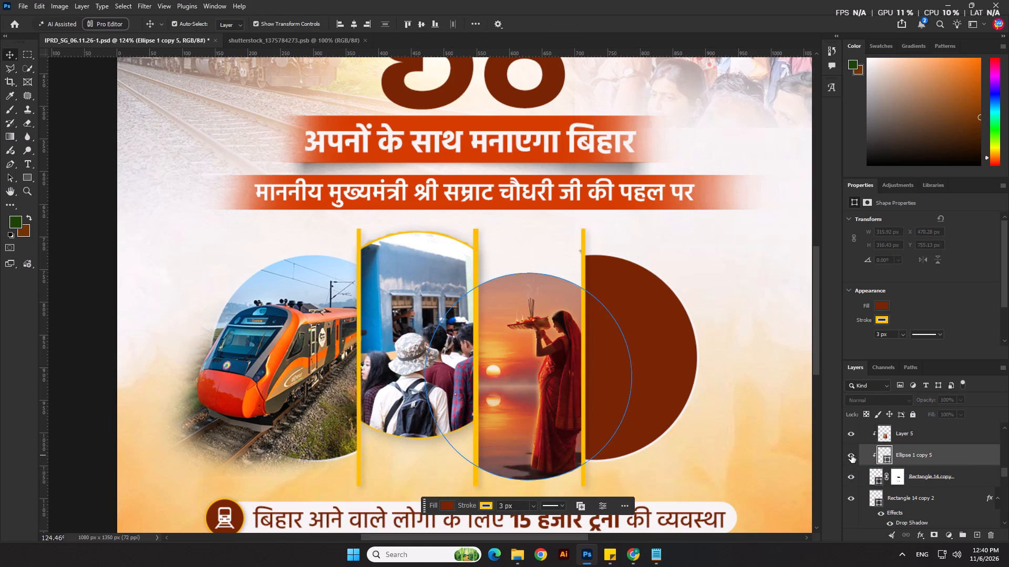
{"action": "left_click", "coordinate": [964, 456]}
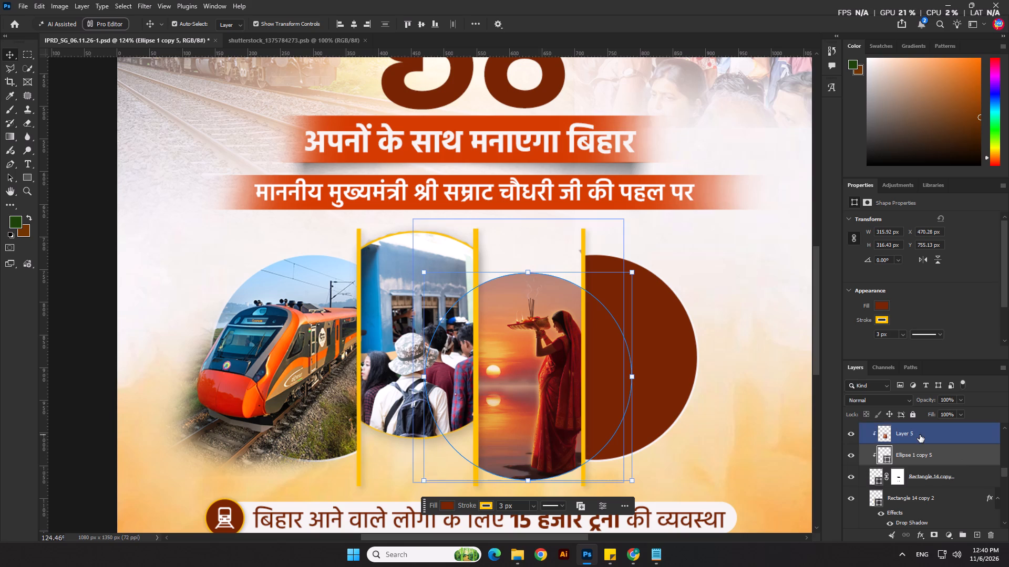
{"action": "left_click", "coordinate": [926, 433], "text": "ctrl"}
{"action": "right_click", "coordinate": [926, 433]}
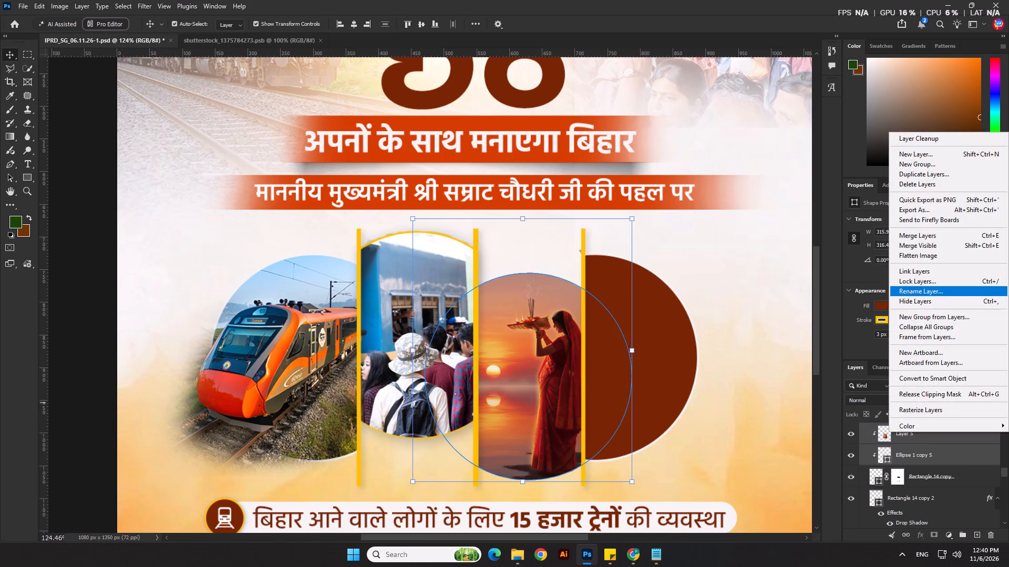
{"action": "left_click", "coordinate": [913, 375]}
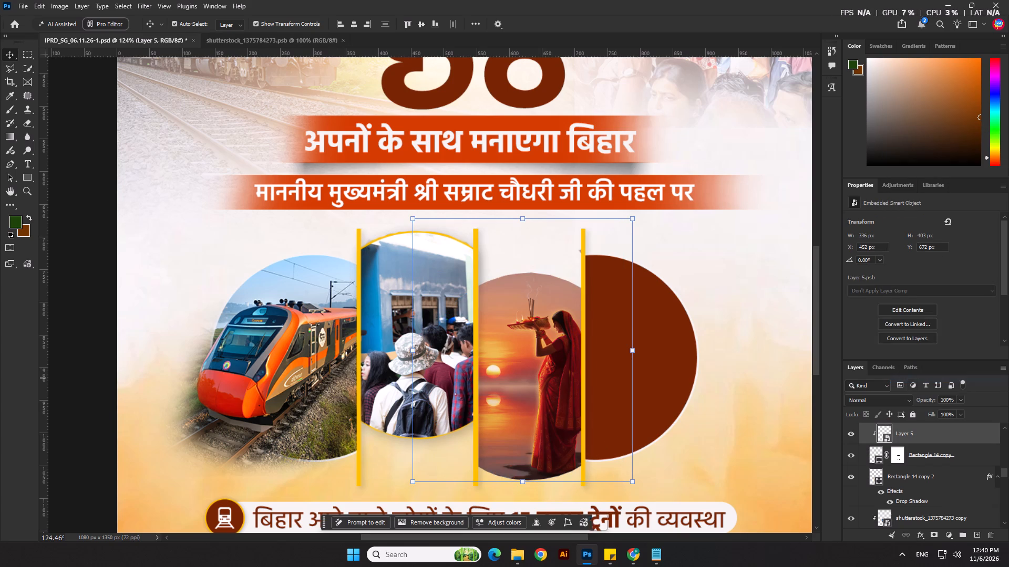
{"action": "left_click", "coordinate": [851, 432]}
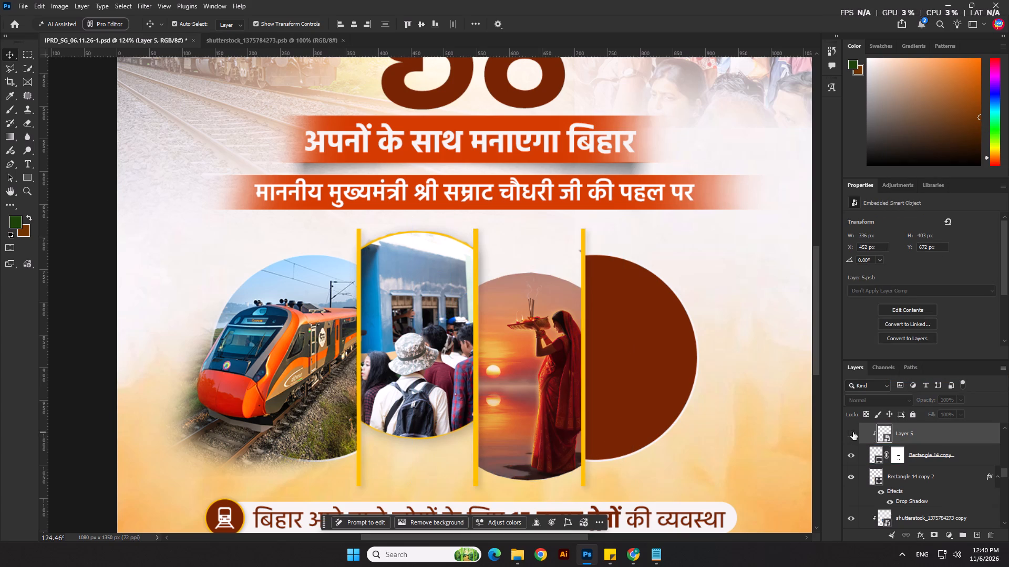
{"action": "left_click", "coordinate": [853, 433]}
Open the Layer 5 smart object's contents, clip the sunset image to its ellipse, save it, and return to the poster.
{"action": "double_click", "coordinate": [889, 436]}
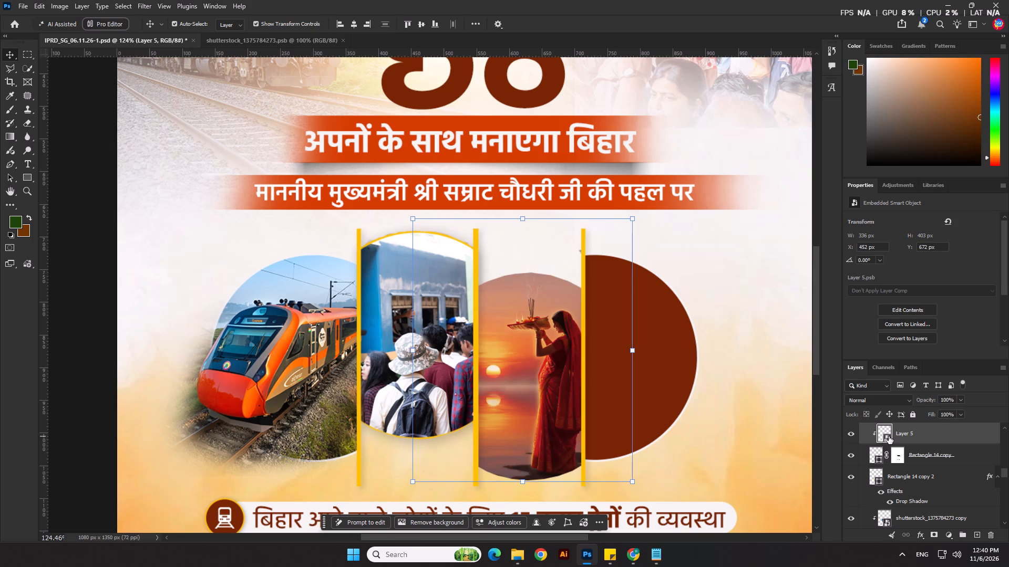
{"action": "left_click", "coordinate": [888, 445], "text": "alt"}
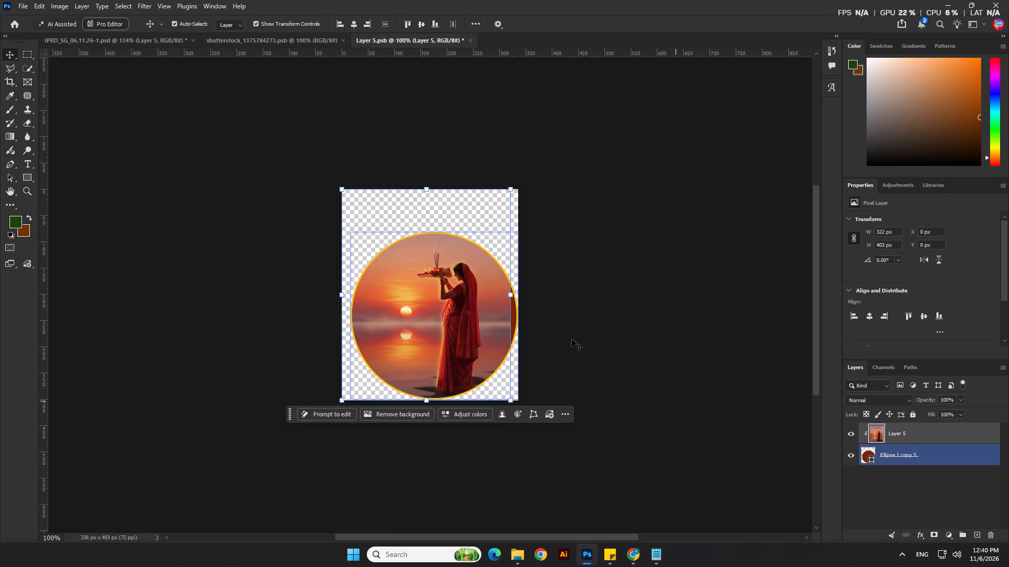
{"action": "left_click", "coordinate": [611, 301]}
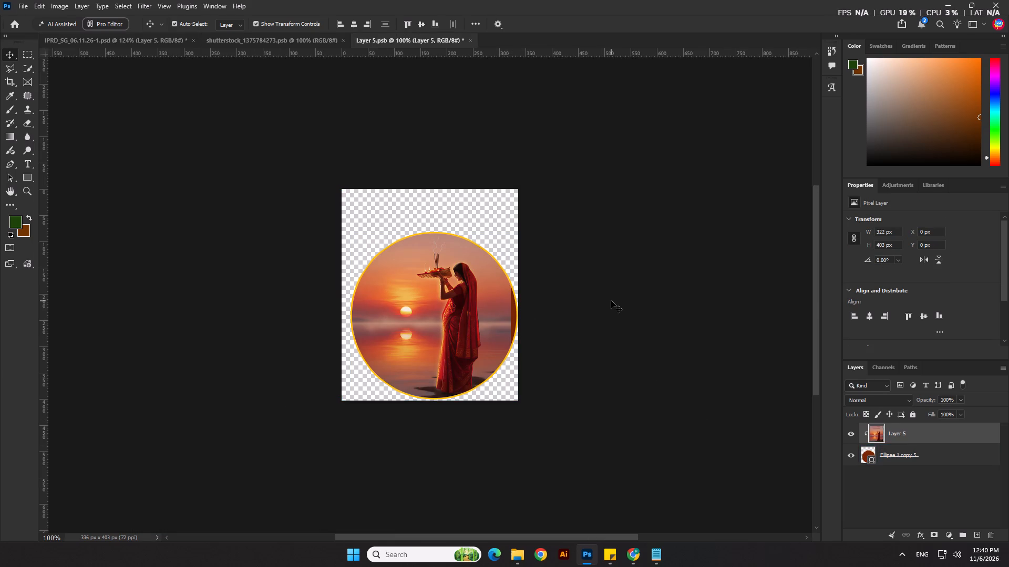
{"action": "key", "text": "ctrl+s"}
{"action": "key", "text": "alt+Tab"}
{"action": "key", "text": "alt+Tab"}
{"action": "left_click", "coordinate": [308, 35]}
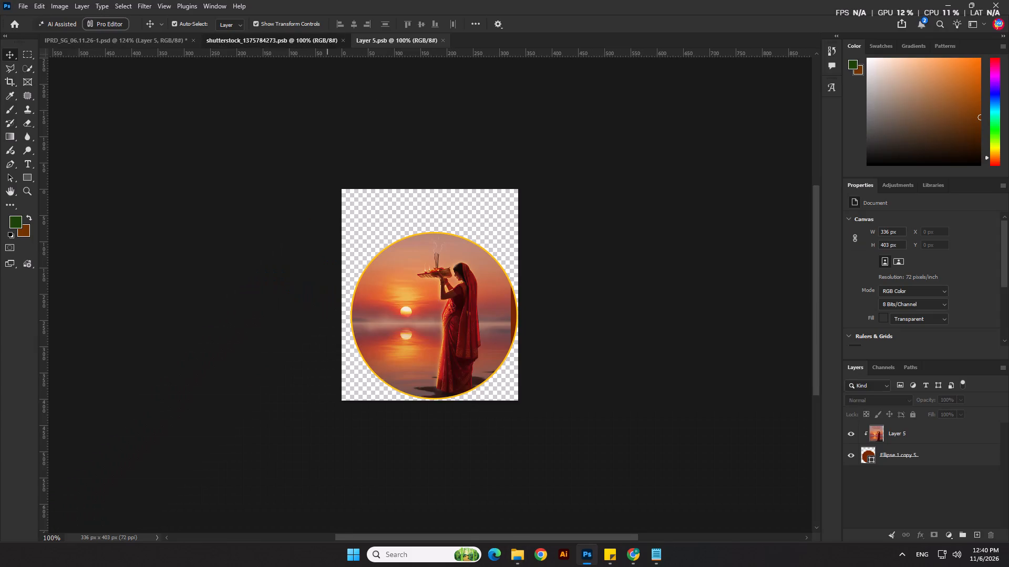
{"action": "left_click", "coordinate": [169, 39]}
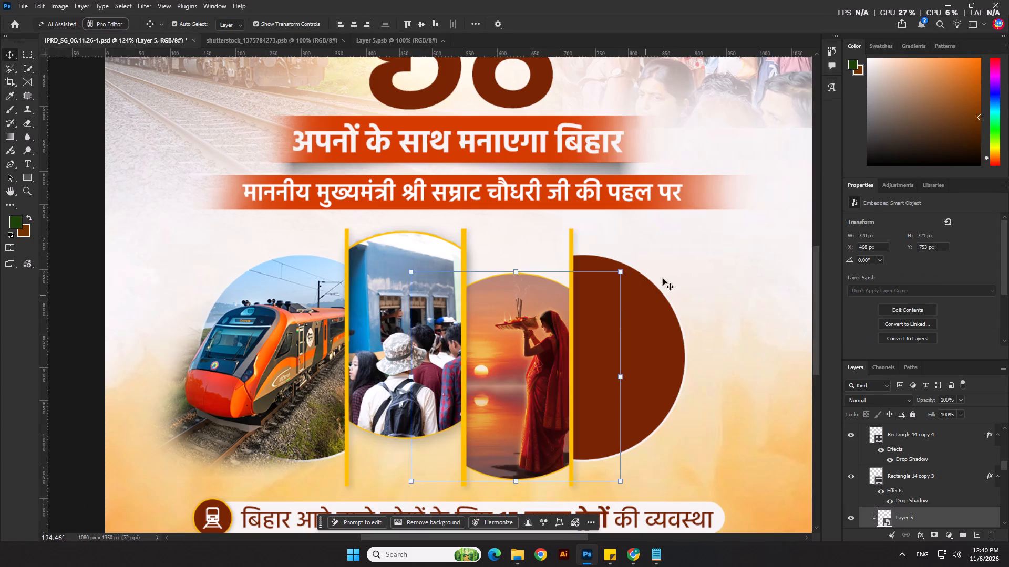
In Layer 5.psb, set Ellipse 1 copy 5's drop shadow to 36% opacity and 8 px size, save, and return to the poster.
{"action": "left_click", "coordinate": [331, 39]}
{"action": "left_click", "coordinate": [367, 39]}
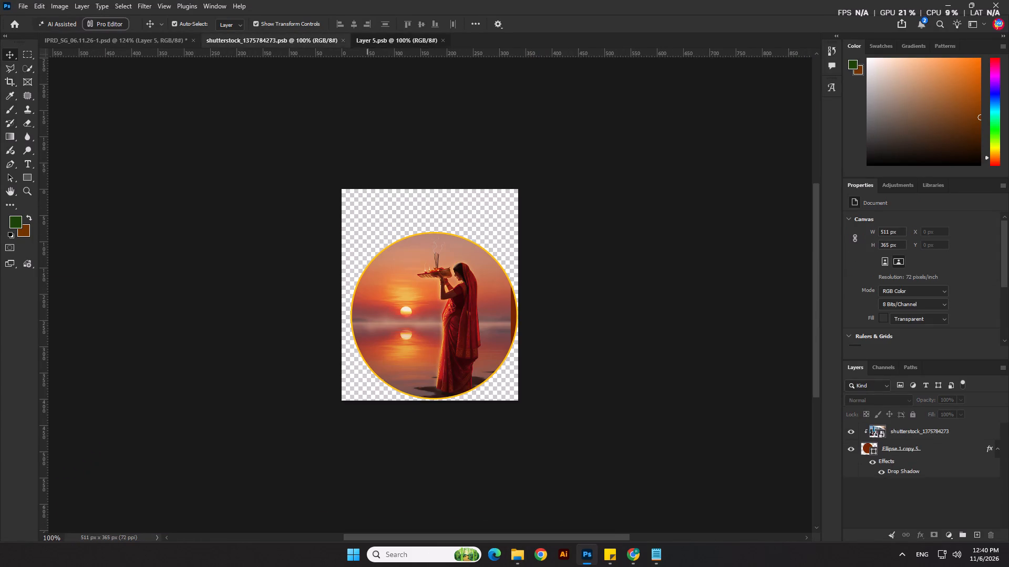
{"action": "left_click", "coordinate": [939, 453]}
{"action": "double_click", "coordinate": [947, 454]}
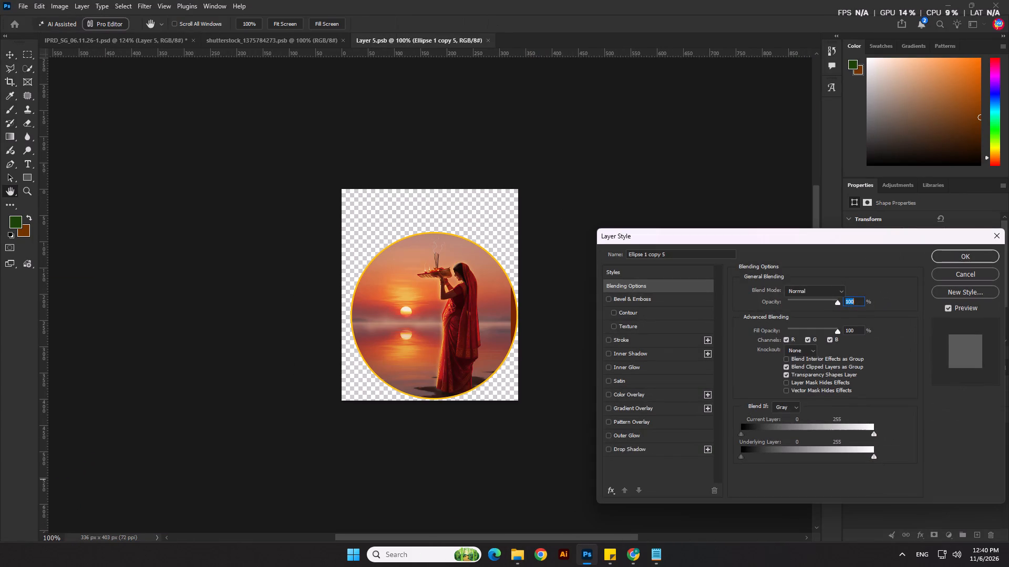
{"action": "left_click", "coordinate": [686, 452]}
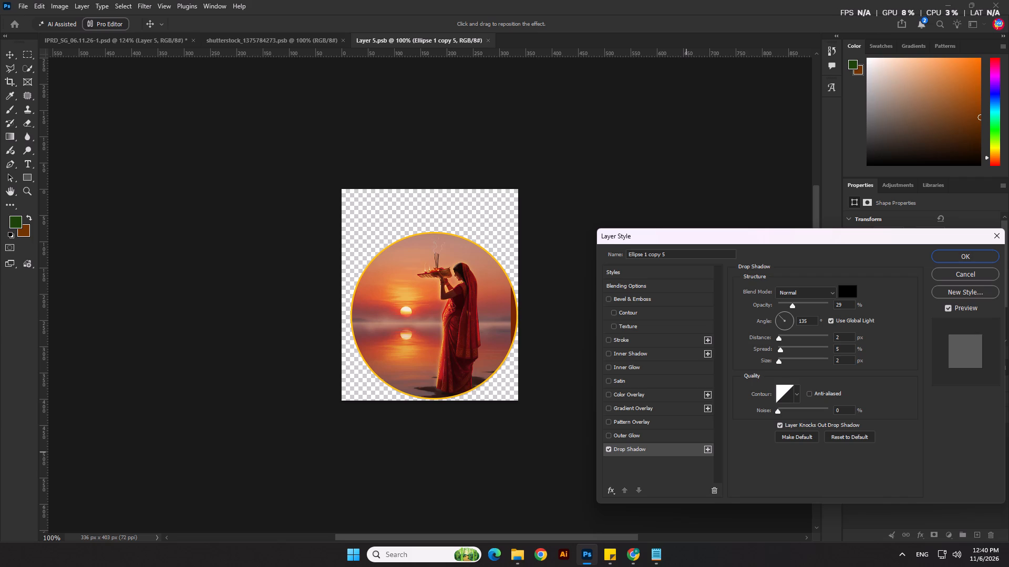
{"action": "left_click", "coordinate": [783, 361]}
{"action": "left_click", "coordinate": [797, 303]}
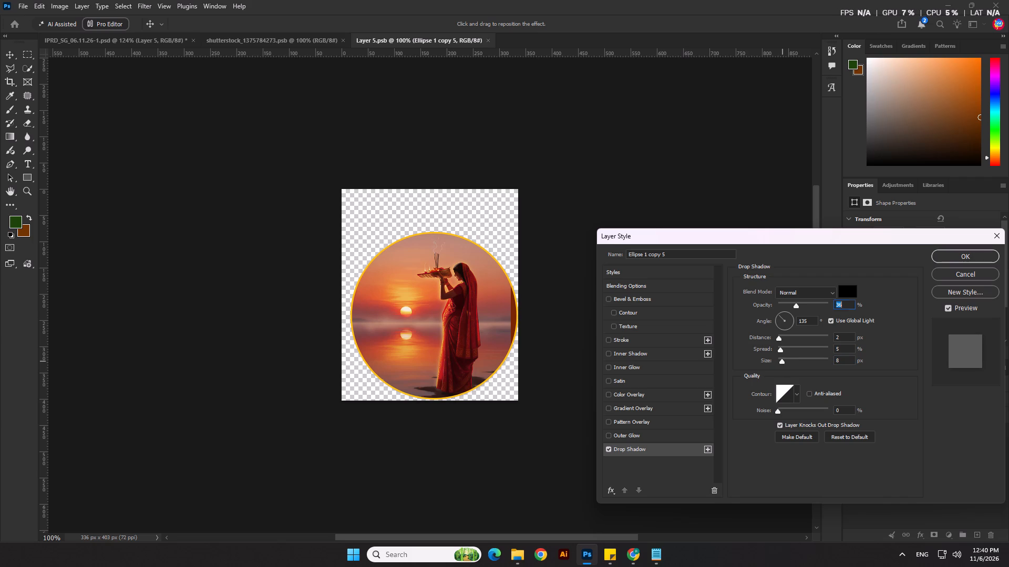
{"action": "left_click", "coordinate": [941, 255]}
{"action": "left_click", "coordinate": [724, 329]}
{"action": "key", "text": "ctrl+s"}
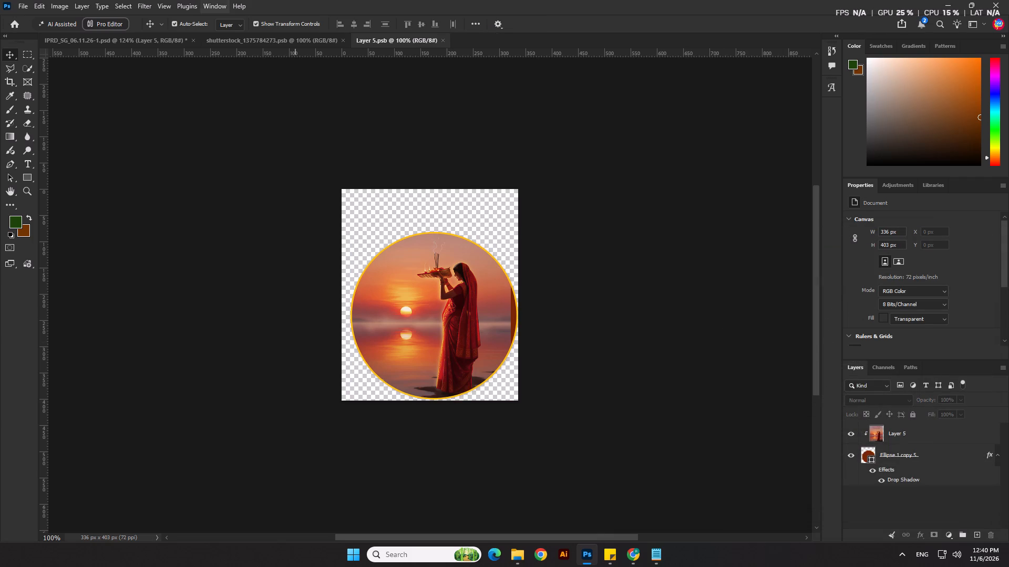
{"action": "left_click", "coordinate": [173, 40]}
Set the drop shadow of Rectangle 14 copy, the third segment's base shape, to 30% opacity and 16 px size.
{"action": "scroll", "coordinate": [442, 240], "scroll_direction": "down", "scroll_amount": 5}
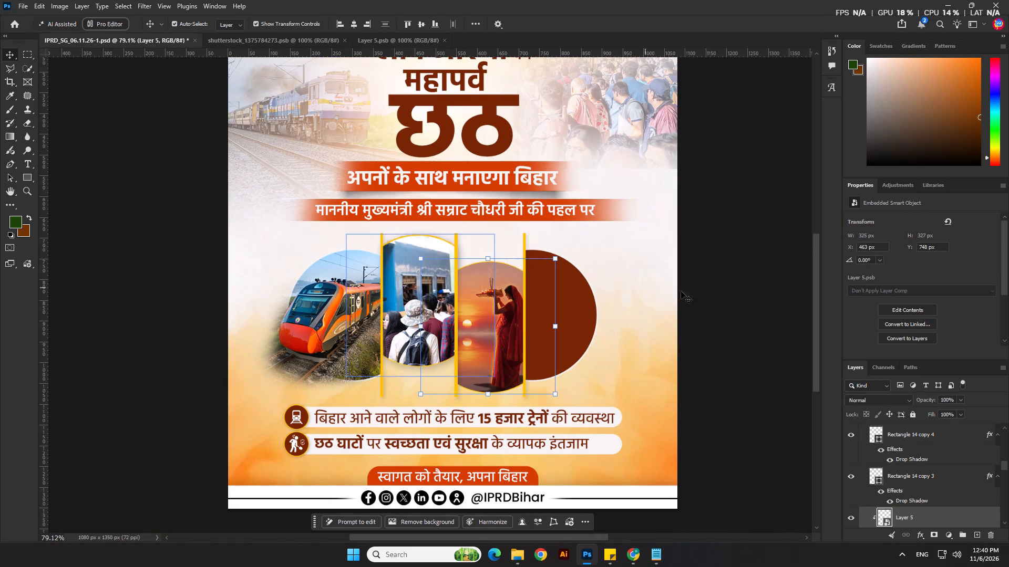
{"action": "scroll", "coordinate": [901, 493], "scroll_direction": "down", "scroll_amount": 2}
{"action": "left_click", "coordinate": [945, 498]}
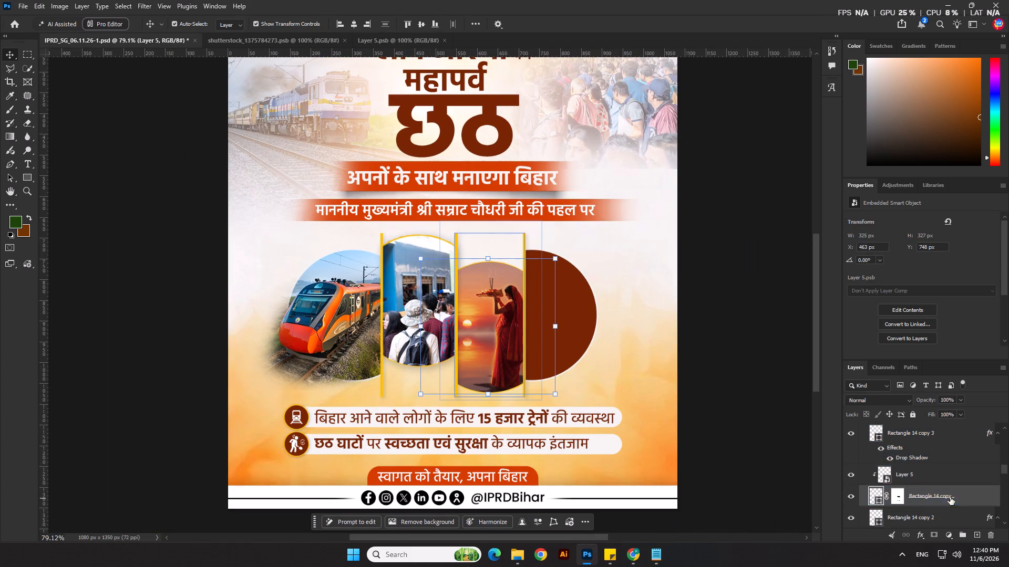
{"action": "double_click", "coordinate": [965, 495]}
{"action": "left_click", "coordinate": [652, 447]}
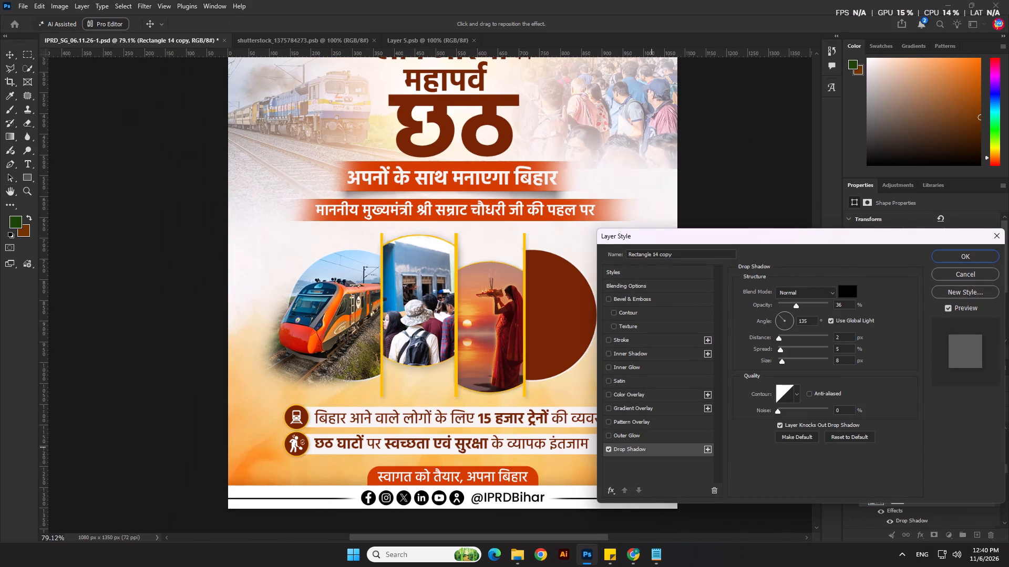
{"action": "left_click", "coordinate": [785, 360]}
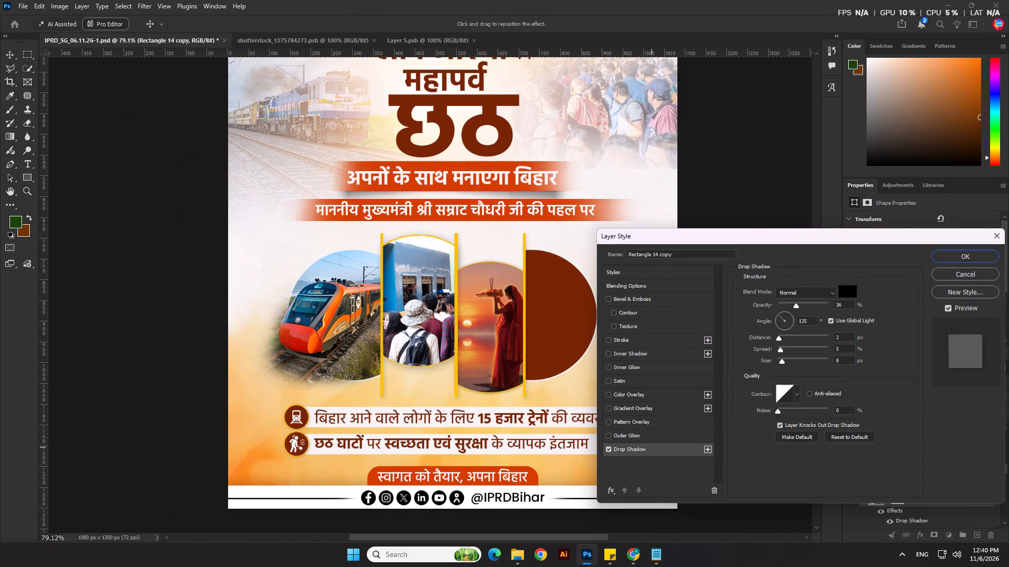
{"action": "left_click", "coordinate": [794, 305]}
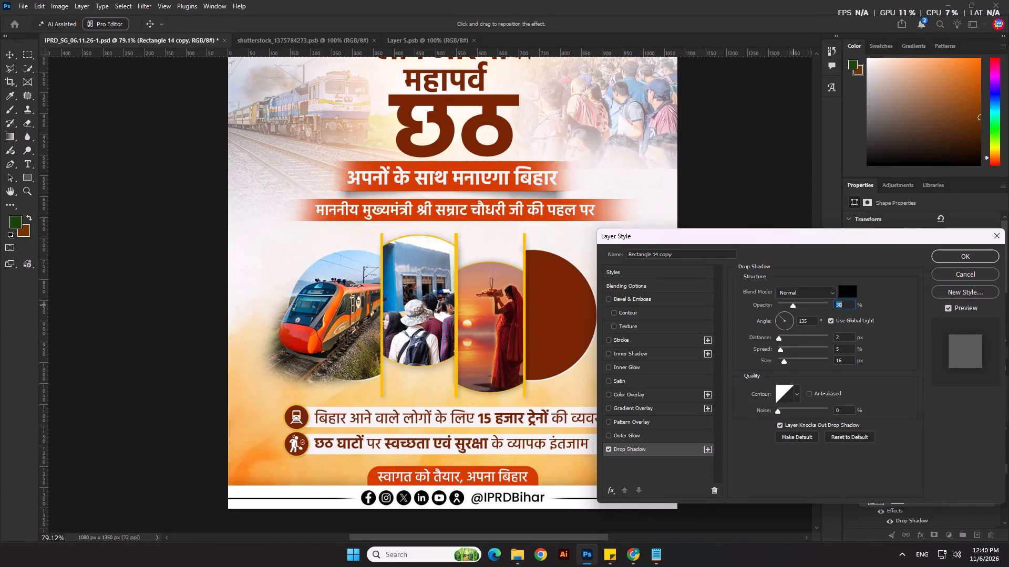
{"action": "left_click", "coordinate": [942, 253]}
{"action": "left_click", "coordinate": [721, 320]}
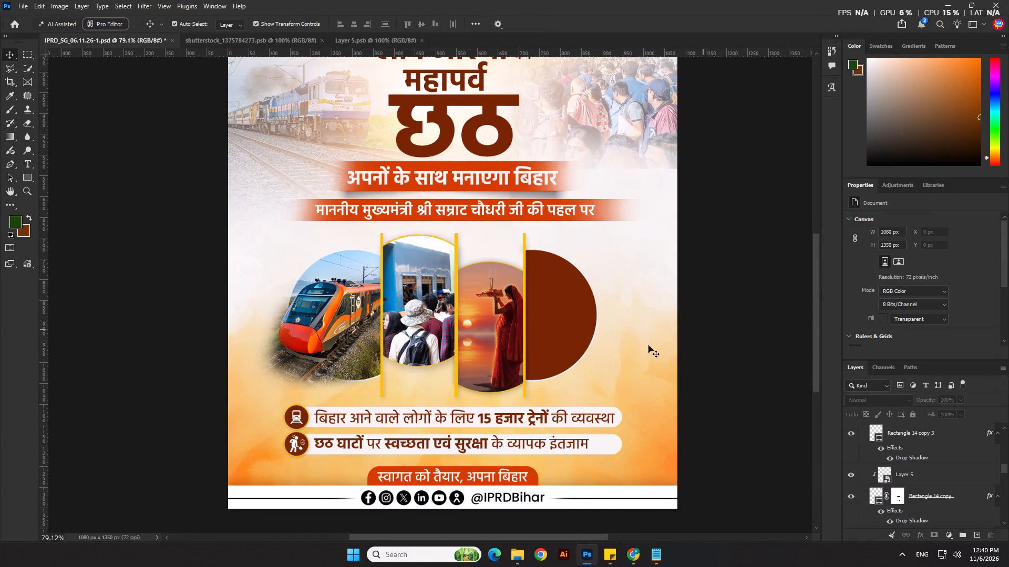
Review the whole poster and the empty brown fourth segment.
{"action": "scroll", "coordinate": [530, 354], "scroll_direction": "up", "scroll_amount": 2}
{"action": "scroll", "coordinate": [600, 340], "scroll_direction": "up", "scroll_amount": 2}
{"action": "left_click", "coordinate": [598, 334]}
{"action": "scroll", "coordinate": [598, 334], "scroll_direction": "down", "scroll_amount": 5}
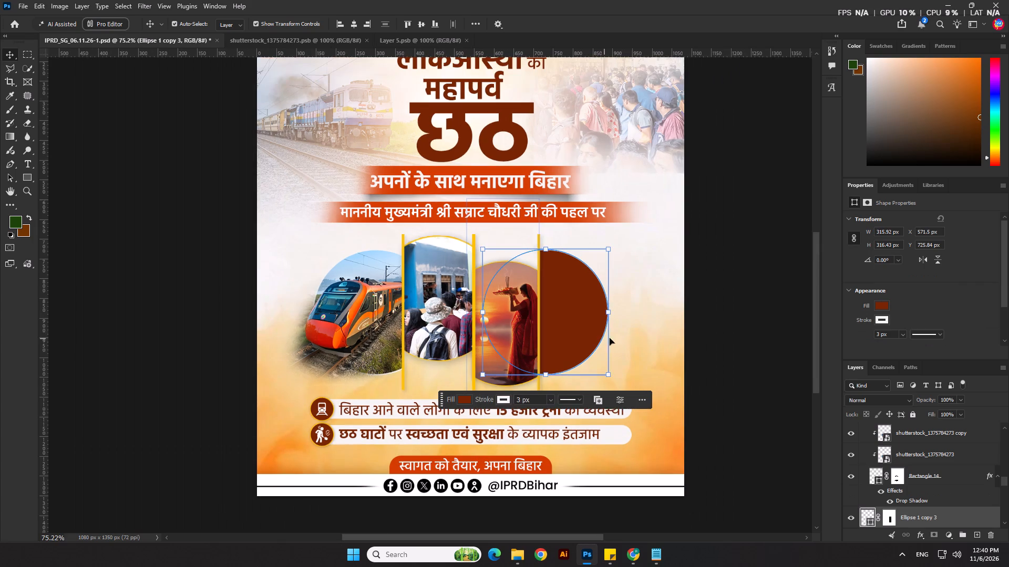
{"action": "left_click", "coordinate": [726, 307]}
{"action": "scroll", "coordinate": [723, 309], "scroll_direction": "down", "scroll_amount": 5}
{"action": "left_click", "coordinate": [698, 343]}
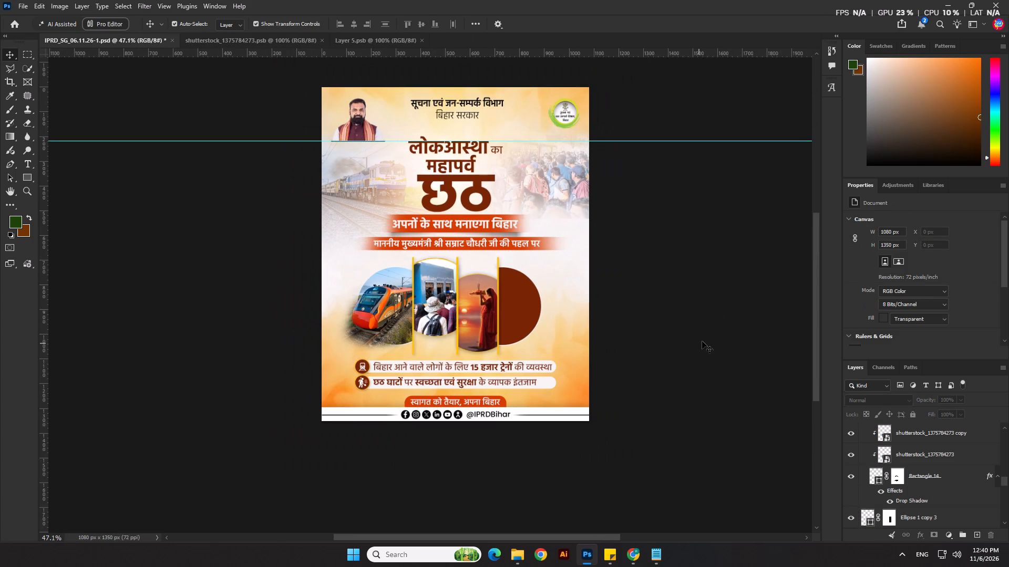
Browse the Downloads folder for a Chhath image for the fourth segment, preview 30442.jpg, and return to the poster.
{"action": "left_click", "coordinate": [635, 562]}
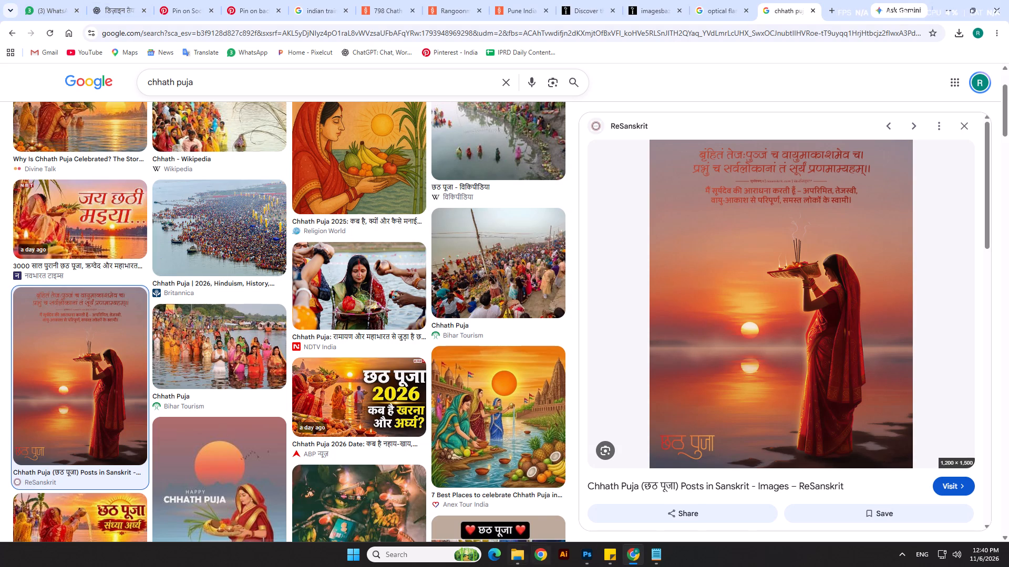
{"action": "left_click", "coordinate": [508, 559]}
{"action": "scroll", "coordinate": [217, 247], "scroll_direction": "down", "scroll_amount": 4}
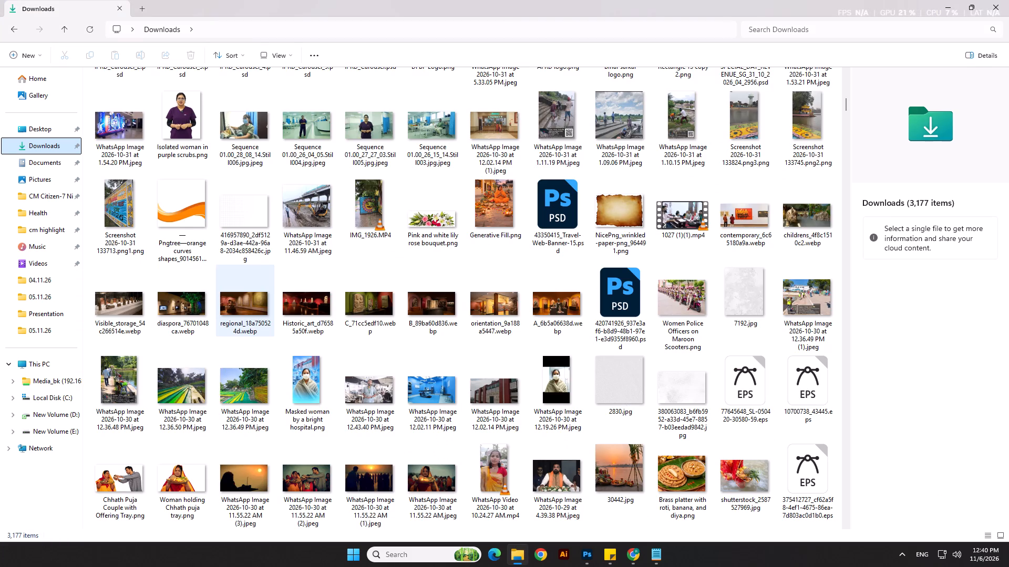
{"action": "scroll", "coordinate": [242, 271], "scroll_direction": "down", "scroll_amount": 1}
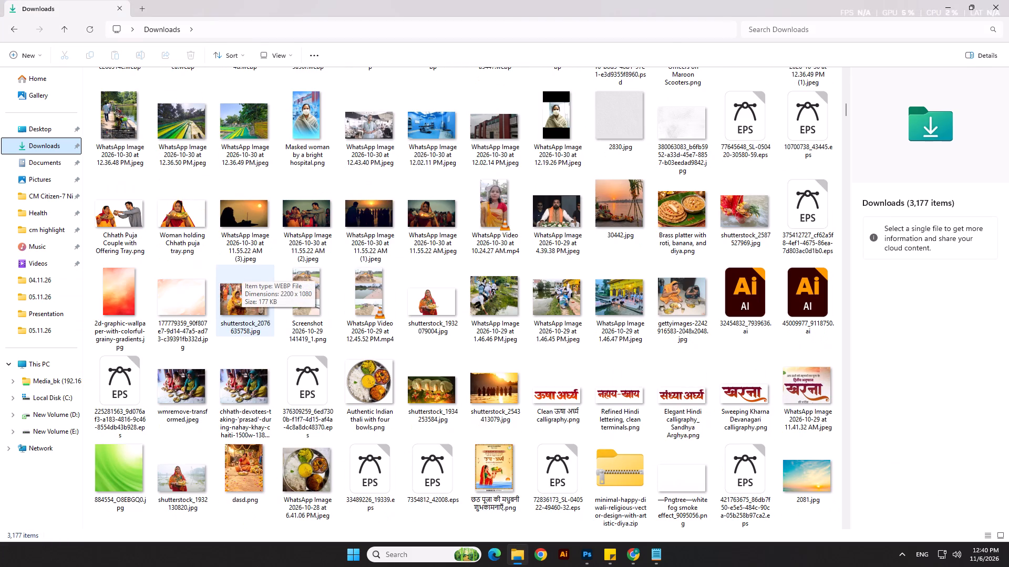
{"action": "scroll", "coordinate": [242, 271], "scroll_direction": "up", "scroll_amount": 1}
{"action": "double_click", "coordinate": [612, 460]}
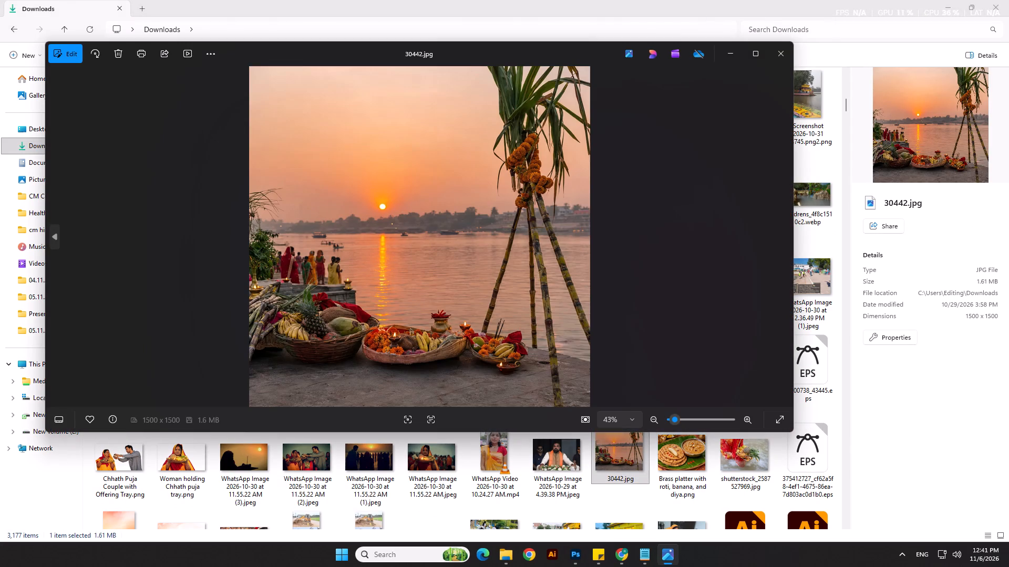
{"action": "left_click", "coordinate": [779, 57]}
{"action": "key", "text": "alt+Tab"}
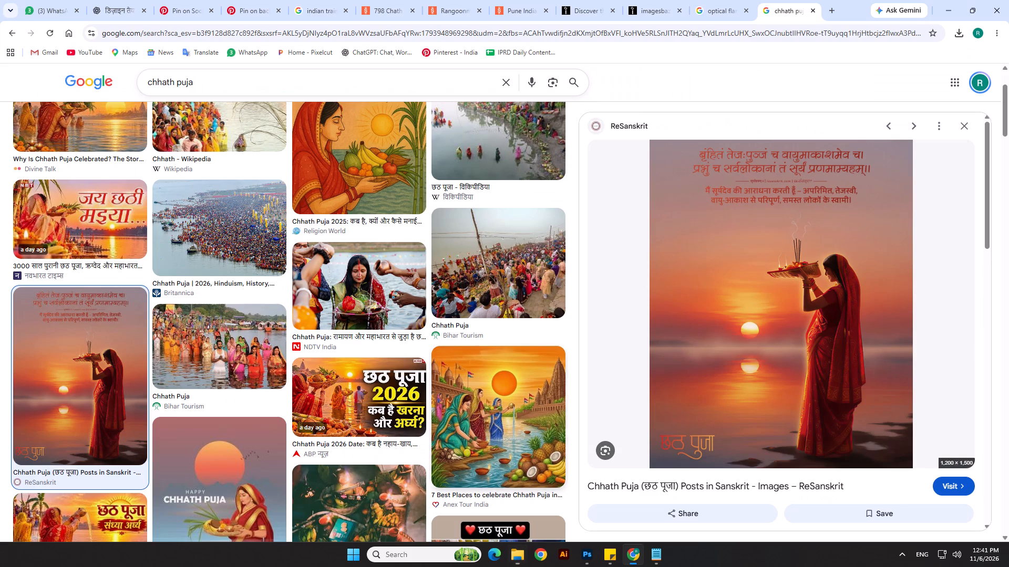
{"action": "key", "text": "alt+Tab"}
{"action": "key", "text": "alt+Tab"}
Check the fourth segment against the reference poster in the ChatGPT chat, and go back to the chhath puja image results.
{"action": "left_click", "coordinate": [524, 306]}
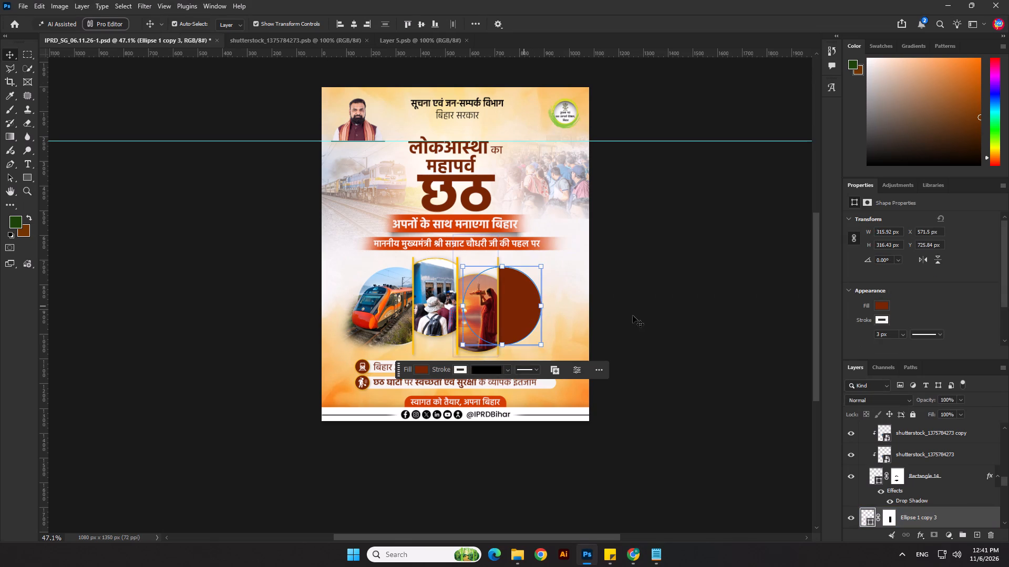
{"action": "left_click", "coordinate": [681, 322]}
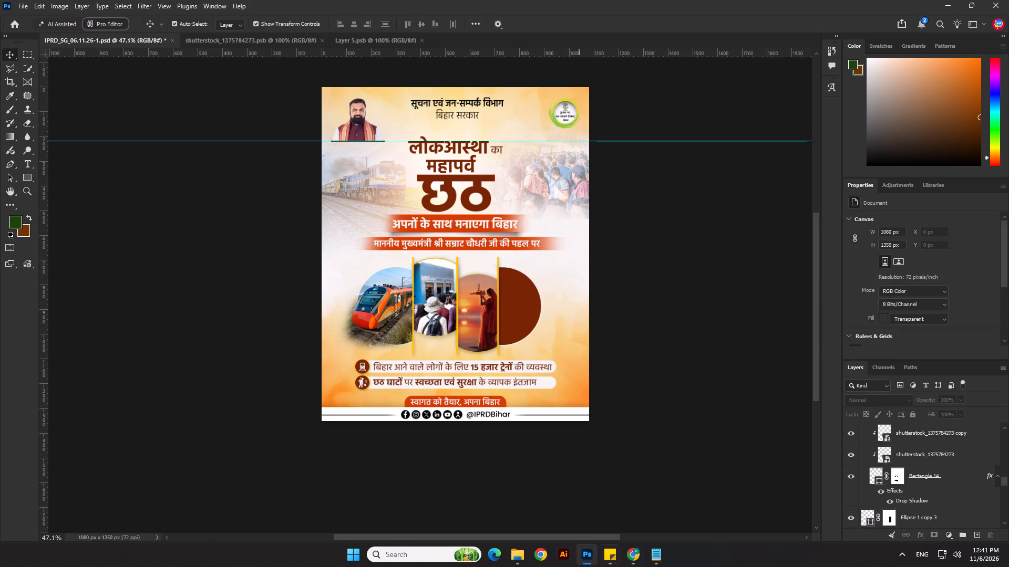
{"action": "left_click", "coordinate": [629, 556]}
{"action": "left_click", "coordinate": [133, 0]}
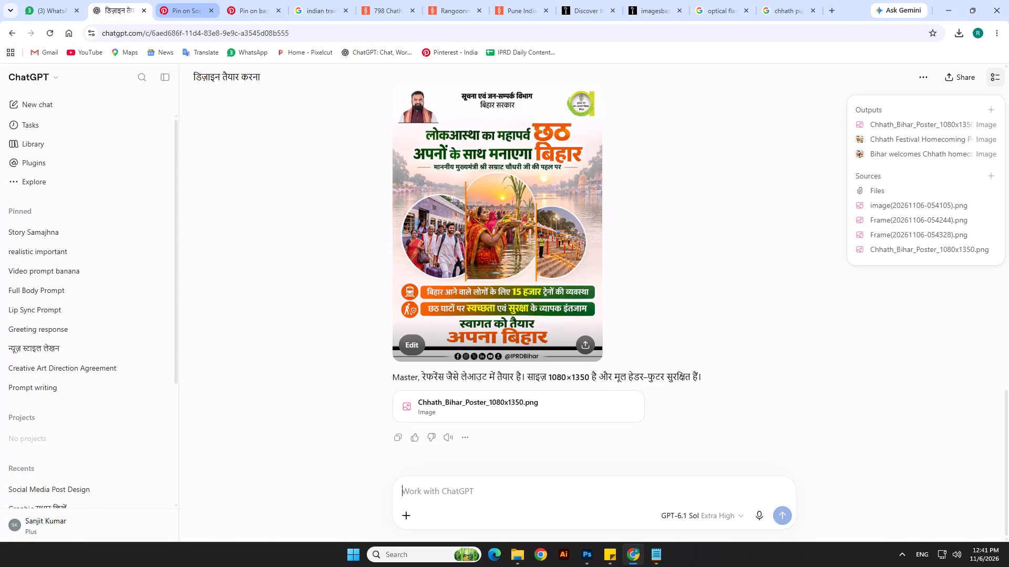
{"action": "left_click", "coordinate": [788, 0]}
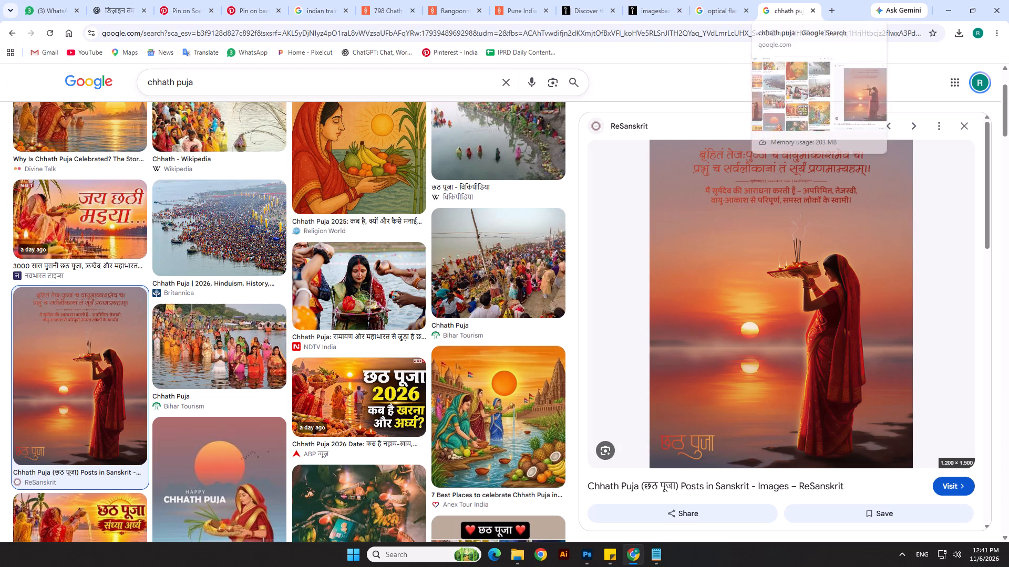
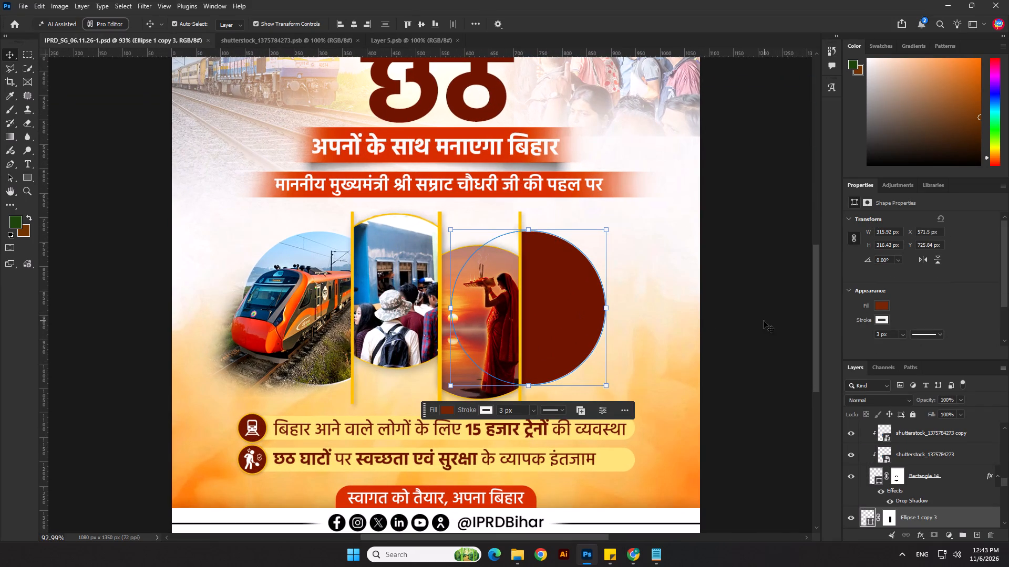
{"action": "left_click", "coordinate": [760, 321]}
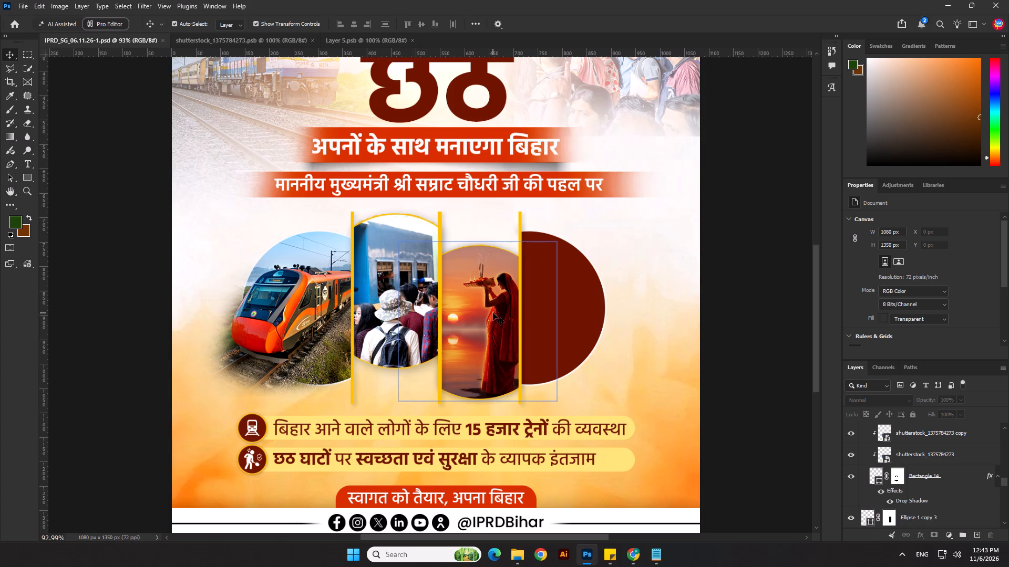
Switch to the open Shutterstock page in Chrome and search for "indian railway".
{"action": "left_click", "coordinate": [632, 559]}
{"action": "left_click", "coordinate": [130, 0]}
{"action": "left_click", "coordinate": [197, 0]}
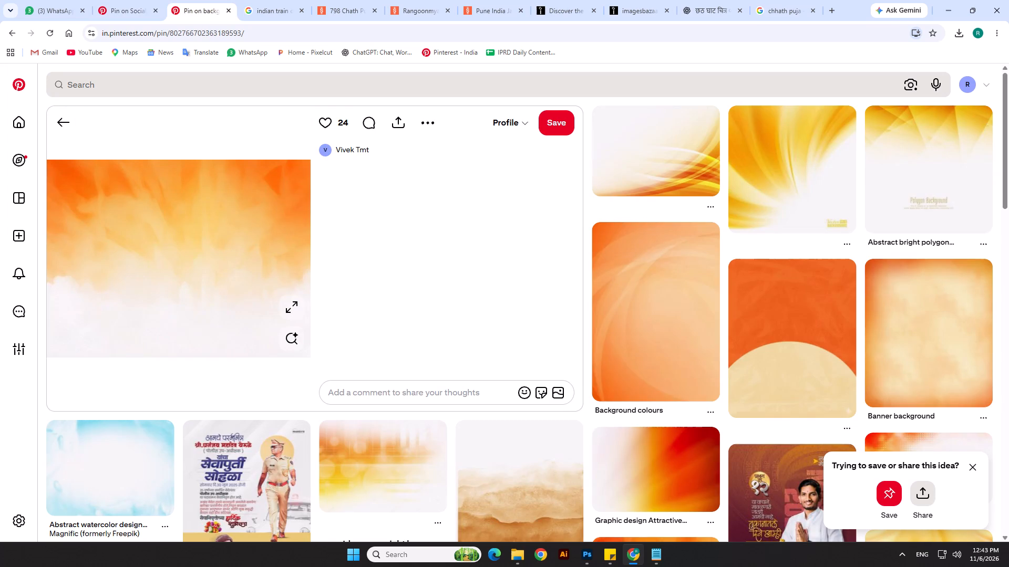
{"action": "left_click", "coordinate": [140, 1]}
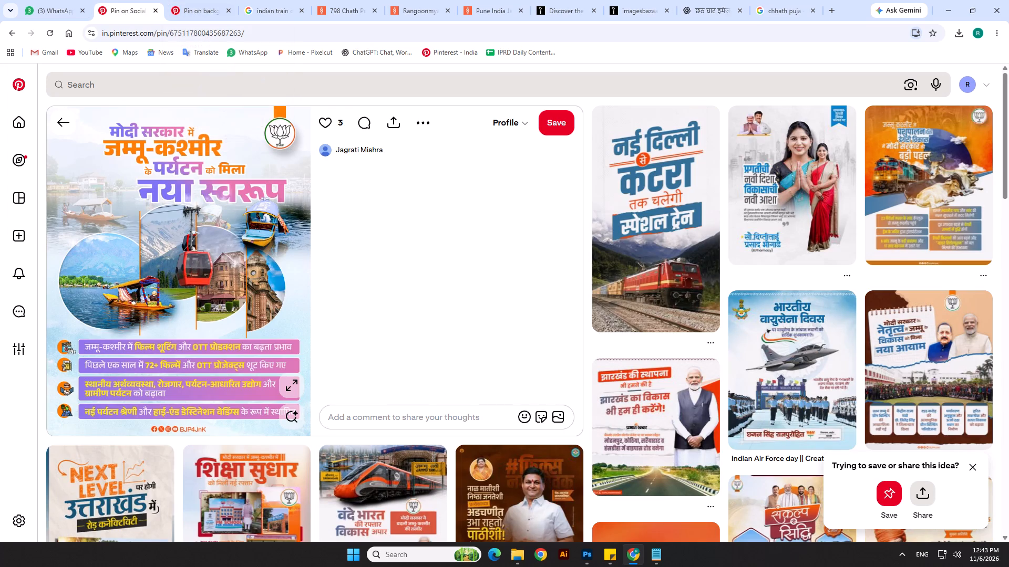
{"action": "left_click", "coordinate": [189, 0]}
{"action": "left_click", "coordinate": [245, 0]}
{"action": "left_click", "coordinate": [332, 0]}
{"action": "left_click", "coordinate": [339, 85]}
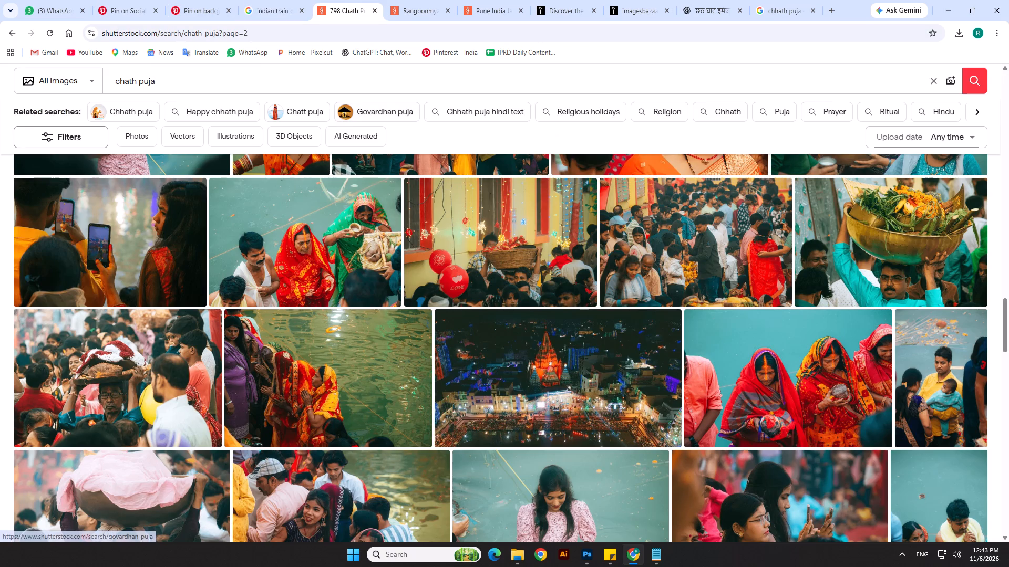
{"action": "key", "text": "ctrl+a"}
{"action": "type", "text": "indian railway"}
{"action": "key", "text": "Return"}
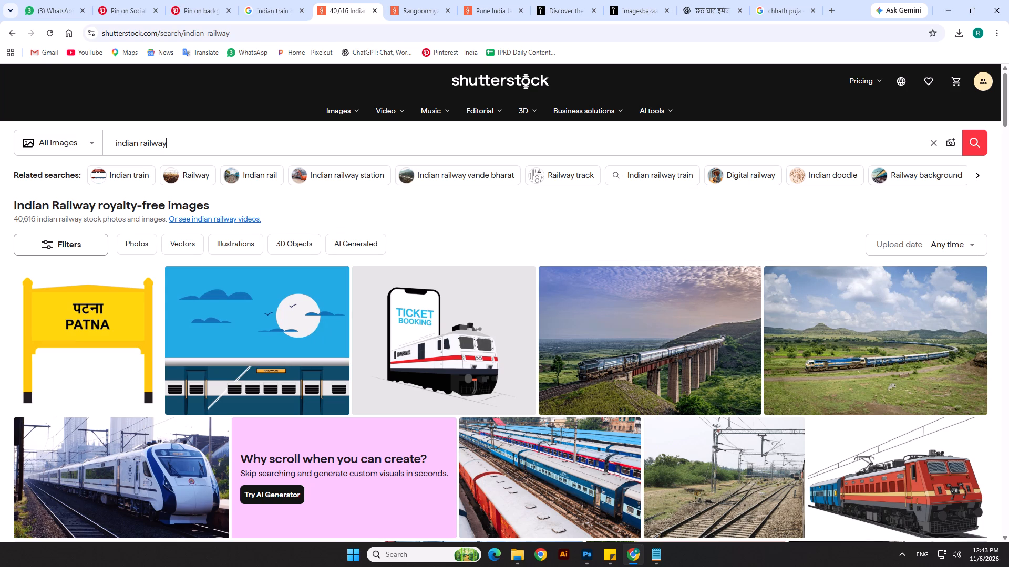
Open the Karwar, Karnataka photo of the blue diesel locomotive, acknowledge its editorial-use condition and download it.
{"action": "scroll", "coordinate": [300, 393], "scroll_direction": "down", "scroll_amount": 4}
{"action": "scroll", "coordinate": [323, 352], "scroll_direction": "down", "scroll_amount": 4}
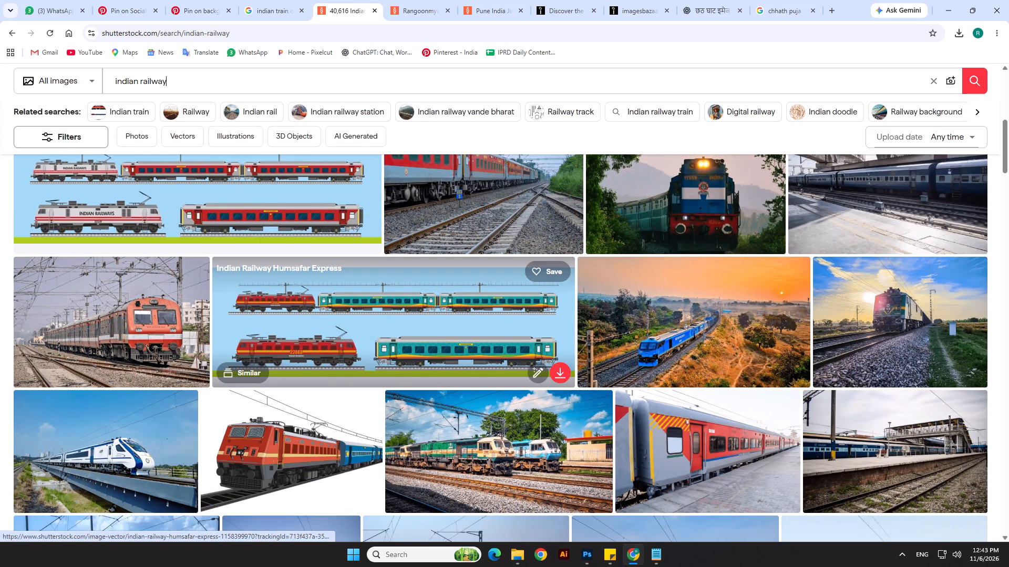
{"action": "scroll", "coordinate": [465, 371], "scroll_direction": "up", "scroll_amount": 2}
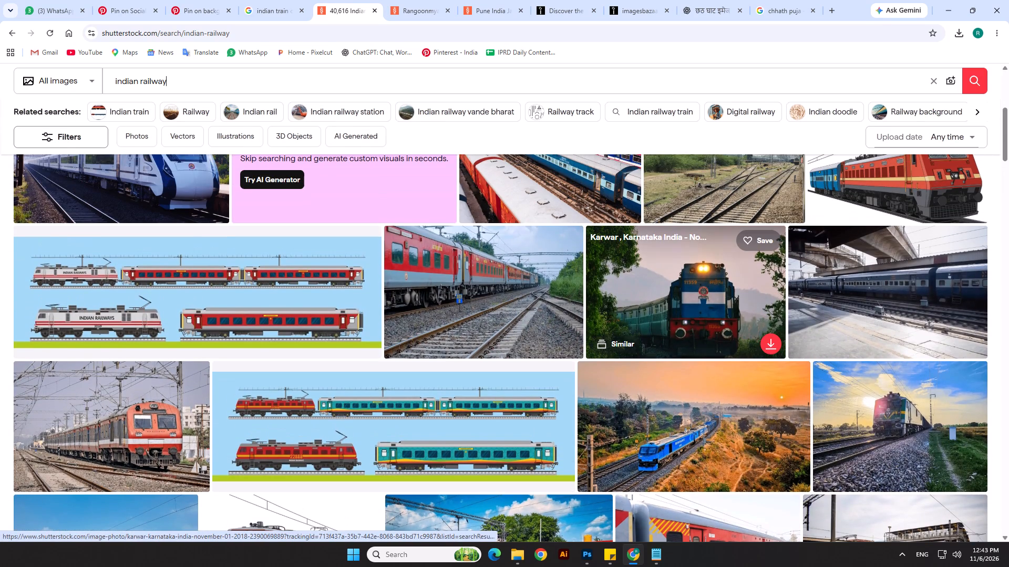
{"action": "left_click", "coordinate": [643, 300]}
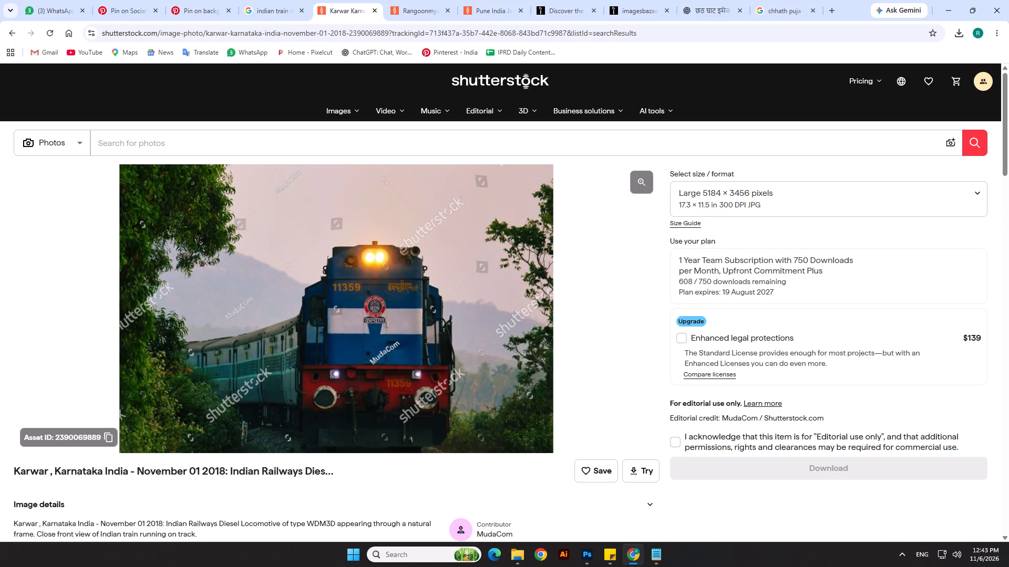
{"action": "left_click", "coordinate": [677, 440]}
{"action": "left_click", "coordinate": [756, 465]}
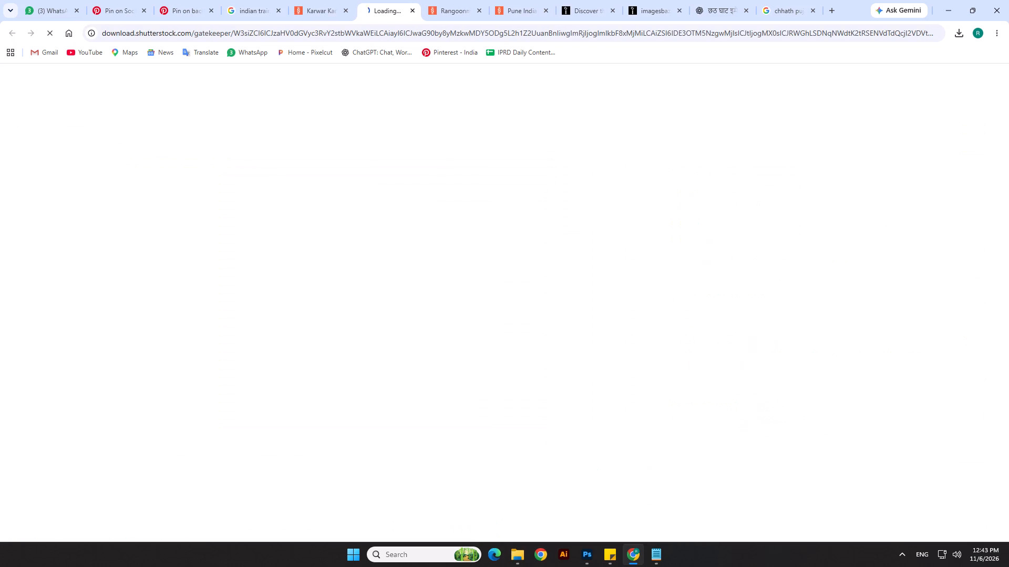
{"action": "key", "text": "alt+Tab"}
{"action": "left_click", "coordinate": [558, 325]}
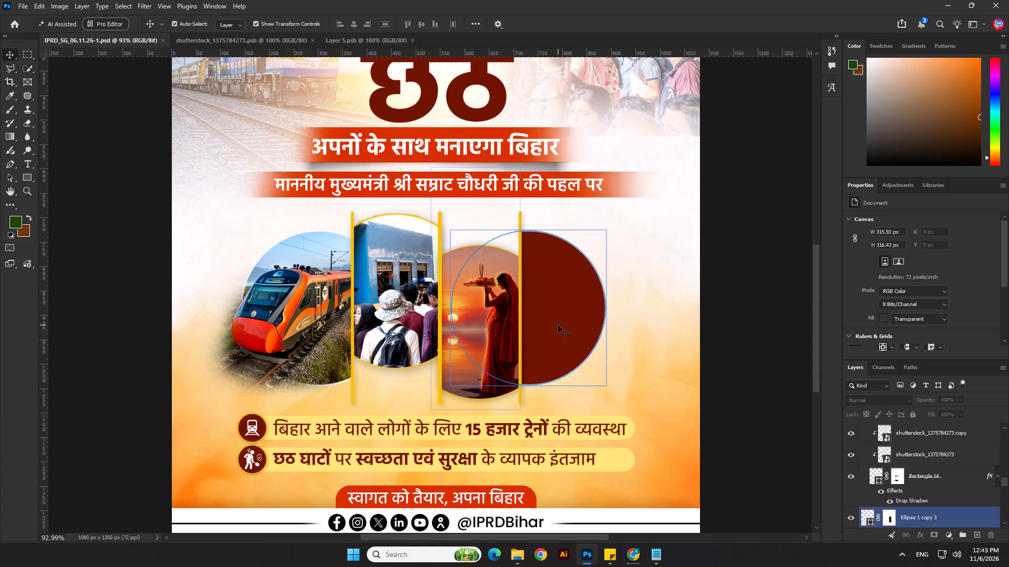
{"action": "key", "text": "alt+Tab"}
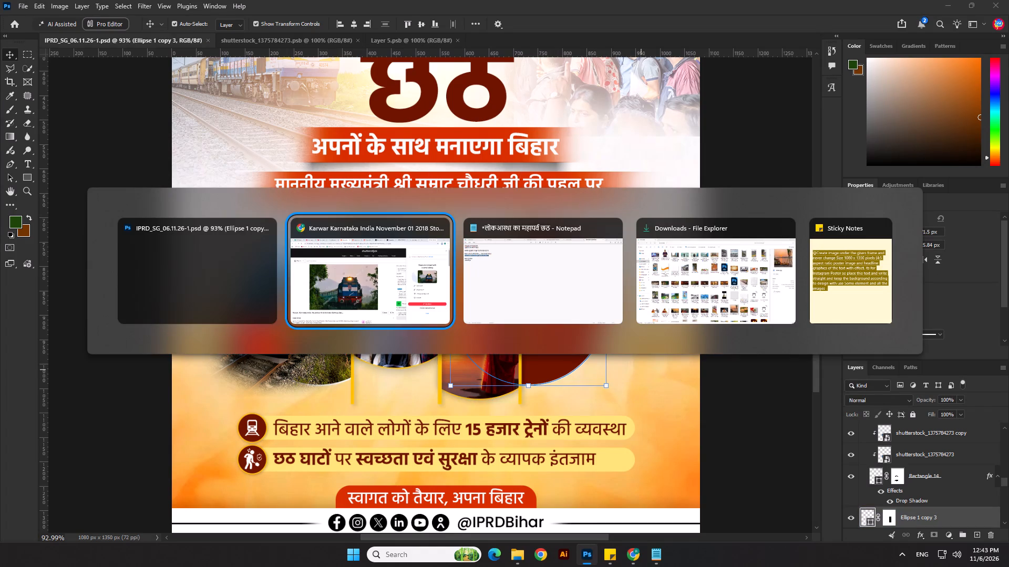
{"action": "key", "text": "alt+Tab"}
{"action": "key", "text": "alt+Tab"}
{"action": "key", "text": "alt+Tab"}
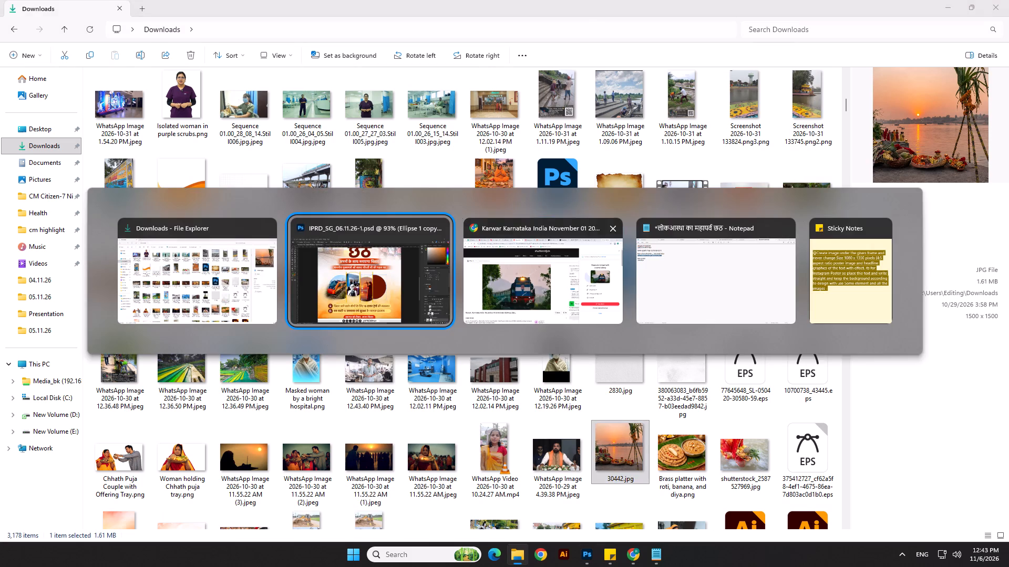
{"action": "key", "text": "alt+Tab"}
{"action": "left_click_drag", "start_coordinate": [893, 58], "coordinate": [596, 335]}
{"action": "key", "text": "alt+Tab"}
{"action": "key", "text": "alt+Tab"}
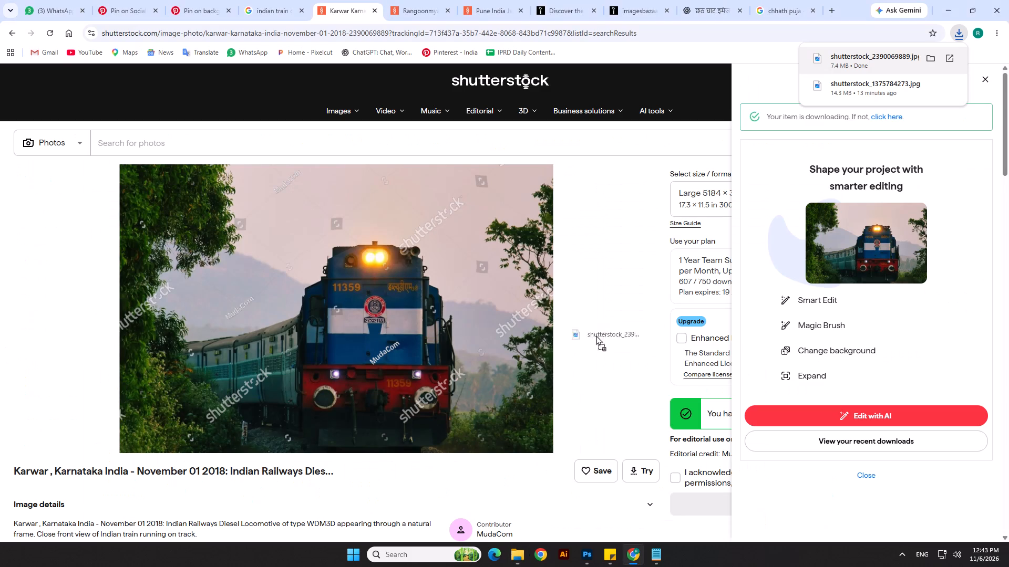
{"action": "left_click_drag", "start_coordinate": [596, 335], "coordinate": [574, 340]}
{"action": "key", "text": "alt+Tab"}
{"action": "key", "text": "alt+Tab"}
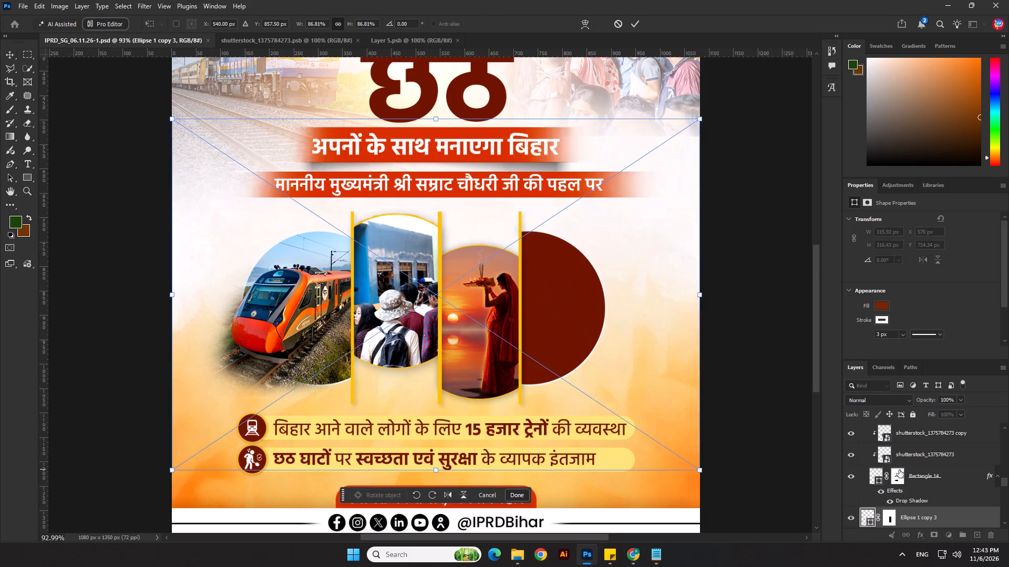
Commit the placed locomotive photo and clip it to the dark red Ellipse 1 copy 3 shape.
{"action": "scroll", "coordinate": [953, 499], "scroll_direction": "down", "scroll_amount": 1}
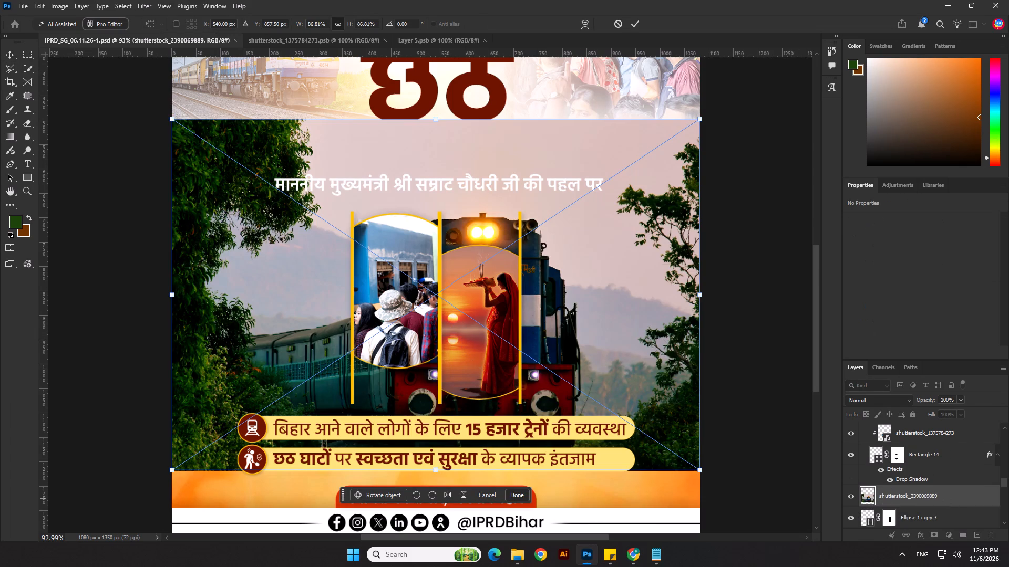
{"action": "scroll", "coordinate": [833, 509], "scroll_direction": "down", "scroll_amount": 2}
{"action": "scroll", "coordinate": [904, 493], "scroll_direction": "down", "scroll_amount": 1}
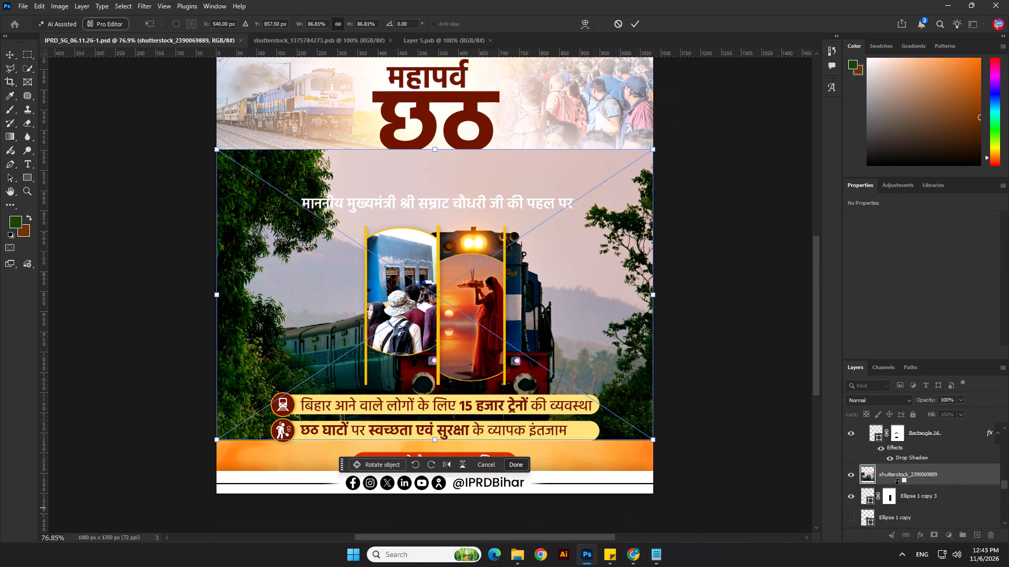
{"action": "left_click", "coordinate": [897, 484], "text": "alt"}
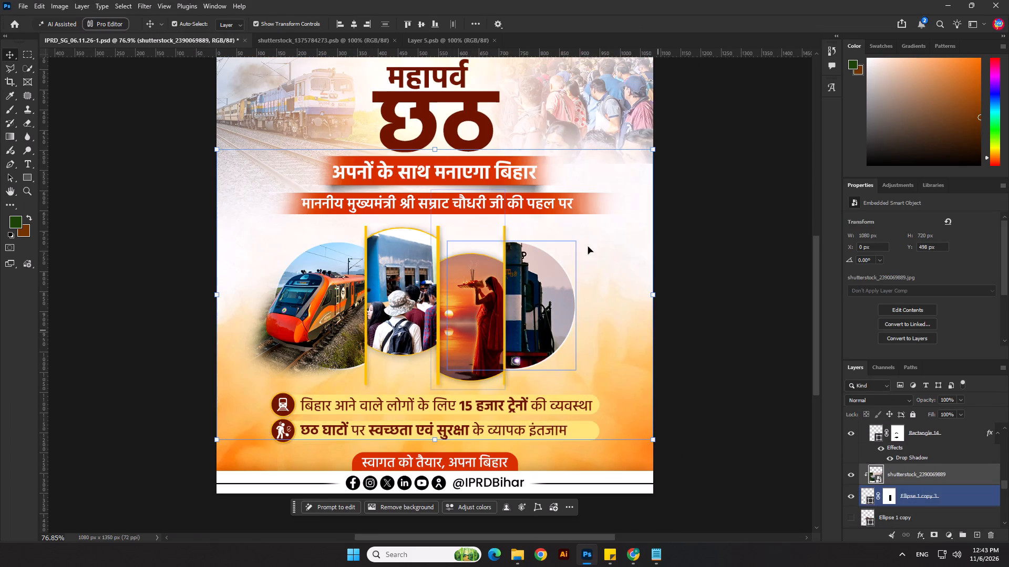
Scale the clipped locomotive photo to about 40% and position the engine inside the dark red half-circle beside the last yellow divider.
{"action": "left_click_drag", "start_coordinate": [438, 146], "coordinate": [441, 300]}
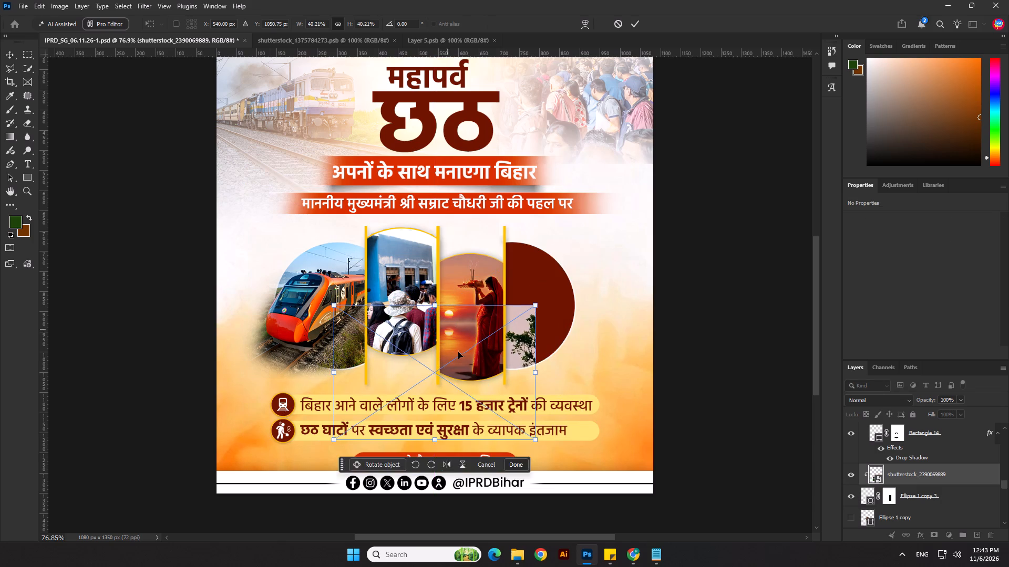
{"action": "left_click_drag", "start_coordinate": [458, 353], "coordinate": [540, 289]}
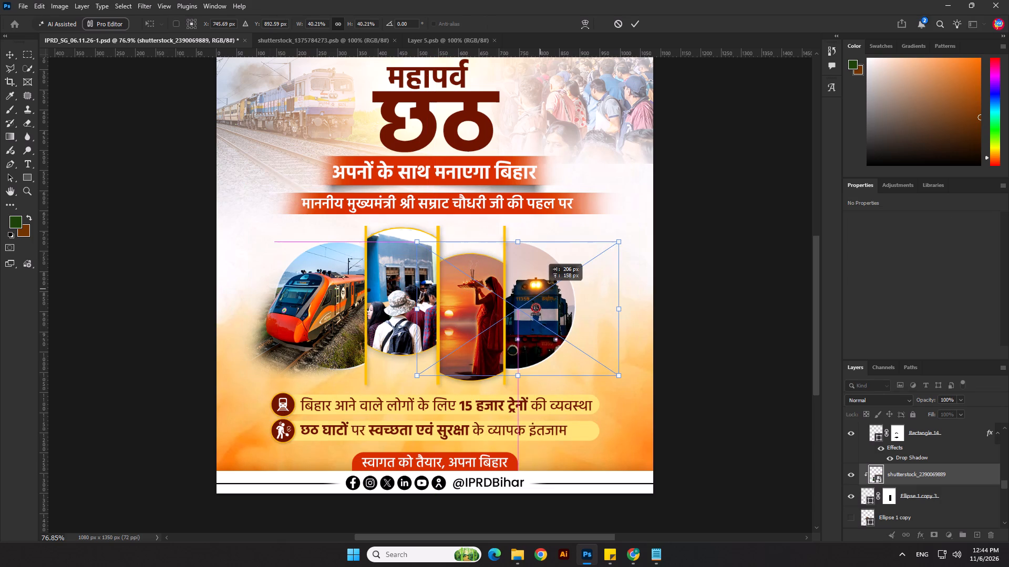
{"action": "left_click_drag", "start_coordinate": [540, 289], "coordinate": [547, 288]}
{"action": "scroll", "coordinate": [547, 288], "scroll_direction": "up", "scroll_amount": 3}
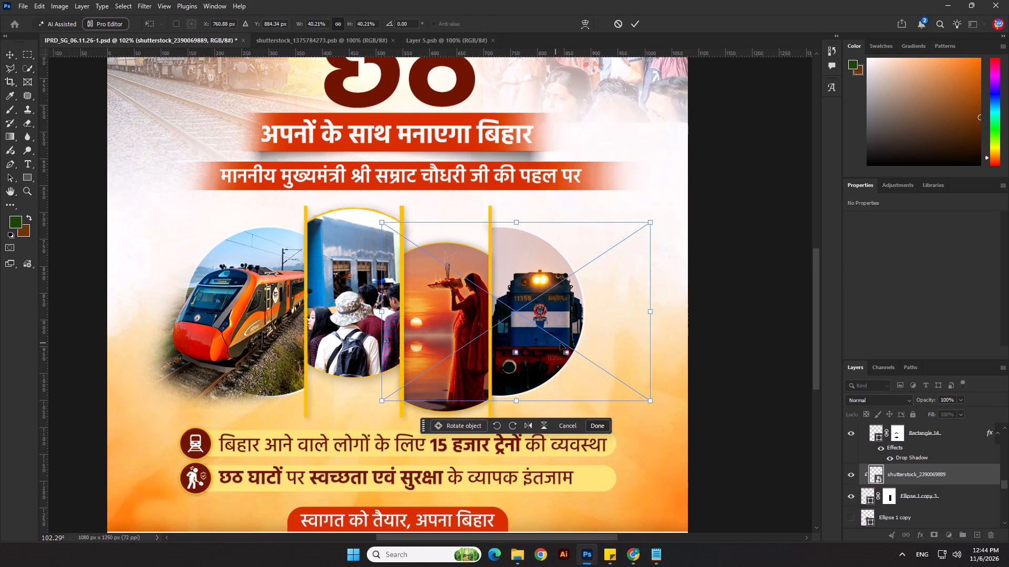
{"action": "key", "text": "Return"}
Open the locomotive smart object's contents and lighten the engine, coaches and surroundings with the Dodge tool at brush size 3400, Midtones, 50% exposure.
{"action": "left_click", "coordinate": [877, 482]}
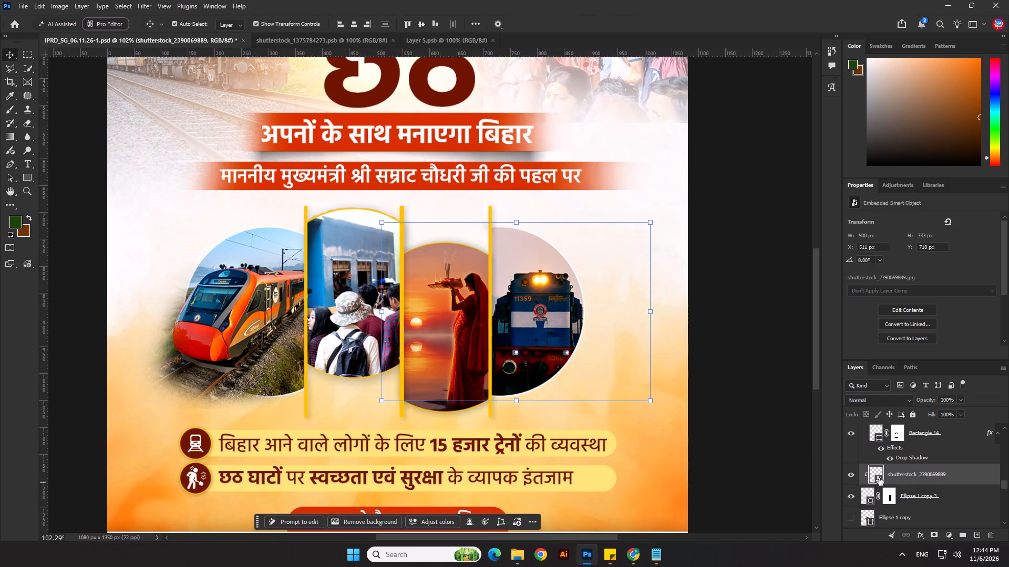
{"action": "double_click", "coordinate": [879, 478]}
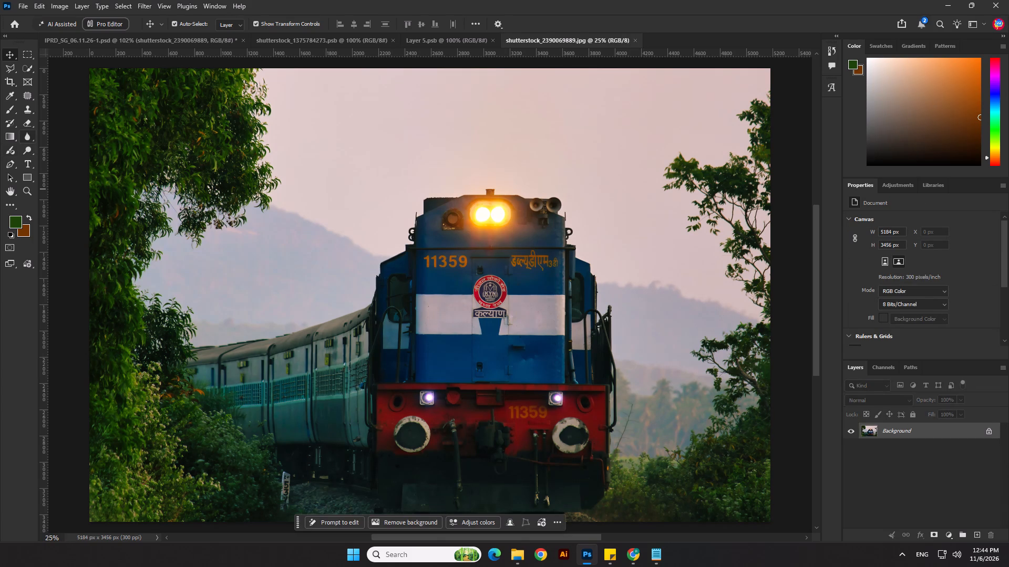
{"action": "right_click", "coordinate": [27, 128]}
{"action": "left_click", "coordinate": [27, 152]}
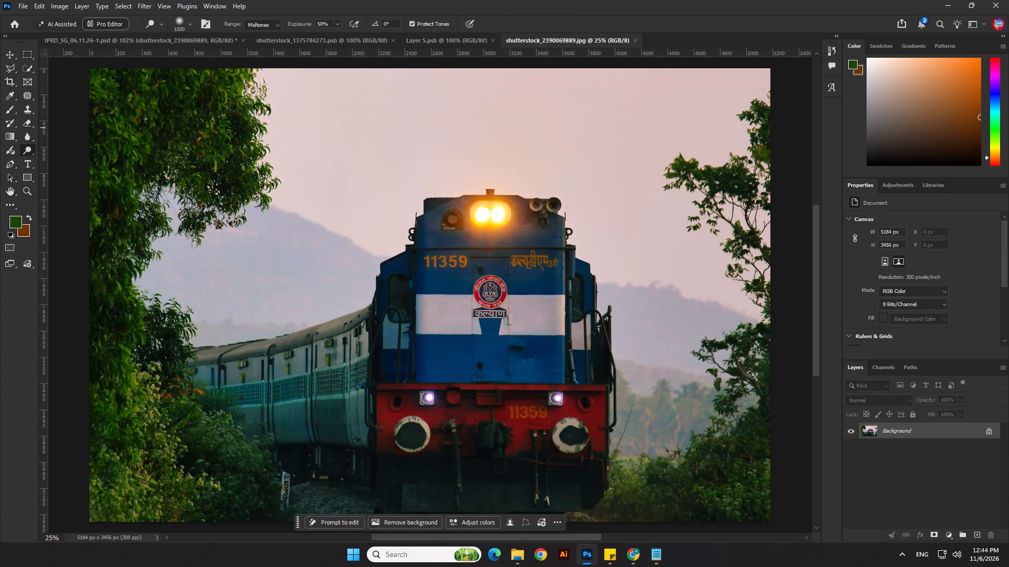
{"action": "key", "text": "bracketright"}
{"action": "key", "text": "bracketright"}
{"action": "key", "text": "bracketright"}
{"action": "key", "text": "bracketright"}
{"action": "key", "text": "bracketright"}
{"action": "key", "text": "bracketright"}
{"action": "key", "text": "bracketright"}
{"action": "key", "text": "bracketright"}
{"action": "key", "text": "bracketright"}
{"action": "scroll", "coordinate": [421, 330], "scroll_direction": "down", "scroll_amount": 2}
{"action": "key", "text": "bracketright"}
{"action": "key", "text": "bracketright"}
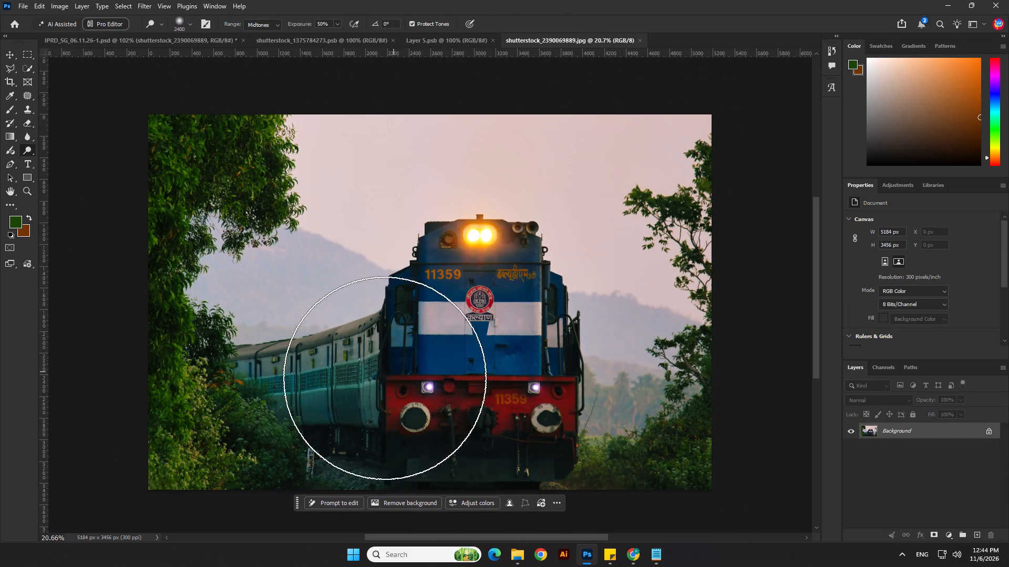
{"action": "key", "text": "bracketright"}
{"action": "key", "text": "bracketright"}
{"action": "key", "text": "bracketright"}
{"action": "key", "text": "bracketright"}
{"action": "key", "text": "bracketright"}
{"action": "key", "text": "bracketright"}
{"action": "type", "text": "]]]]"}
{"action": "left_click", "coordinate": [328, 375]}
{"action": "left_click", "coordinate": [353, 369]}
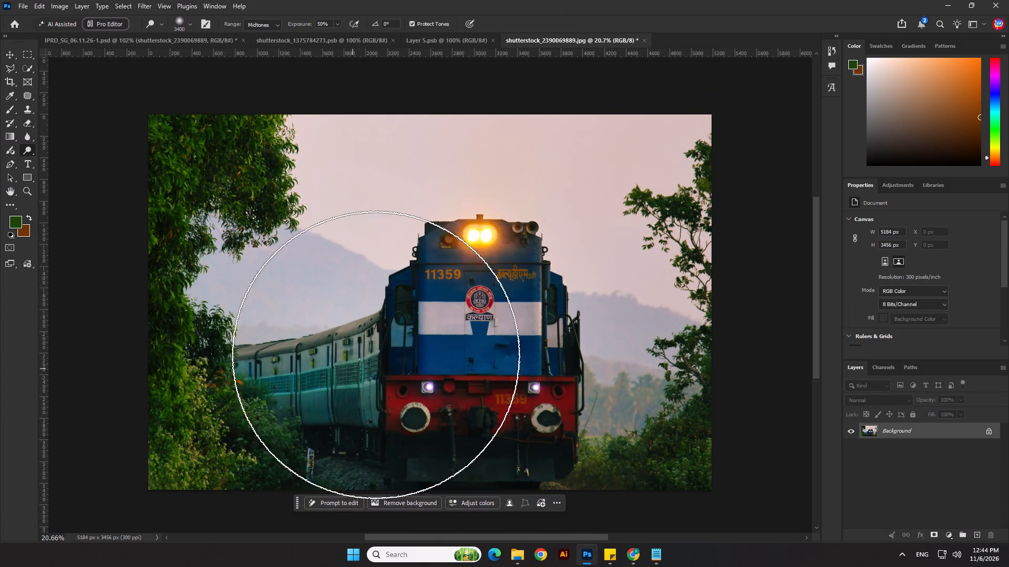
{"action": "left_click", "coordinate": [452, 258]}
{"action": "left_click_drag", "start_coordinate": [470, 256], "coordinate": [475, 264]}
{"action": "left_click", "coordinate": [521, 360]}
{"action": "left_click", "coordinate": [619, 379]}
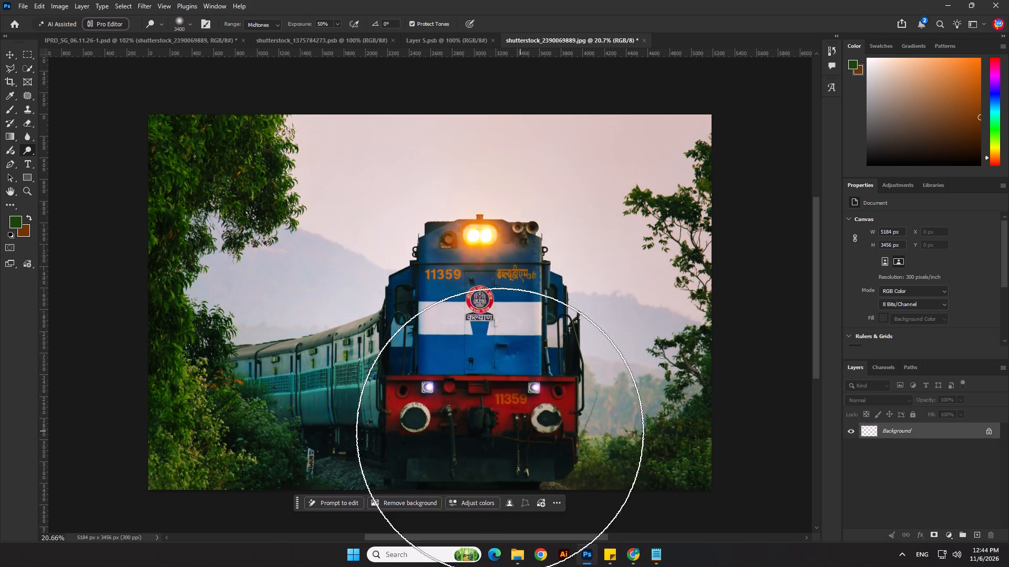
{"action": "left_click", "coordinate": [462, 438]}
{"action": "left_click", "coordinate": [275, 404]}
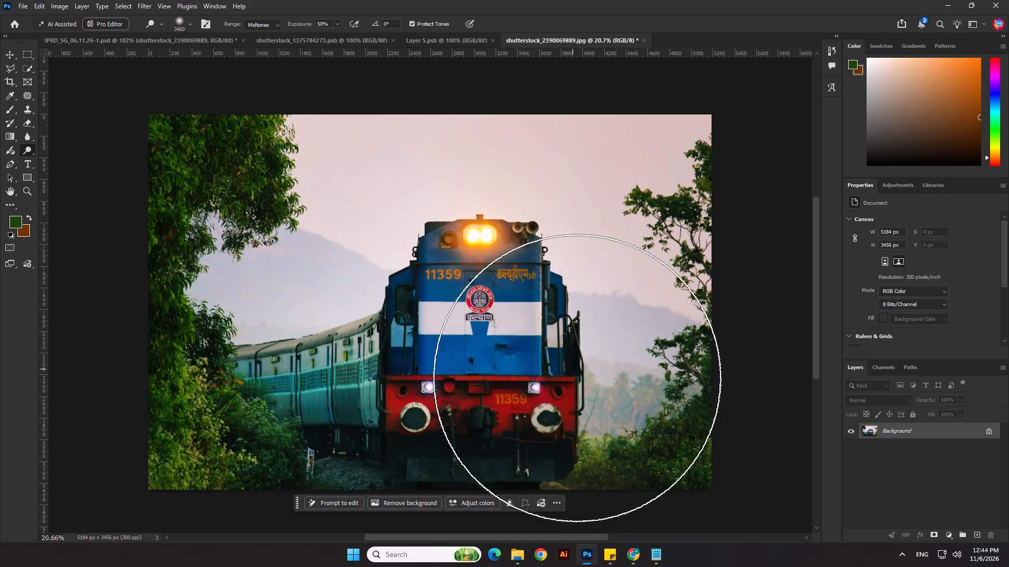
Save the lightened locomotive image as a JPEG at quality 12 and close it to return to the poster.
{"action": "key", "text": "ctrl+s"}
{"action": "left_click", "coordinate": [566, 148]}
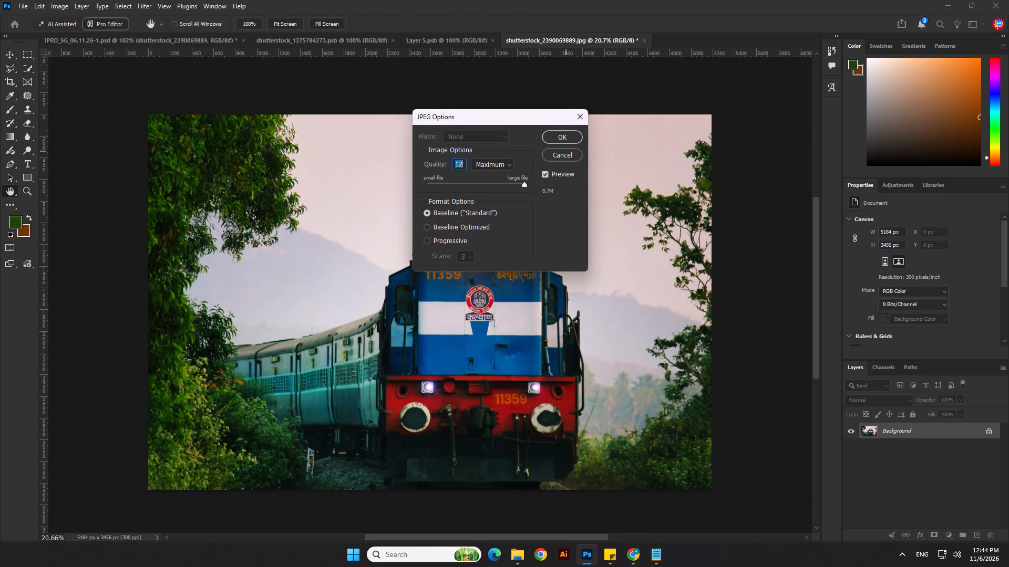
{"action": "left_click", "coordinate": [568, 135]}
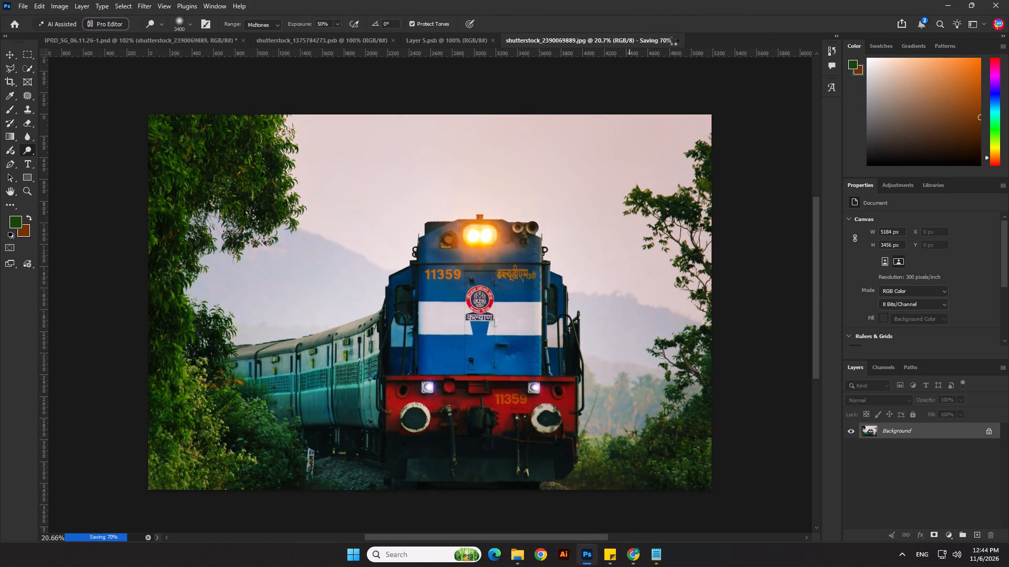
{"action": "left_click", "coordinate": [641, 44]}
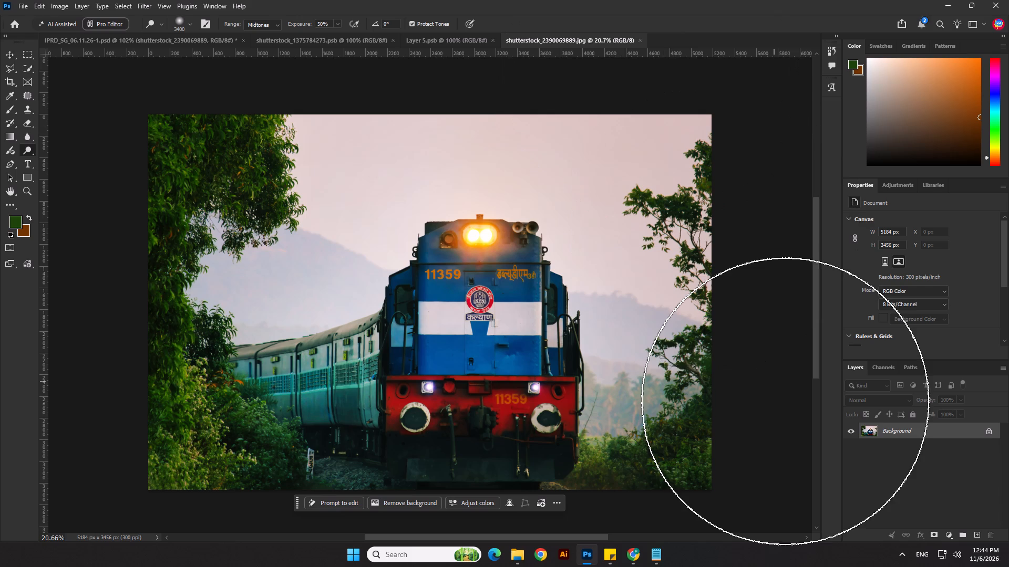
{"action": "left_click", "coordinate": [639, 39]}
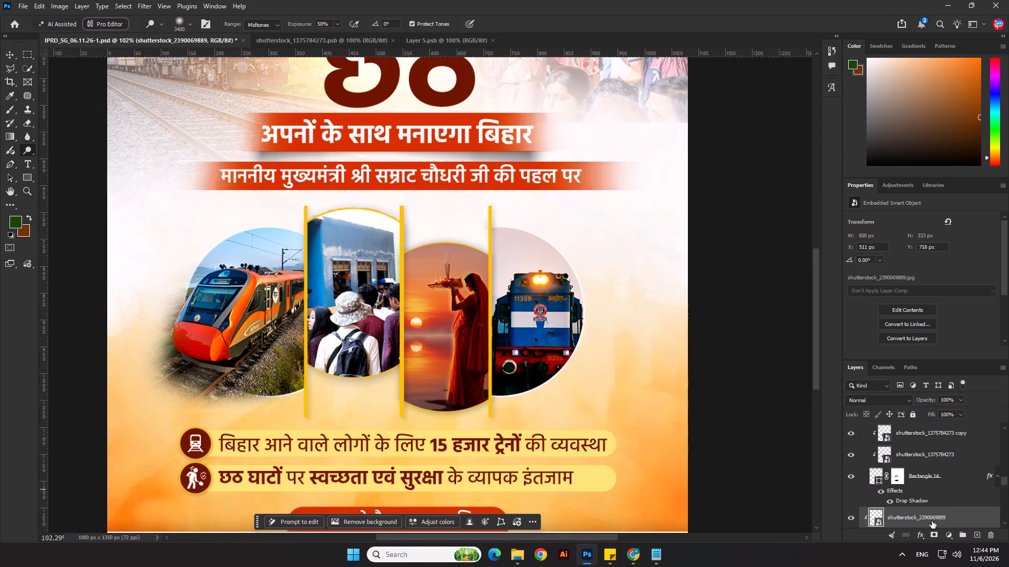
{"action": "scroll", "coordinate": [943, 517], "scroll_direction": "down", "scroll_amount": 1}
{"action": "left_click_drag", "start_coordinate": [985, 503], "coordinate": [980, 538]}
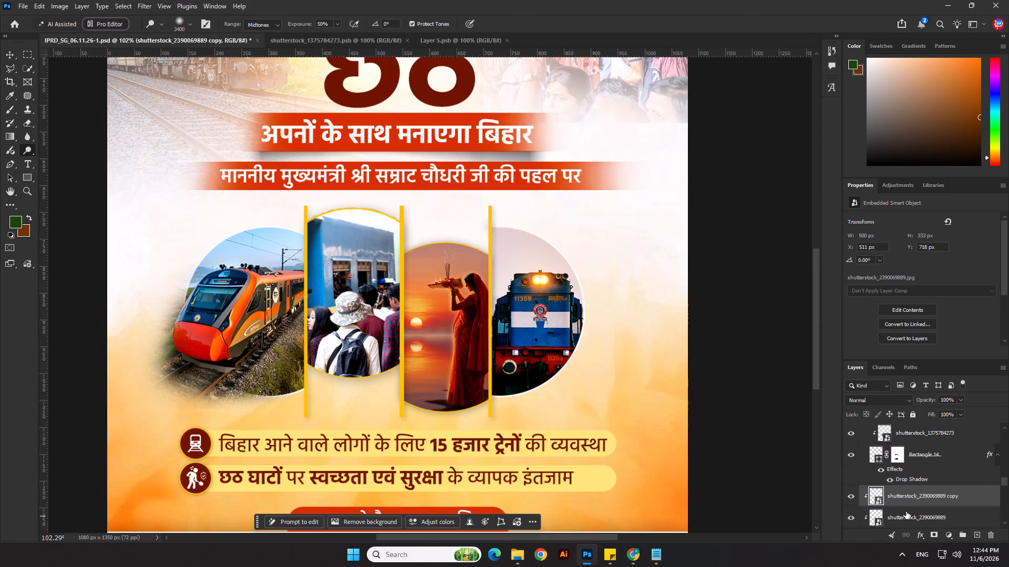
{"action": "left_click", "coordinate": [902, 507], "text": "alt"}
{"action": "left_click", "coordinate": [902, 499]}
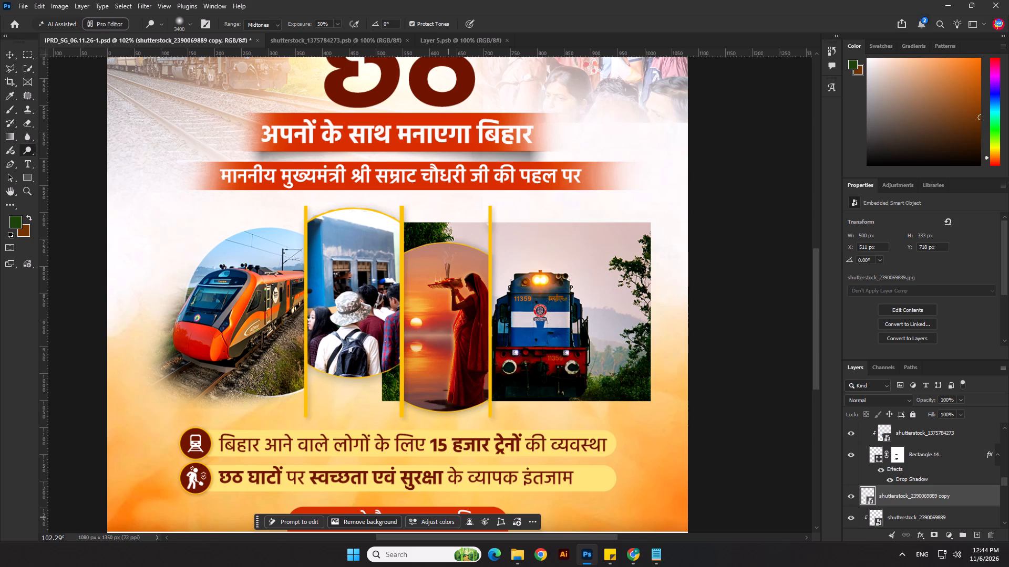
{"action": "left_click", "coordinate": [345, 523]}
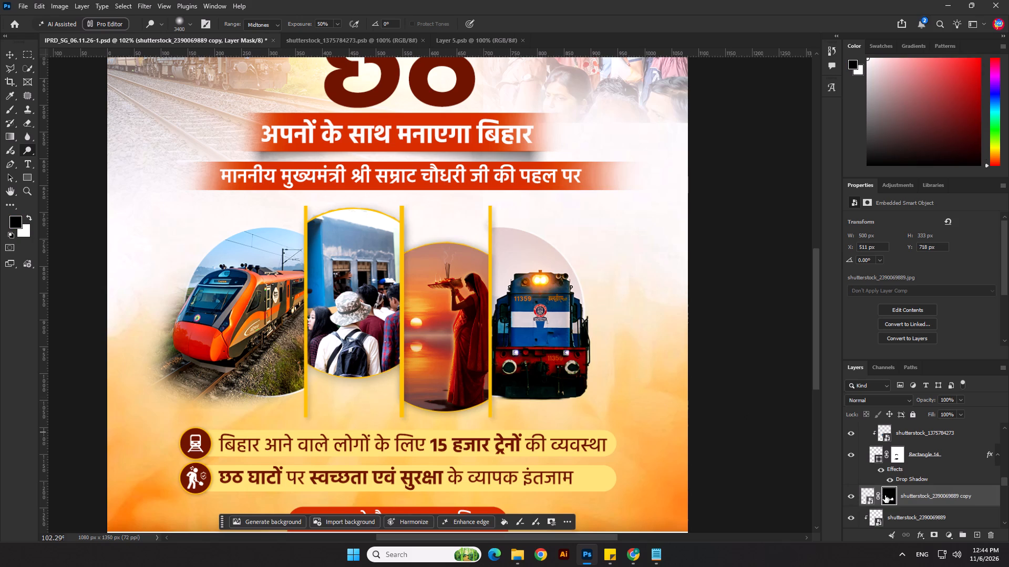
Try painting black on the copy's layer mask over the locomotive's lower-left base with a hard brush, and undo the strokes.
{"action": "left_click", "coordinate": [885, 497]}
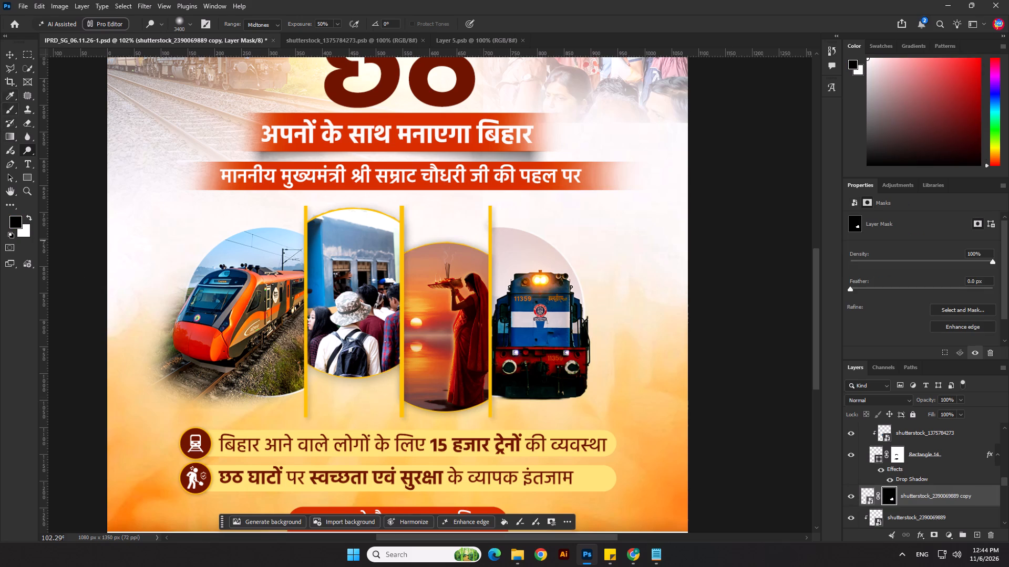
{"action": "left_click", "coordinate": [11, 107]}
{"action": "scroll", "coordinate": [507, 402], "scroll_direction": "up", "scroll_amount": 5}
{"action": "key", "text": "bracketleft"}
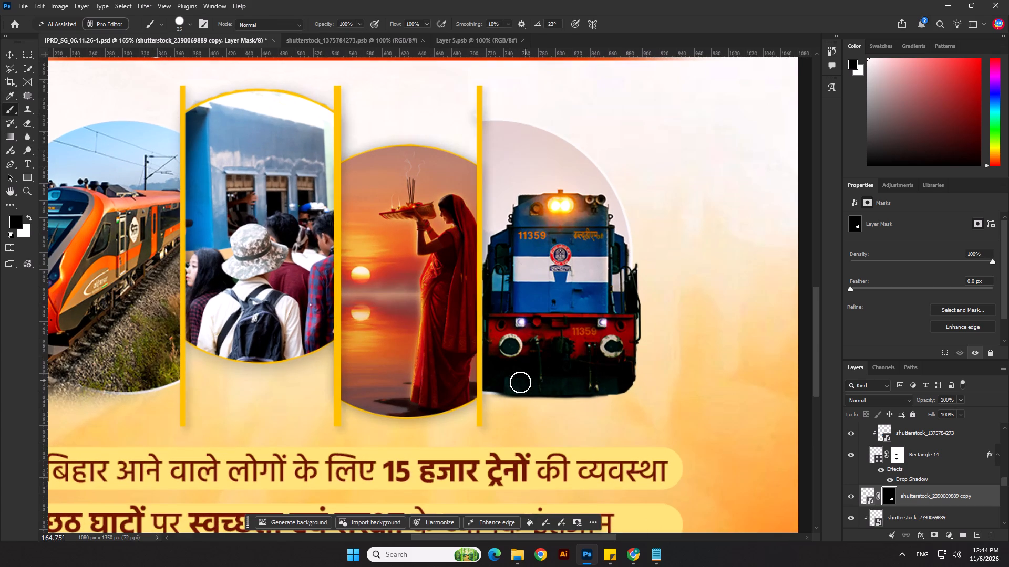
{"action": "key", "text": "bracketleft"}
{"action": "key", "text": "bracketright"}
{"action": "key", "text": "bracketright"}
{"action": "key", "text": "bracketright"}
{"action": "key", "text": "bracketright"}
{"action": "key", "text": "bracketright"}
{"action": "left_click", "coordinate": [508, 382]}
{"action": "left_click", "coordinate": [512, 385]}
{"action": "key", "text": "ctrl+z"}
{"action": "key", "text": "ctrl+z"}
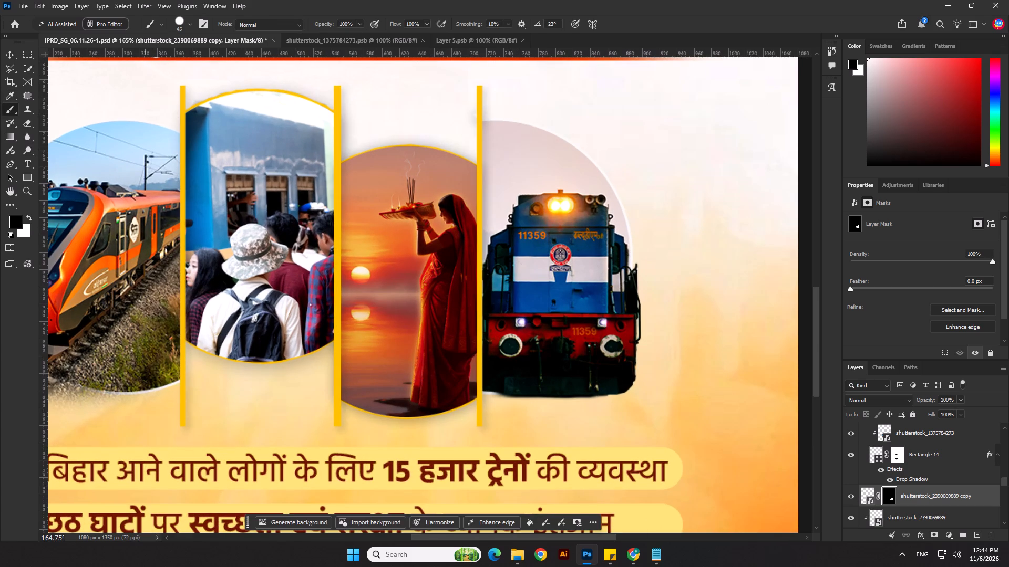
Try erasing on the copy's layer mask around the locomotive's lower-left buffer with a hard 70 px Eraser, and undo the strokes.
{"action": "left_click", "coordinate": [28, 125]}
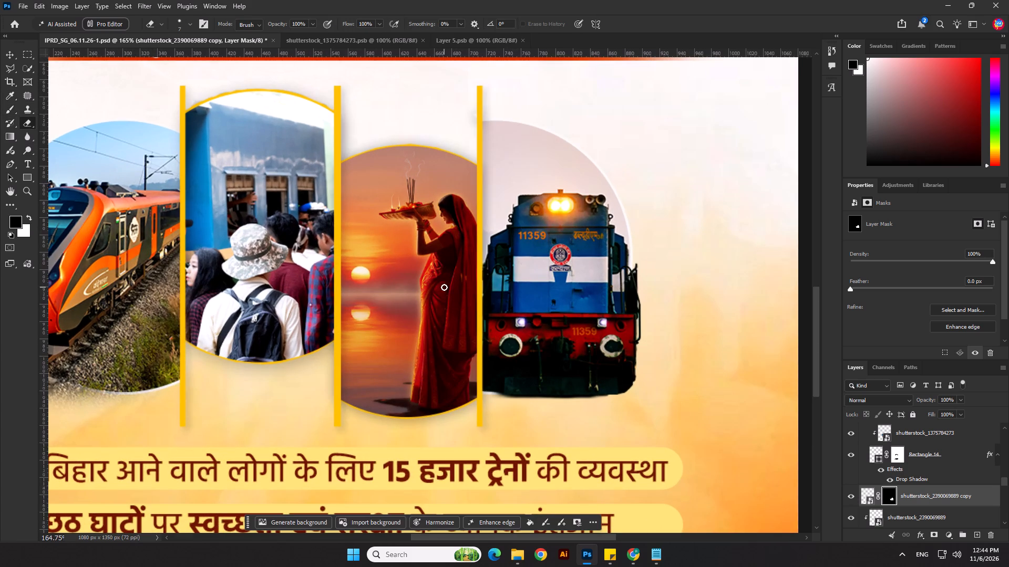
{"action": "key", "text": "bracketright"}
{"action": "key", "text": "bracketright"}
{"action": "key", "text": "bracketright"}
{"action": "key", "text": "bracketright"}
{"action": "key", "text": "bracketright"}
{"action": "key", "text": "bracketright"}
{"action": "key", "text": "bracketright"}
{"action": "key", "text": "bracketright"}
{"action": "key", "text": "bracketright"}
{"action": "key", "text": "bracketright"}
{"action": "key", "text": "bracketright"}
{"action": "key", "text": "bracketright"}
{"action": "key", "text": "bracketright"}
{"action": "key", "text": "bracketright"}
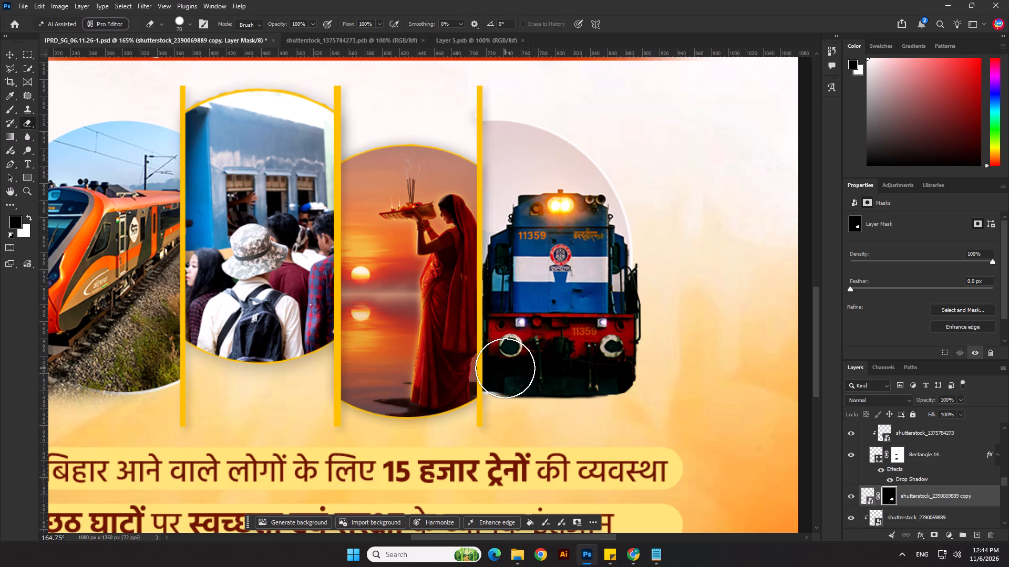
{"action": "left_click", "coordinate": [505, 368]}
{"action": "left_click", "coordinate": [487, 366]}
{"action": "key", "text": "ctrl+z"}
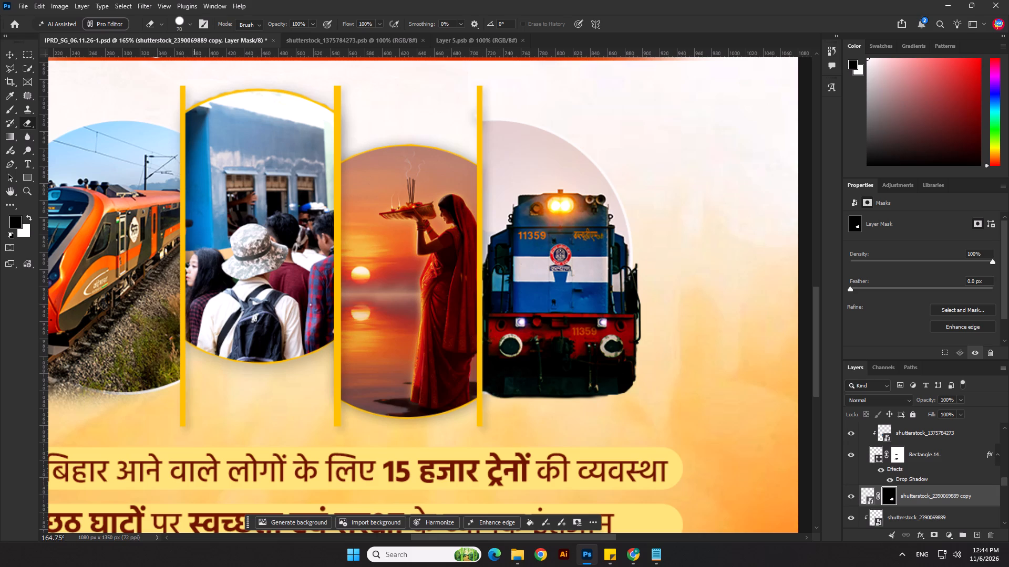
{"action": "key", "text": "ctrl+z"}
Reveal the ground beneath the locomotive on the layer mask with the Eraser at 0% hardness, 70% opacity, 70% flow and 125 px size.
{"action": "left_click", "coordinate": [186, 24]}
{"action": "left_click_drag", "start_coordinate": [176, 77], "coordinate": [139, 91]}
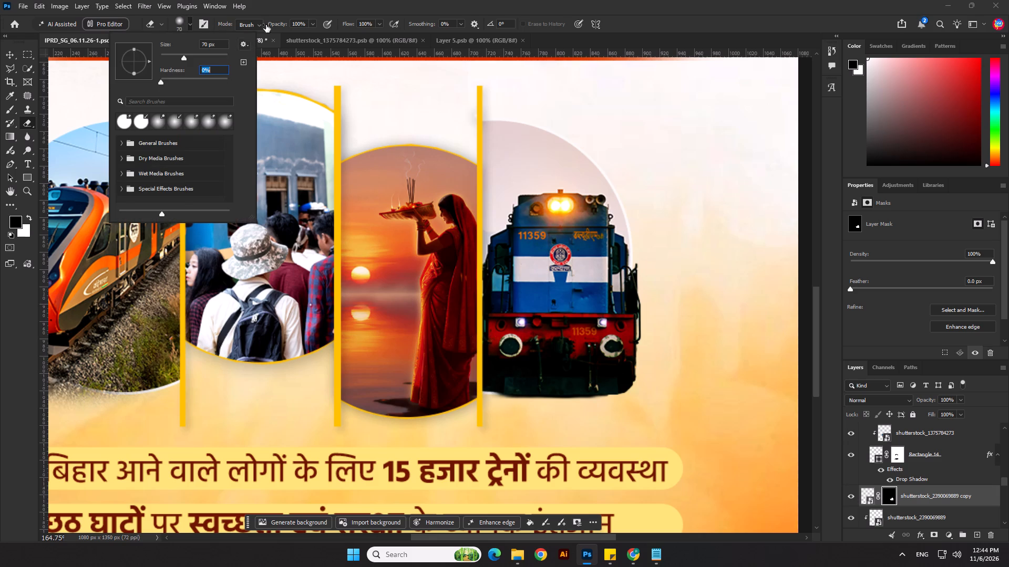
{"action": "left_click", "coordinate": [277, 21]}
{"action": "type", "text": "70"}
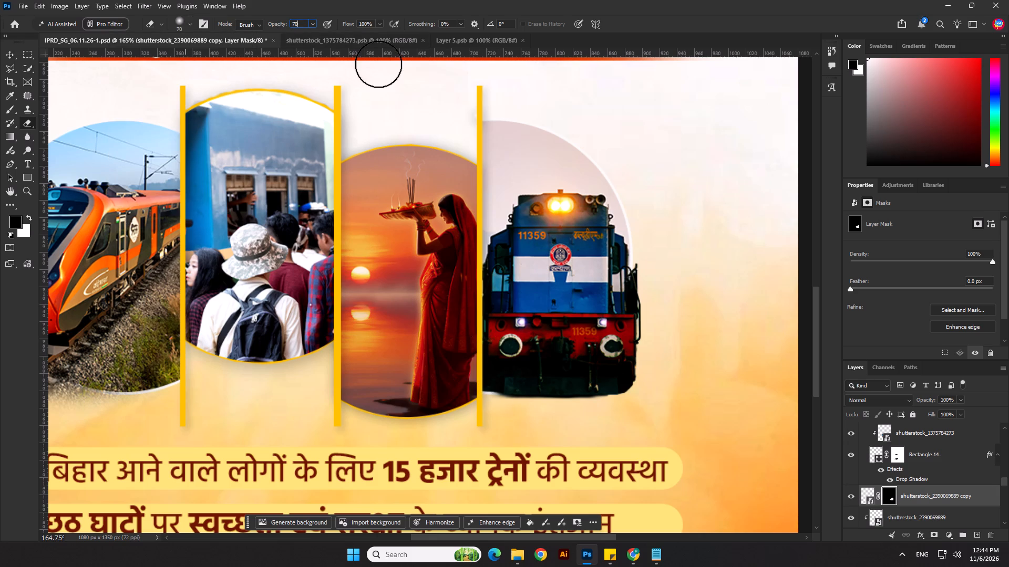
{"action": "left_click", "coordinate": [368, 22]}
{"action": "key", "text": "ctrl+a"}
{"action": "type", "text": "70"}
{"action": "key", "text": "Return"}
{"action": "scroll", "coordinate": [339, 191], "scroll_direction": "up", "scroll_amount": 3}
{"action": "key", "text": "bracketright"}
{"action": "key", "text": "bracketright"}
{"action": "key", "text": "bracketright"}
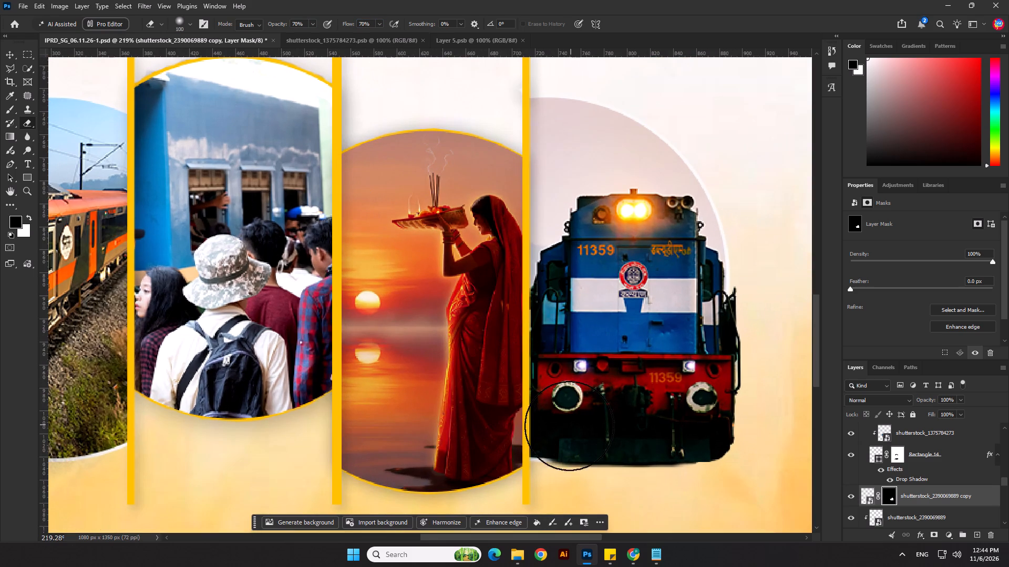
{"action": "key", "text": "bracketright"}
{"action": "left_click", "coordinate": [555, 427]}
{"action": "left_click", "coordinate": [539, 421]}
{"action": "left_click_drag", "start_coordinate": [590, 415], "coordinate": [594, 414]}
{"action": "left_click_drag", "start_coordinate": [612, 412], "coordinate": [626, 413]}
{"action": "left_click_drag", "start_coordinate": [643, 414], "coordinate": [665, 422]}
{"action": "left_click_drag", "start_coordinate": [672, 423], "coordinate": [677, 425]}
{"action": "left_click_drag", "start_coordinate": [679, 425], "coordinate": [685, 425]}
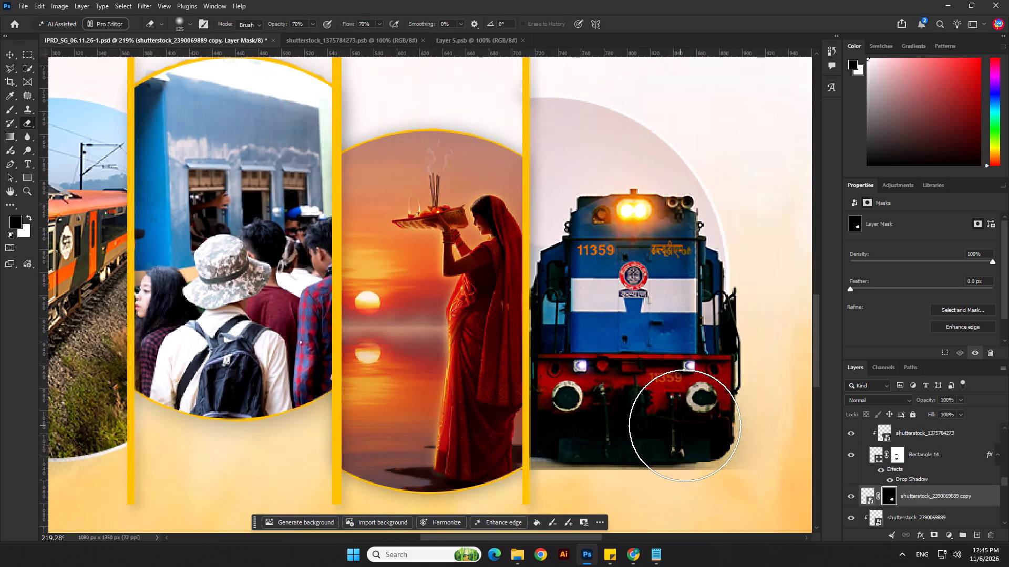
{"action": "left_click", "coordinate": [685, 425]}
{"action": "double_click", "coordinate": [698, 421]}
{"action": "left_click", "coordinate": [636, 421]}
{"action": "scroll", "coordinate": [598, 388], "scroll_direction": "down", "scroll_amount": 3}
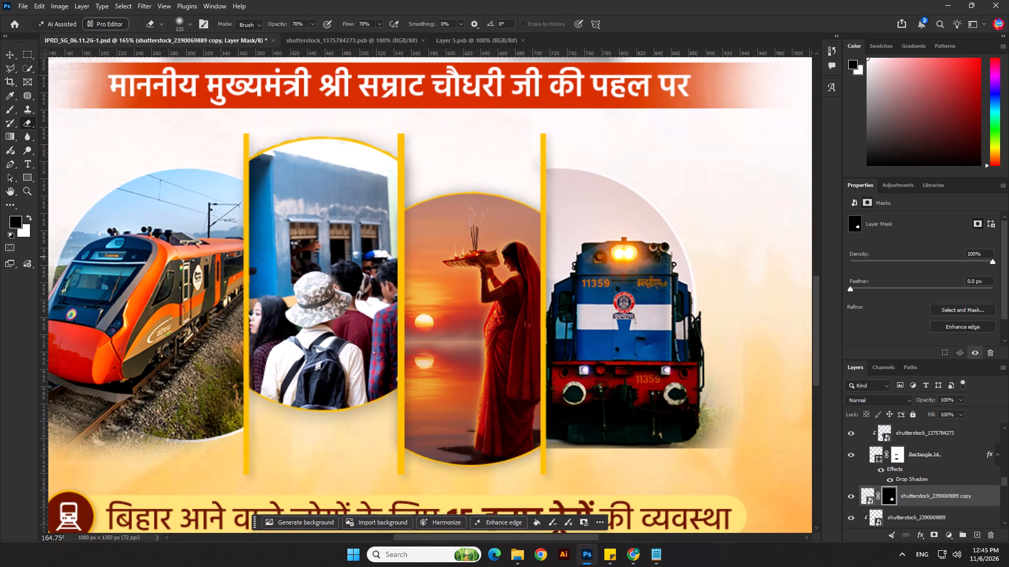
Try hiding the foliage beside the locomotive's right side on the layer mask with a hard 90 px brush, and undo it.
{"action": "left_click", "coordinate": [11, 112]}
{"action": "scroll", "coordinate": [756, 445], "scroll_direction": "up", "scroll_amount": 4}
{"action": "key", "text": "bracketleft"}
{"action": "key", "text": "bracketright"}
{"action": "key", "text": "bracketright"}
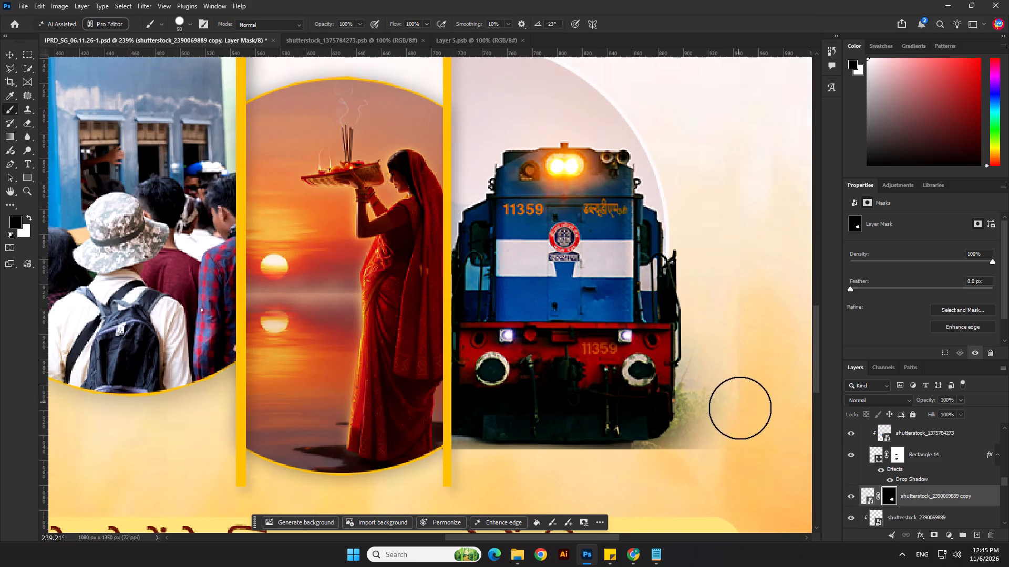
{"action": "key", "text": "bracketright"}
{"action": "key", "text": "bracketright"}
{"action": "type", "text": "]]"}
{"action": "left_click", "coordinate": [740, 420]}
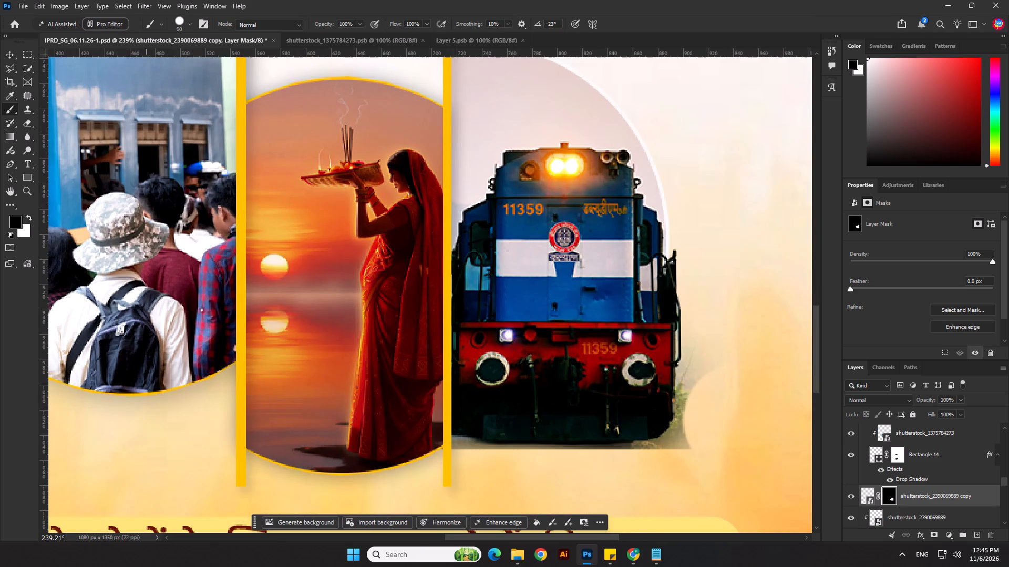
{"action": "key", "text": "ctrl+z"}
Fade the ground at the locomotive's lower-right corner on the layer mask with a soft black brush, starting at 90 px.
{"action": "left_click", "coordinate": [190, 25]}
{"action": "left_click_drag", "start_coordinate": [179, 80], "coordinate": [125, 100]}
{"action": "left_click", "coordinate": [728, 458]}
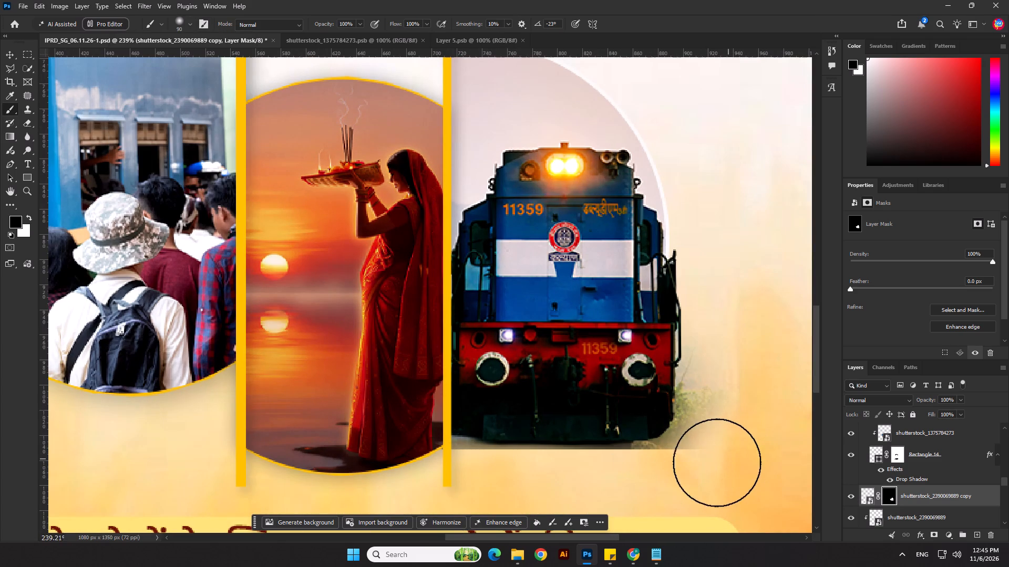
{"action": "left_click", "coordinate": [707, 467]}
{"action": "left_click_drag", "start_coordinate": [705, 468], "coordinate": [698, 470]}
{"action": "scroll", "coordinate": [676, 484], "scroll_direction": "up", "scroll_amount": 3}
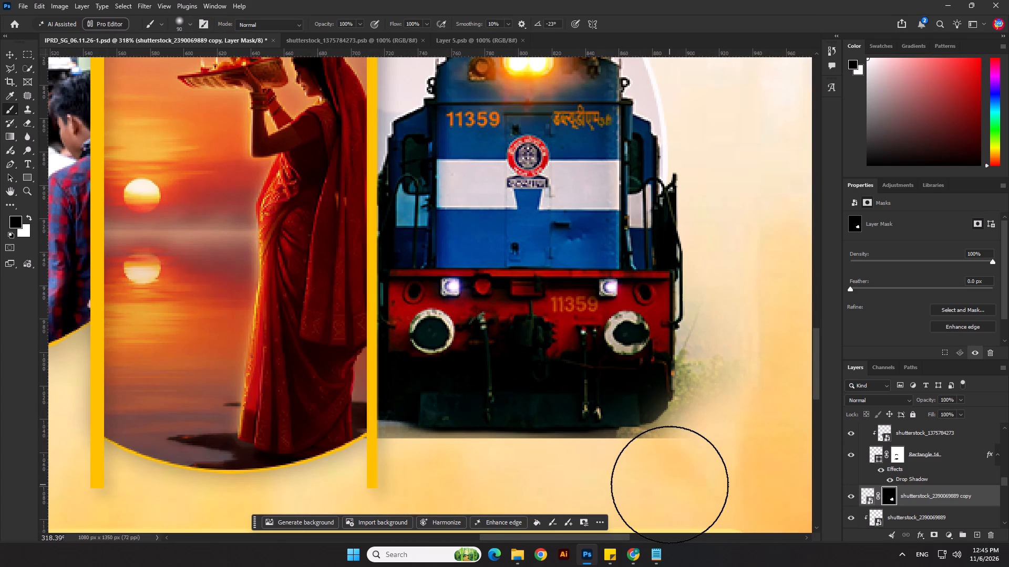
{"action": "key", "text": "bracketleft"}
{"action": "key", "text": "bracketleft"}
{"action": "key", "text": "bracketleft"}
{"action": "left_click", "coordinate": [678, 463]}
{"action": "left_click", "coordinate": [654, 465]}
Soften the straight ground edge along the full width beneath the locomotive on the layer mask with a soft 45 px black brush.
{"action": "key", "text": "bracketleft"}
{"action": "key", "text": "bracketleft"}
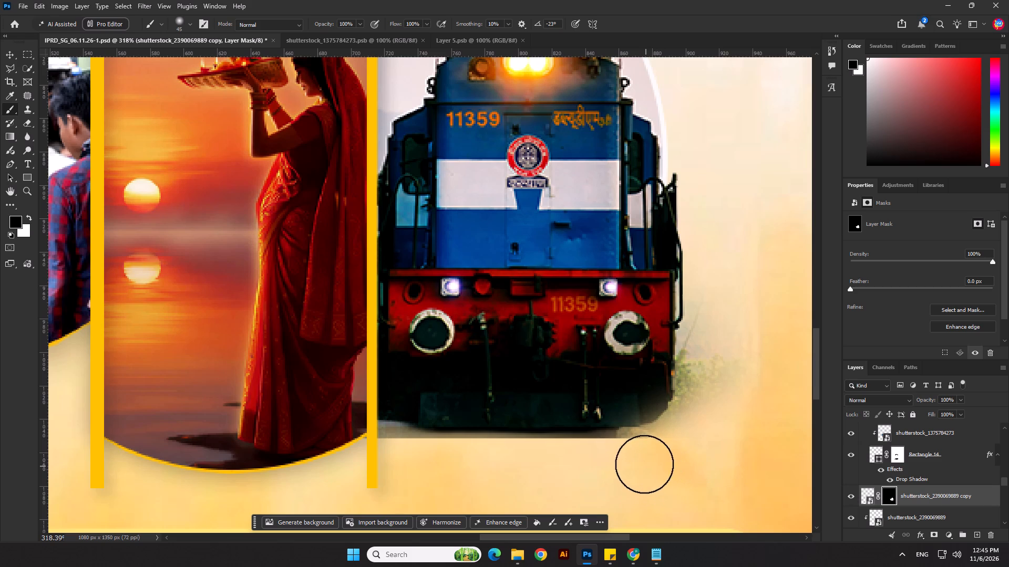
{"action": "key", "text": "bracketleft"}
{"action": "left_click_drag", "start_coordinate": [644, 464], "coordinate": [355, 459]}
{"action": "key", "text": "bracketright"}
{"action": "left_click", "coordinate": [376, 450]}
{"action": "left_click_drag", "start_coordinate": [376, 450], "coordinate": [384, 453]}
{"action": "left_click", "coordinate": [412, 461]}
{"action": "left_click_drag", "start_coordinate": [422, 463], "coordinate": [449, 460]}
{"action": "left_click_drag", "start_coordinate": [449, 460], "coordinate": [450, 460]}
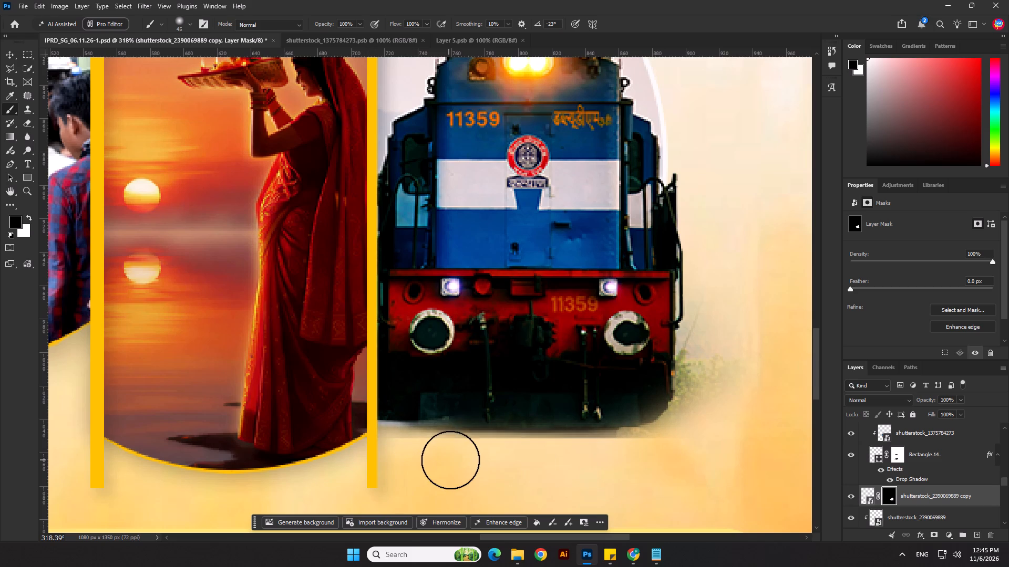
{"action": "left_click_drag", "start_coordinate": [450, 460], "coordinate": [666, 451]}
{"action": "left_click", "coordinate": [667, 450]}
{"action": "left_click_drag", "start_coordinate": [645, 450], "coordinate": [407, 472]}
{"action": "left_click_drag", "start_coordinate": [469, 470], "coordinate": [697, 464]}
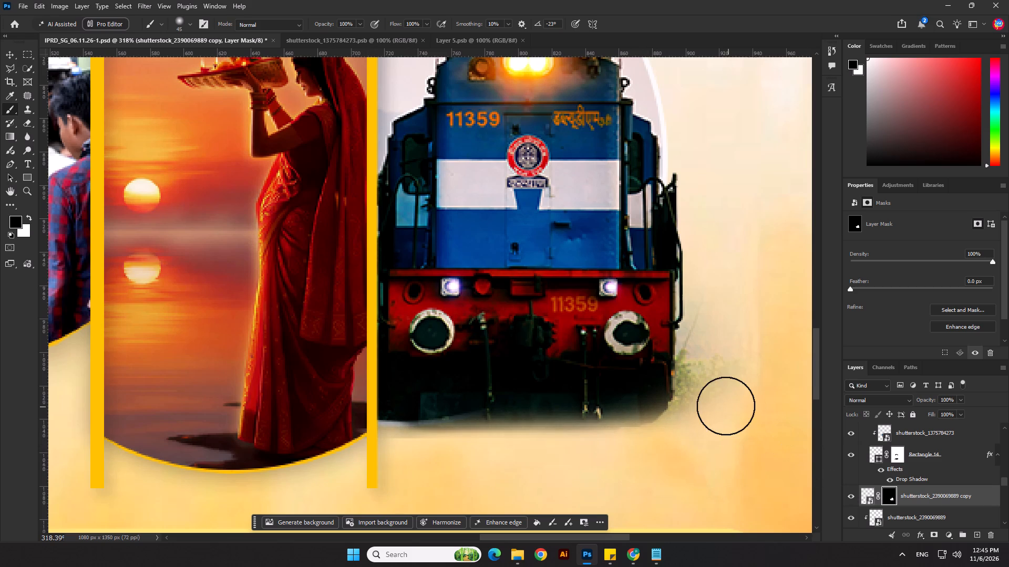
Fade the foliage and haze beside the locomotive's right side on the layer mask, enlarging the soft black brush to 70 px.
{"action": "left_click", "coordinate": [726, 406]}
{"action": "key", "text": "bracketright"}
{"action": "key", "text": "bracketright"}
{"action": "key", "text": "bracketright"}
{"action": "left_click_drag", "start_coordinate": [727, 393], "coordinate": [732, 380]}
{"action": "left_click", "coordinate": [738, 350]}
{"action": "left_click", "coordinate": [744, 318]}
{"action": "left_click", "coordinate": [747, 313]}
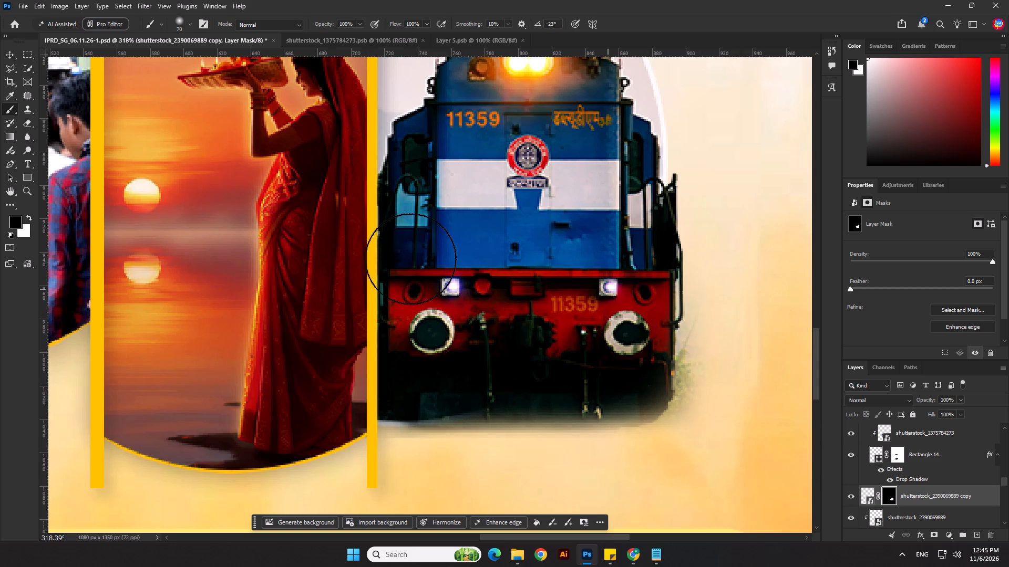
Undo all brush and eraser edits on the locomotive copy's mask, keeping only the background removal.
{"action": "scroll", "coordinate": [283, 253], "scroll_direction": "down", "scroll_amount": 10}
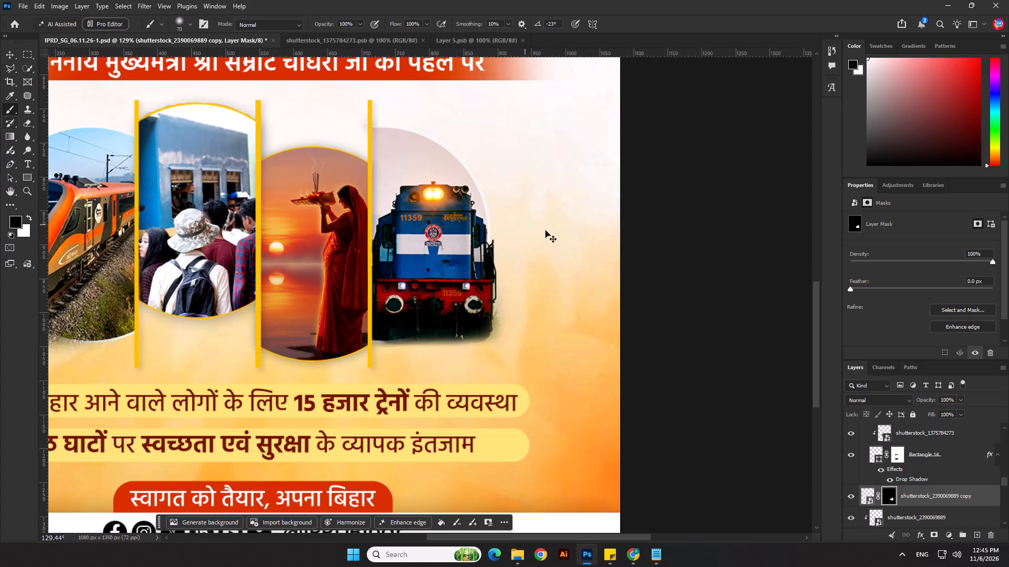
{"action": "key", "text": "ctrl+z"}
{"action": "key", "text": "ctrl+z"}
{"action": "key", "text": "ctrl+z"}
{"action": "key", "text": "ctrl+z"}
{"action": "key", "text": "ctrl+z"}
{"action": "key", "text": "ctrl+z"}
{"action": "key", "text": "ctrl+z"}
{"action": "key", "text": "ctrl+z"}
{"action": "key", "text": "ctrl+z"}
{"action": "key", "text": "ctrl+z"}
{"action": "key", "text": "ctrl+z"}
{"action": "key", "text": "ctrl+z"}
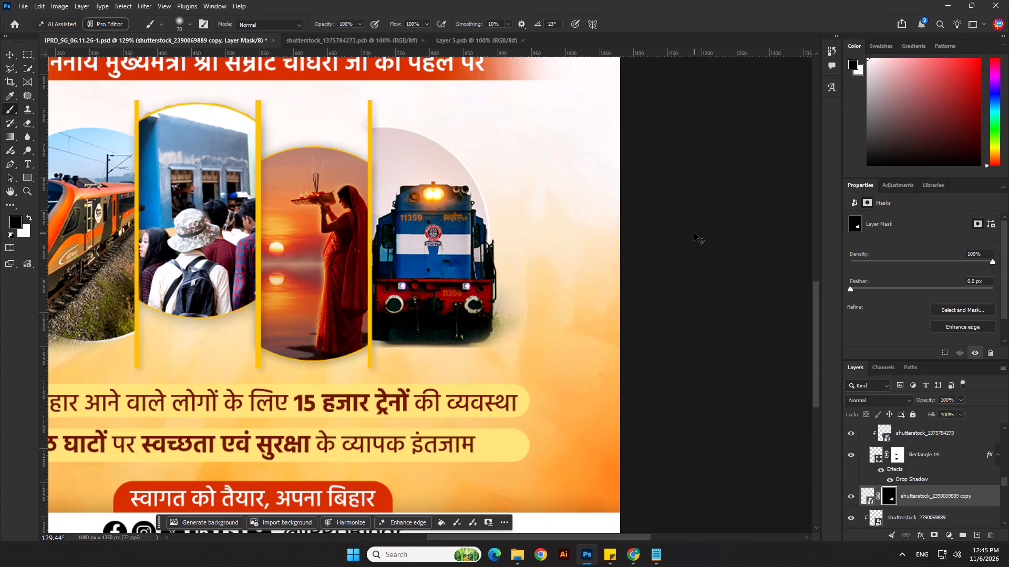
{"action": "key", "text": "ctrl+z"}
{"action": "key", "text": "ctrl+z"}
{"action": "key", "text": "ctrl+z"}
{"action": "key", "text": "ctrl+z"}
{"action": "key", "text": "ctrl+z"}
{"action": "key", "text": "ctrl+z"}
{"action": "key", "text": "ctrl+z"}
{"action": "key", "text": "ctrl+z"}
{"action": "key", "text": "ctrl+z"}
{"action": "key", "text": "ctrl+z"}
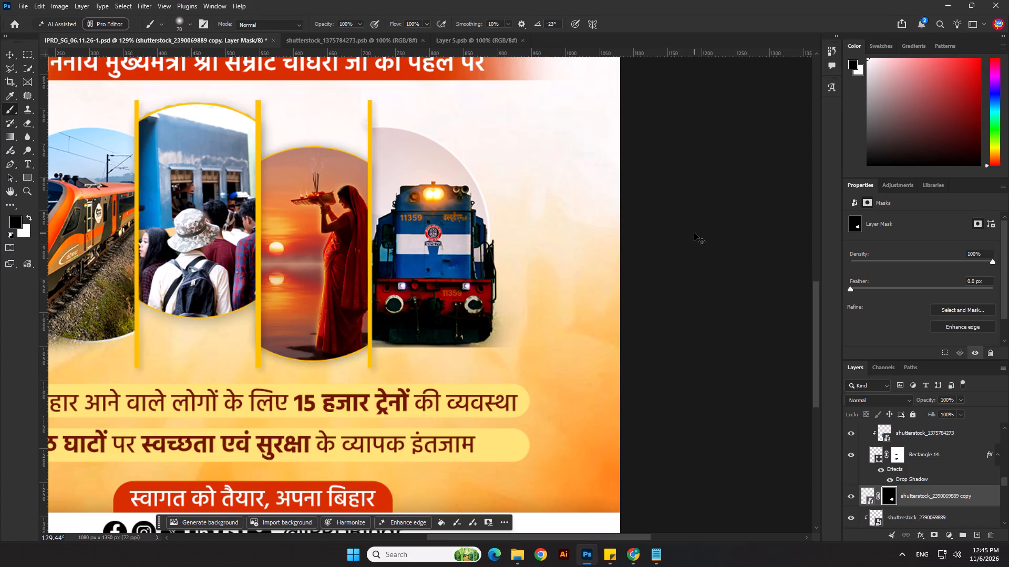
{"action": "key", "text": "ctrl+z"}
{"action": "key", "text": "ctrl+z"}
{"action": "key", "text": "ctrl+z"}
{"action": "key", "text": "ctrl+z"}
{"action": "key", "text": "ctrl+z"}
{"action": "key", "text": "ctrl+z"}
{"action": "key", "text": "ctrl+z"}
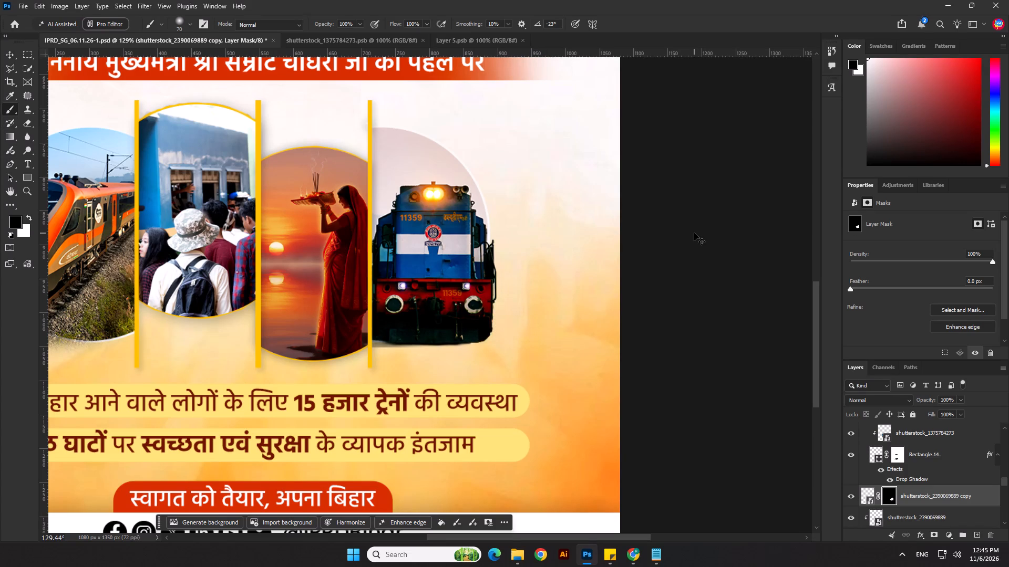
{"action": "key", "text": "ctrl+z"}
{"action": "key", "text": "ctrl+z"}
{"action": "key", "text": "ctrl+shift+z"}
{"action": "scroll", "coordinate": [702, 240], "scroll_direction": "down", "scroll_amount": 3}
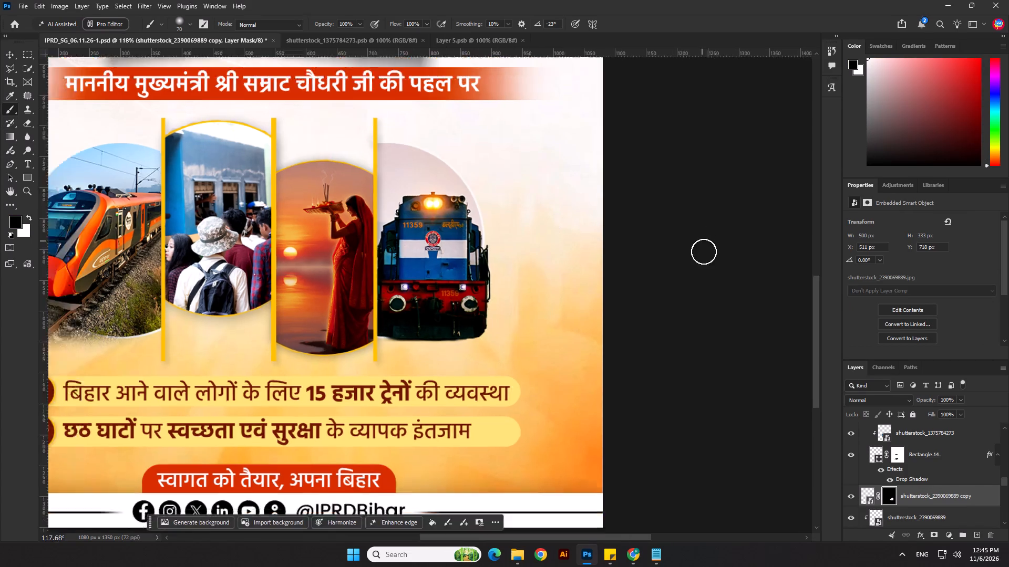
{"action": "scroll", "coordinate": [704, 251], "scroll_direction": "down", "scroll_amount": 12}
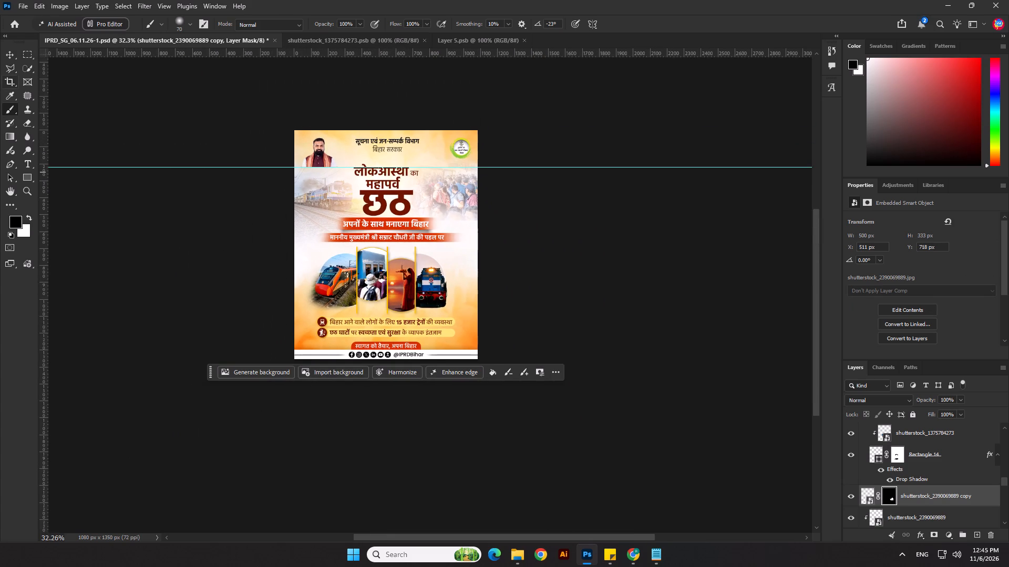
{"action": "left_click", "coordinate": [6, 54]}
{"action": "scroll", "coordinate": [393, 274], "scroll_direction": "up", "scroll_amount": 6}
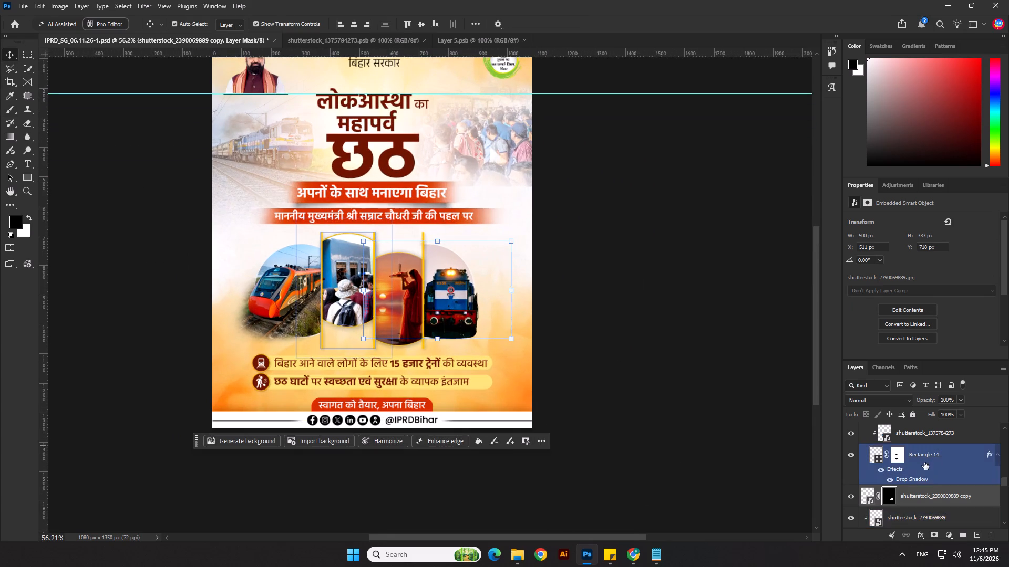
{"action": "scroll", "coordinate": [924, 474], "scroll_direction": "down", "scroll_amount": 1}
{"action": "left_click", "coordinate": [915, 485], "text": "ctrl"}
{"action": "left_click", "coordinate": [920, 478], "text": "ctrl"}
{"action": "left_click", "coordinate": [917, 504], "text": "ctrl"}
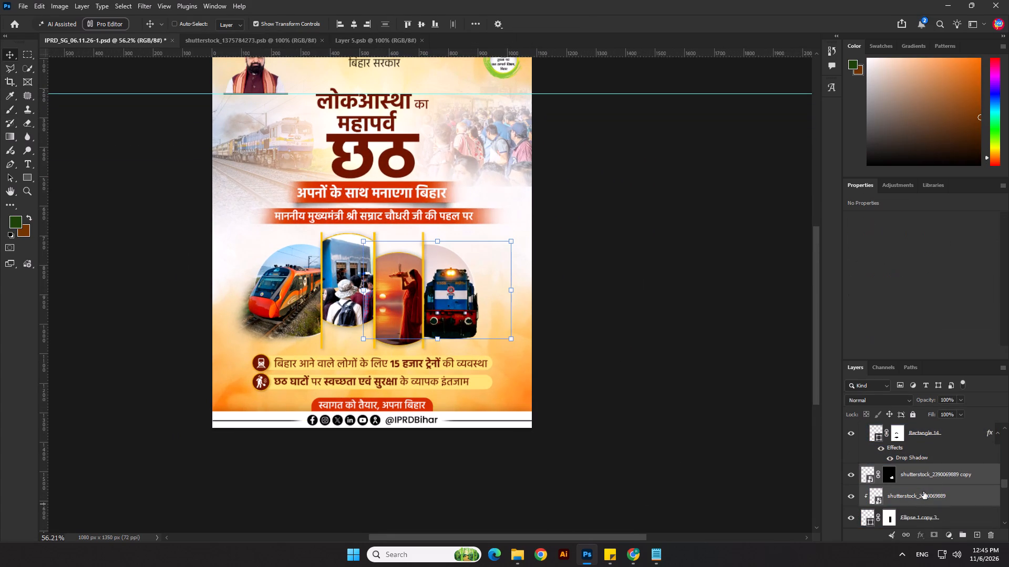
{"action": "right_click", "coordinate": [930, 477], "text": "ctrl"}
{"action": "left_click", "coordinate": [924, 284]}
Enlarge the linked locomotive layers slightly upward, nudge them four steps left, apply the transform and deselect.
{"action": "left_click_drag", "start_coordinate": [464, 239], "coordinate": [464, 228]}
{"action": "key", "text": "Left"}
{"action": "key", "text": "Left"}
{"action": "key", "text": "Left"}
{"action": "key", "text": "Left"}
{"action": "key", "text": "Return"}
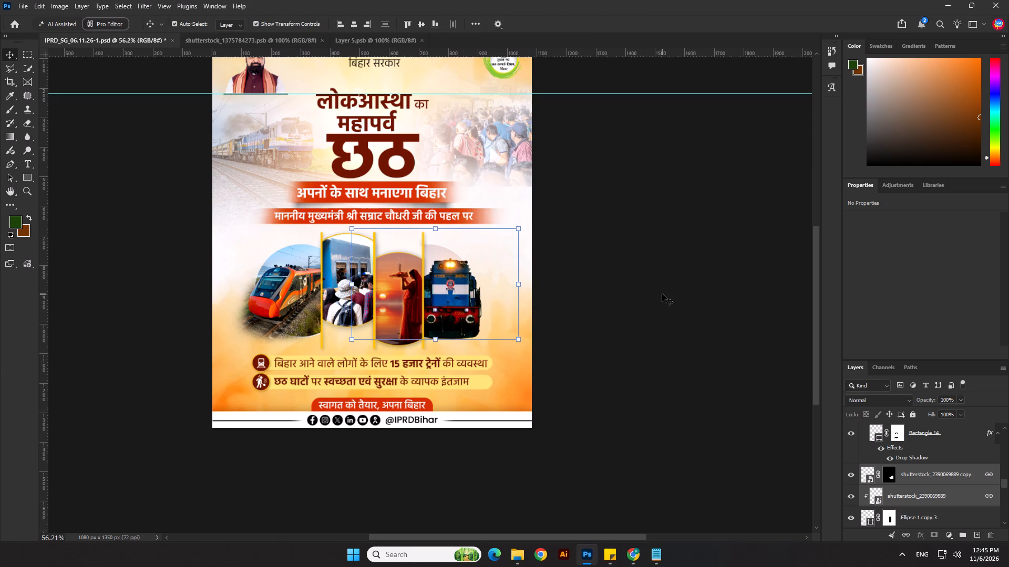
{"action": "left_click", "coordinate": [663, 295]}
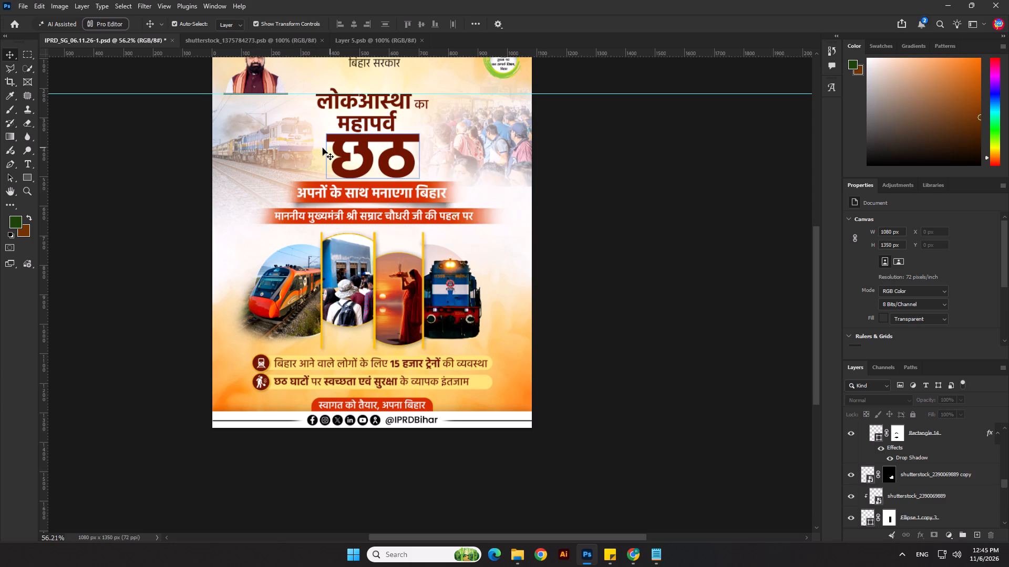
Copy the glow on Layer 4 and paste it as a new layer above the hidden Layer 1 near the stack's bottom.
{"action": "left_click", "coordinate": [320, 150]}
{"action": "left_click", "coordinate": [988, 474]}
{"action": "left_click", "coordinate": [967, 478]}
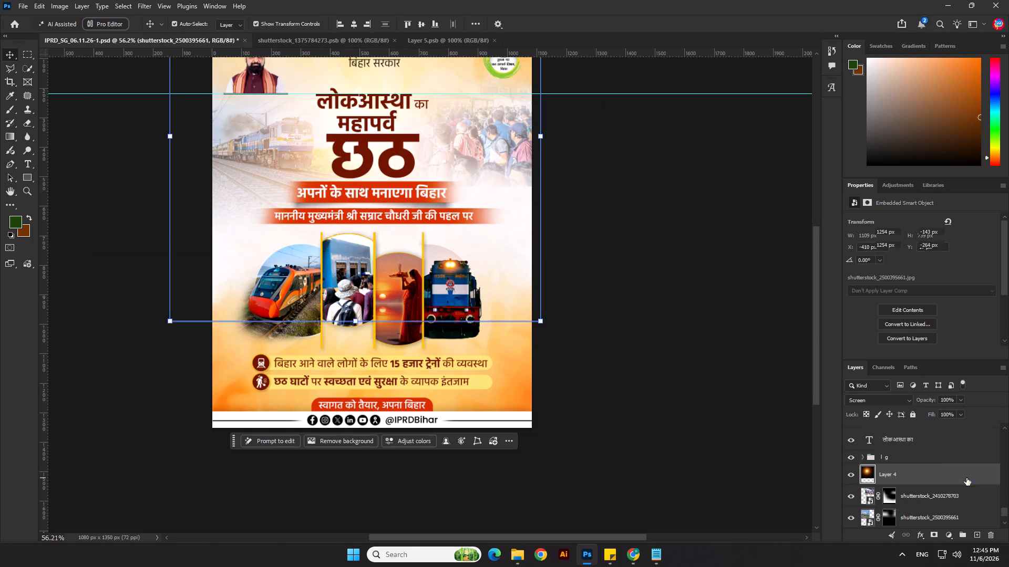
{"action": "key", "text": "ctrl+c"}
{"action": "left_click", "coordinate": [515, 344]}
{"action": "scroll", "coordinate": [909, 545], "scroll_direction": "down", "scroll_amount": 11}
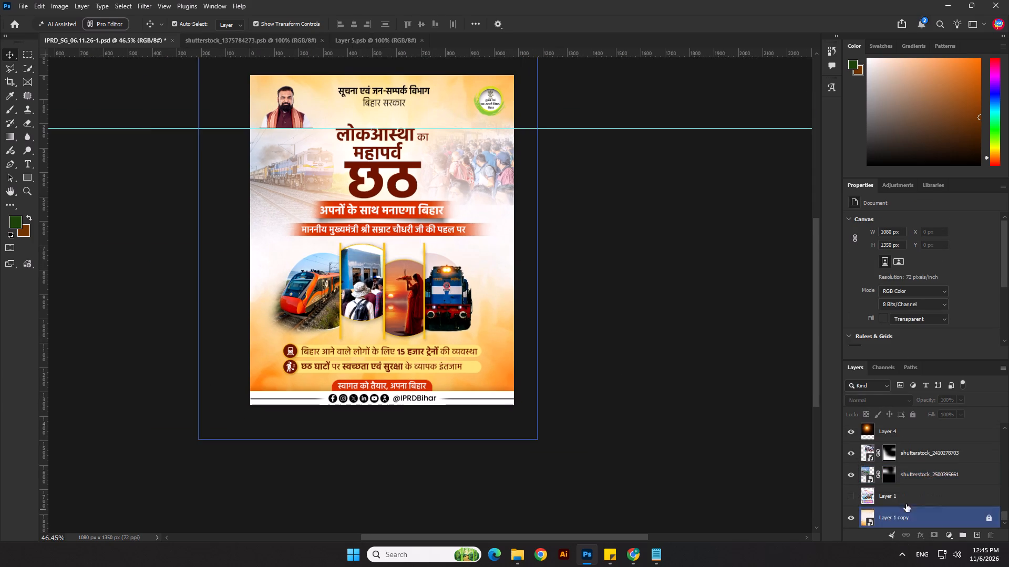
{"action": "left_click", "coordinate": [907, 502]}
{"action": "key", "text": "ctrl+v"}
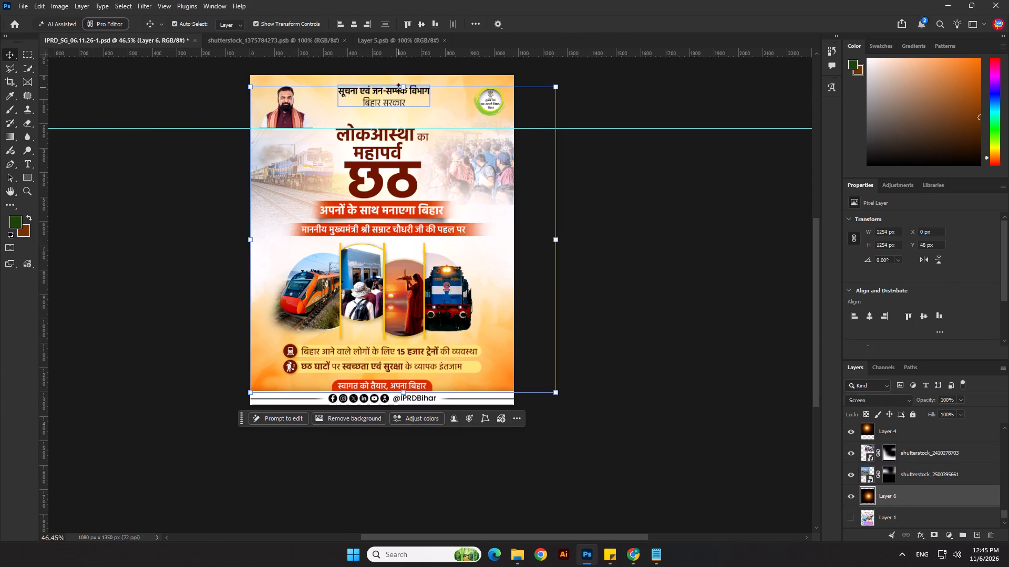
Scale the pasted glow to about 70% over the poster's lower right and move its layer above Rectangle 15 copy.
{"action": "left_click_drag", "start_coordinate": [398, 88], "coordinate": [406, 177]}
{"action": "left_click_drag", "start_coordinate": [395, 276], "coordinate": [461, 311]}
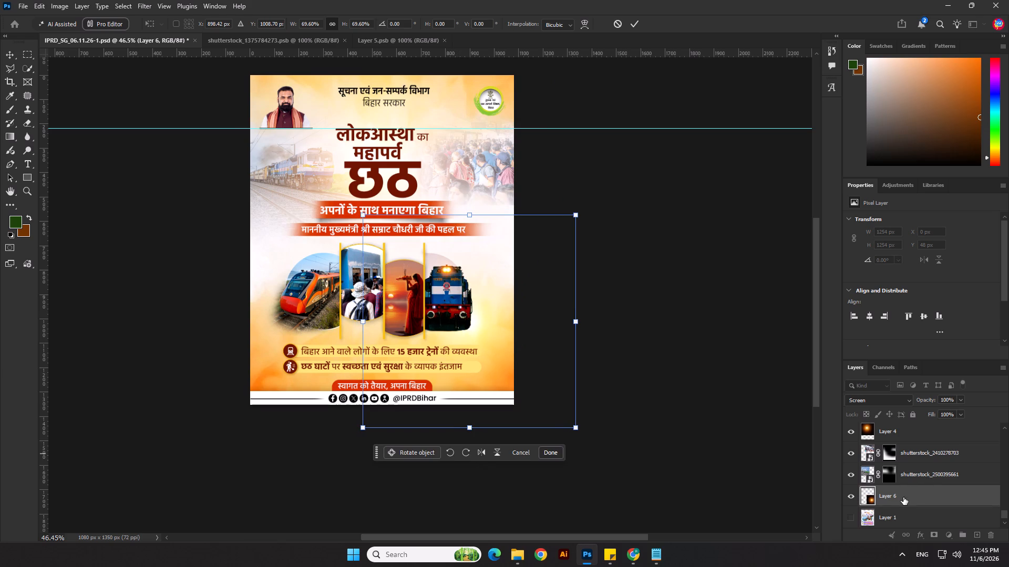
{"action": "key", "text": "ctrl+c"}
{"action": "left_click_drag", "start_coordinate": [901, 499], "coordinate": [924, 384]}
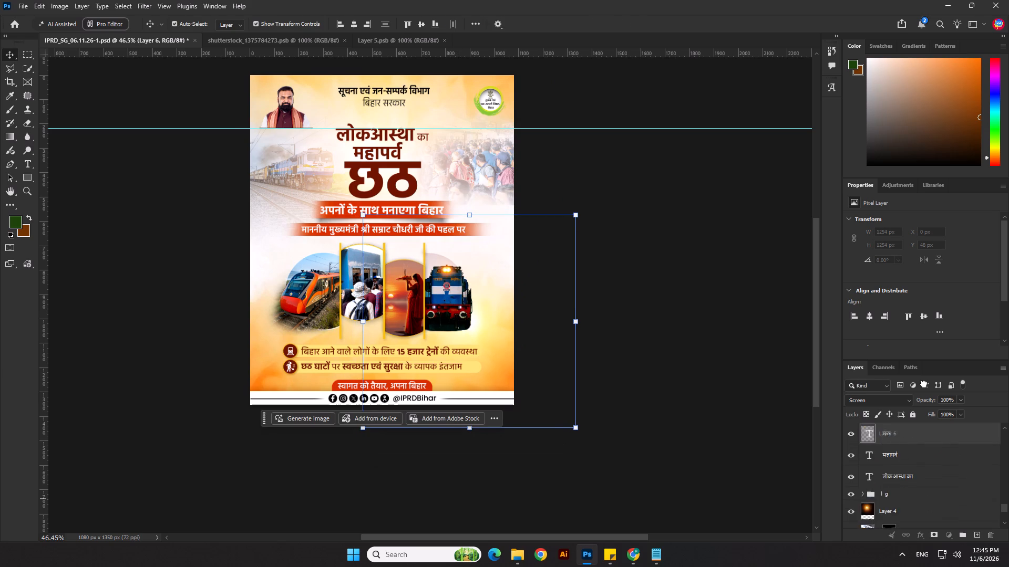
{"action": "left_click_drag", "start_coordinate": [924, 384], "coordinate": [913, 427]}
Shift the glow toward the poster's right edge, enlarge it to about 1303 px square at X 572, Y 274, and deselect.
{"action": "left_click_drag", "start_coordinate": [470, 323], "coordinate": [492, 327]}
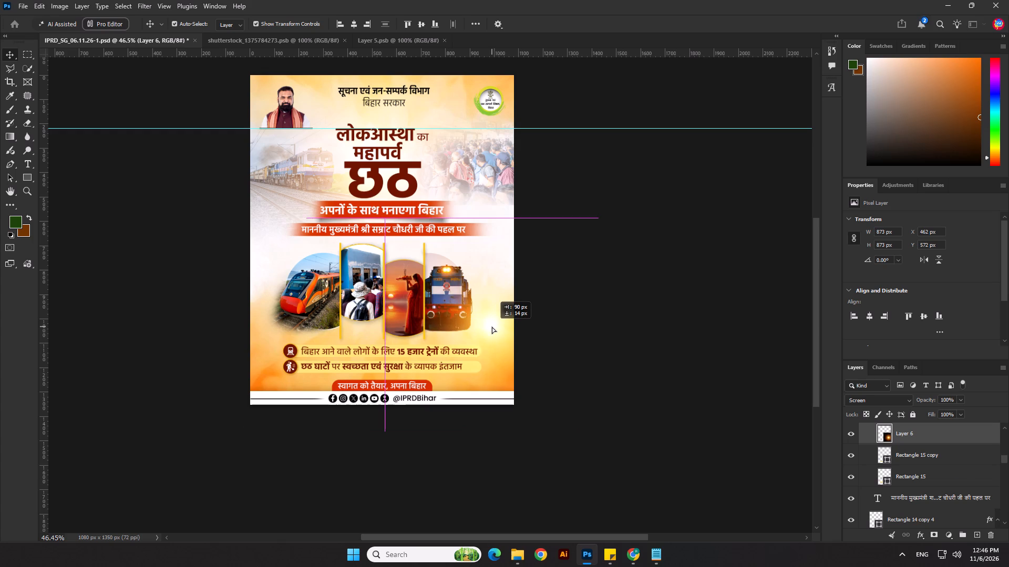
{"action": "left_click_drag", "start_coordinate": [492, 327], "coordinate": [512, 327]}
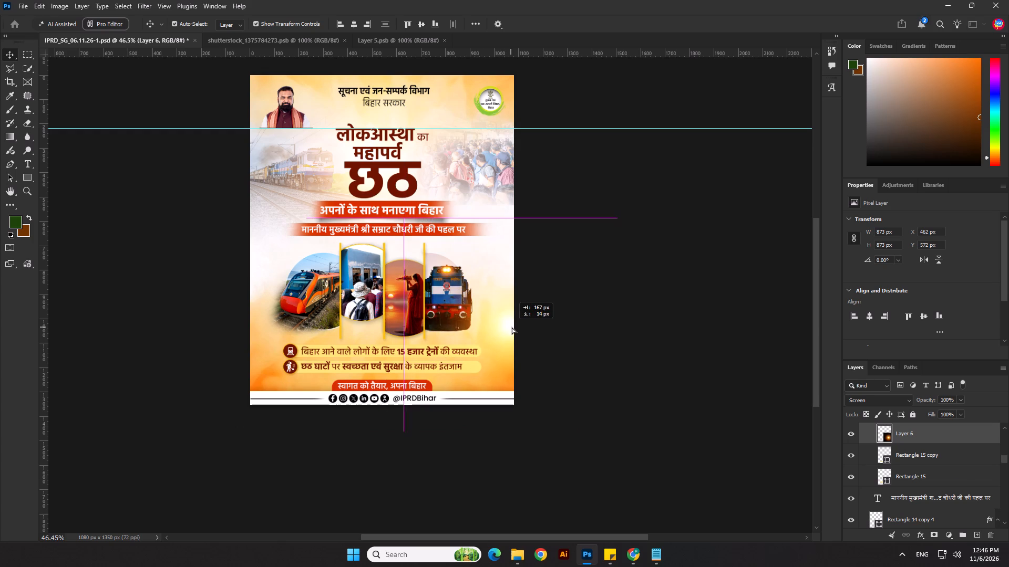
{"action": "left_click_drag", "start_coordinate": [512, 327], "coordinate": [519, 325]}
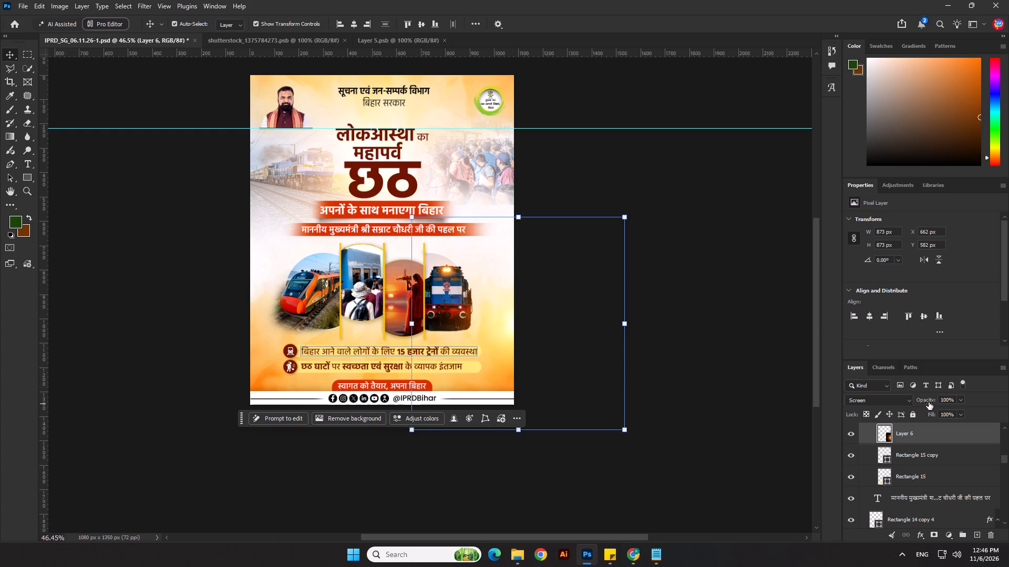
{"action": "left_click_drag", "start_coordinate": [629, 327], "coordinate": [734, 313]}
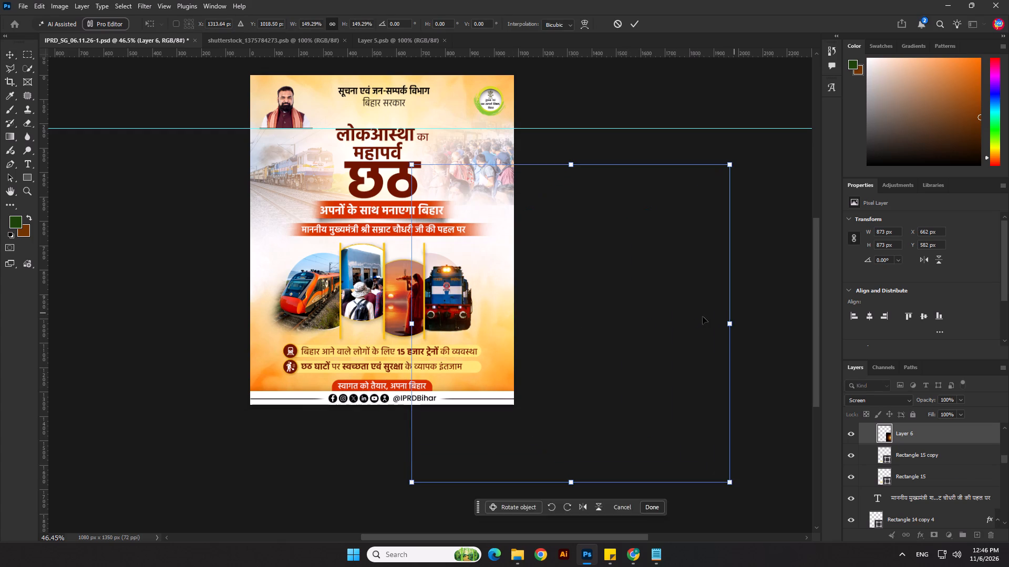
{"action": "left_click_drag", "start_coordinate": [651, 308], "coordinate": [630, 289]}
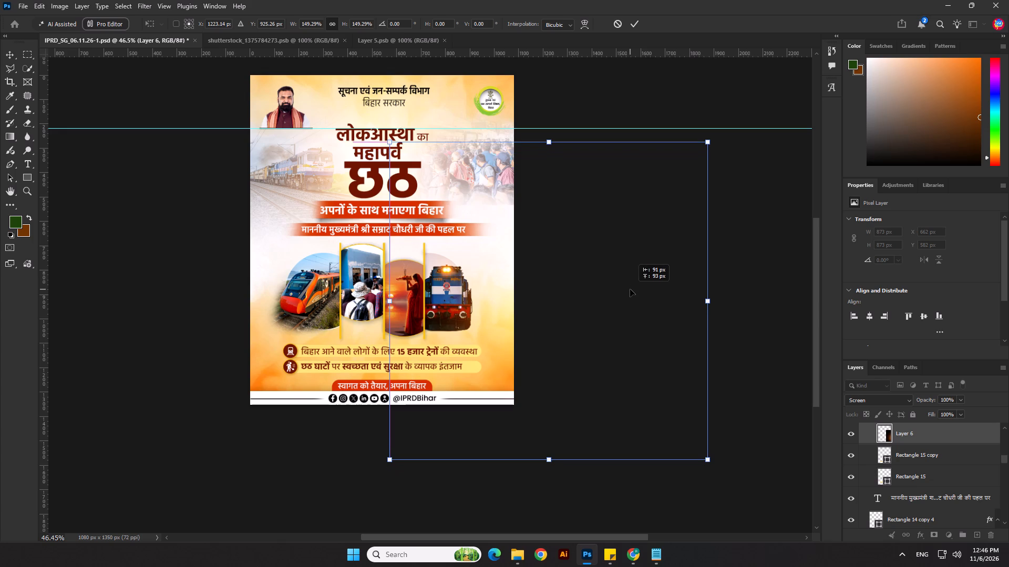
{"action": "left_click_drag", "start_coordinate": [630, 289], "coordinate": [630, 287]}
{"action": "key", "text": "Return"}
{"action": "left_click", "coordinate": [187, 324]}
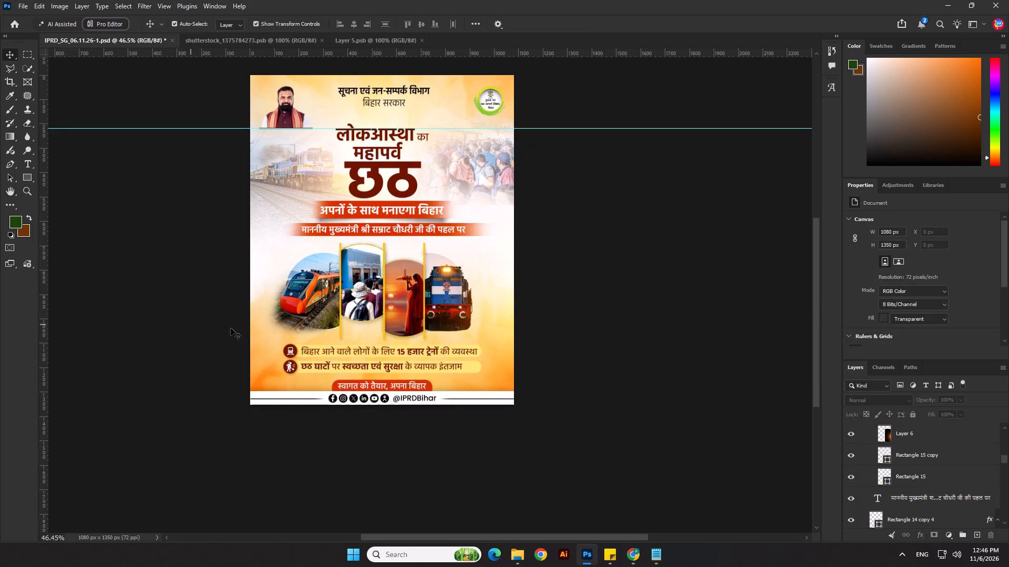
Check the glow around the locomotive panel and save the poster.
{"action": "scroll", "coordinate": [482, 324], "scroll_direction": "down", "scroll_amount": 4}
{"action": "left_click", "coordinate": [645, 374]}
{"action": "scroll", "coordinate": [527, 381], "scroll_direction": "up", "scroll_amount": 6}
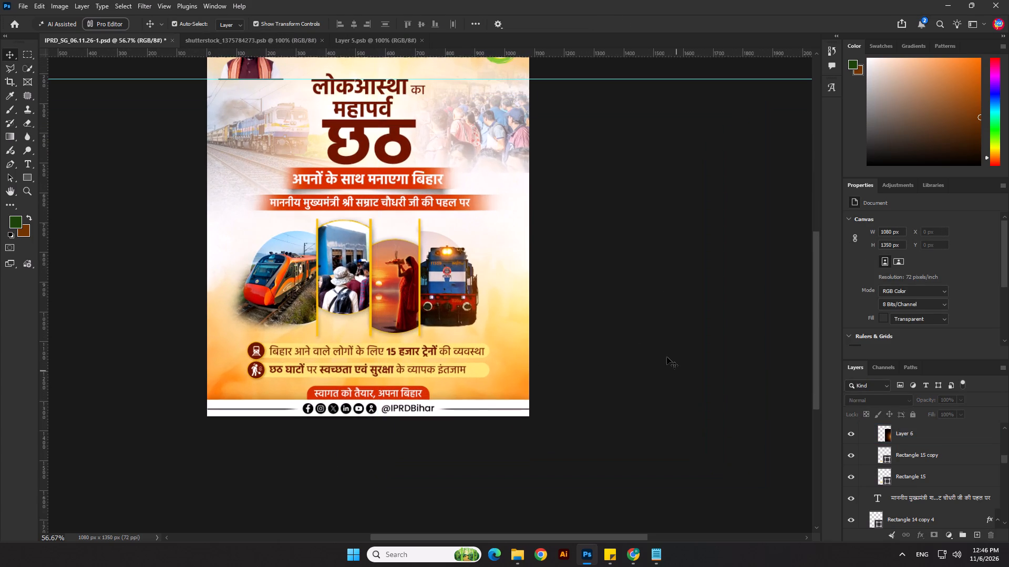
{"action": "left_click", "coordinate": [664, 353]}
{"action": "scroll", "coordinate": [440, 335], "scroll_direction": "up", "scroll_amount": 3}
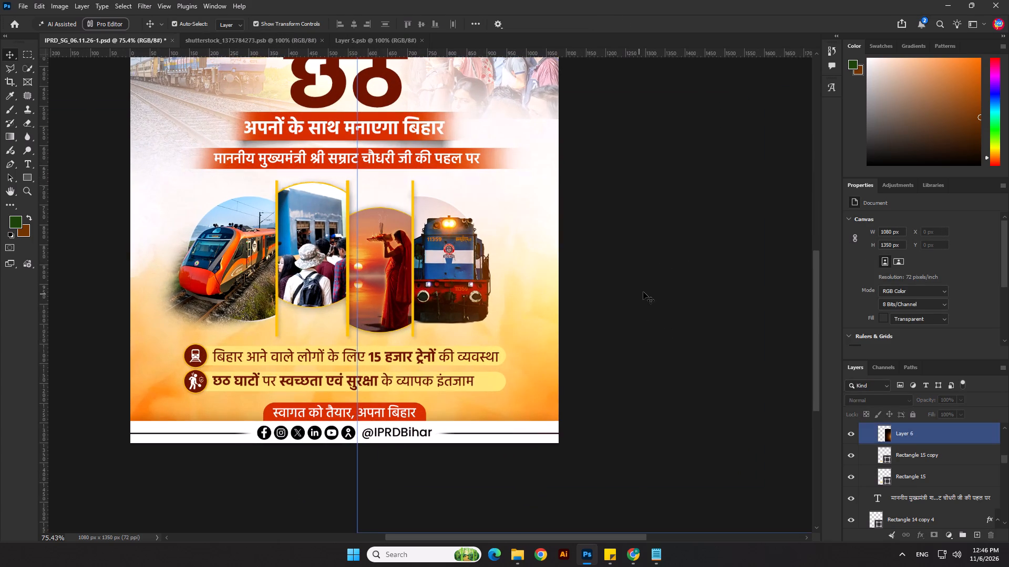
{"action": "left_click", "coordinate": [644, 291]}
{"action": "scroll", "coordinate": [644, 291], "scroll_direction": "down", "scroll_amount": 4}
{"action": "key", "text": "ctrl+s"}
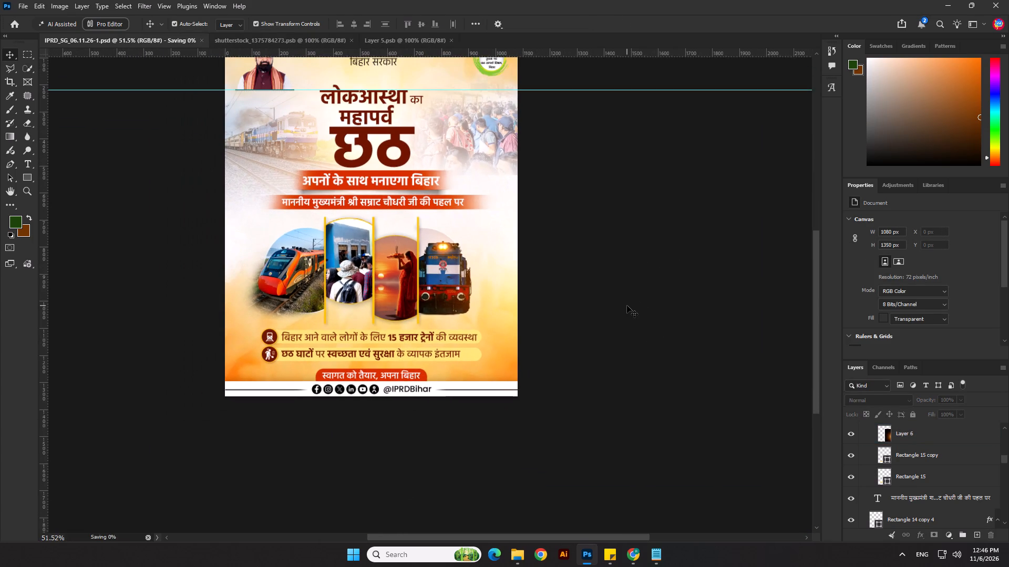
Change the fill of both rounded bars behind the two bullet lines to white and save the poster.
{"action": "scroll", "coordinate": [627, 306], "scroll_direction": "down", "scroll_amount": 4}
{"action": "scroll", "coordinate": [477, 331], "scroll_direction": "up", "scroll_amount": 7}
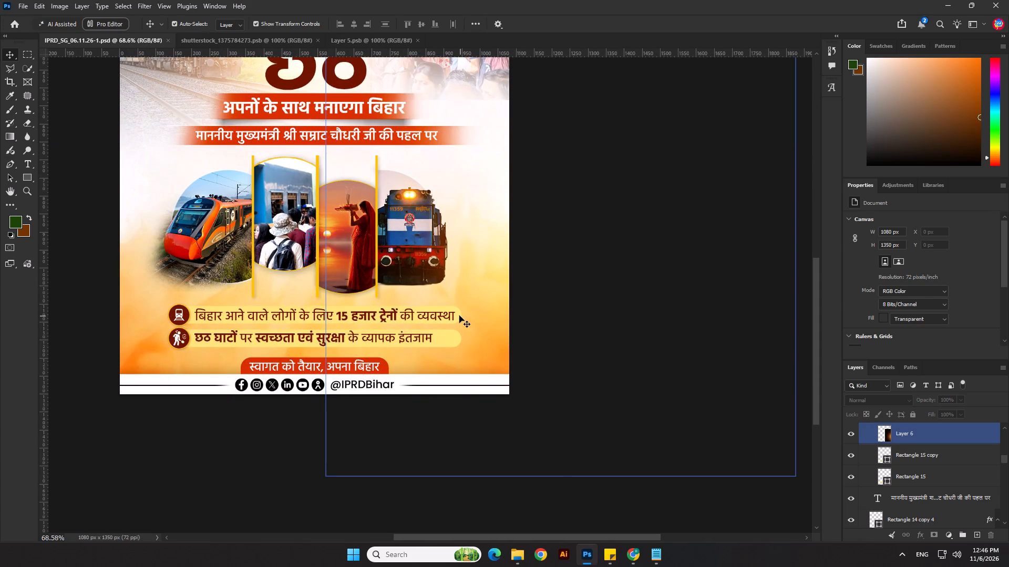
{"action": "left_click", "coordinate": [459, 316]}
{"action": "left_click", "coordinate": [456, 313]}
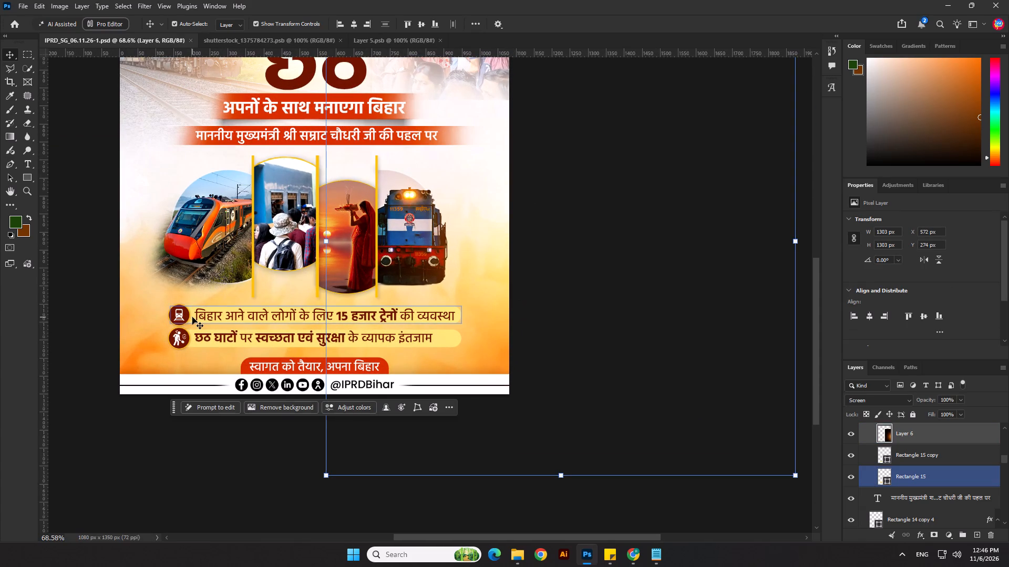
{"action": "left_click", "coordinate": [192, 317]}
{"action": "left_click", "coordinate": [193, 345], "text": "shift"}
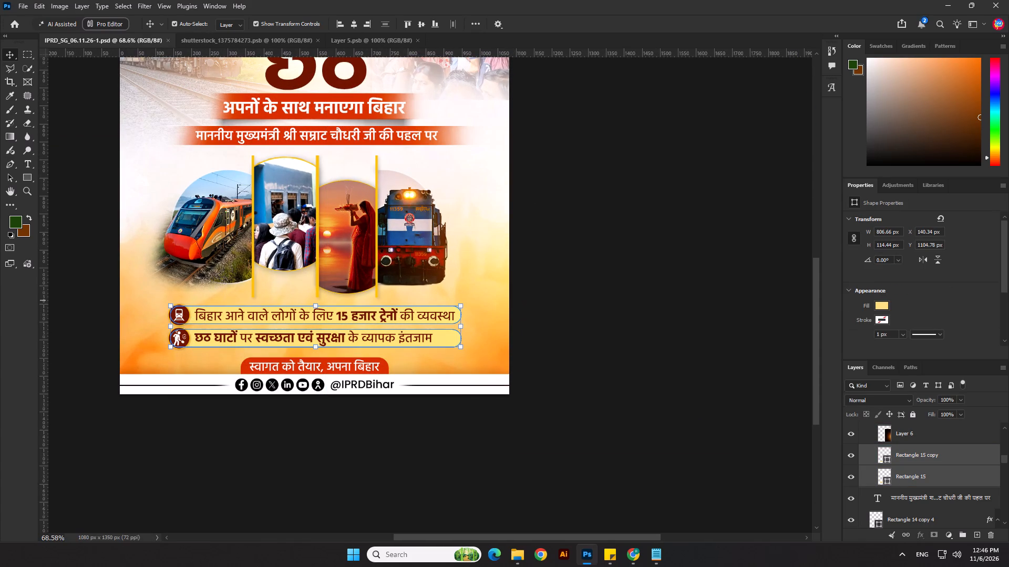
{"action": "left_click", "coordinate": [886, 303]}
{"action": "left_click", "coordinate": [885, 362]}
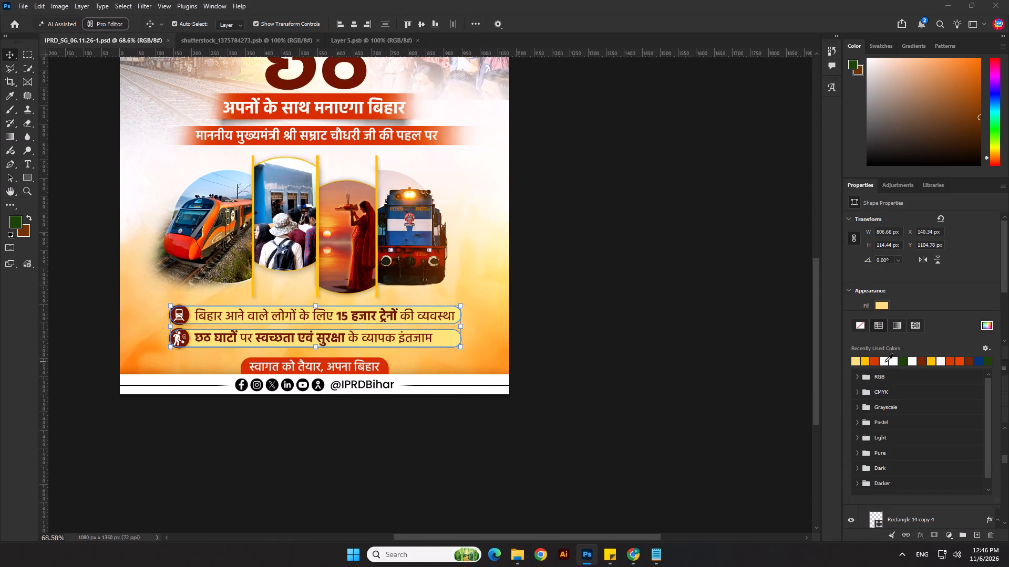
{"action": "left_click", "coordinate": [714, 349]}
{"action": "scroll", "coordinate": [708, 345], "scroll_direction": "down", "scroll_amount": 6}
{"action": "key", "text": "ctrl+s"}
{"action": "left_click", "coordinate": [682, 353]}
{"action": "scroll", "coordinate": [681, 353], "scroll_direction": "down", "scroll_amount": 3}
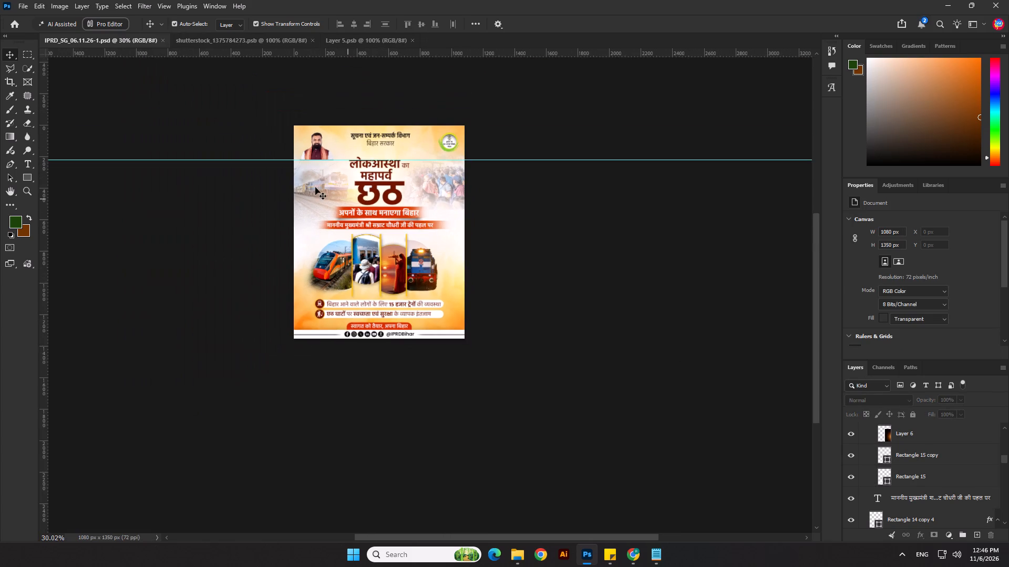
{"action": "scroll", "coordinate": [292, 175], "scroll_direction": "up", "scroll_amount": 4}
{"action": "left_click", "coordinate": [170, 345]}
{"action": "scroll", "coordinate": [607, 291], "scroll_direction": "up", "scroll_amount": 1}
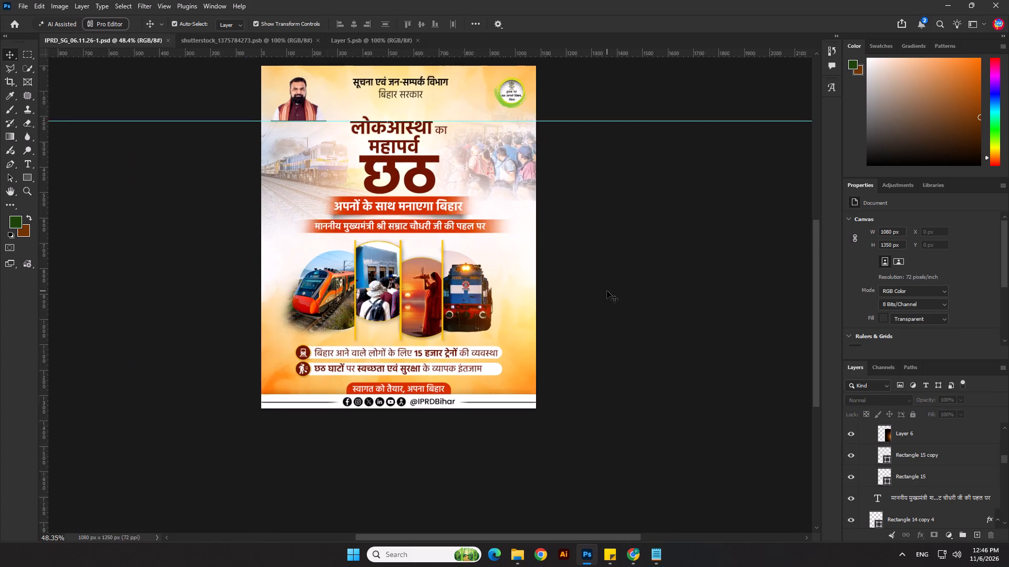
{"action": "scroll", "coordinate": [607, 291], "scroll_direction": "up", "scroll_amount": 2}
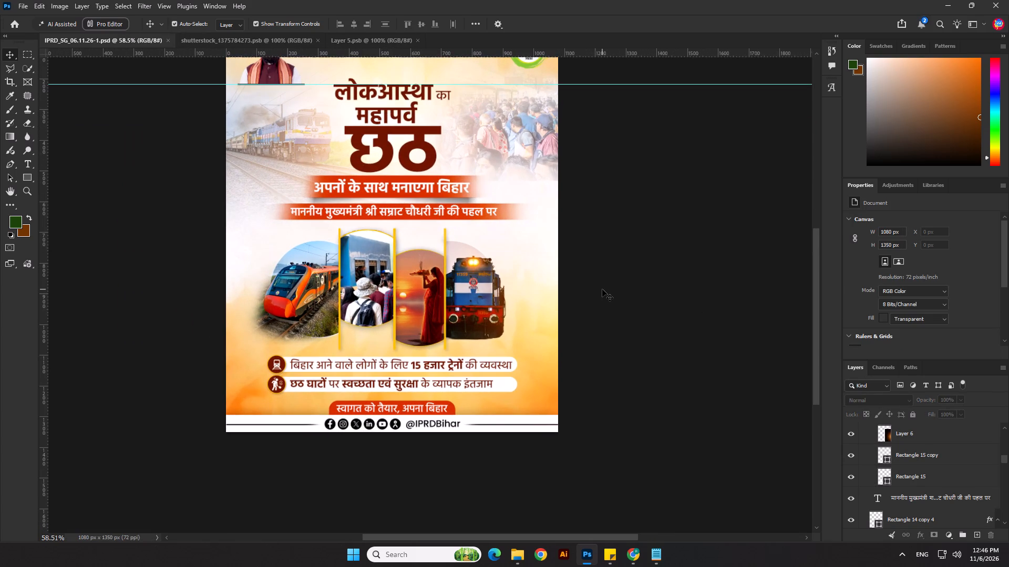
{"action": "left_click", "coordinate": [630, 562]}
{"action": "left_click", "coordinate": [692, 0]}
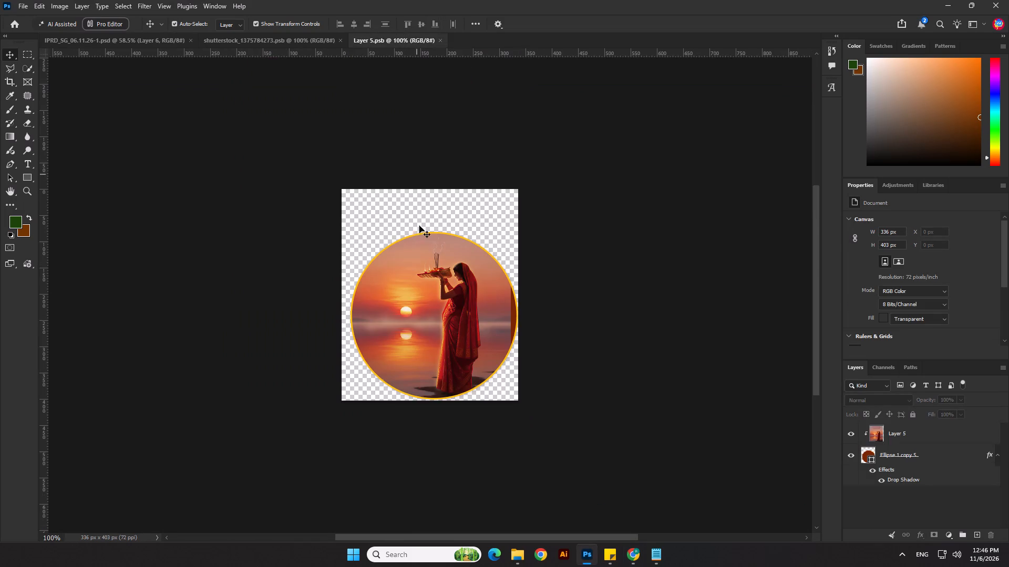
{"action": "left_click", "coordinate": [448, 276]}
{"action": "key", "text": "ctrl+v"}
{"action": "left_click_drag", "start_coordinate": [909, 439], "coordinate": [904, 461]}
{"action": "left_click", "coordinate": [901, 428]}
{"action": "key", "text": "Delete"}
Scale the clipped ghat image to about 31.5% and place it over the yellow-rimmed circle.
{"action": "left_click_drag", "start_coordinate": [627, 184], "coordinate": [622, 430]}
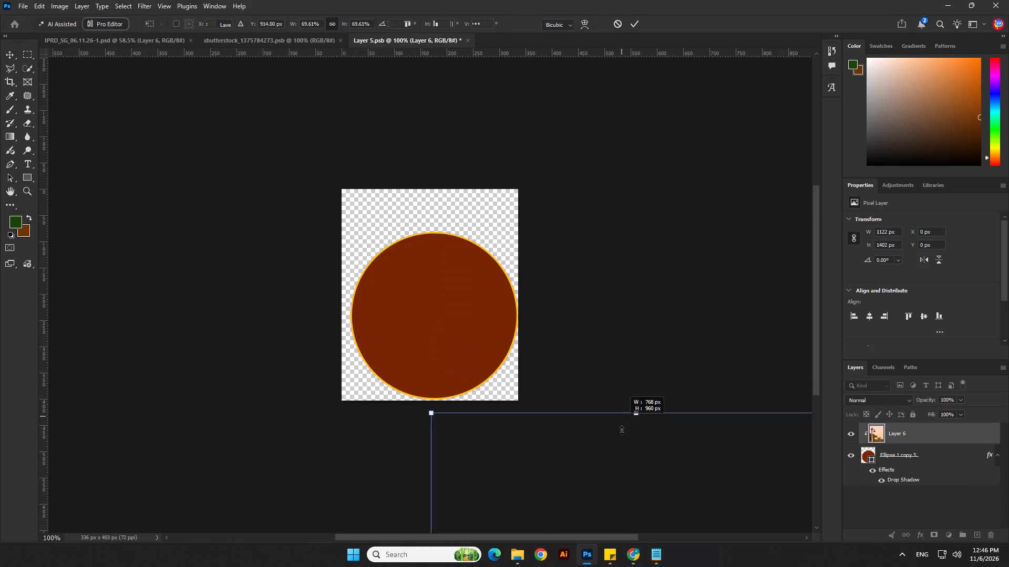
{"action": "left_click_drag", "start_coordinate": [622, 430], "coordinate": [619, 446]}
{"action": "left_click_drag", "start_coordinate": [629, 473], "coordinate": [397, 205]}
{"action": "left_click_drag", "start_coordinate": [595, 420], "coordinate": [500, 380]}
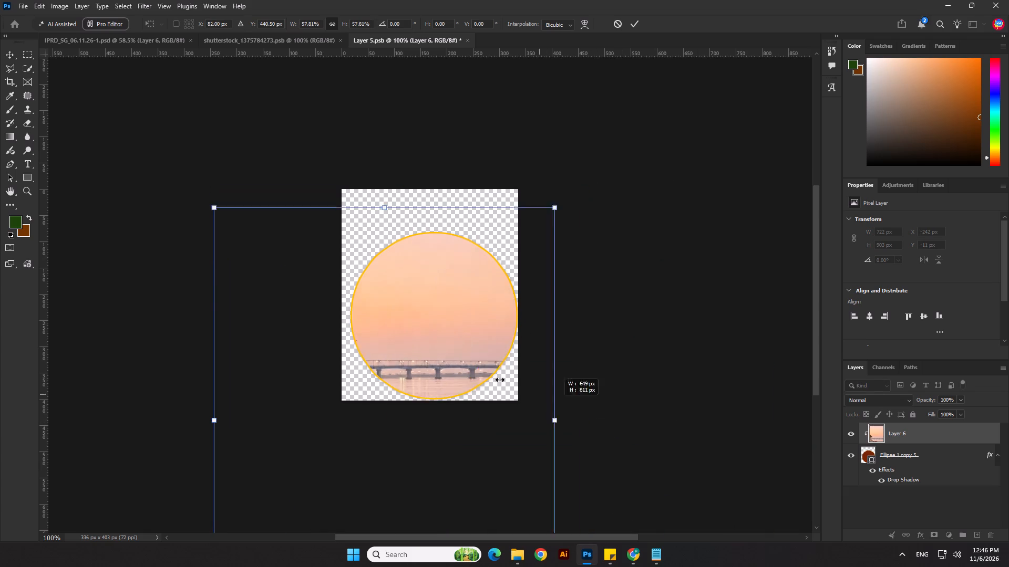
{"action": "left_click_drag", "start_coordinate": [500, 380], "coordinate": [401, 350]}
{"action": "left_click_drag", "start_coordinate": [348, 379], "coordinate": [469, 258]}
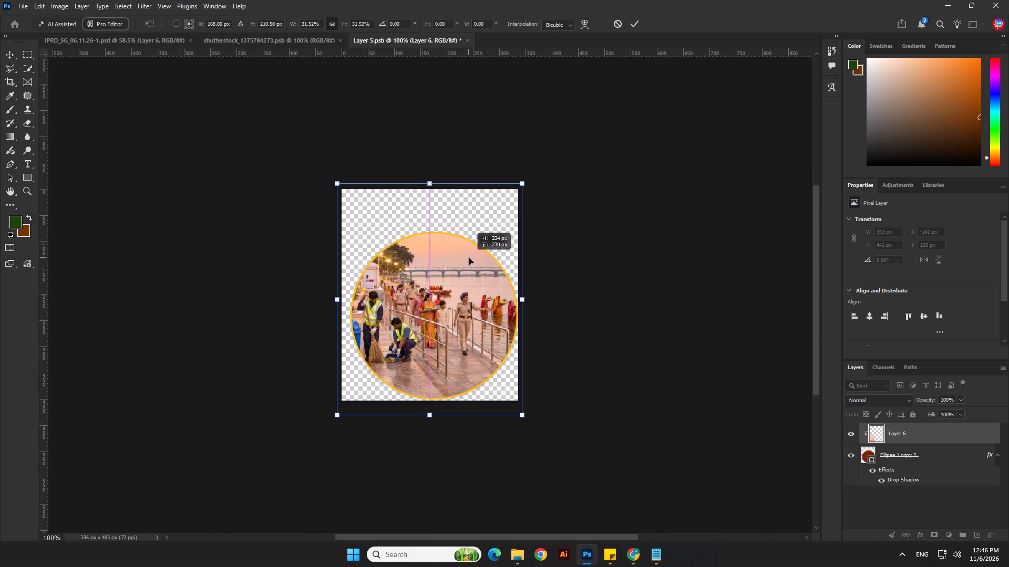
{"action": "left_click_drag", "start_coordinate": [469, 258], "coordinate": [466, 258]}
Nudge the ghat image four steps left and two right within the circle, apply the transform and save Layer 5.psb.
{"action": "key", "text": "Left"}
{"action": "key", "text": "Left"}
{"action": "key", "text": "Left"}
{"action": "key", "text": "Left"}
{"action": "key", "text": "backslash"}
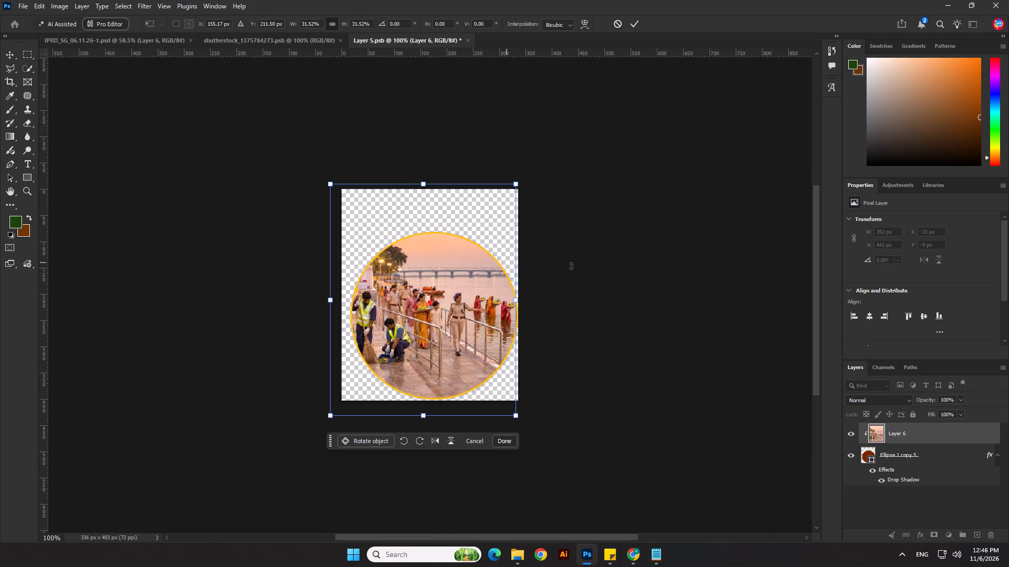
{"action": "key", "text": "Right"}
{"action": "key", "text": "Right"}
{"action": "key", "text": "backslash"}
{"action": "left_click", "coordinate": [718, 281]}
{"action": "key", "text": "ctrl+s"}
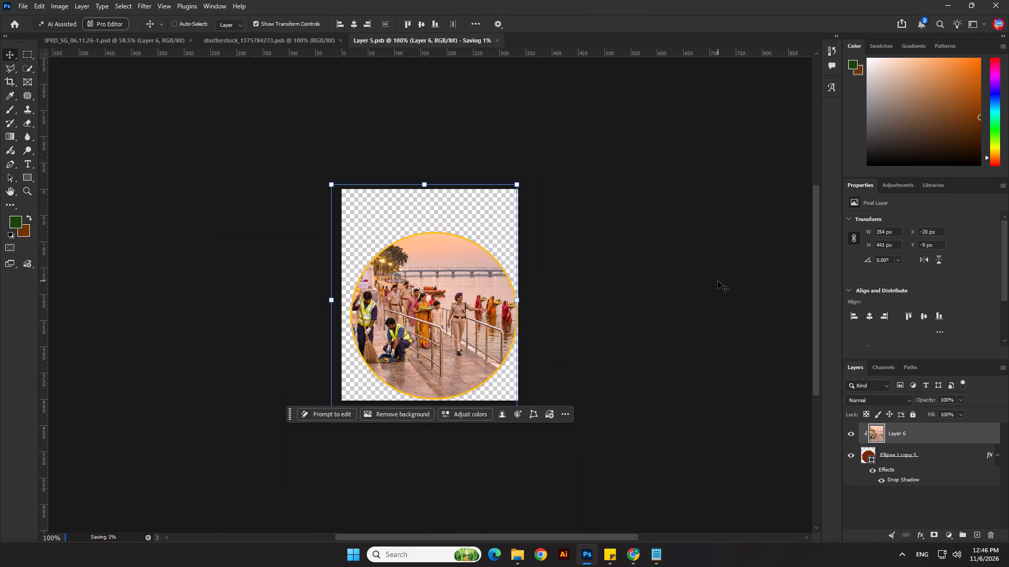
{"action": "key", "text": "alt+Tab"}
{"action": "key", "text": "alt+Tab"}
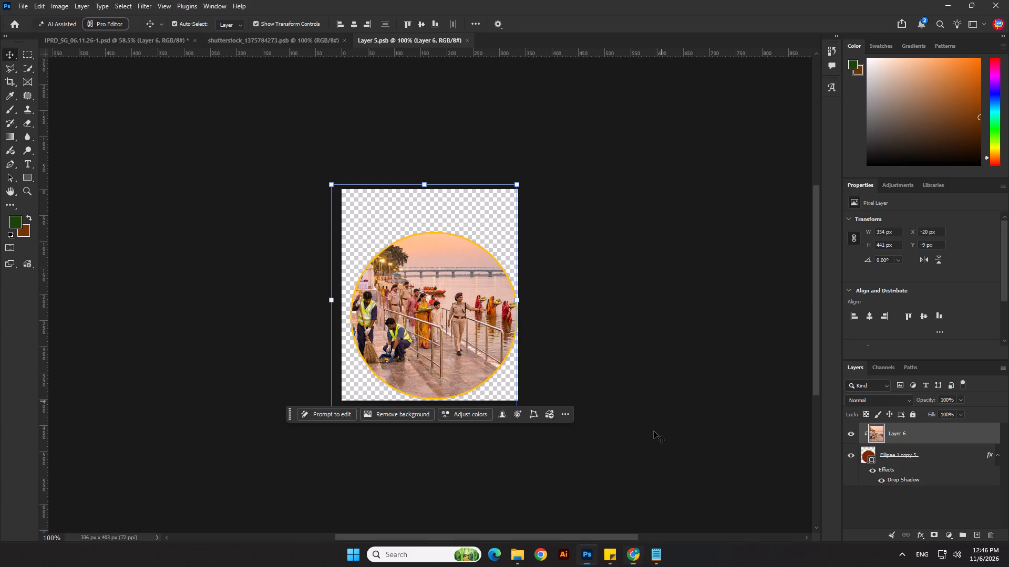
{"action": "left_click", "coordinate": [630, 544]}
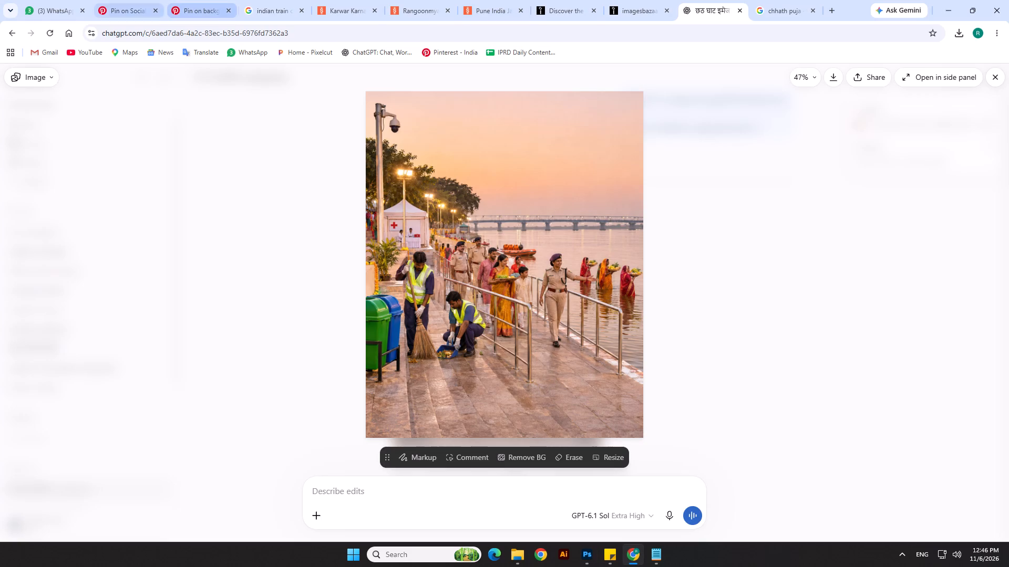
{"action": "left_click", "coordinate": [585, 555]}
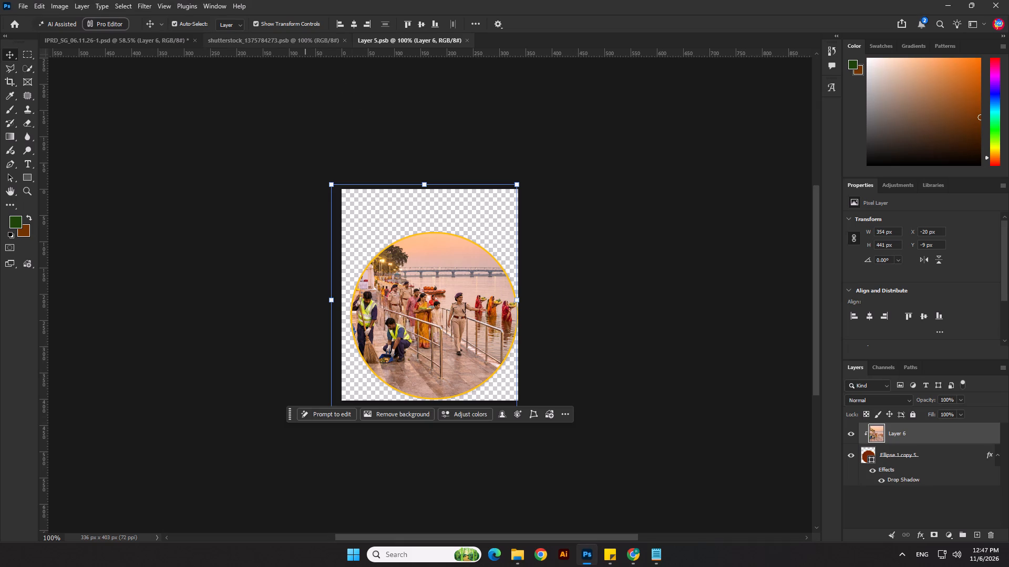
Return to the poster document and examine the ghat image in the third photo panel.
{"action": "left_click", "coordinate": [167, 39]}
{"action": "scroll", "coordinate": [561, 345], "scroll_direction": "down", "scroll_amount": 2}
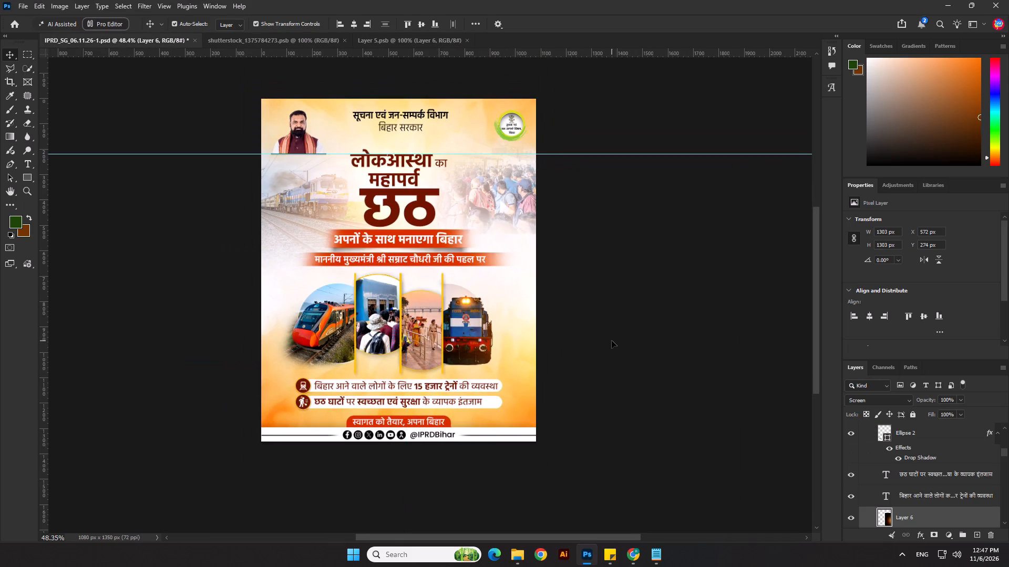
{"action": "left_click", "coordinate": [612, 341]}
{"action": "scroll", "coordinate": [481, 339], "scroll_direction": "up", "scroll_amount": 5}
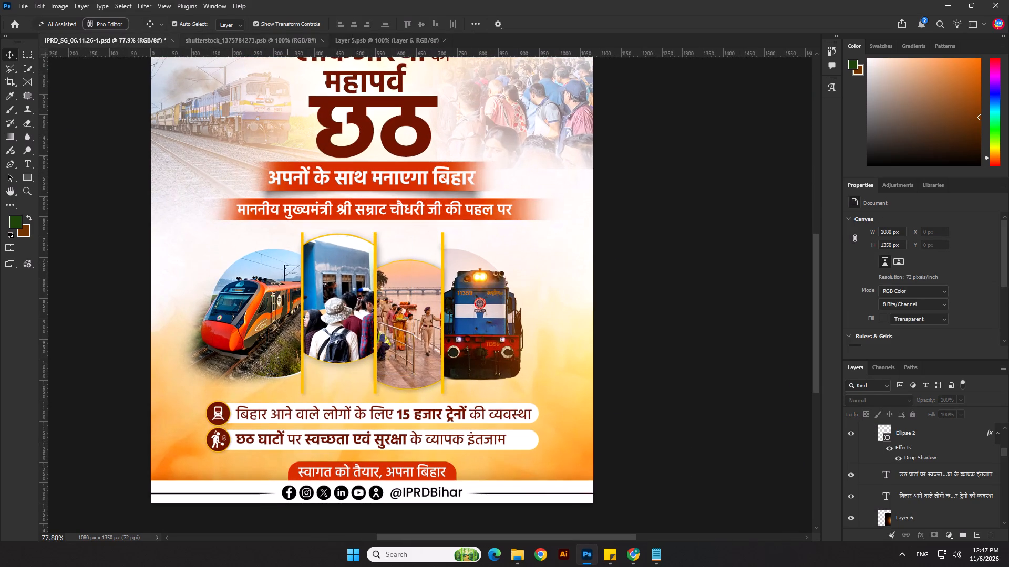
In Layer 5.psb, enlarge the clipped ghat image to about 451 × 562 px, reposition it in the circle, save, and return to the poster.
{"action": "left_click", "coordinate": [349, 45]}
{"action": "left_click", "coordinate": [400, 271]}
{"action": "left_click_drag", "start_coordinate": [330, 180], "coordinate": [322, 177]}
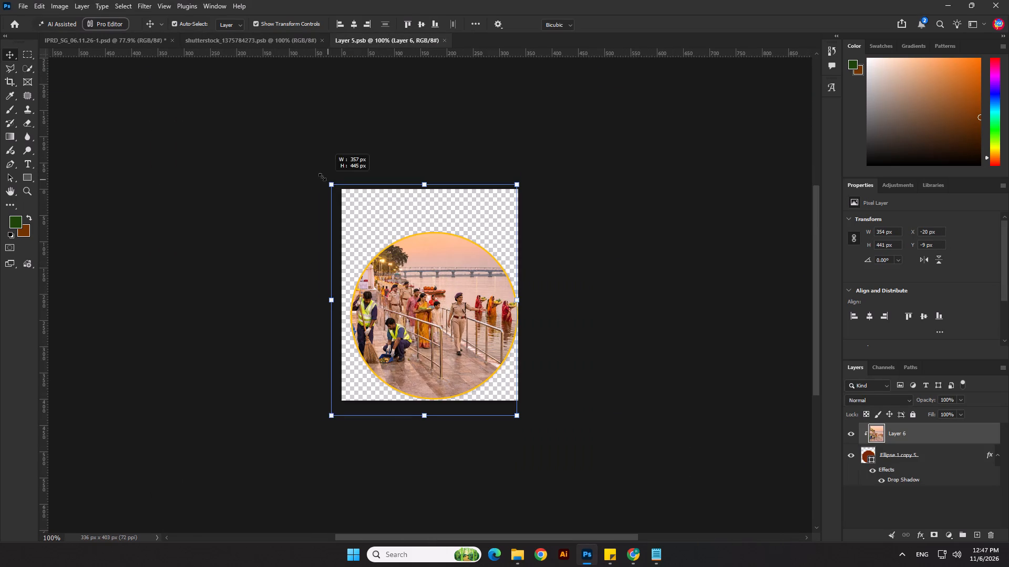
{"action": "left_click_drag", "start_coordinate": [322, 177], "coordinate": [257, 159]}
{"action": "left_click_drag", "start_coordinate": [457, 298], "coordinate": [451, 306]}
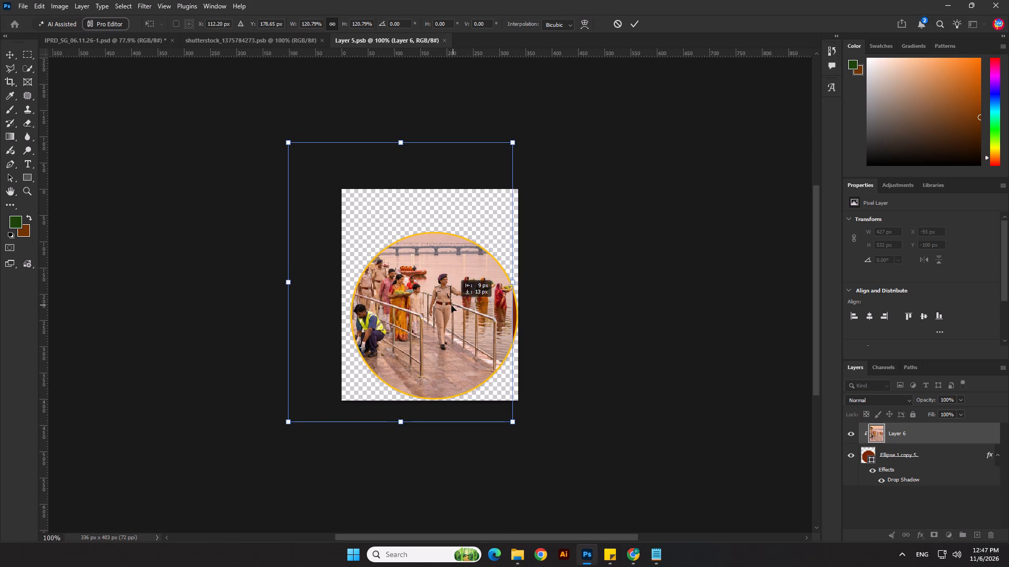
{"action": "left_click_drag", "start_coordinate": [451, 306], "coordinate": [451, 307]}
{"action": "left_click_drag", "start_coordinate": [514, 426], "coordinate": [518, 439]}
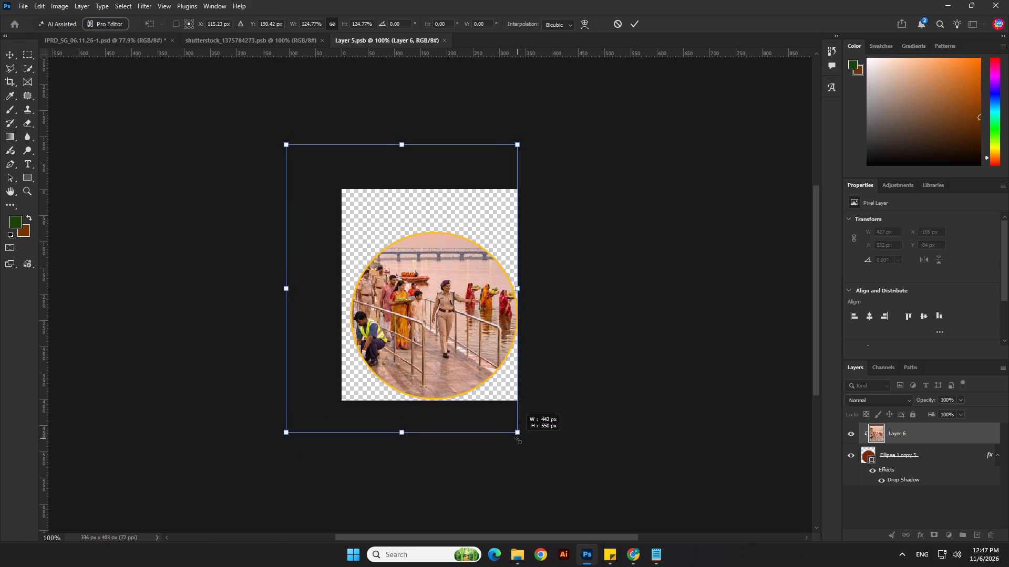
{"action": "left_click_drag", "start_coordinate": [518, 439], "coordinate": [521, 446]}
{"action": "key", "text": "Return"}
{"action": "key", "text": "ctrl+s"}
{"action": "left_click", "coordinate": [264, 35]}
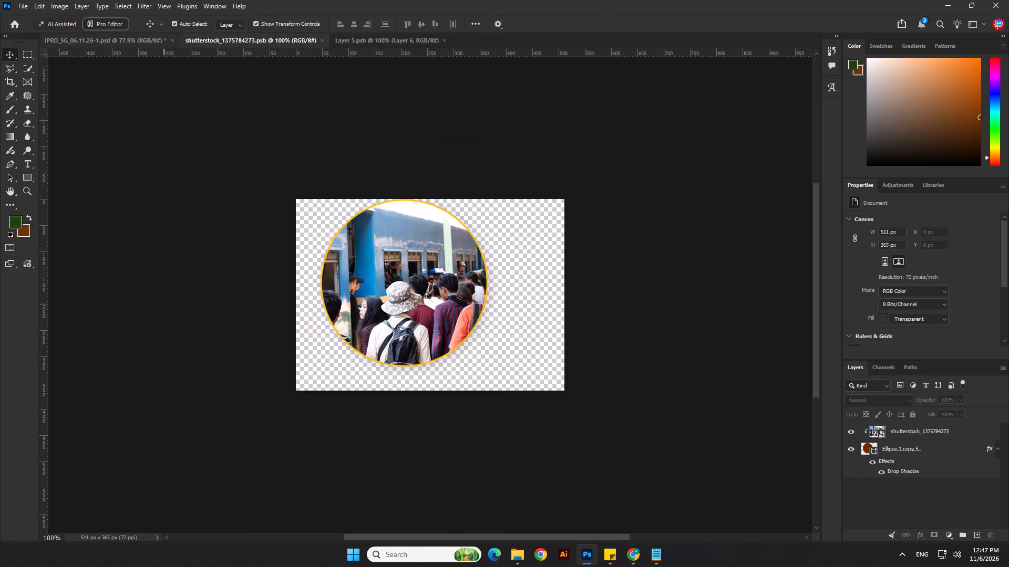
{"action": "left_click", "coordinate": [142, 34]}
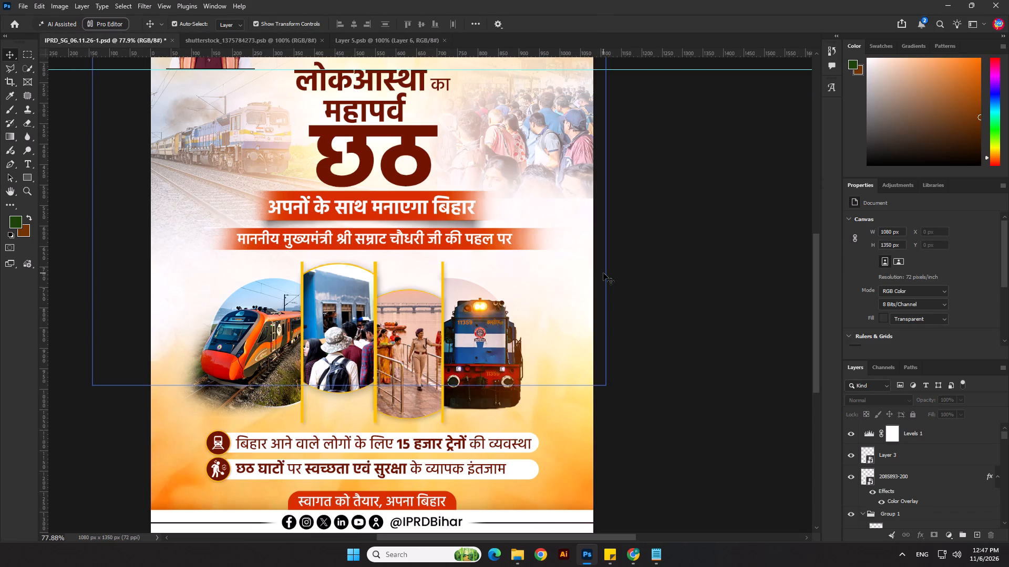
Shift the ghat image 20 px right inside Layer 5.psb, save it, and check the third photo panel in the poster.
{"action": "left_click", "coordinate": [345, 38]}
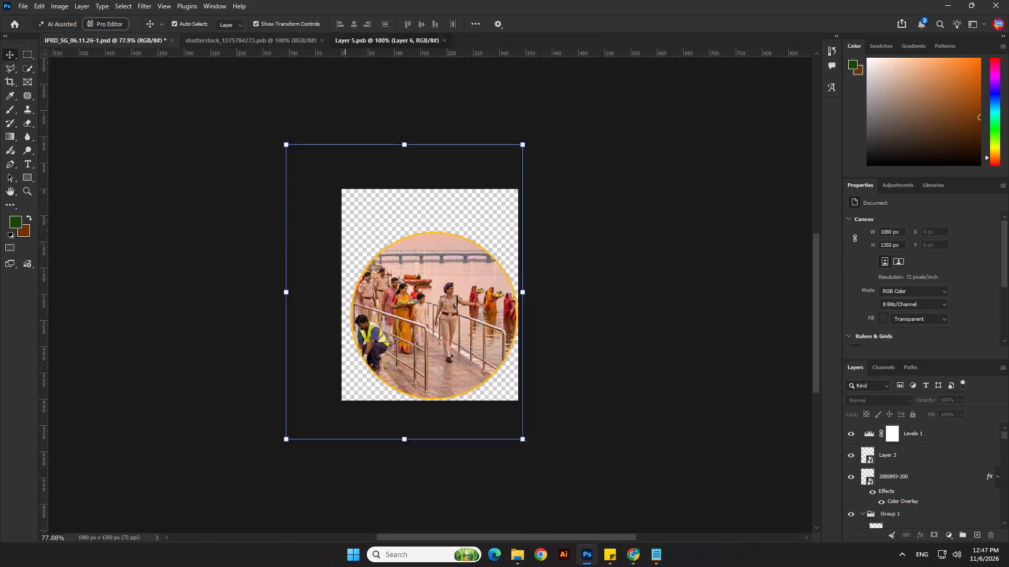
{"action": "left_click", "coordinate": [429, 335]}
{"action": "key", "text": "shift+Right"}
{"action": "key", "text": "shift+Right"}
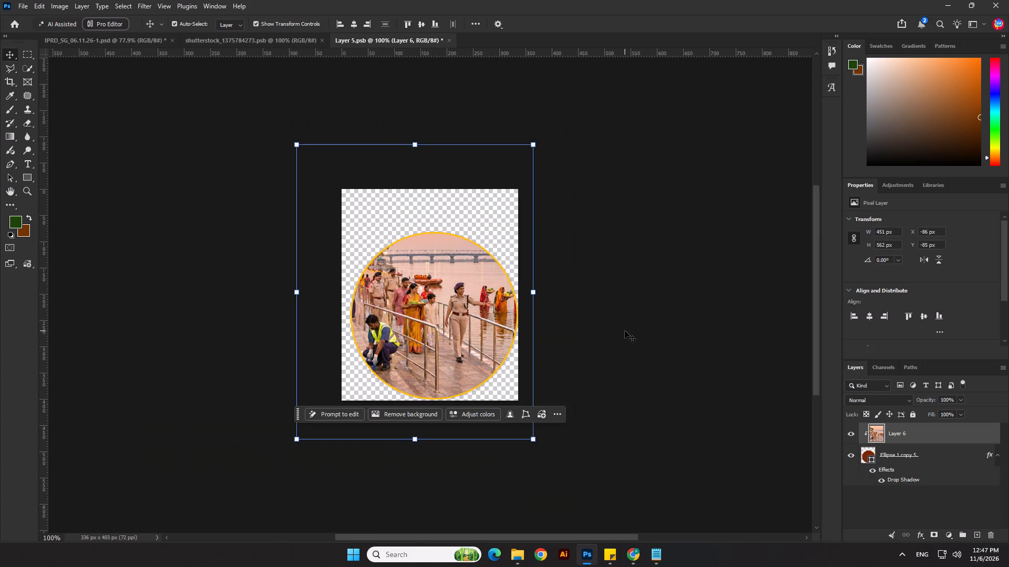
{"action": "key", "text": "ctrl+s"}
{"action": "left_click", "coordinate": [122, 37]}
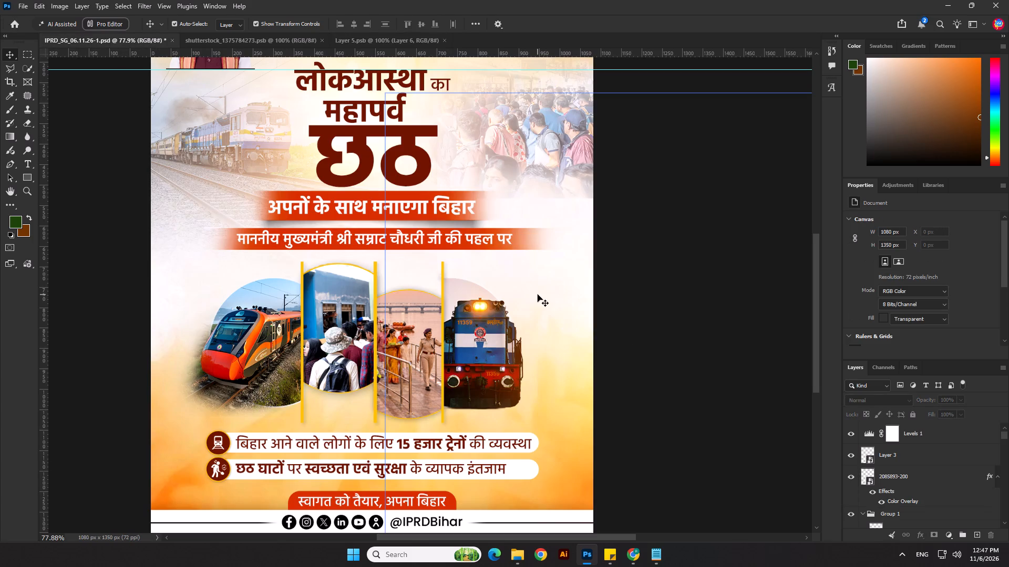
{"action": "scroll", "coordinate": [538, 295], "scroll_direction": "down", "scroll_amount": 3}
{"action": "left_click", "coordinate": [640, 340]}
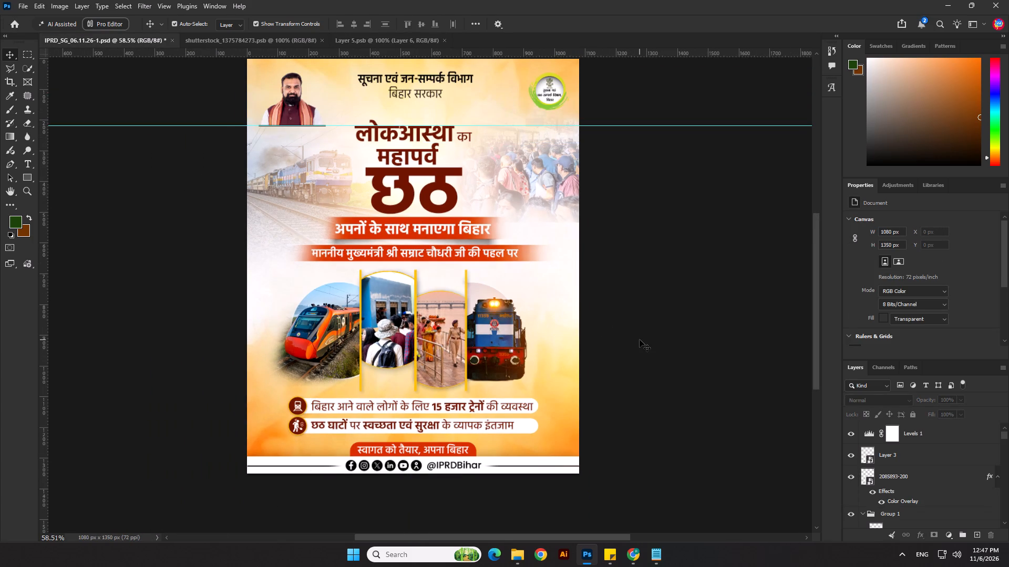
Shift the ghat image 10 px back left in Layer 5.psb, save it, and return to the poster.
{"action": "left_click", "coordinate": [373, 39]}
{"action": "left_click", "coordinate": [417, 286]}
{"action": "key", "text": "shift+Left"}
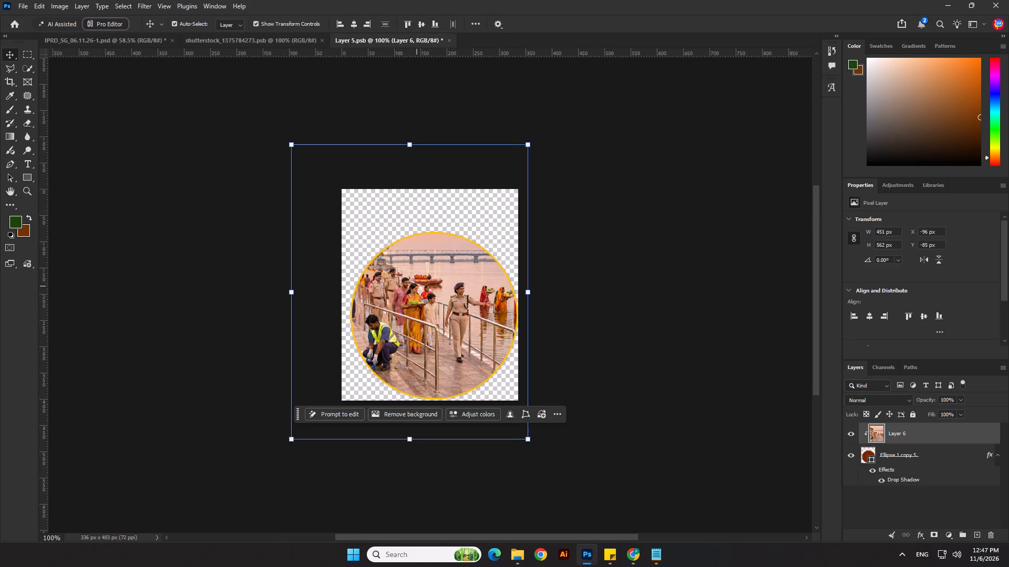
{"action": "key", "text": "ctrl+s"}
{"action": "left_click", "coordinate": [128, 43]}
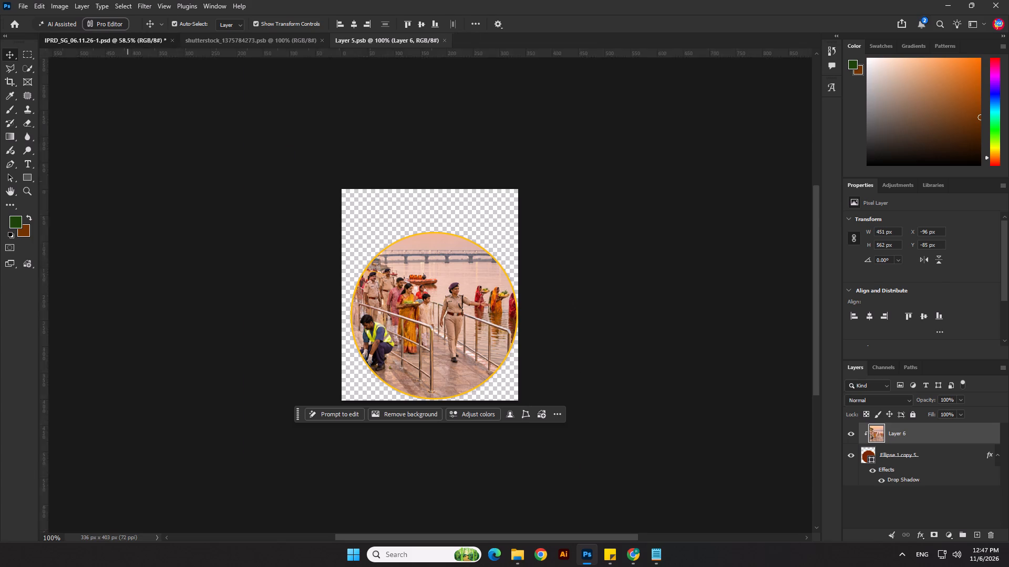
{"action": "left_click", "coordinate": [676, 337]}
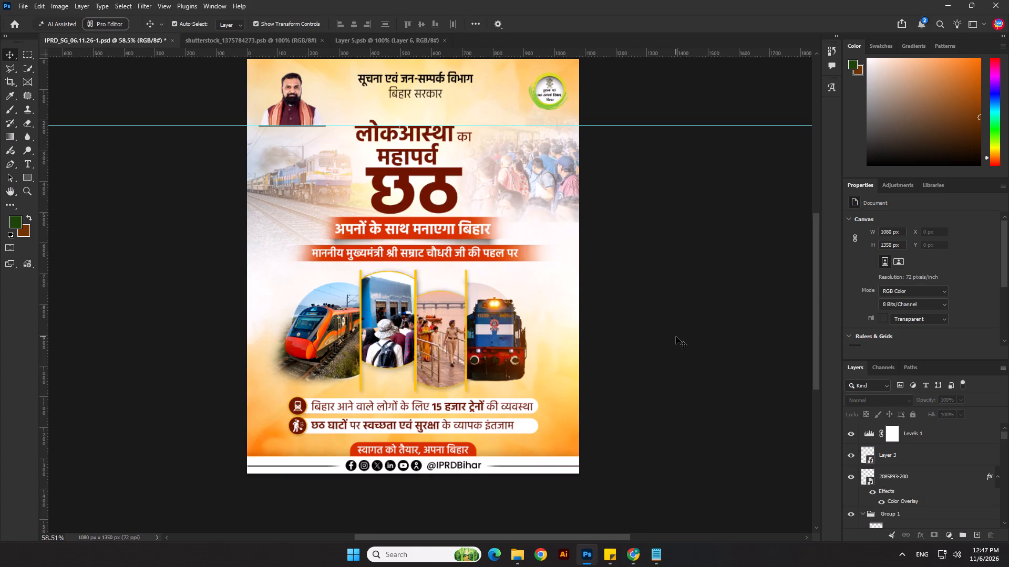
Check the whole poster layout and save the poster document IPRD_SG_06.11.26-1.psd.
{"action": "scroll", "coordinate": [676, 337], "scroll_direction": "down", "scroll_amount": 4}
{"action": "left_click", "coordinate": [647, 354]}
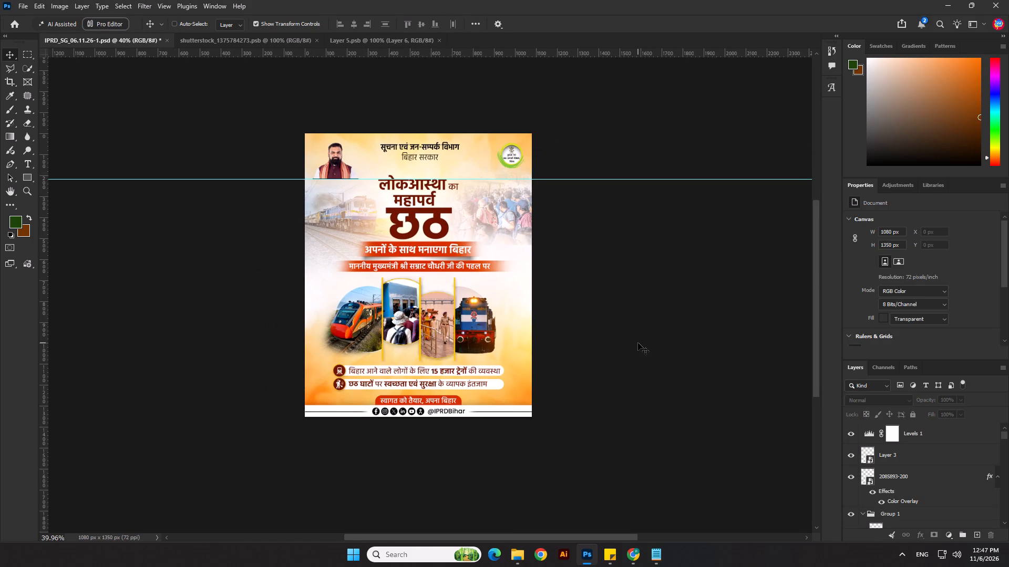
{"action": "scroll", "coordinate": [521, 340], "scroll_direction": "up", "scroll_amount": 1}
{"action": "left_click", "coordinate": [618, 368]}
{"action": "key", "text": "ctrl+s"}
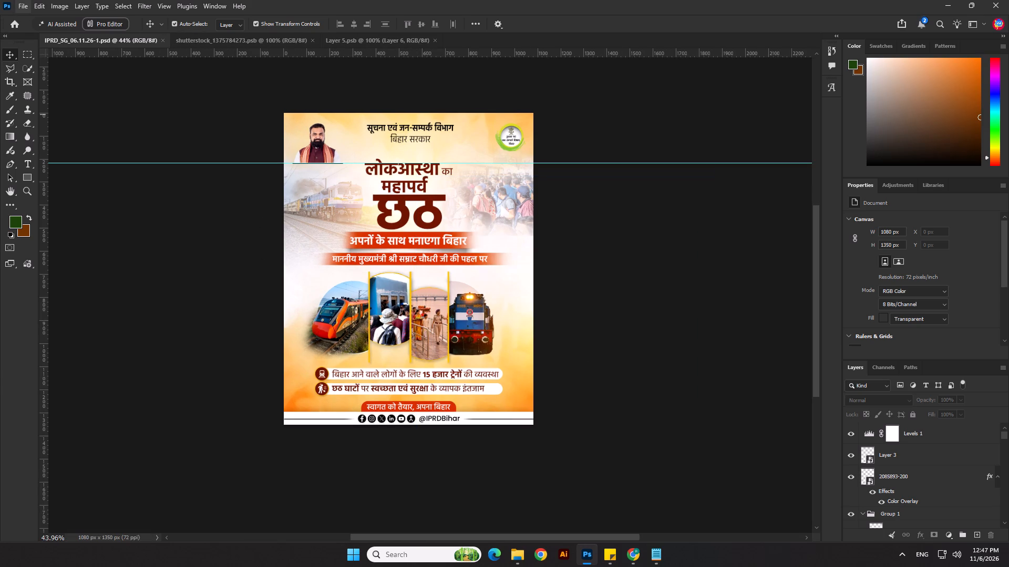
Set the black input level of the Levels 1 adjustment layer to 14 and save the poster.
{"action": "scroll", "coordinate": [926, 462], "scroll_direction": "up", "scroll_amount": 9}
{"action": "left_click", "coordinate": [873, 437]}
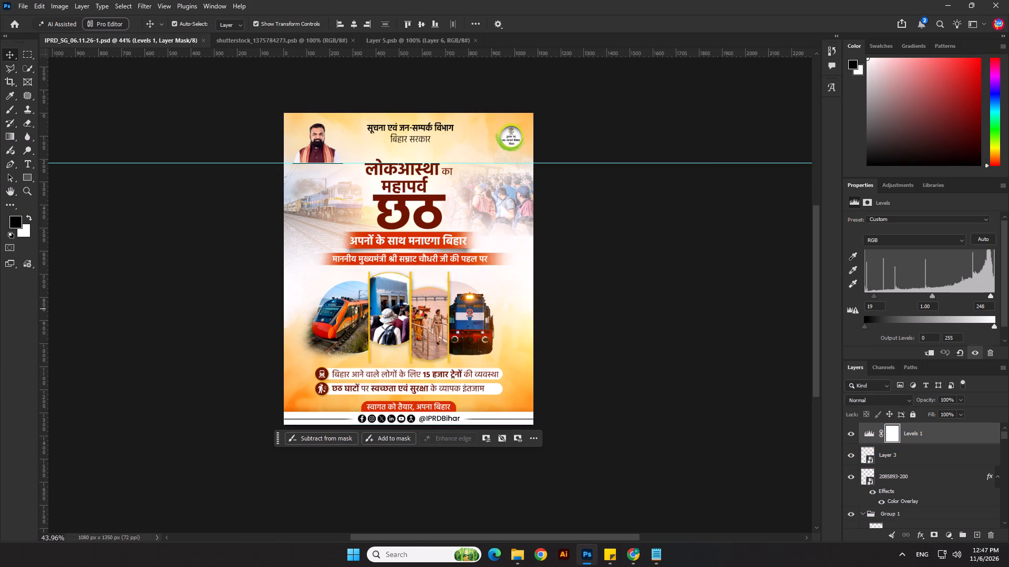
{"action": "left_click", "coordinate": [873, 296]}
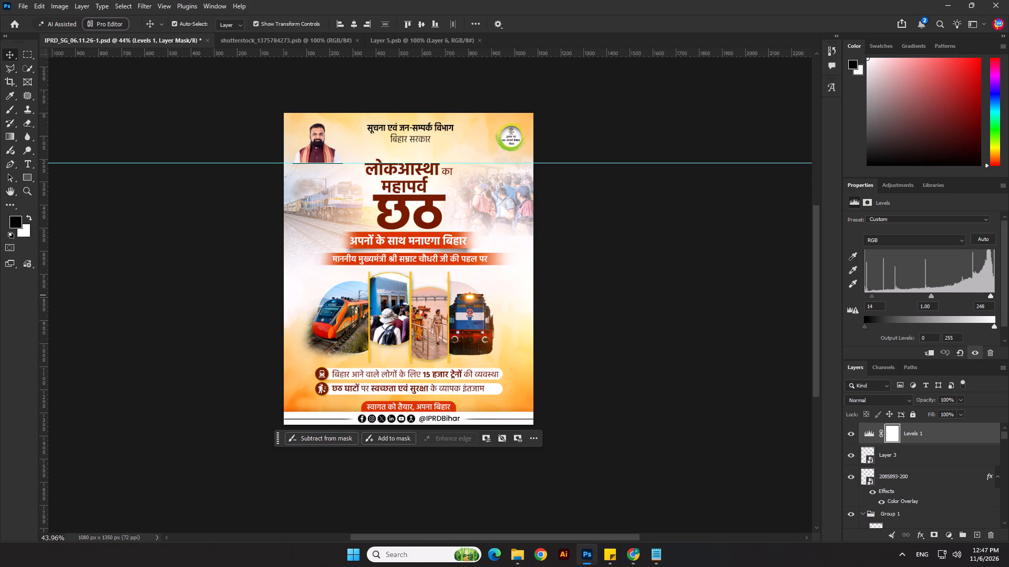
{"action": "left_click", "coordinate": [703, 328]}
{"action": "key", "text": "ctrl+s"}
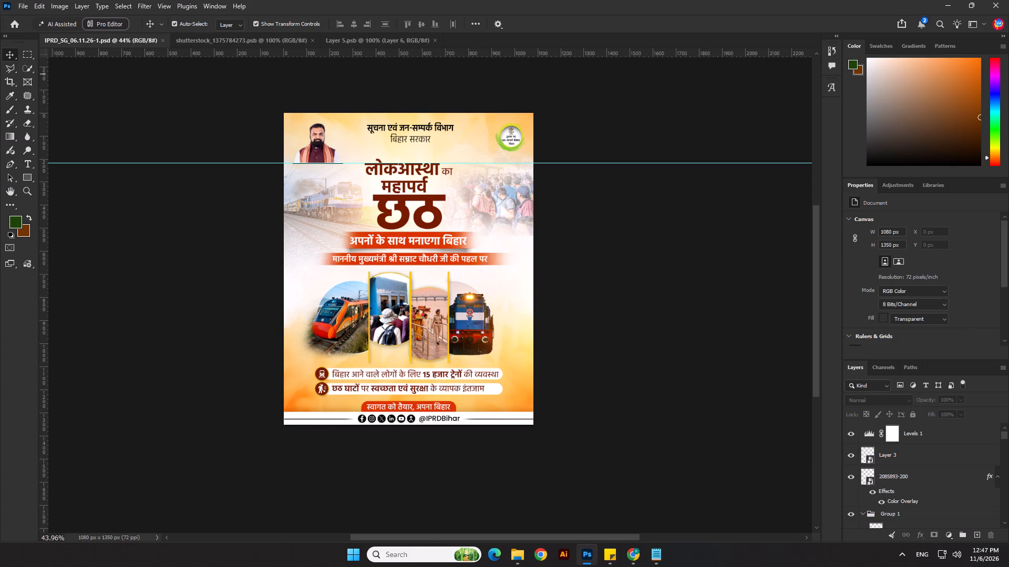
Save a copy of the poster as a PNG in the 06.11.26 folder, using the large file size option.
{"action": "left_click", "coordinate": [28, 5]}
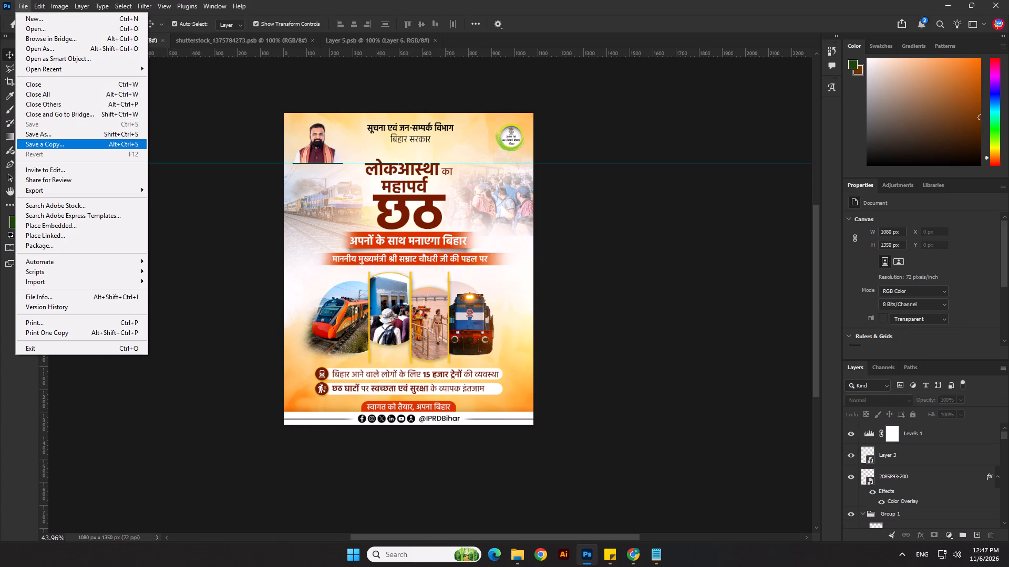
{"action": "left_click", "coordinate": [69, 146]}
{"action": "left_click", "coordinate": [139, 455]}
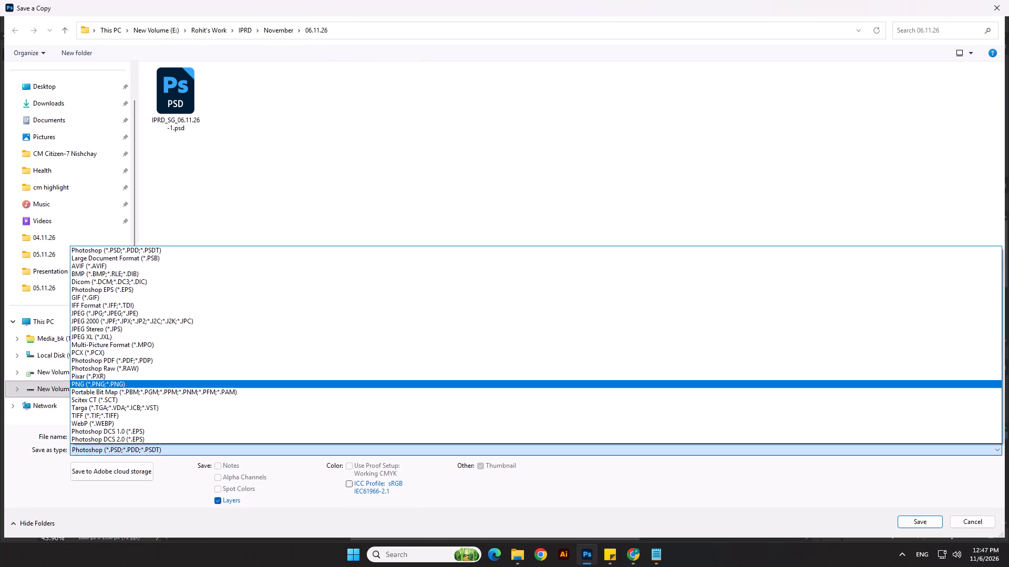
{"action": "left_click", "coordinate": [136, 384]}
{"action": "left_click", "coordinate": [908, 522]}
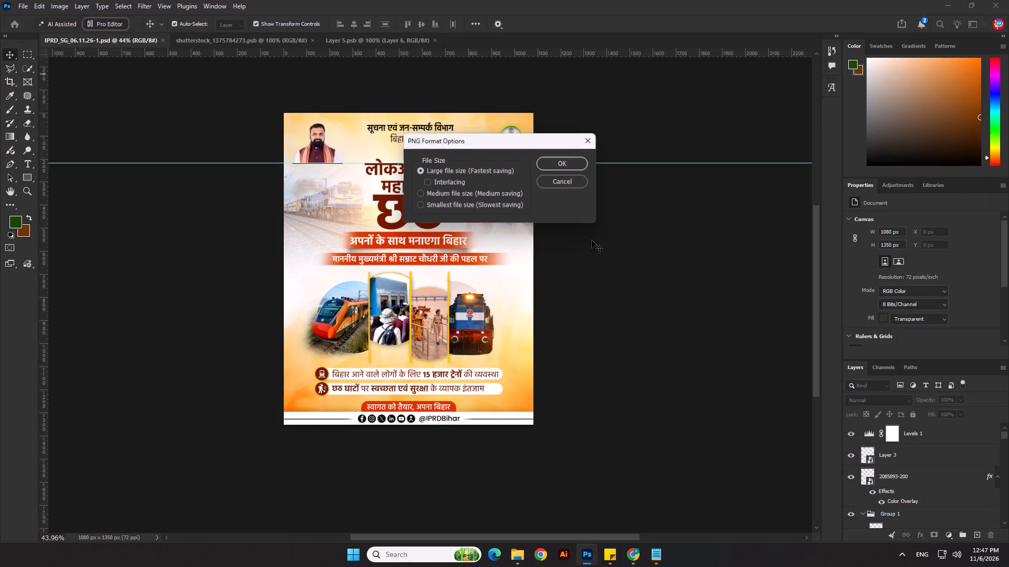
{"action": "left_click", "coordinate": [558, 159]}
{"action": "left_click", "coordinate": [683, 400]}
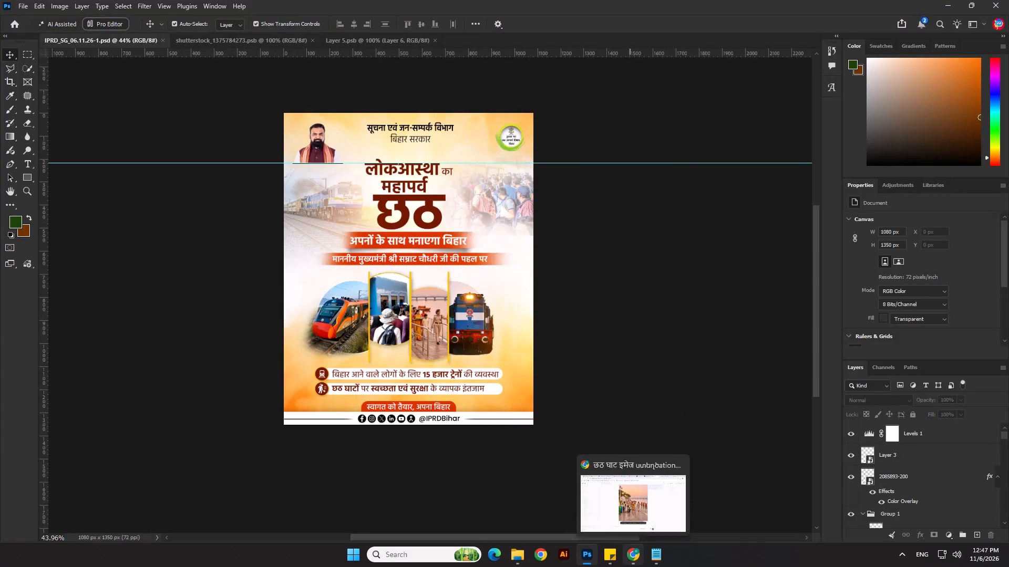
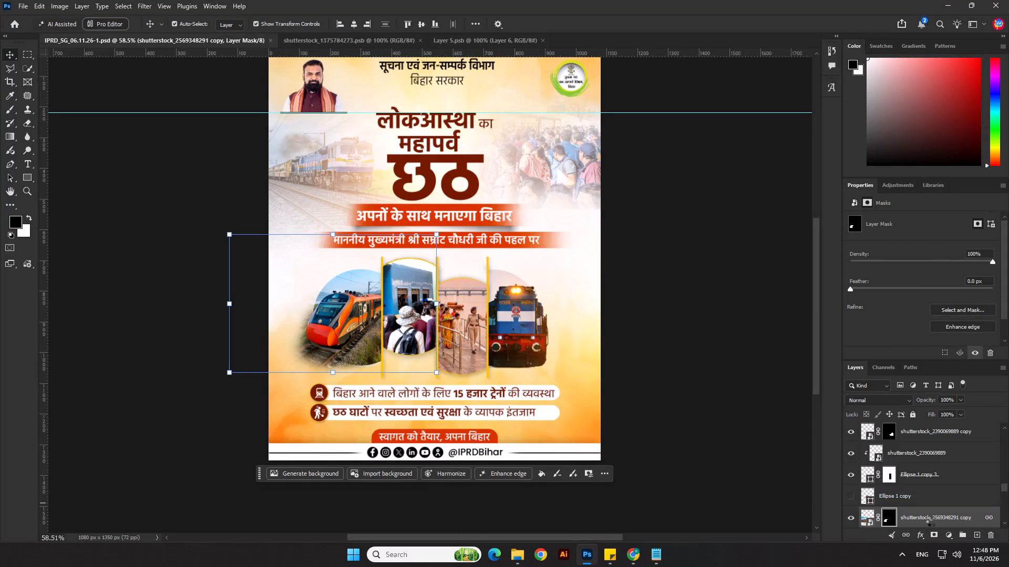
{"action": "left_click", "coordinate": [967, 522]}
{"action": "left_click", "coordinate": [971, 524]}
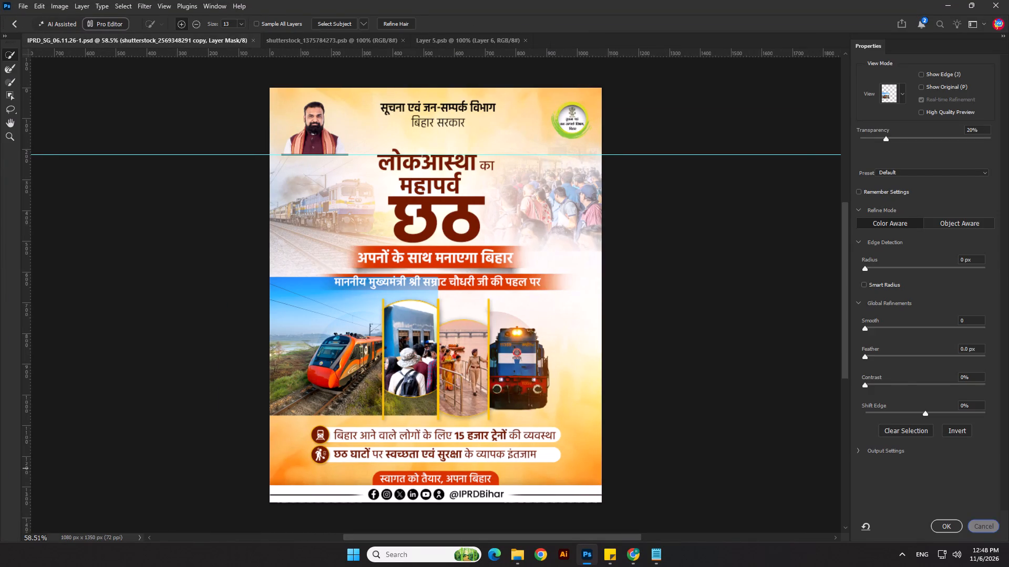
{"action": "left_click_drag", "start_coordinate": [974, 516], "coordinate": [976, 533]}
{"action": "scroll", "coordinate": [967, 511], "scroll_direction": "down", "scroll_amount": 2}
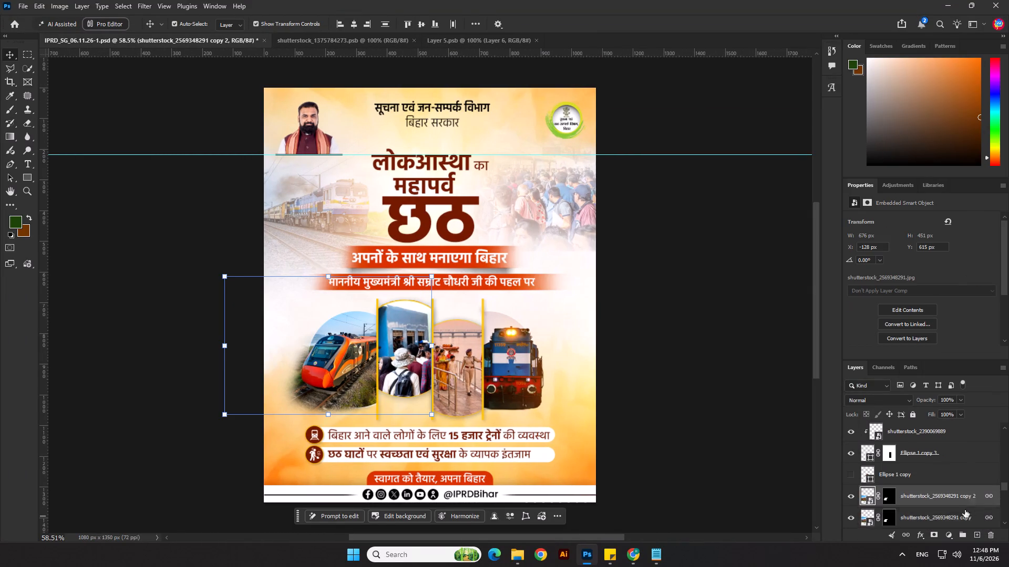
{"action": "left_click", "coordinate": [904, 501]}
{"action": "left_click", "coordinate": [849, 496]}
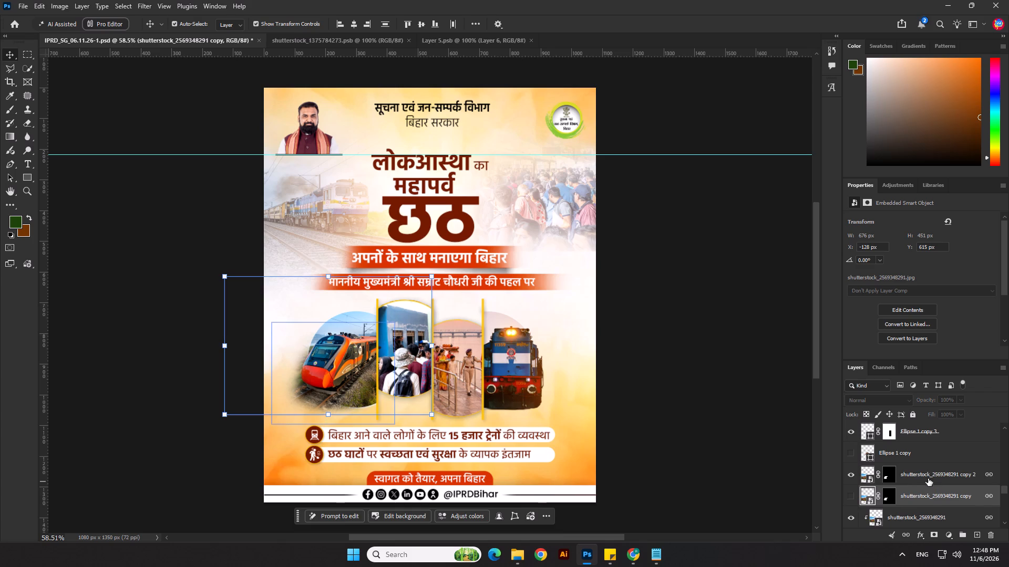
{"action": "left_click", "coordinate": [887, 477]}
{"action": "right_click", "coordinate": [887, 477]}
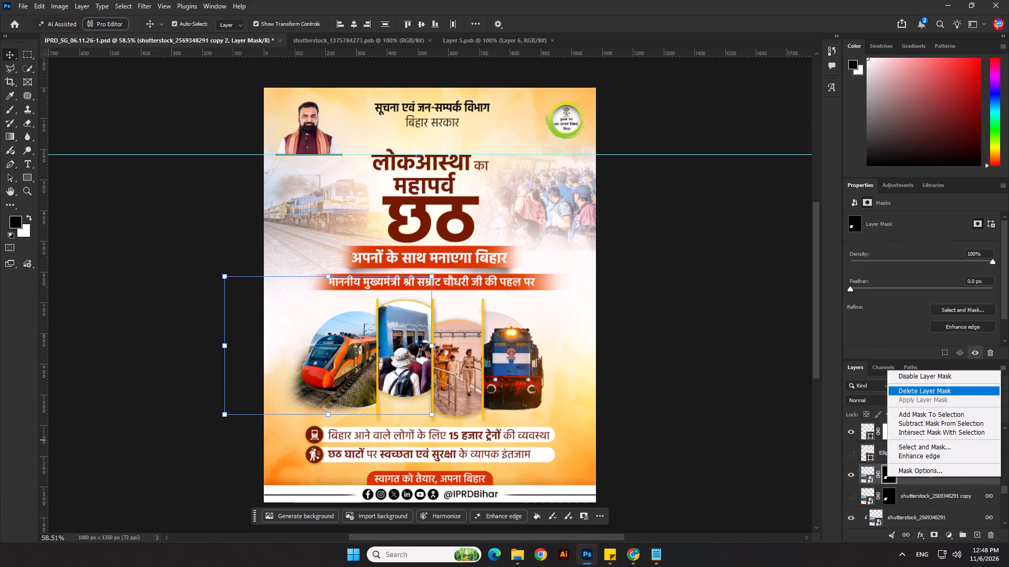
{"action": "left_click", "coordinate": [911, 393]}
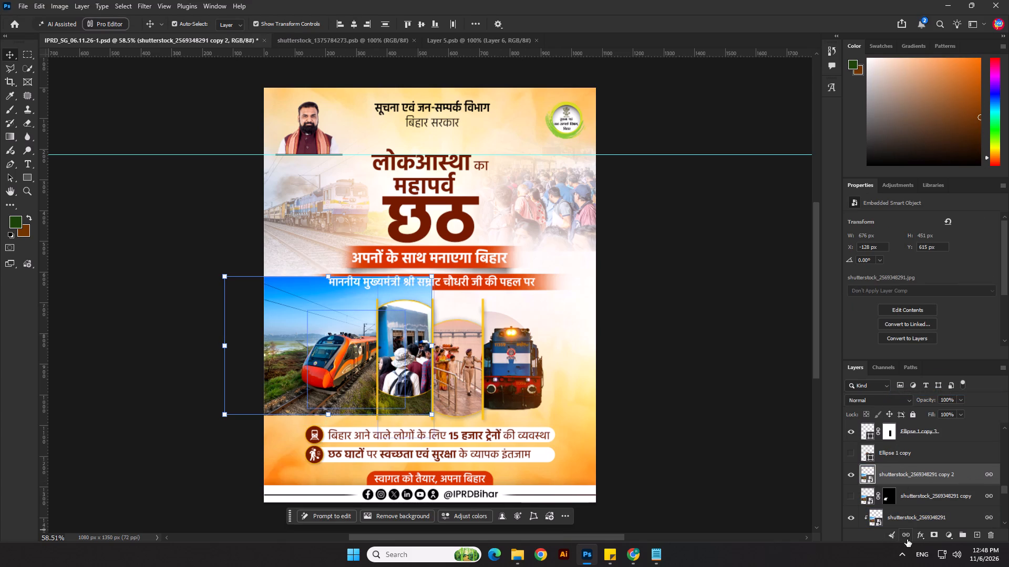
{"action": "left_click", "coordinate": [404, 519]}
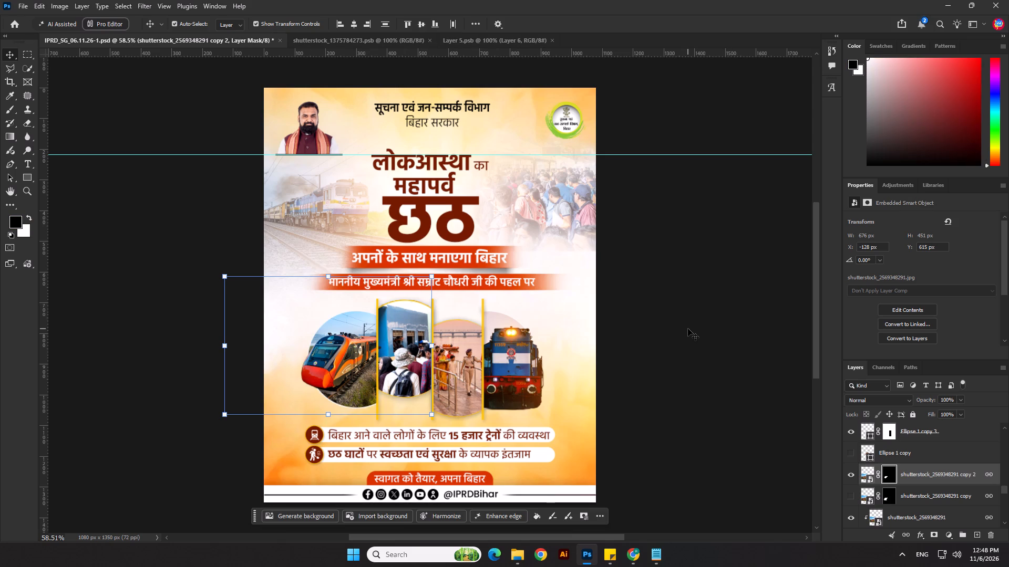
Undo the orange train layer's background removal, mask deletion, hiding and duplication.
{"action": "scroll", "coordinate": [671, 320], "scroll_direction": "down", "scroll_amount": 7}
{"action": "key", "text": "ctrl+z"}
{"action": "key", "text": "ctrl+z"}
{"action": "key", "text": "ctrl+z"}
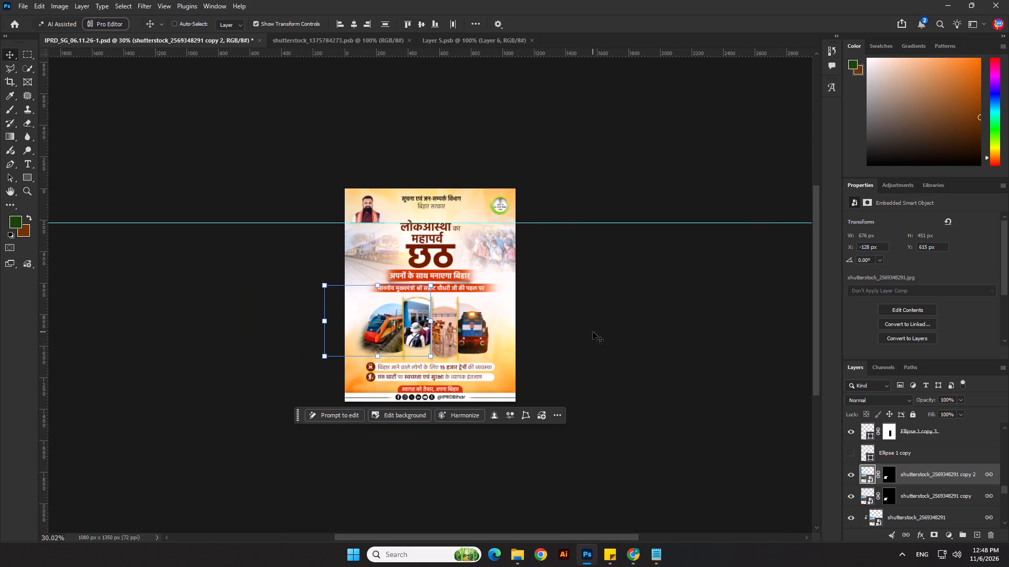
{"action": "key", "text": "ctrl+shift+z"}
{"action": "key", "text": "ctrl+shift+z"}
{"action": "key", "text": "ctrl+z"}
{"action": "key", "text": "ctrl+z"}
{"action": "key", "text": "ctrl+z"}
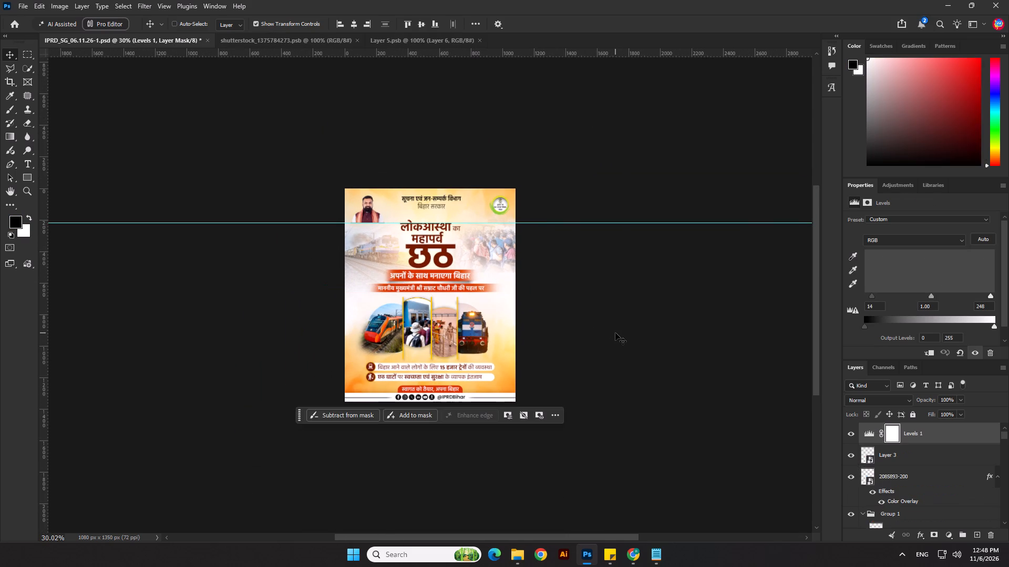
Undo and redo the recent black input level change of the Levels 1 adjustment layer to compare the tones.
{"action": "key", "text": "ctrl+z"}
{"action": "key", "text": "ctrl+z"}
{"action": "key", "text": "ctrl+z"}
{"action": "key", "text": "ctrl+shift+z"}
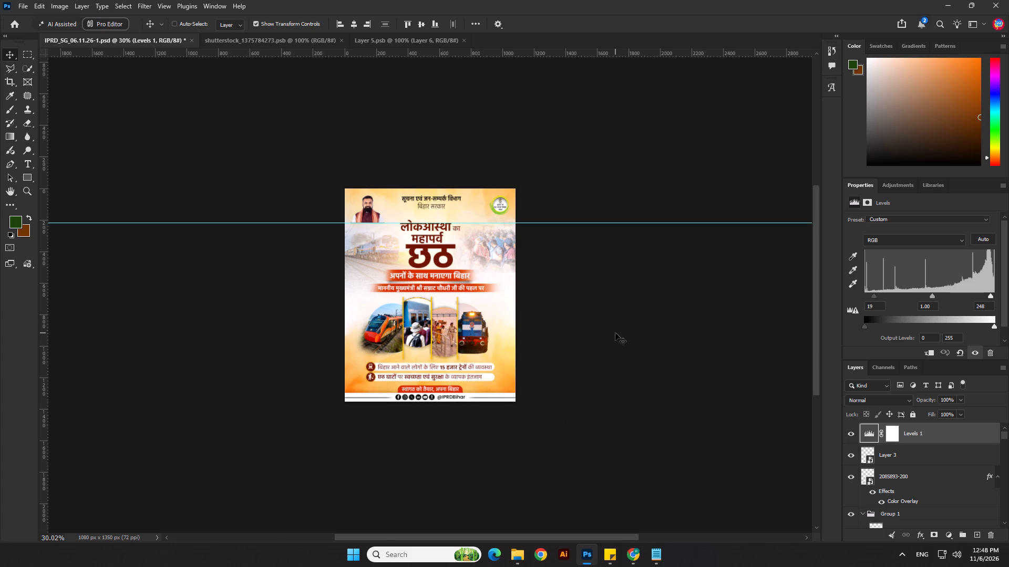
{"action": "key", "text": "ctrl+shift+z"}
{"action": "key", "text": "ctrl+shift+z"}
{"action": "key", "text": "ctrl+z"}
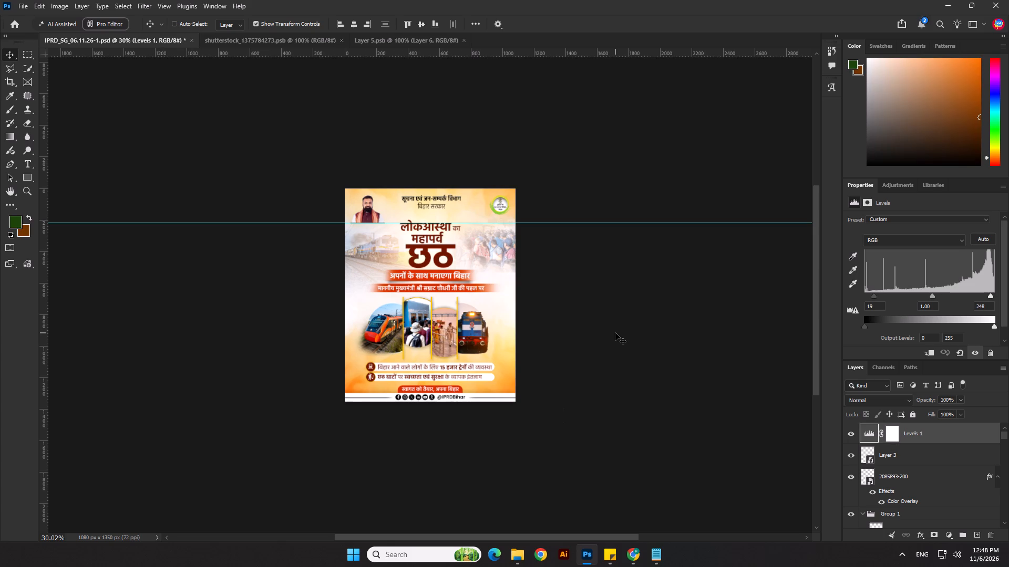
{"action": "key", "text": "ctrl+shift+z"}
Deselect all layers, check the whole poster and save the document IPRD_SG_06.11.26-1.psd.
{"action": "left_click", "coordinate": [615, 333]}
{"action": "scroll", "coordinate": [615, 333], "scroll_direction": "down", "scroll_amount": 3}
{"action": "scroll", "coordinate": [499, 349], "scroll_direction": "up", "scroll_amount": 2}
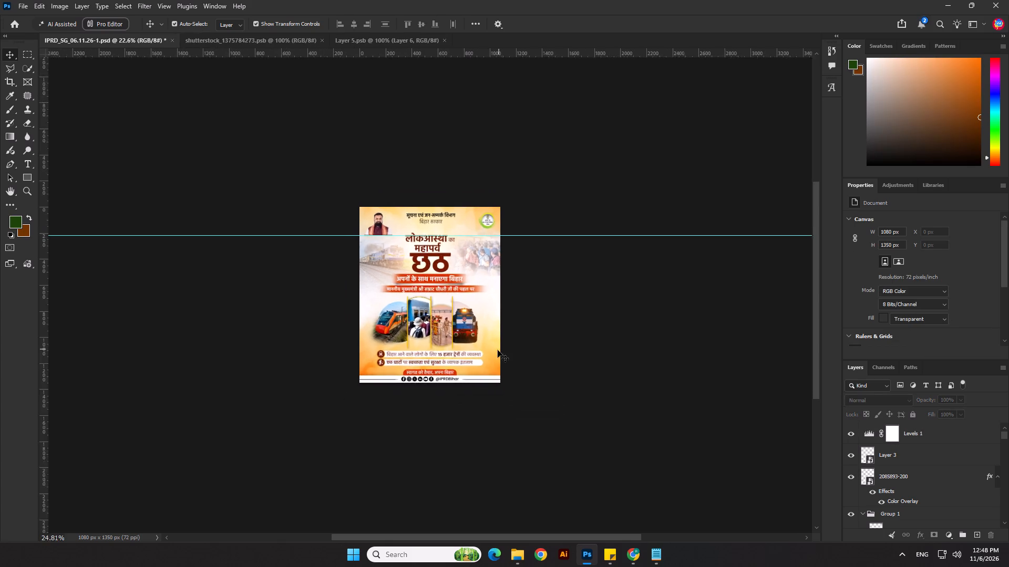
{"action": "scroll", "coordinate": [498, 350], "scroll_direction": "up", "scroll_amount": 5}
{"action": "left_click", "coordinate": [184, 308]}
{"action": "key", "text": "ctrl+s"}
{"action": "scroll", "coordinate": [403, 334], "scroll_direction": "up", "scroll_amount": 2}
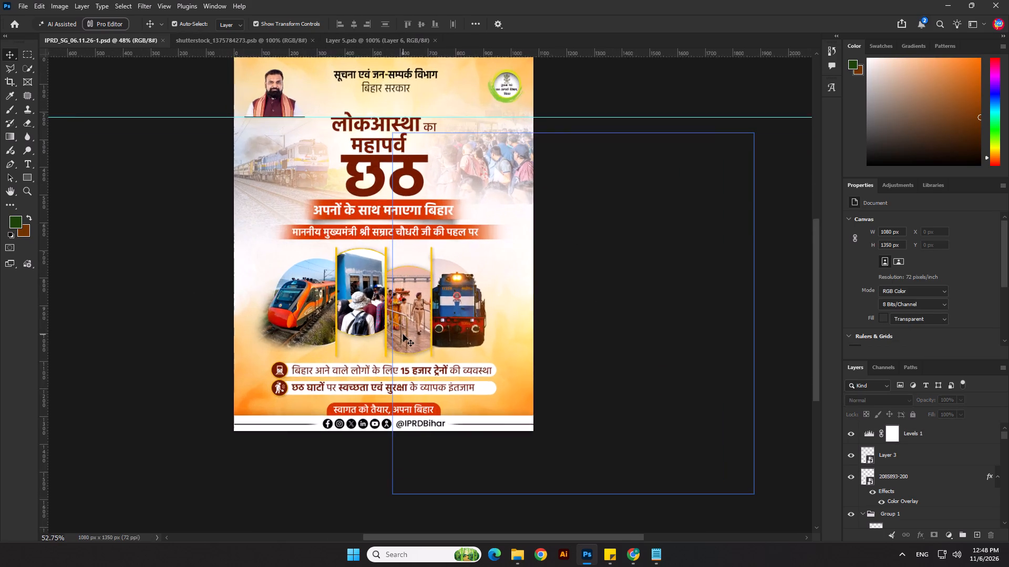
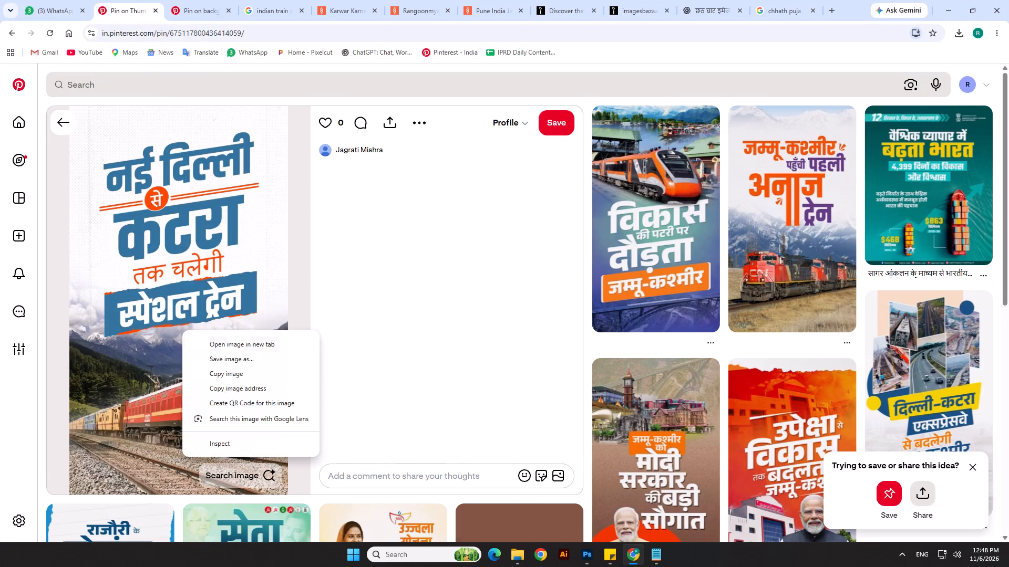
Copy the New Delhi–Katra special train image from the Pinterest pin and return to the poster in Photoshop.
{"action": "left_click", "coordinate": [229, 374]}
{"action": "key", "text": "alt+Tab"}
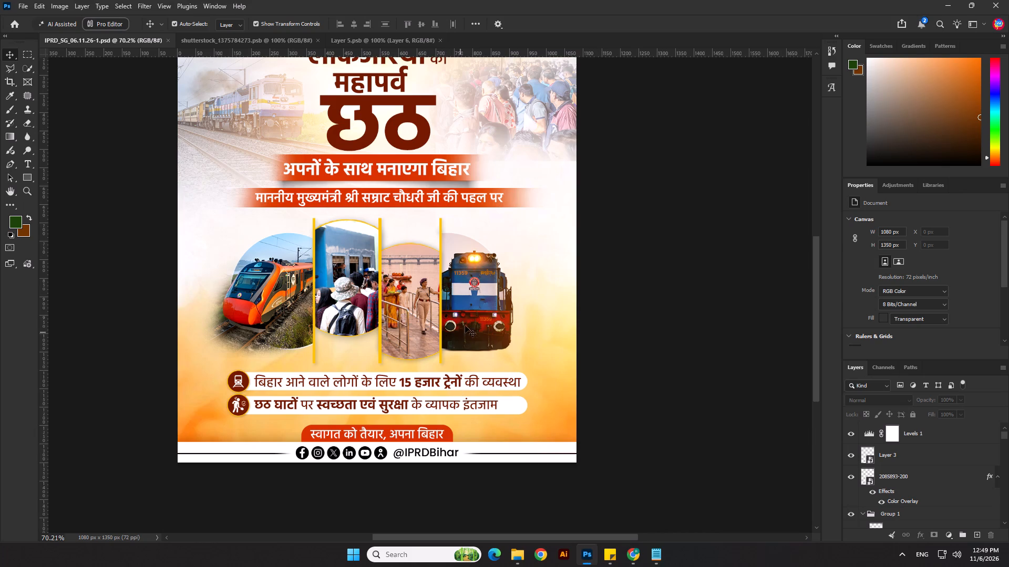
{"action": "left_click", "coordinate": [469, 321]}
{"action": "scroll", "coordinate": [954, 538], "scroll_direction": "down", "scroll_amount": 2}
{"action": "left_click", "coordinate": [851, 498]}
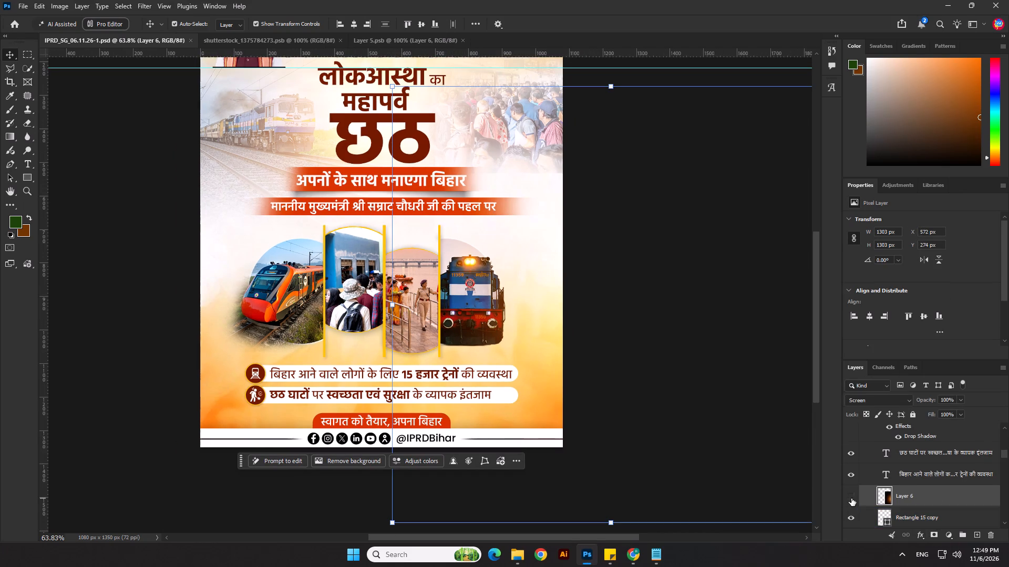
{"action": "left_click", "coordinate": [476, 314]}
{"action": "left_click", "coordinate": [850, 516]}
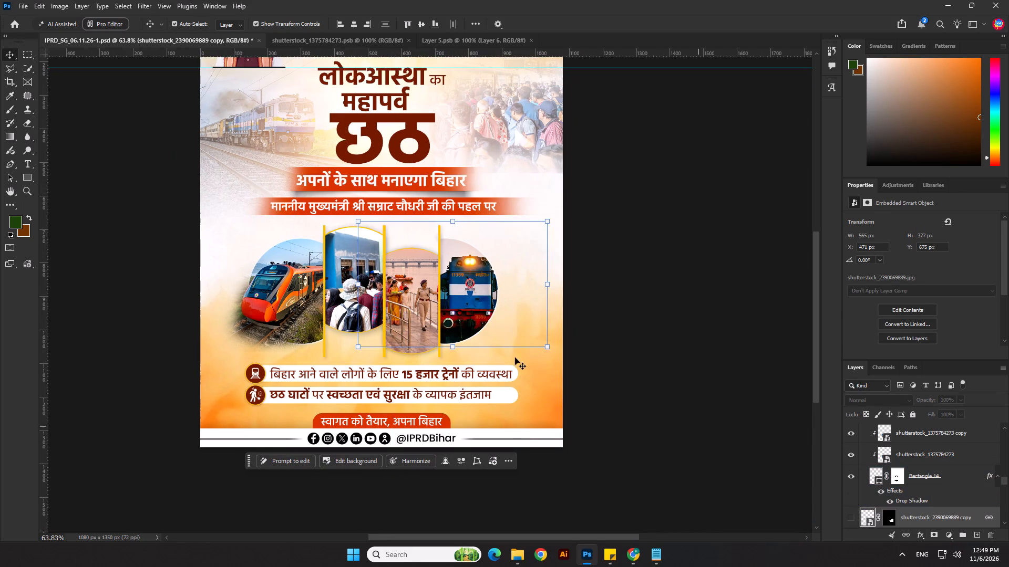
{"action": "left_click", "coordinate": [471, 287]}
{"action": "left_click", "coordinate": [849, 512]}
{"action": "scroll", "coordinate": [893, 507], "scroll_direction": "down", "scroll_amount": 1}
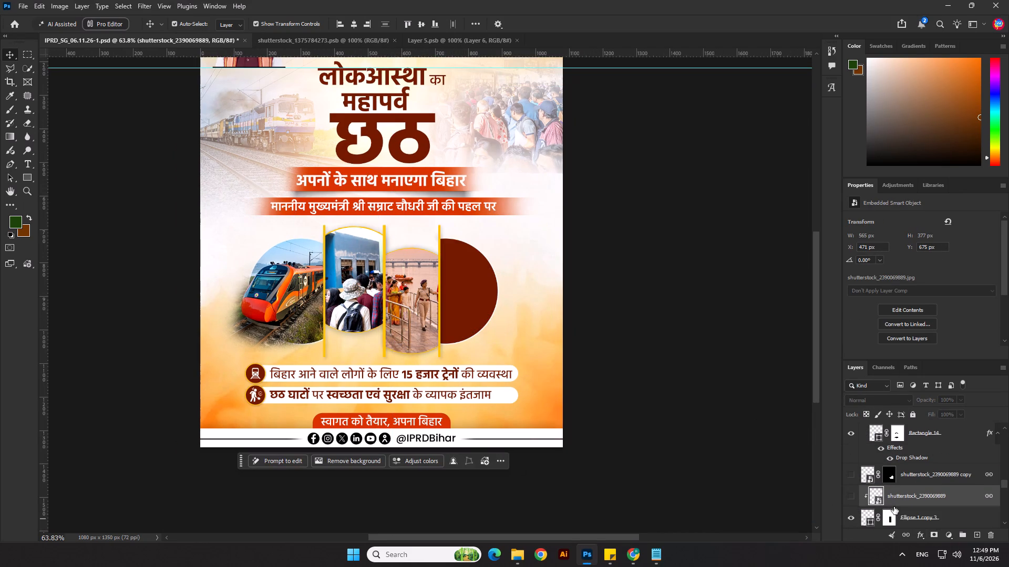
{"action": "left_click", "coordinate": [843, 498]}
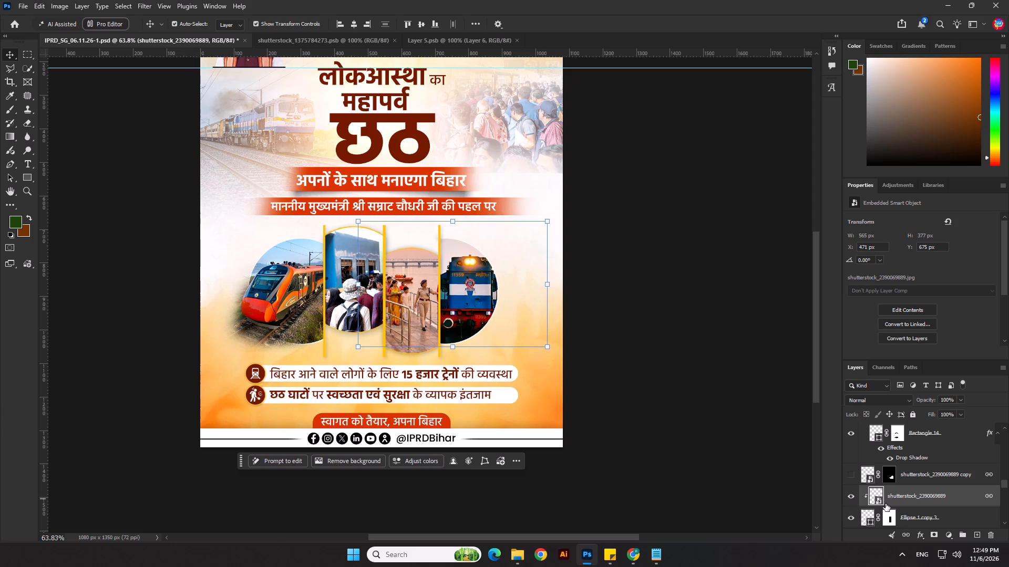
{"action": "double_click", "coordinate": [880, 503]}
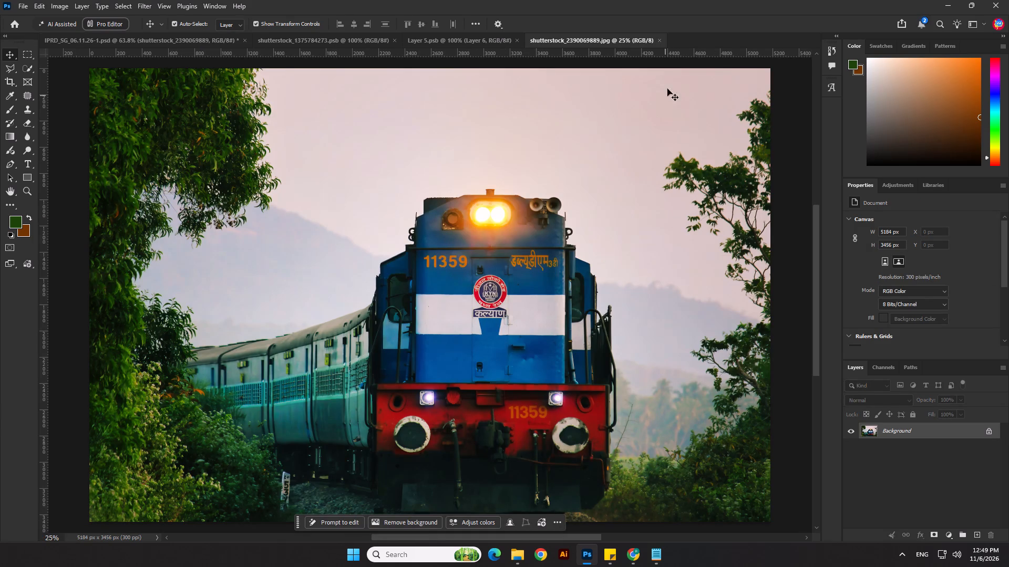
{"action": "left_click", "coordinate": [657, 38]}
{"action": "scroll", "coordinate": [888, 507], "scroll_direction": "down", "scroll_amount": 1}
{"action": "key", "text": "ctrl+v"}
{"action": "scroll", "coordinate": [906, 502], "scroll_direction": "down", "scroll_amount": 1}
{"action": "left_click", "coordinate": [892, 496]}
{"action": "left_click_drag", "start_coordinate": [893, 475], "coordinate": [893, 478]}
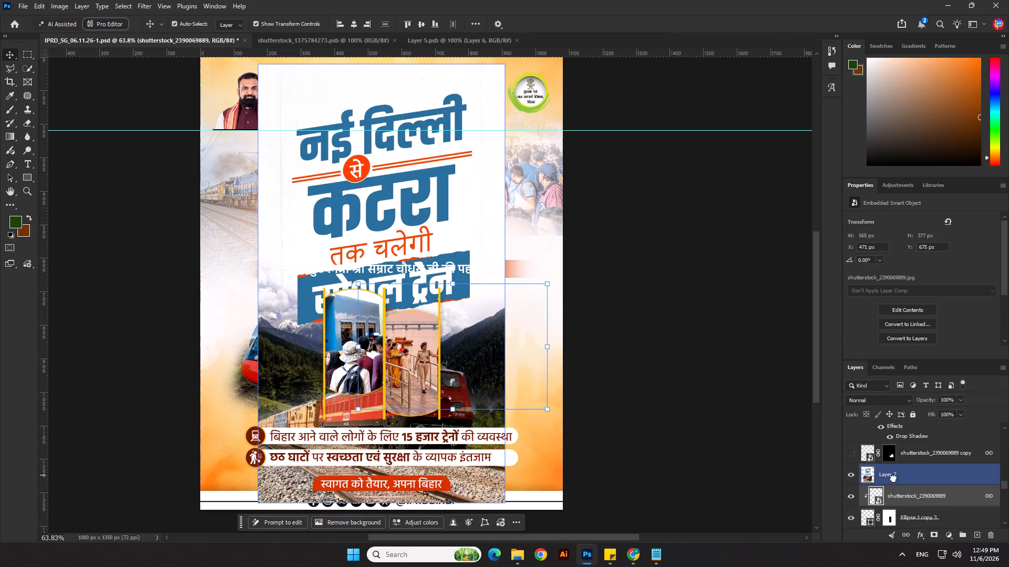
{"action": "left_click_drag", "start_coordinate": [893, 478], "coordinate": [893, 509]}
{"action": "left_click", "coordinate": [849, 475]}
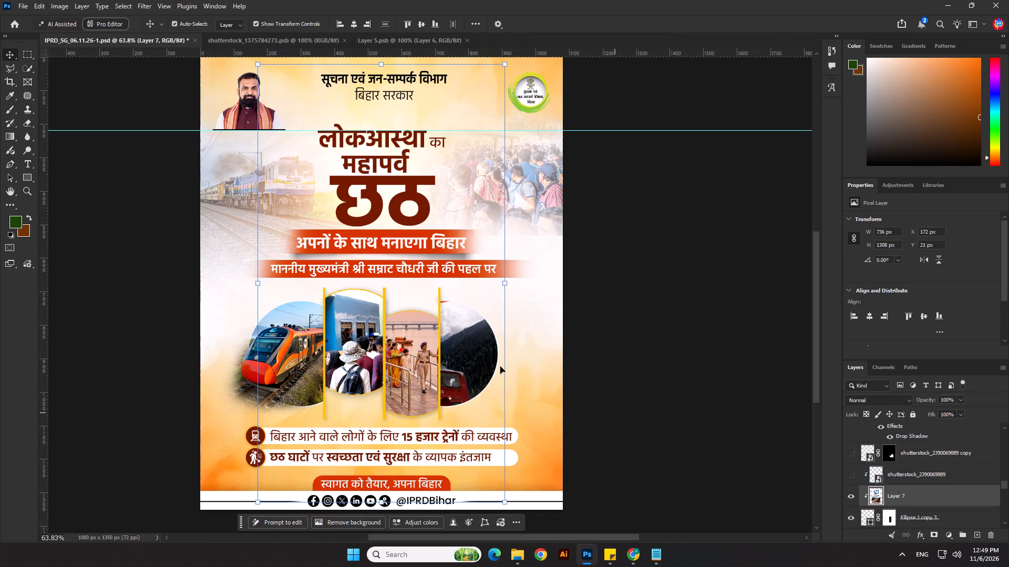
Scale Layer 7 down to about 65% and position its red engine inside the last photo panel.
{"action": "left_click_drag", "start_coordinate": [507, 281], "coordinate": [386, 297]}
{"action": "left_click_drag", "start_coordinate": [366, 323], "coordinate": [502, 336]}
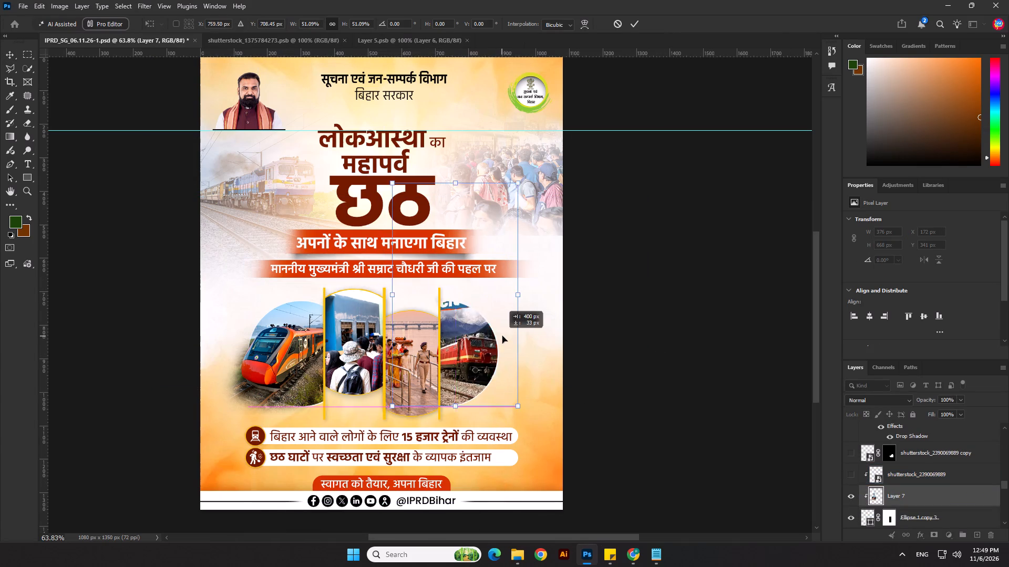
{"action": "left_click_drag", "start_coordinate": [502, 336], "coordinate": [498, 346]}
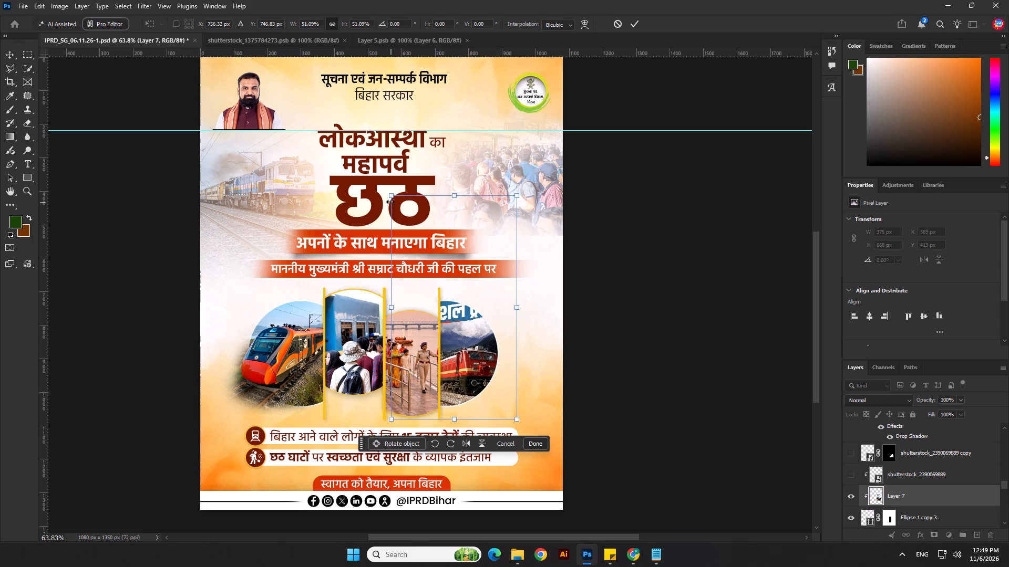
{"action": "left_click_drag", "start_coordinate": [389, 197], "coordinate": [338, 155]}
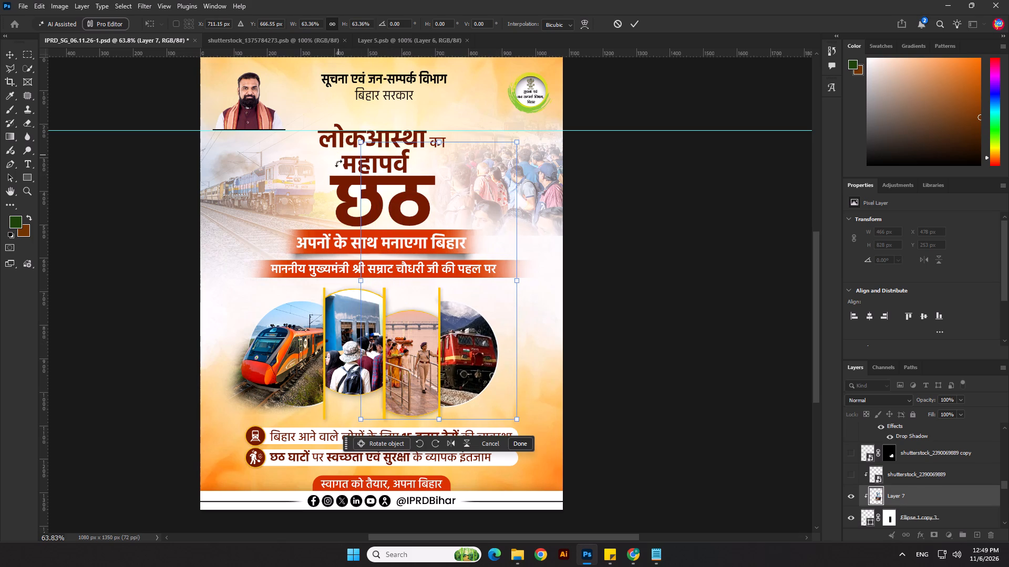
{"action": "left_click_drag", "start_coordinate": [518, 419], "coordinate": [524, 427]}
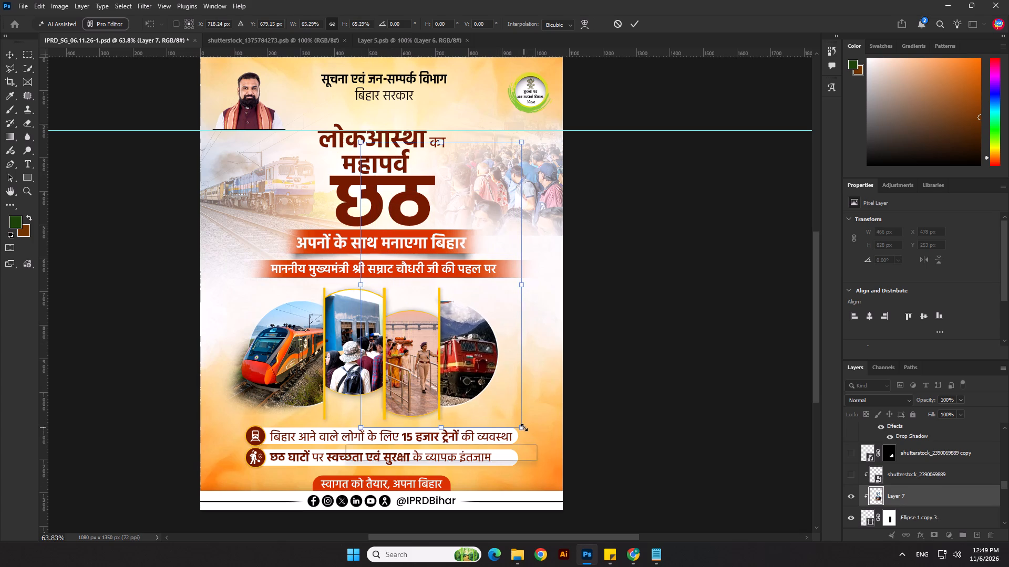
Fine-tune Layer 7 to about 484 × 862 px at X 491, Y 233 px and apply the transform.
{"action": "key", "text": "Right"}
{"action": "key", "text": "Right"}
{"action": "key", "text": "Right"}
{"action": "key", "text": "Right"}
{"action": "key", "text": "Up"}
{"action": "key", "text": "Up"}
{"action": "key", "text": "Up"}
{"action": "key", "text": "Up"}
{"action": "key", "text": "Up"}
{"action": "key", "text": "Up"}
{"action": "key", "text": "Up"}
{"action": "key", "text": "Right"}
{"action": "key", "text": "Right"}
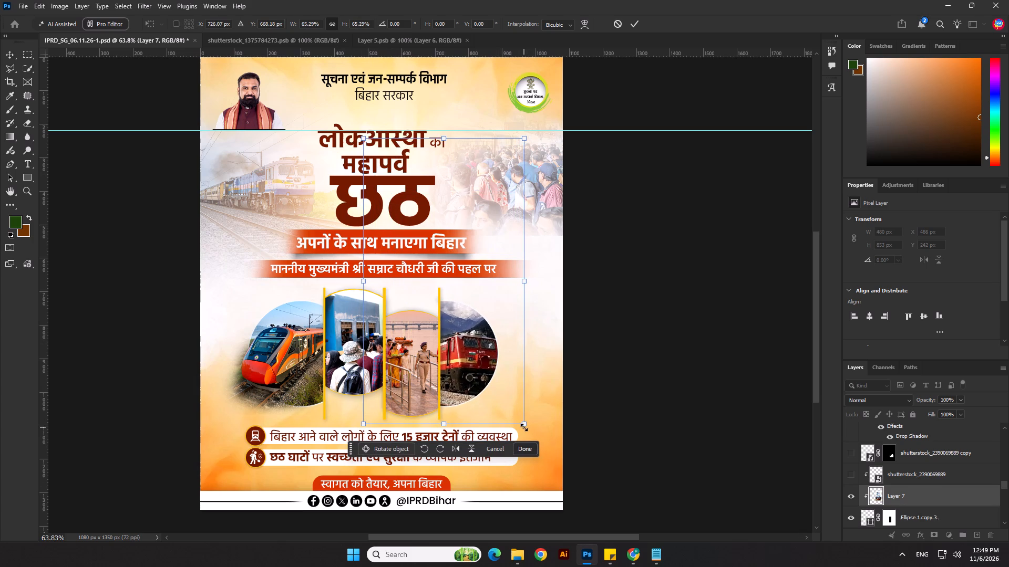
{"action": "key", "text": "Right"}
{"action": "key", "text": "Right"}
{"action": "key", "text": "Right"}
{"action": "key", "text": "Right"}
{"action": "key", "text": "Up"}
{"action": "left_click_drag", "start_coordinate": [527, 424], "coordinate": [530, 424]}
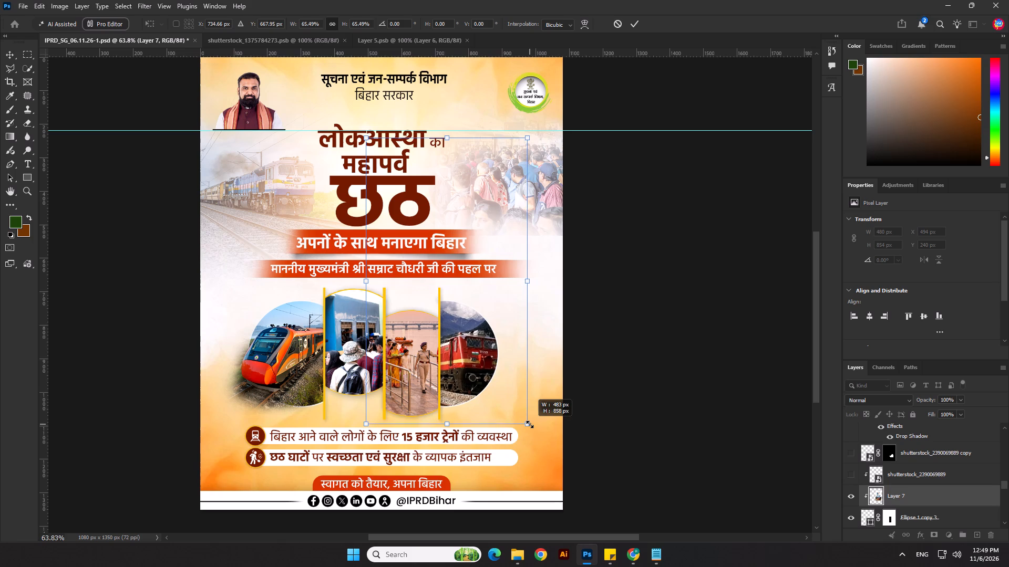
{"action": "left_click_drag", "start_coordinate": [530, 424], "coordinate": [532, 424]}
{"action": "key", "text": "Up"}
{"action": "key", "text": "Up"}
{"action": "key", "text": "Up"}
{"action": "key", "text": "Up"}
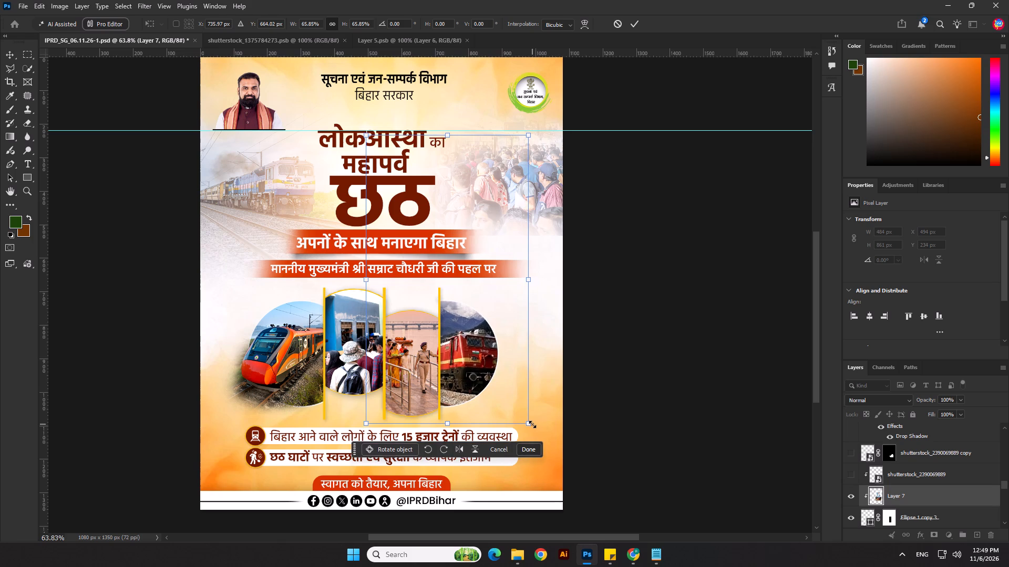
{"action": "key", "text": "Left"}
{"action": "key", "text": "Left"}
{"action": "key", "text": "Return"}
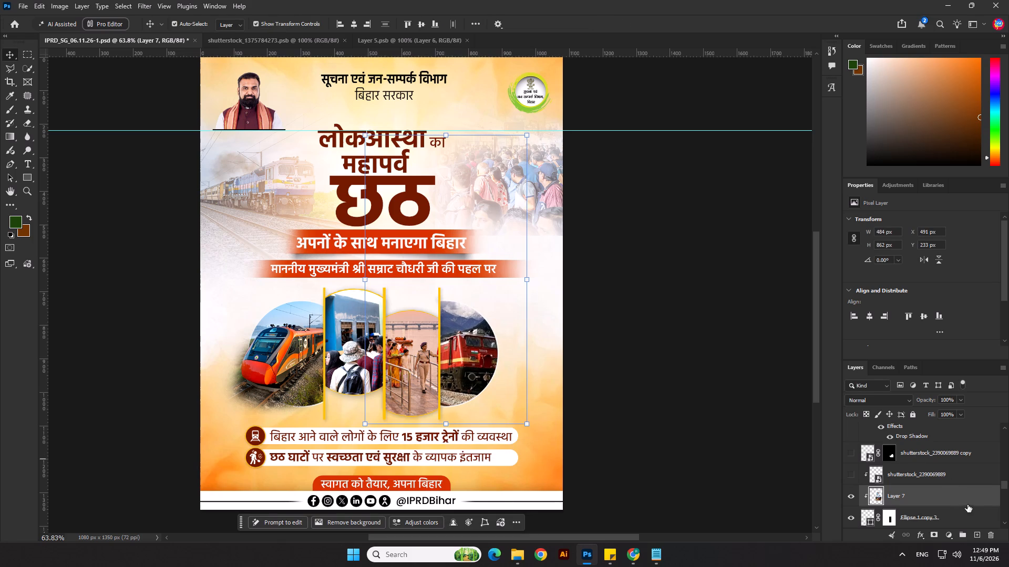
Duplicate Layer 7 above the clipped image and remove the copy's background.
{"action": "left_click_drag", "start_coordinate": [969, 504], "coordinate": [974, 537]}
{"action": "left_click", "coordinate": [885, 507], "text": "alt"}
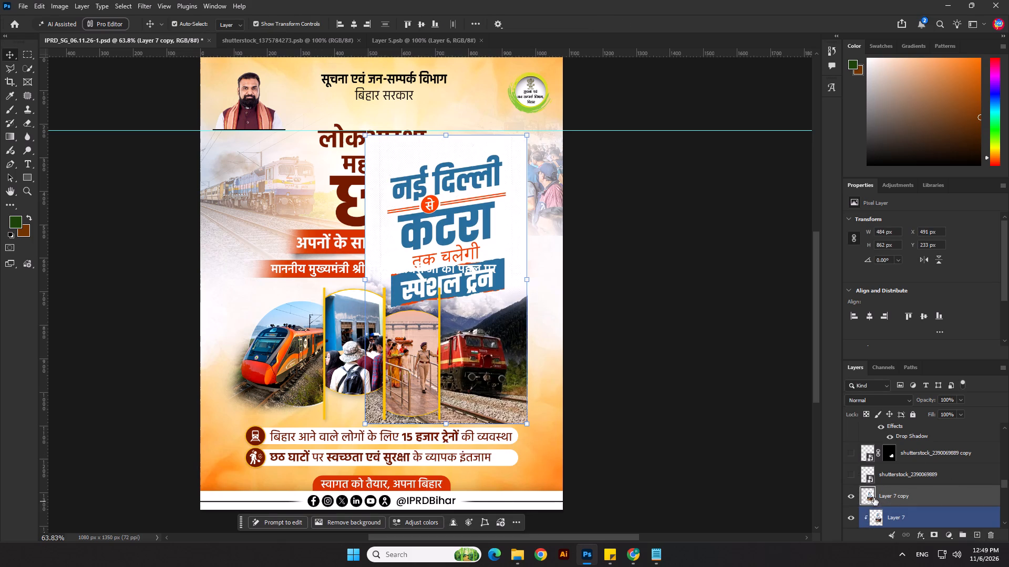
{"action": "left_click", "coordinate": [871, 497]}
{"action": "left_click", "coordinate": [350, 524]}
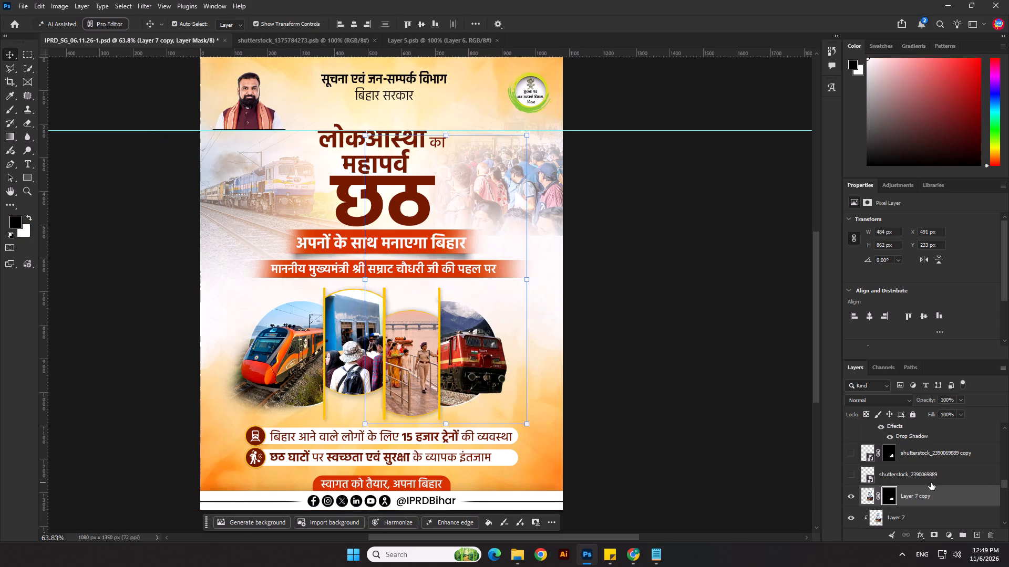
Erase on Layer 7 copy's mask with a 175 px soft eraser to reveal the gravel and track around the engine's base.
{"action": "left_click", "coordinate": [894, 493]}
{"action": "left_click", "coordinate": [12, 110]}
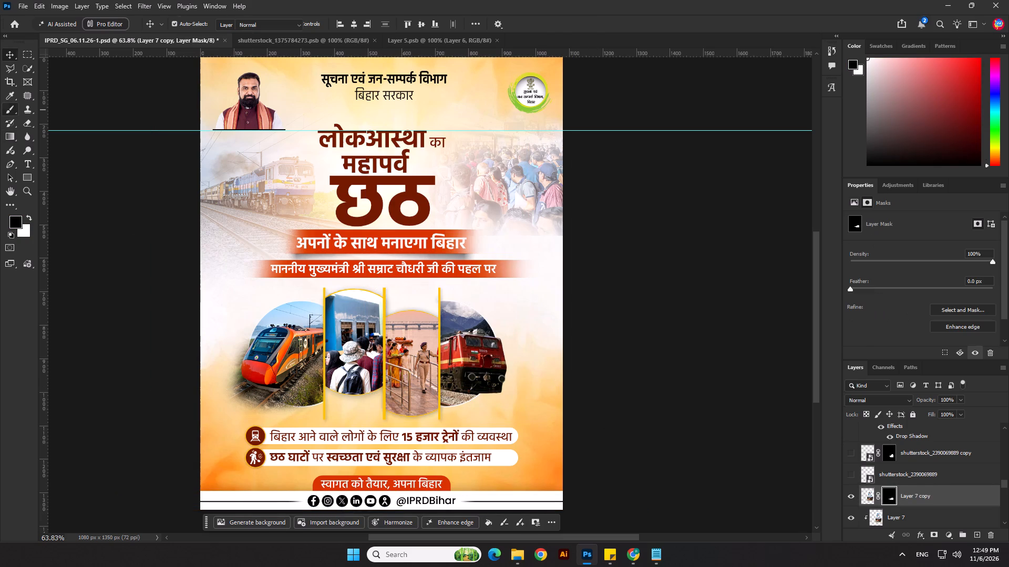
{"action": "scroll", "coordinate": [491, 363], "scroll_direction": "up", "scroll_amount": 2}
{"action": "left_click", "coordinate": [18, 124]}
{"action": "left_click", "coordinate": [27, 123]}
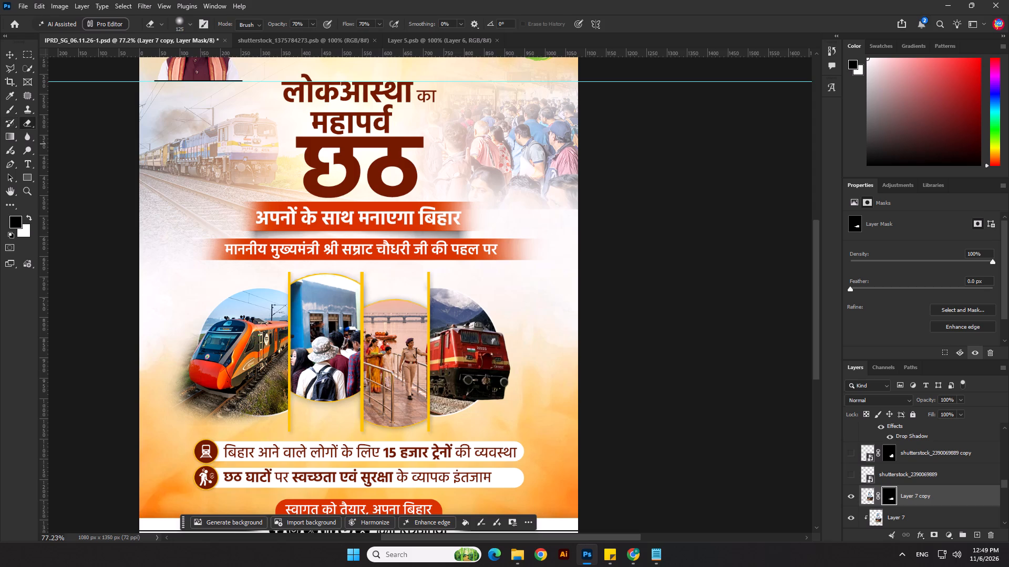
{"action": "scroll", "coordinate": [464, 375], "scroll_direction": "up", "scroll_amount": 3}
{"action": "key", "text": "bracketright"}
{"action": "key", "text": "bracketright"}
{"action": "left_click", "coordinate": [475, 383]}
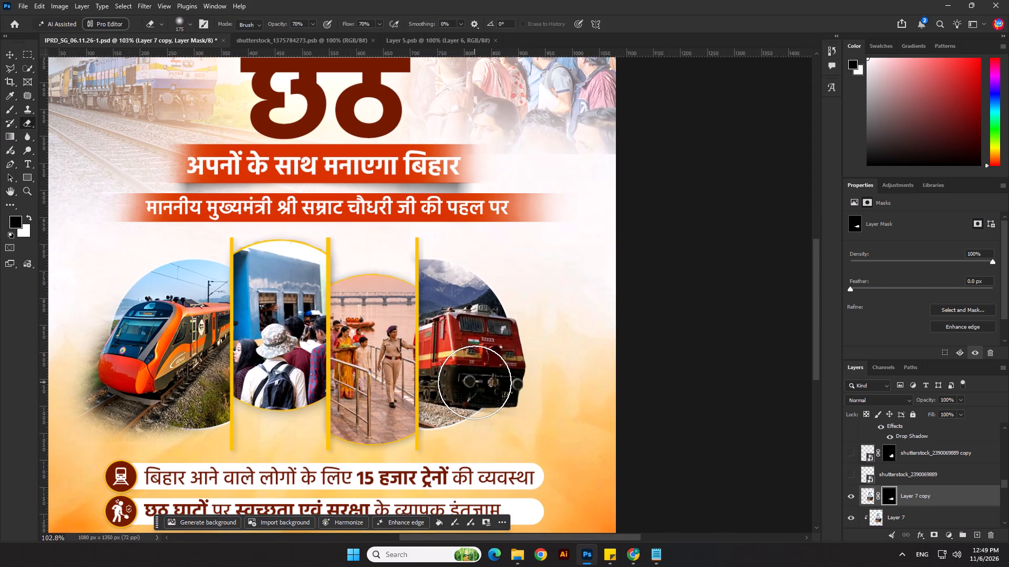
{"action": "left_click", "coordinate": [482, 392]}
{"action": "left_click", "coordinate": [451, 398]}
{"action": "left_click", "coordinate": [466, 387]}
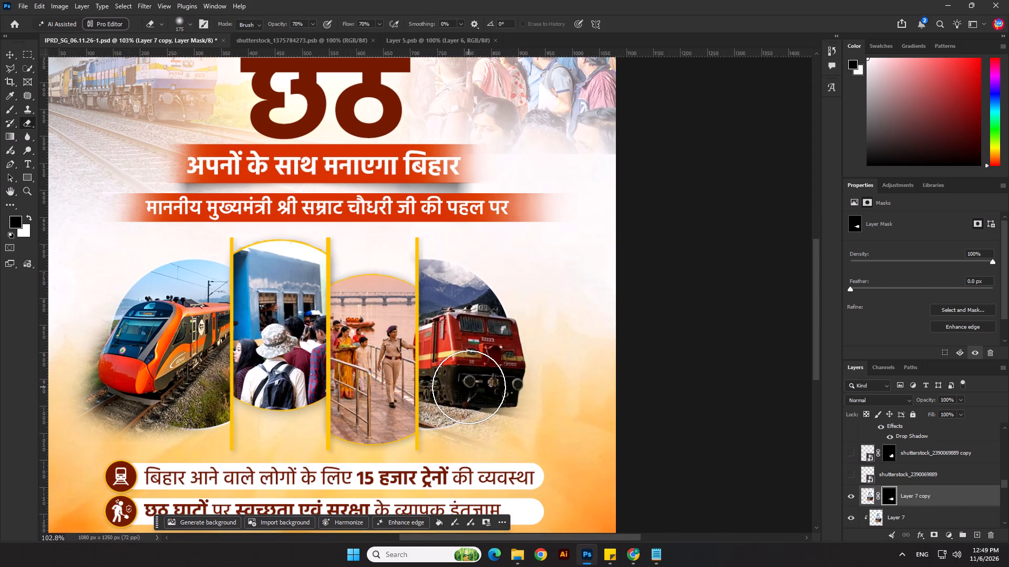
{"action": "left_click", "coordinate": [469, 387]}
{"action": "left_click", "coordinate": [467, 384]}
{"action": "left_click", "coordinate": [482, 378]}
{"action": "double_click", "coordinate": [488, 375]}
{"action": "left_click", "coordinate": [491, 381]}
{"action": "left_click", "coordinate": [491, 392]}
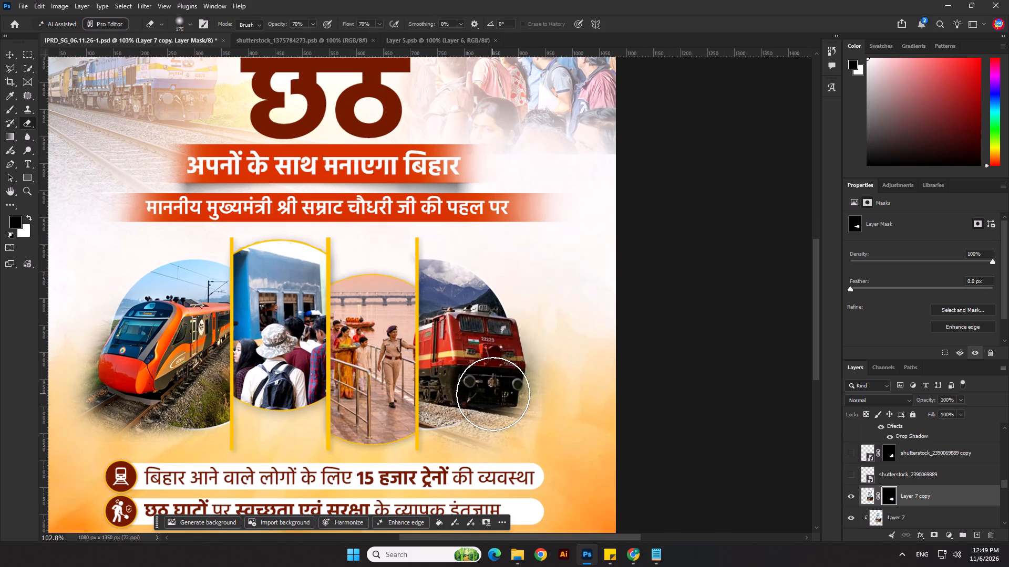
{"action": "left_click", "coordinate": [495, 394]}
{"action": "left_click", "coordinate": [498, 403]}
{"action": "left_click", "coordinate": [503, 405]}
Reveal more of the gravel and lower engine on Layer 7 copy's mask, starting with a 125 px eraser.
{"action": "scroll", "coordinate": [462, 365], "scroll_direction": "down", "scroll_amount": 3}
{"action": "scroll", "coordinate": [482, 366], "scroll_direction": "up", "scroll_amount": 2}
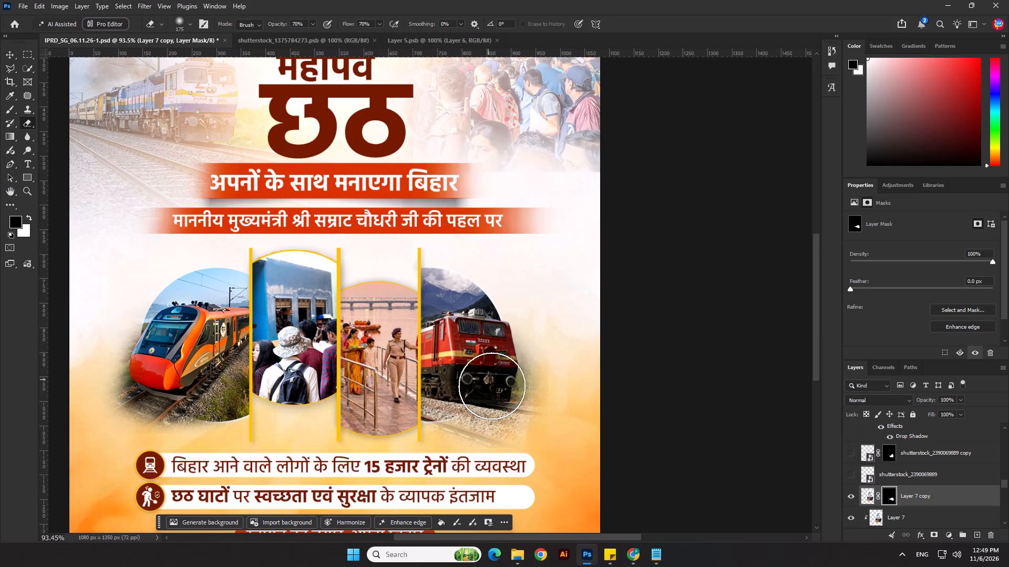
{"action": "key", "text": "bracketleft"}
{"action": "key", "text": "bracketleft"}
{"action": "left_click", "coordinate": [494, 407]}
{"action": "left_click_drag", "start_coordinate": [475, 401], "coordinate": [469, 399]}
{"action": "left_click", "coordinate": [452, 398]}
{"action": "double_click", "coordinate": [441, 394]}
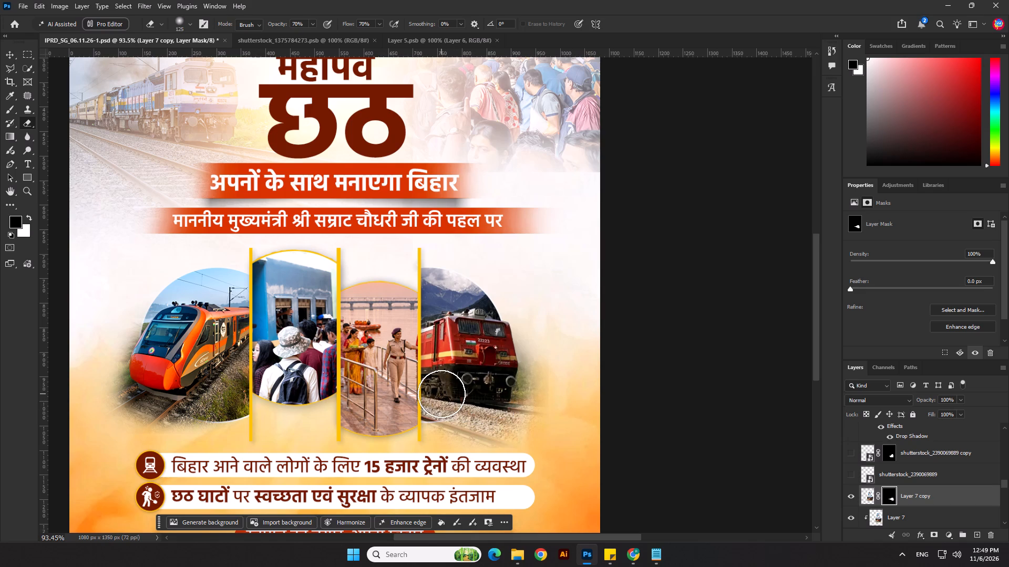
{"action": "left_click_drag", "start_coordinate": [469, 391], "coordinate": [474, 390]}
{"action": "left_click_drag", "start_coordinate": [489, 381], "coordinate": [494, 381]}
{"action": "scroll", "coordinate": [510, 274], "scroll_direction": "down", "scroll_amount": 2}
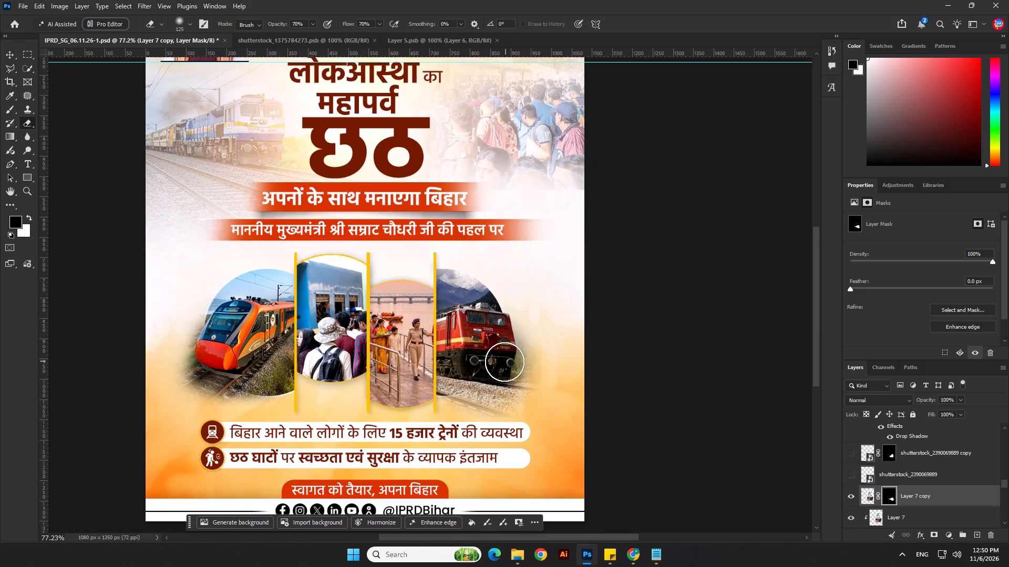
{"action": "key", "text": "bracketright"}
{"action": "left_click", "coordinate": [488, 372]}
{"action": "left_click", "coordinate": [480, 372]}
Paint black on Layer 7 copy's mask with a soft brush enlarged to 150 px, softening the gravel's lower and outer edges.
{"action": "left_click", "coordinate": [11, 107]}
{"action": "scroll", "coordinate": [549, 483], "scroll_direction": "up", "scroll_amount": 3}
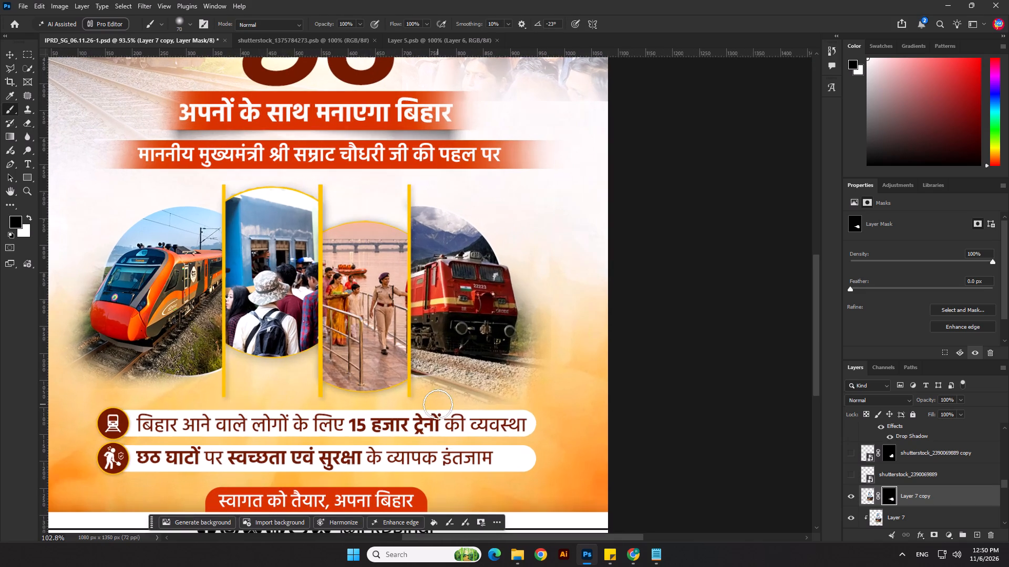
{"action": "key", "text": "bracketright"}
{"action": "key", "text": "bracketright"}
{"action": "key", "text": "bracketright"}
{"action": "double_click", "coordinate": [424, 398]}
{"action": "key", "text": "bracketright"}
{"action": "key", "text": "bracketright"}
{"action": "left_click", "coordinate": [447, 411]}
{"action": "left_click_drag", "start_coordinate": [465, 418], "coordinate": [475, 418]}
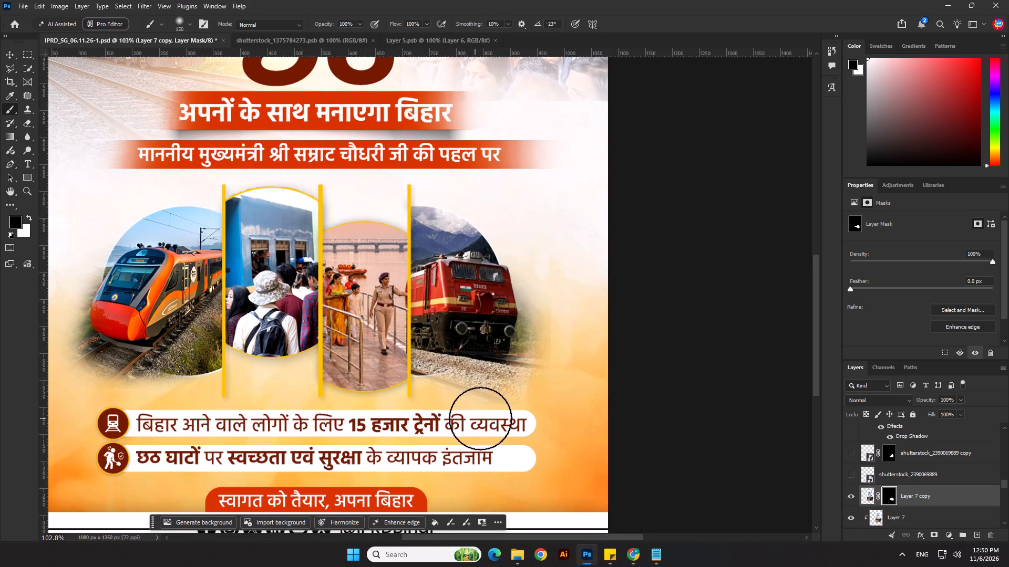
{"action": "left_click_drag", "start_coordinate": [483, 418], "coordinate": [489, 419]}
{"action": "left_click", "coordinate": [495, 422]}
{"action": "left_click", "coordinate": [505, 423]}
{"action": "left_click", "coordinate": [520, 420]}
{"action": "left_click_drag", "start_coordinate": [526, 420], "coordinate": [530, 419]}
{"action": "left_click_drag", "start_coordinate": [538, 417], "coordinate": [544, 416]}
{"action": "left_click", "coordinate": [547, 415]}
{"action": "left_click", "coordinate": [555, 409]}
{"action": "left_click", "coordinate": [563, 403]}
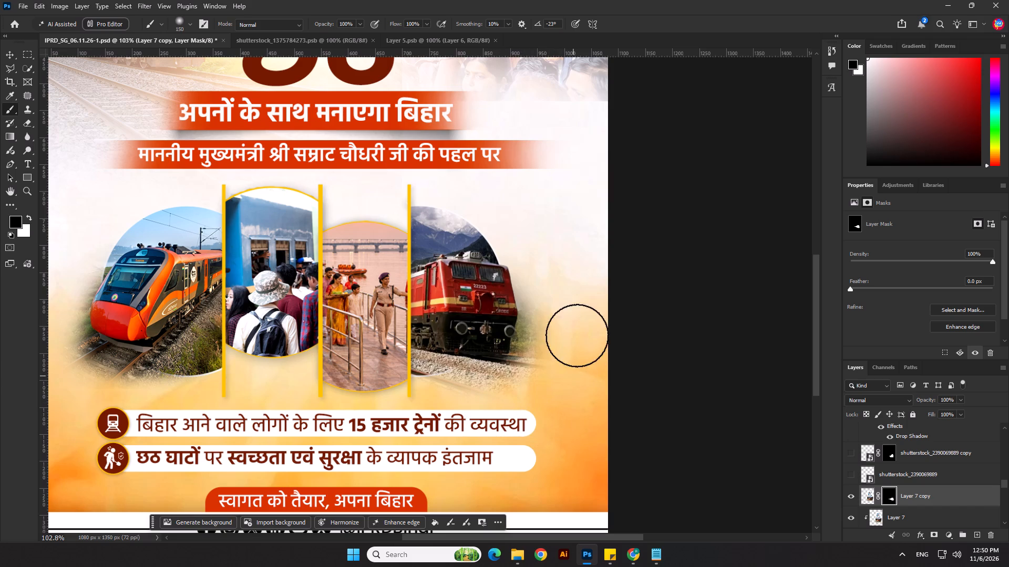
{"action": "left_click", "coordinate": [560, 311]}
{"action": "left_click", "coordinate": [538, 285]}
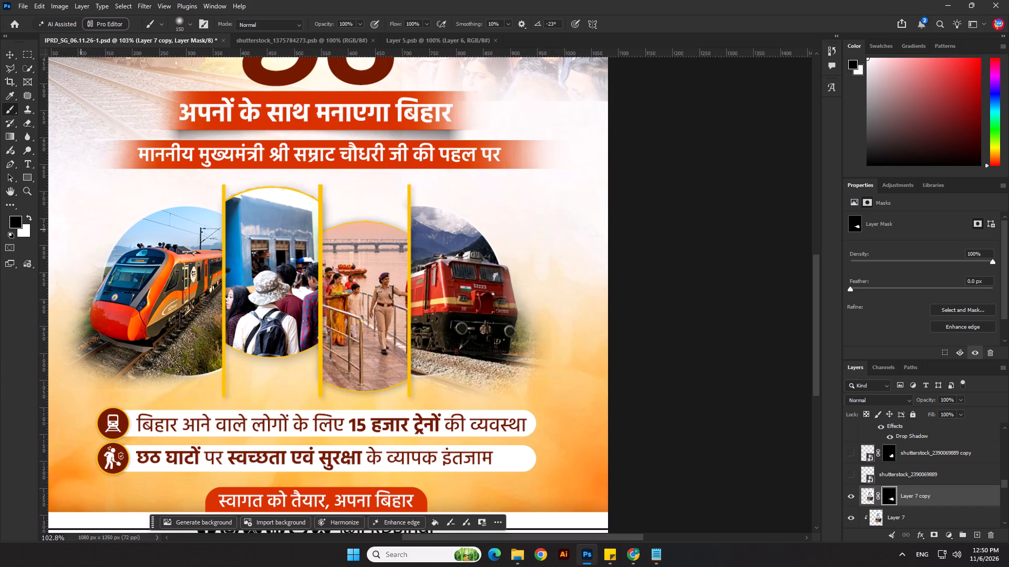
Restore the red engine's windshield and upper front on Layer 7 copy's mask using a smaller eraser, starting at 100 px.
{"action": "left_click", "coordinate": [24, 120]}
{"action": "scroll", "coordinate": [482, 306], "scroll_direction": "up", "scroll_amount": 3}
{"action": "key", "text": "bracketleft"}
{"action": "key", "text": "bracketleft"}
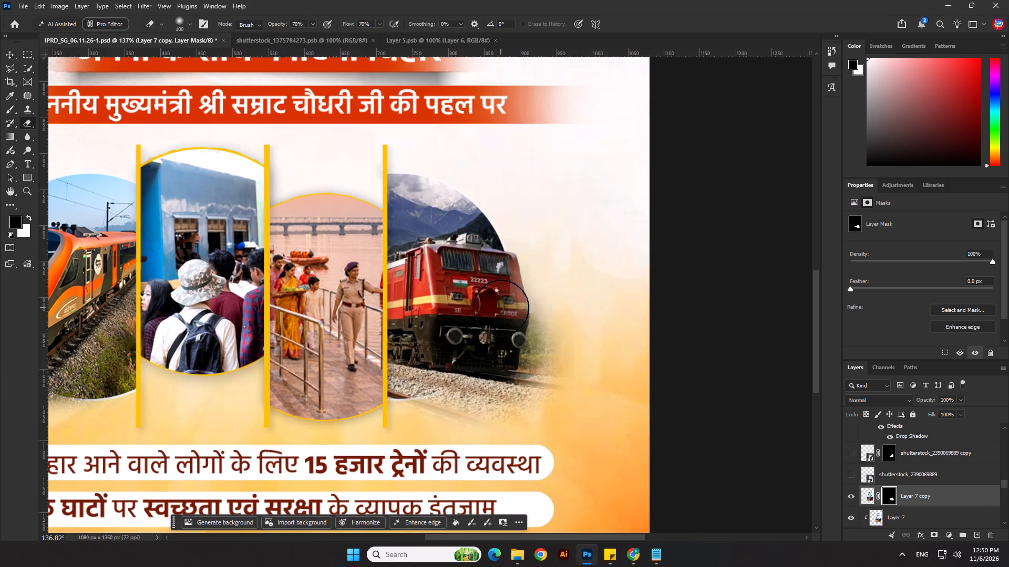
{"action": "left_click", "coordinate": [501, 308]}
{"action": "left_click", "coordinate": [500, 299]}
{"action": "double_click", "coordinate": [495, 286]}
{"action": "left_click", "coordinate": [493, 281]}
{"action": "key", "text": "bracketleft"}
{"action": "key", "text": "bracketleft"}
{"action": "key", "text": "bracketleft"}
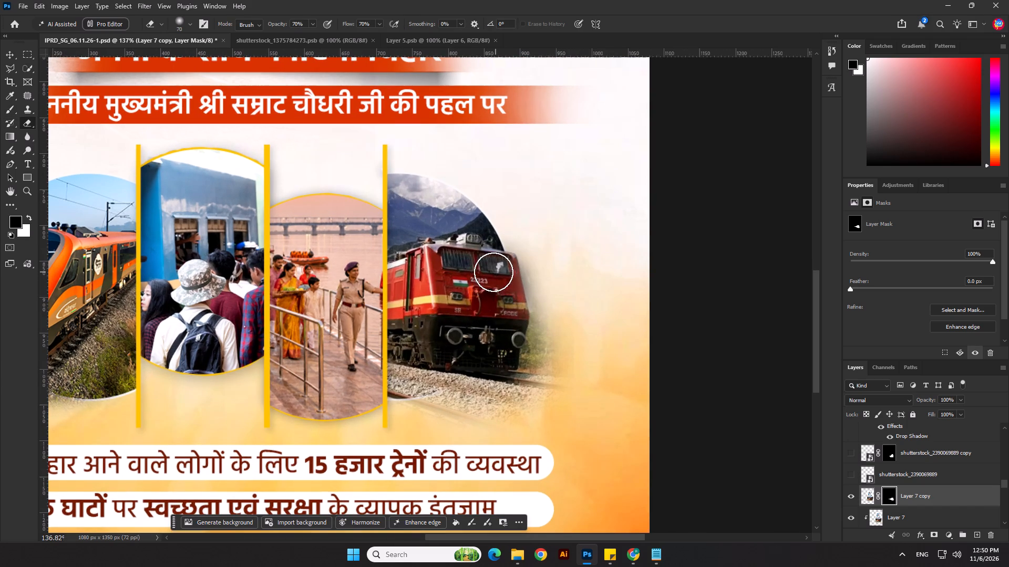
{"action": "left_click_drag", "start_coordinate": [488, 271], "coordinate": [477, 272]}
{"action": "key", "text": "bracketright"}
{"action": "left_click_drag", "start_coordinate": [493, 280], "coordinate": [496, 286]}
{"action": "left_click_drag", "start_coordinate": [498, 293], "coordinate": [499, 300]}
Restore the engine's outer front, buffers and base on Layer 7 copy's mask with the eraser at 60 to 80 px.
{"action": "key", "text": "bracketleft"}
{"action": "key", "text": "bracketleft"}
{"action": "left_click", "coordinate": [509, 301]}
{"action": "double_click", "coordinate": [508, 314]}
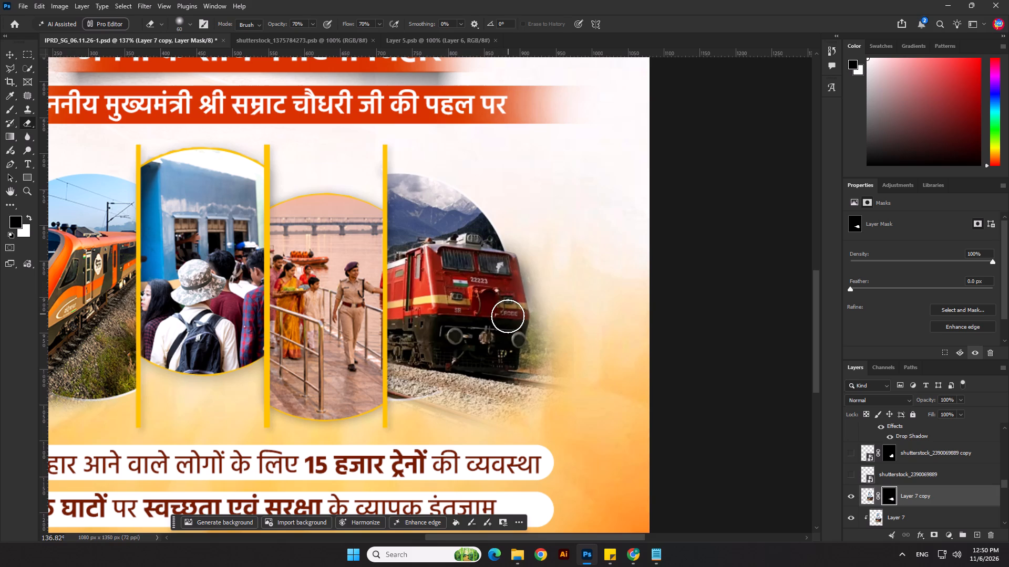
{"action": "left_click", "coordinate": [511, 318]}
{"action": "left_click_drag", "start_coordinate": [512, 327], "coordinate": [508, 354]}
{"action": "key", "text": "bracketright"}
{"action": "key", "text": "bracketright"}
{"action": "left_click", "coordinate": [502, 372]}
{"action": "triple_click", "coordinate": [512, 368]}
{"action": "left_click", "coordinate": [507, 304]}
{"action": "left_click", "coordinate": [501, 293]}
{"action": "scroll", "coordinate": [745, 313], "scroll_direction": "down", "scroll_amount": 9}
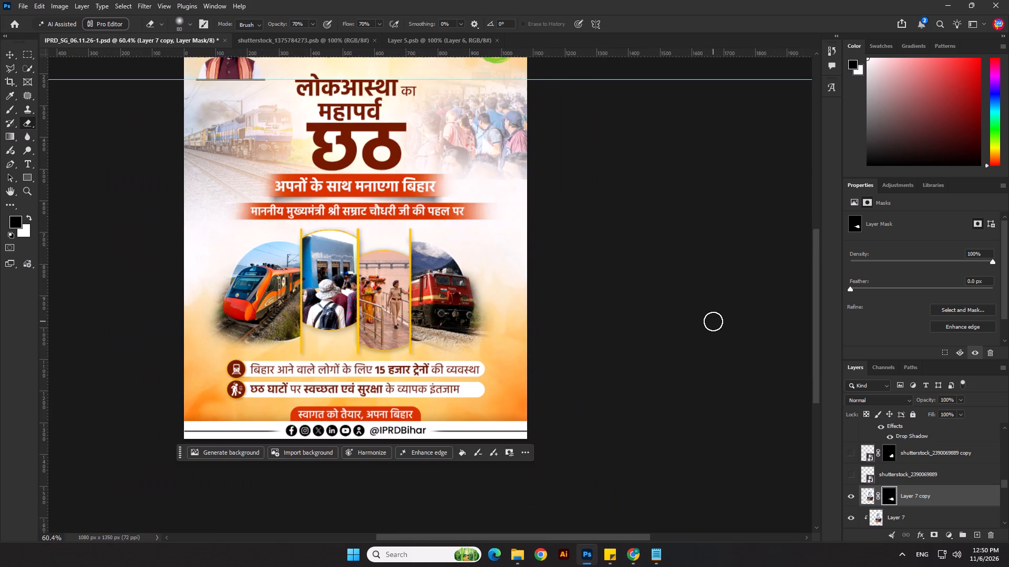
Link Layer 7 copy and Layer 7 so the red engine and its background transform together.
{"action": "scroll", "coordinate": [679, 280], "scroll_direction": "down", "scroll_amount": 5}
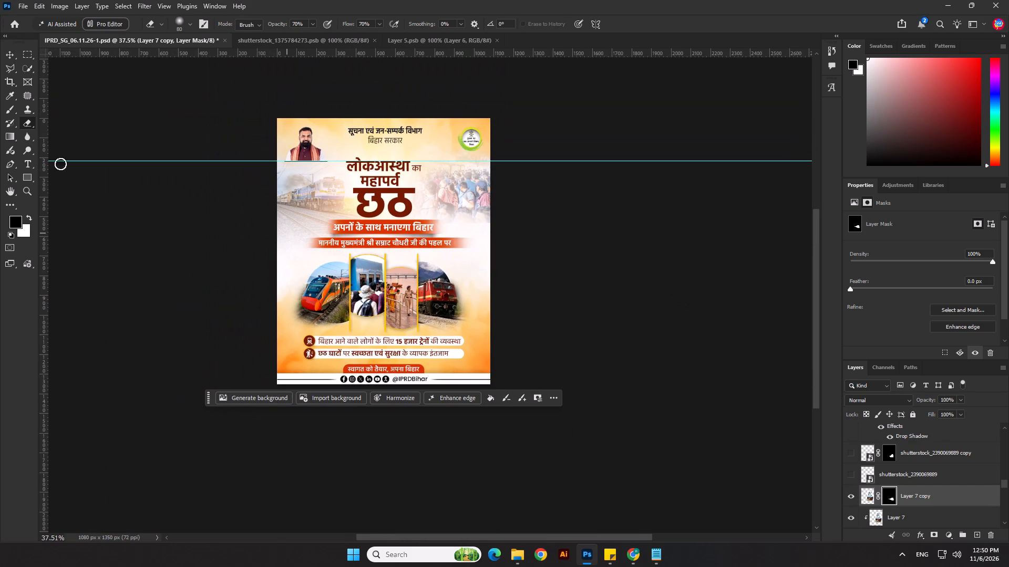
{"action": "left_click", "coordinate": [9, 56]}
{"action": "scroll", "coordinate": [911, 528], "scroll_direction": "down", "scroll_amount": 1}
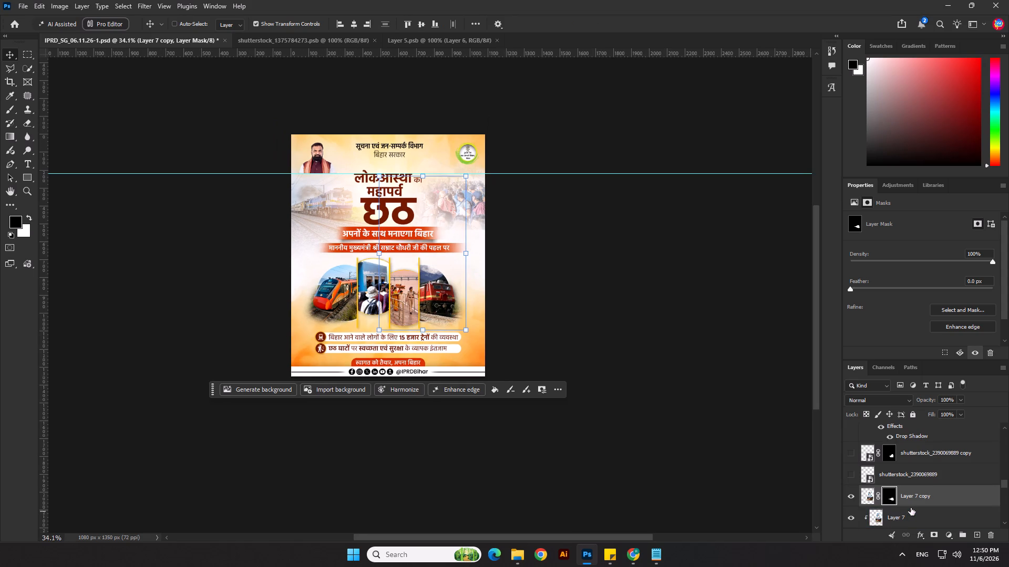
{"action": "left_click", "coordinate": [911, 501], "text": "ctrl"}
{"action": "left_click", "coordinate": [911, 514], "text": "ctrl"}
{"action": "left_click", "coordinate": [917, 498], "text": "ctrl"}
{"action": "right_click", "coordinate": [917, 498]}
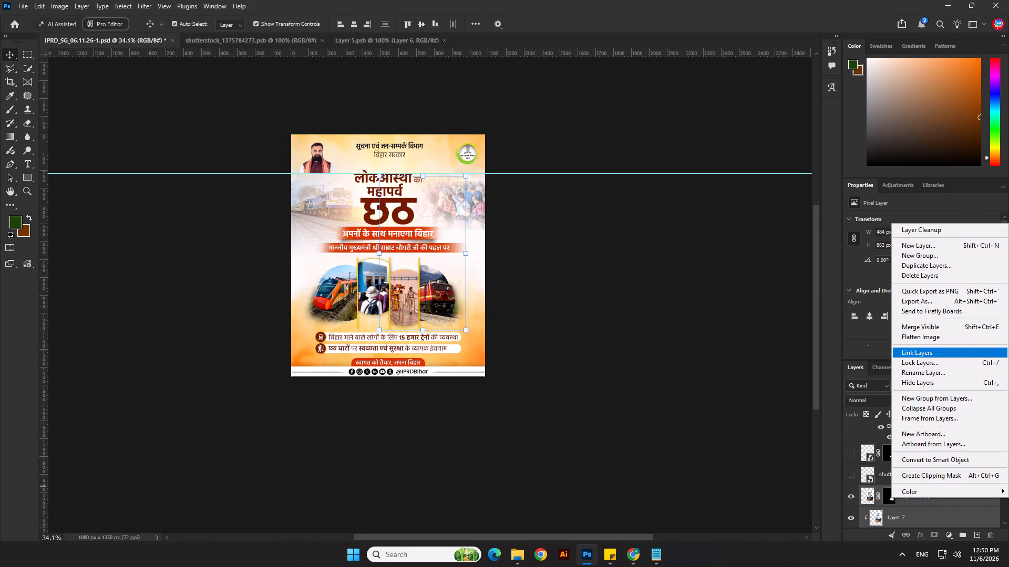
{"action": "left_click", "coordinate": [931, 351]}
Scale the linked engine layers up to about 552 × 983 px and nudge them into position in the last panel.
{"action": "scroll", "coordinate": [499, 270], "scroll_direction": "up", "scroll_amount": 1}
{"action": "left_click_drag", "start_coordinate": [471, 169], "coordinate": [476, 156]}
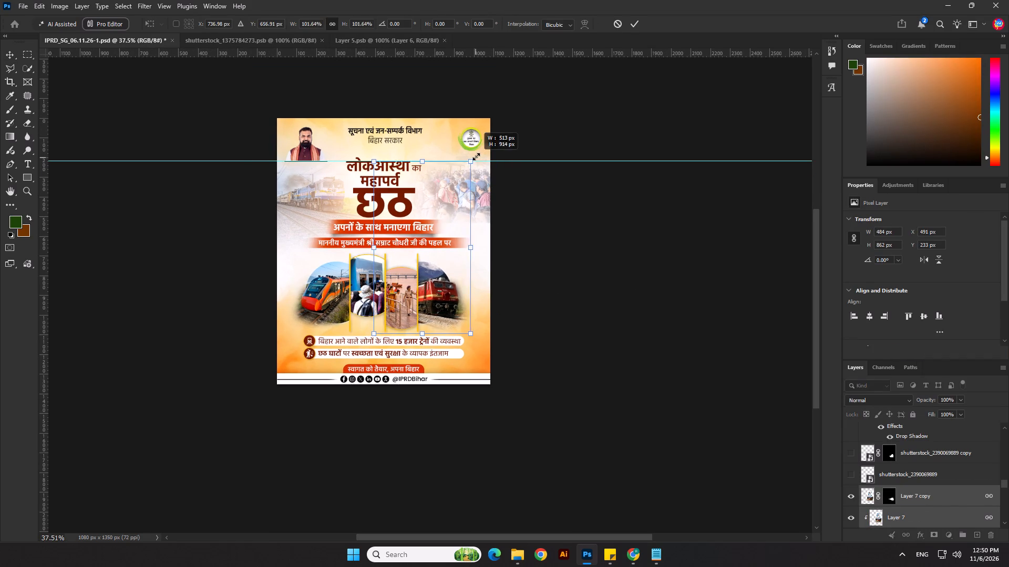
{"action": "left_click_drag", "start_coordinate": [476, 156], "coordinate": [476, 154]}
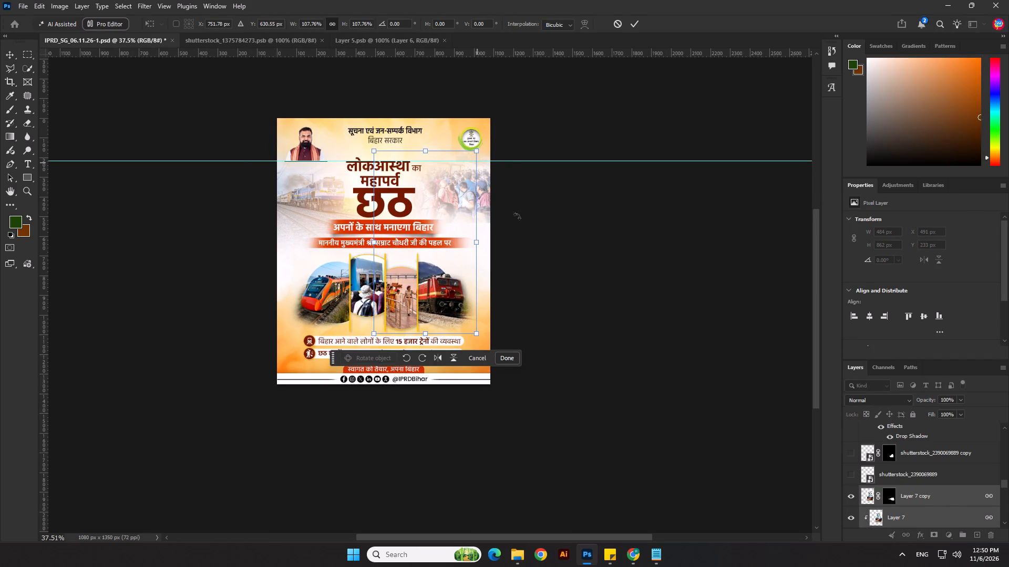
{"action": "key", "text": "Left"}
{"action": "key", "text": "Up"}
{"action": "key", "text": "Up"}
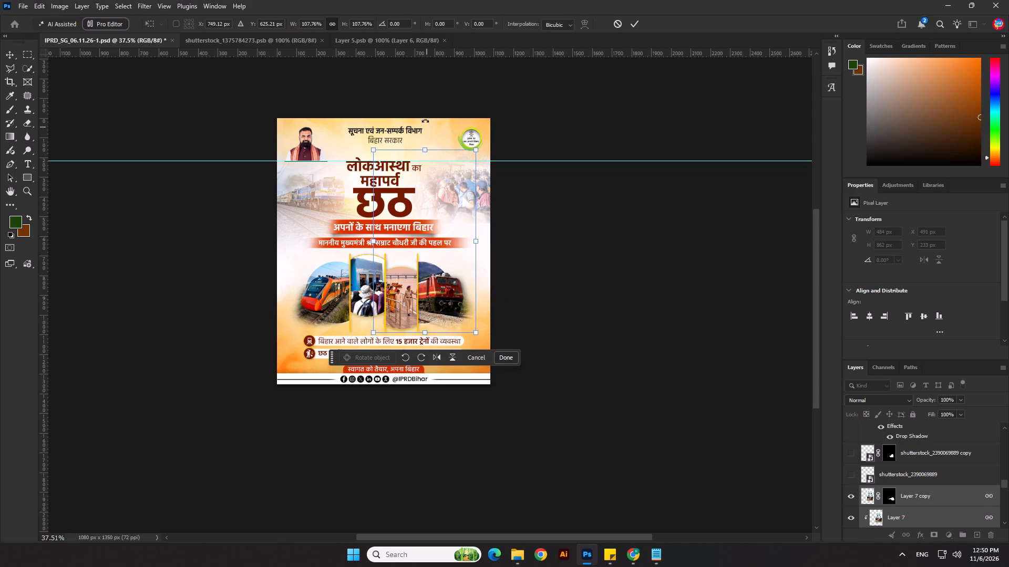
{"action": "left_click_drag", "start_coordinate": [419, 149], "coordinate": [420, 139]}
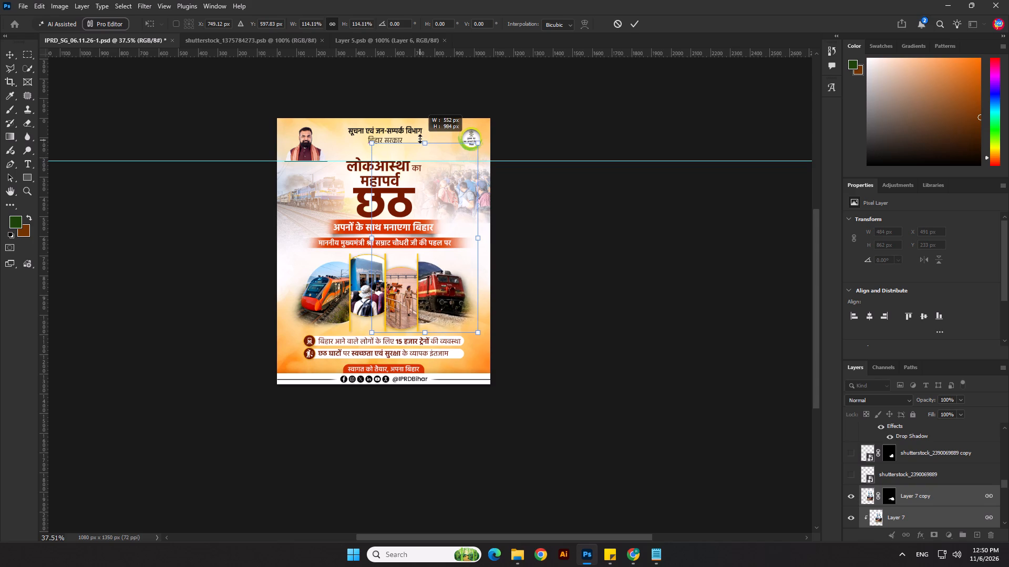
{"action": "left_click_drag", "start_coordinate": [420, 139], "coordinate": [420, 138]}
{"action": "key", "text": "Down"}
{"action": "key", "text": "Down"}
{"action": "key", "text": "Down"}
{"action": "key", "text": "Down"}
{"action": "key", "text": "Return"}
{"action": "left_click", "coordinate": [619, 306]}
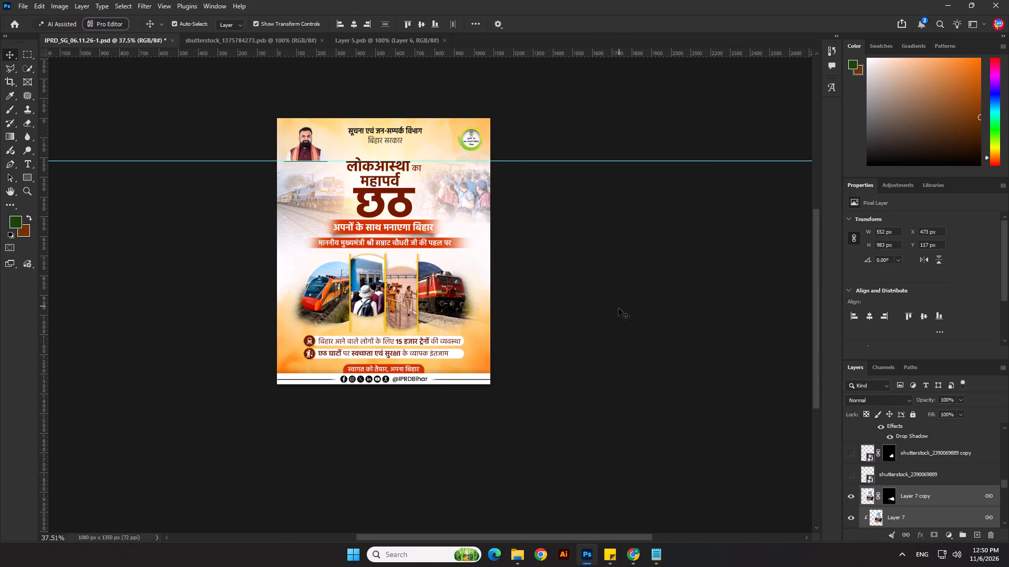
Reveal more of the gravel and track beneath the red engine on Layer 7 copy's mask with the 80 px eraser.
{"action": "scroll", "coordinate": [497, 309], "scroll_direction": "up", "scroll_amount": 2}
{"action": "left_click", "coordinate": [466, 336]}
{"action": "left_click", "coordinate": [887, 500]}
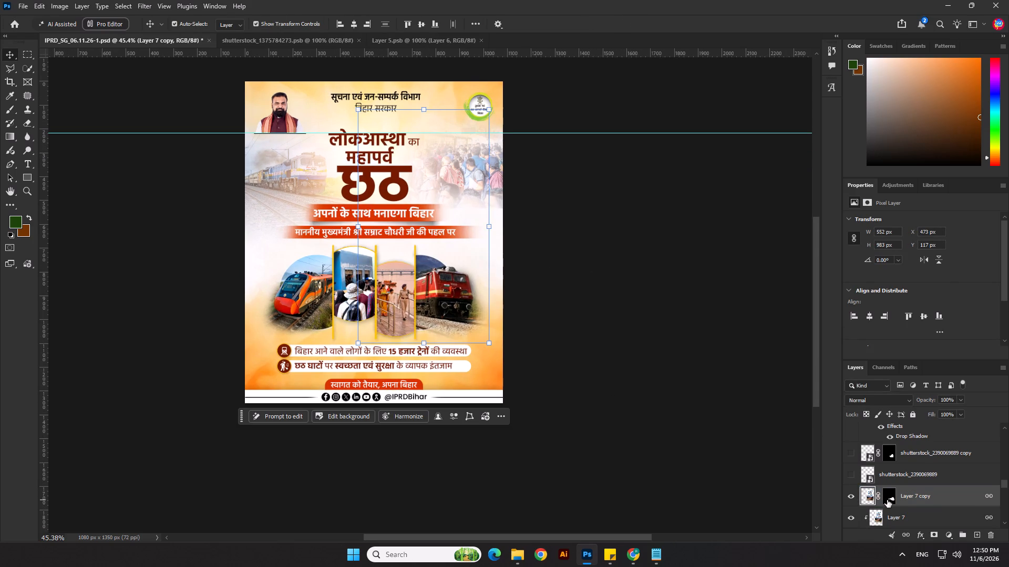
{"action": "scroll", "coordinate": [482, 299], "scroll_direction": "up", "scroll_amount": 6}
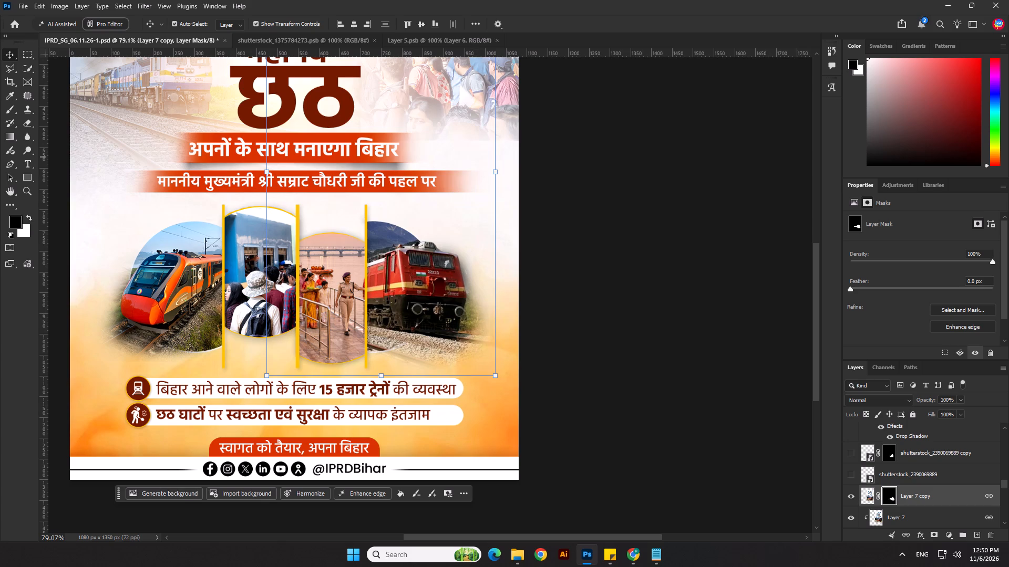
{"action": "left_click", "coordinate": [24, 120]}
{"action": "scroll", "coordinate": [336, 379], "scroll_direction": "up", "scroll_amount": 5}
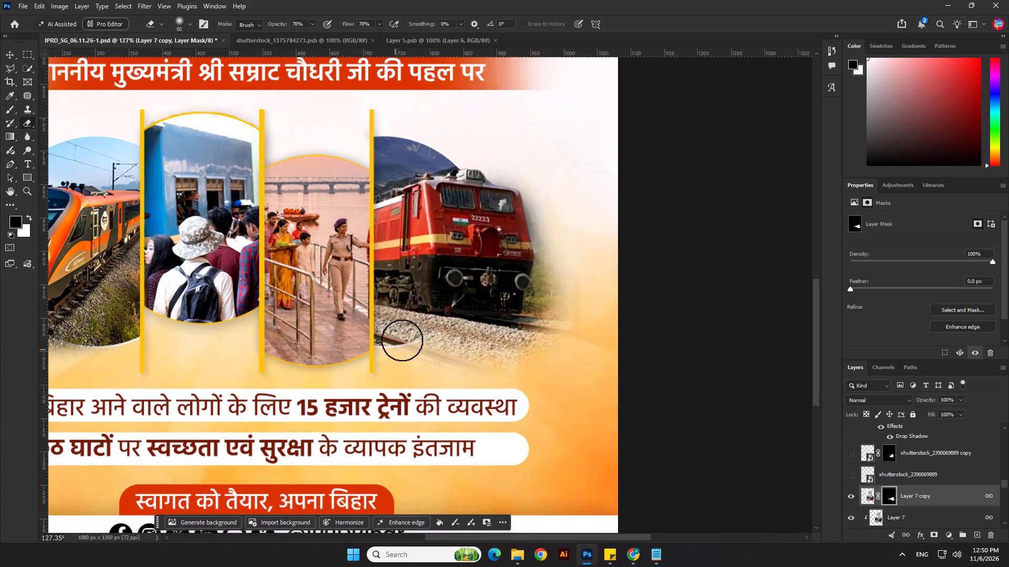
{"action": "left_click", "coordinate": [421, 329]}
{"action": "triple_click", "coordinate": [421, 329]}
{"action": "left_click_drag", "start_coordinate": [416, 325], "coordinate": [482, 320]}
{"action": "double_click", "coordinate": [461, 325]}
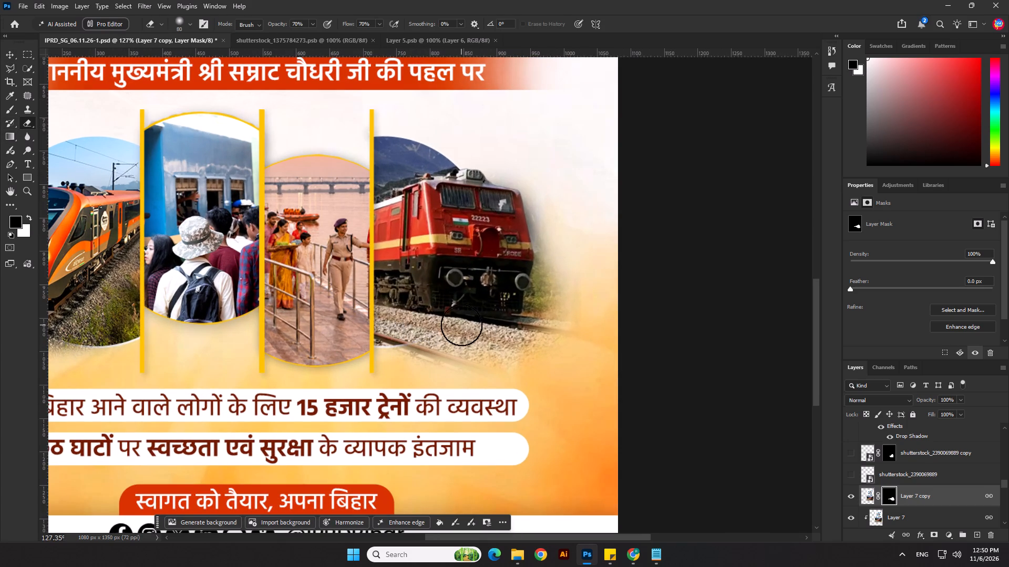
{"action": "left_click", "coordinate": [491, 306]}
{"action": "scroll", "coordinate": [470, 264], "scroll_direction": "down", "scroll_amount": 3}
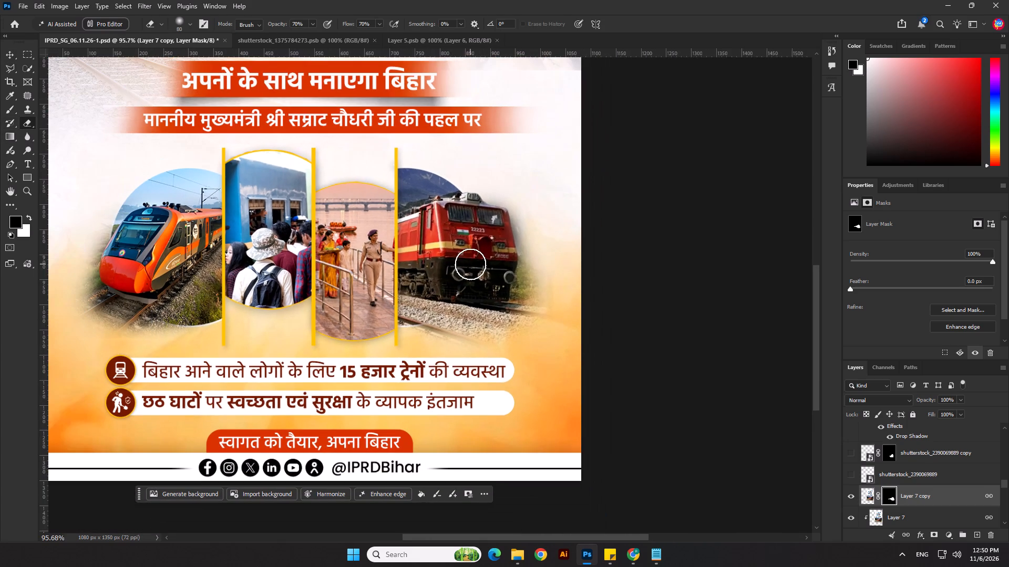
{"action": "left_click", "coordinate": [660, 303]}
{"action": "scroll", "coordinate": [592, 319], "scroll_direction": "down", "scroll_amount": 4}
{"action": "scroll", "coordinate": [514, 302], "scroll_direction": "down", "scroll_amount": 4}
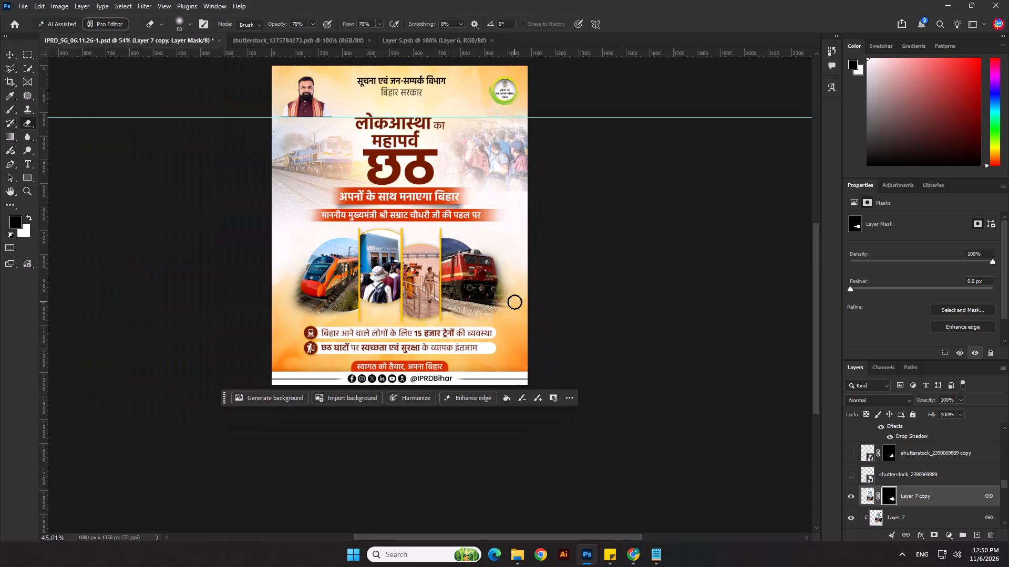
Save the poster's PSD file.
{"action": "key", "text": "ctrl+s"}
{"action": "scroll", "coordinate": [929, 435], "scroll_direction": "up", "scroll_amount": 11}
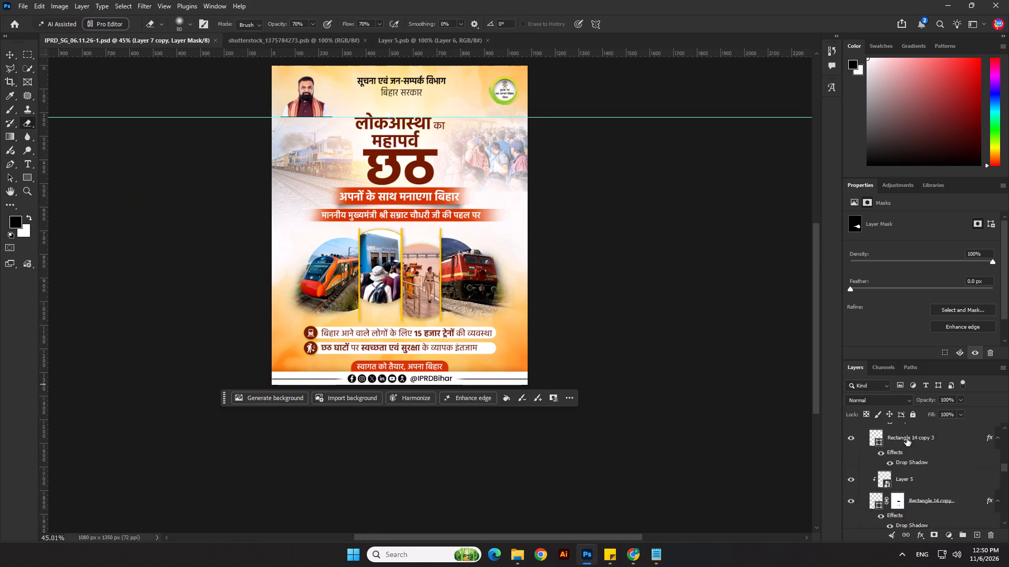
{"action": "scroll", "coordinate": [907, 438], "scroll_direction": "up", "scroll_amount": 19}
{"action": "scroll", "coordinate": [902, 430], "scroll_direction": "up", "scroll_amount": 3}
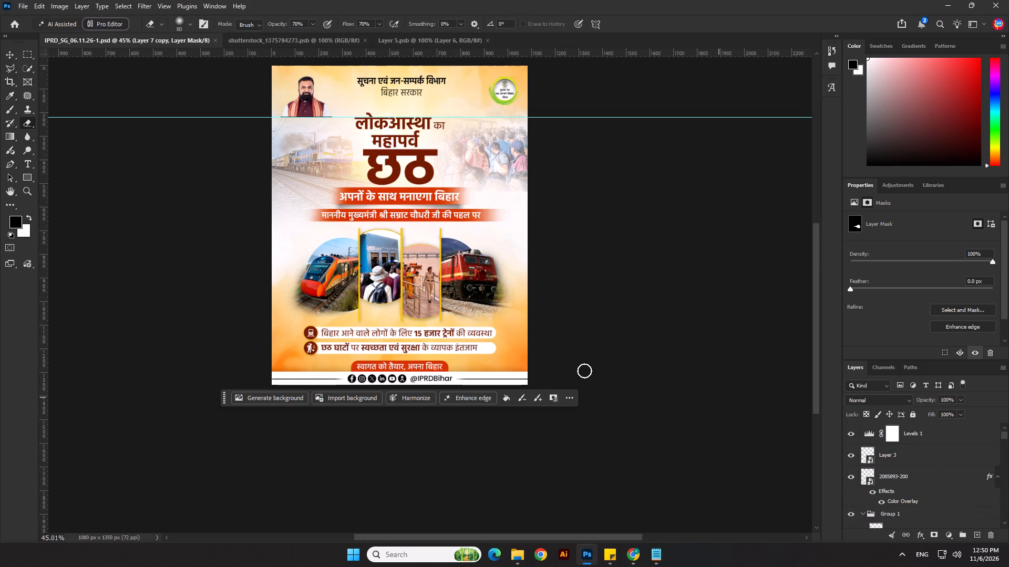
{"action": "key", "text": "ctrl+s"}
Save a PNG copy of the poster as IPRD_SG_06.11.26-1 copy.png in the 06.11.26 folder, replacing the existing file.
{"action": "left_click", "coordinate": [25, 7]}
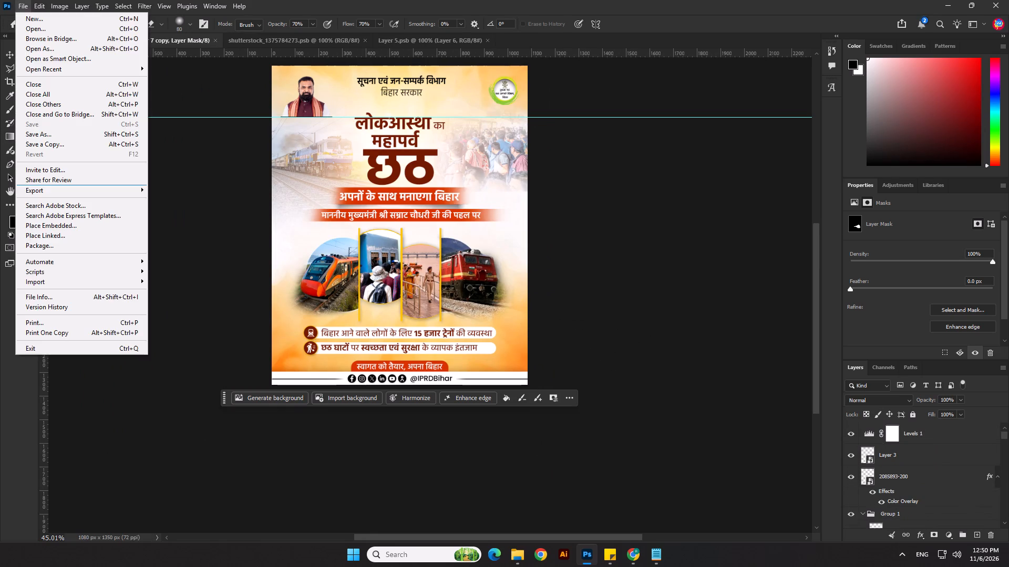
{"action": "left_click", "coordinate": [67, 148]}
{"action": "left_click", "coordinate": [223, 453]}
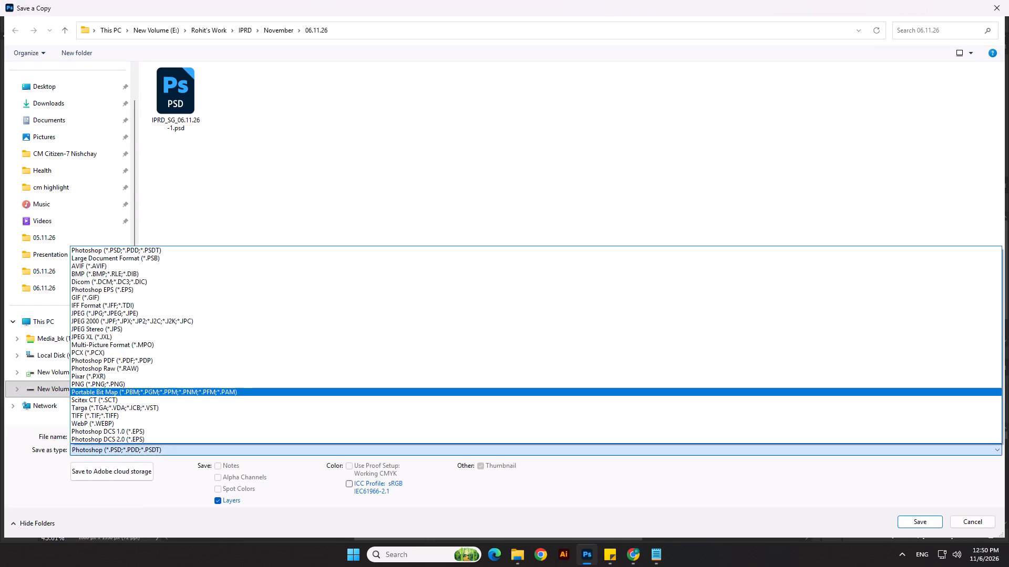
{"action": "left_click", "coordinate": [170, 386]}
{"action": "left_click", "coordinate": [939, 523]}
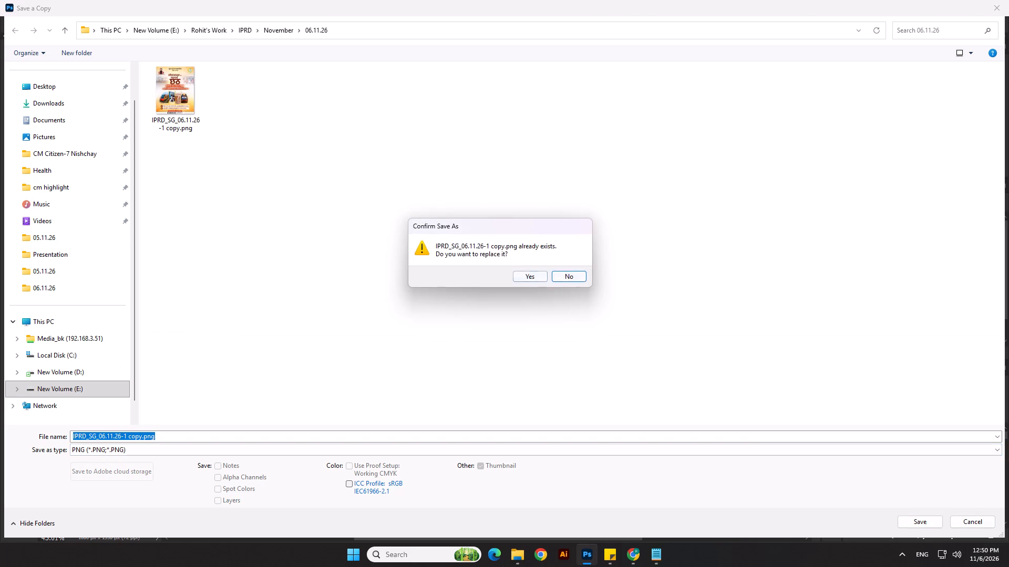
{"action": "left_click", "coordinate": [533, 280]}
{"action": "left_click", "coordinate": [568, 162]}
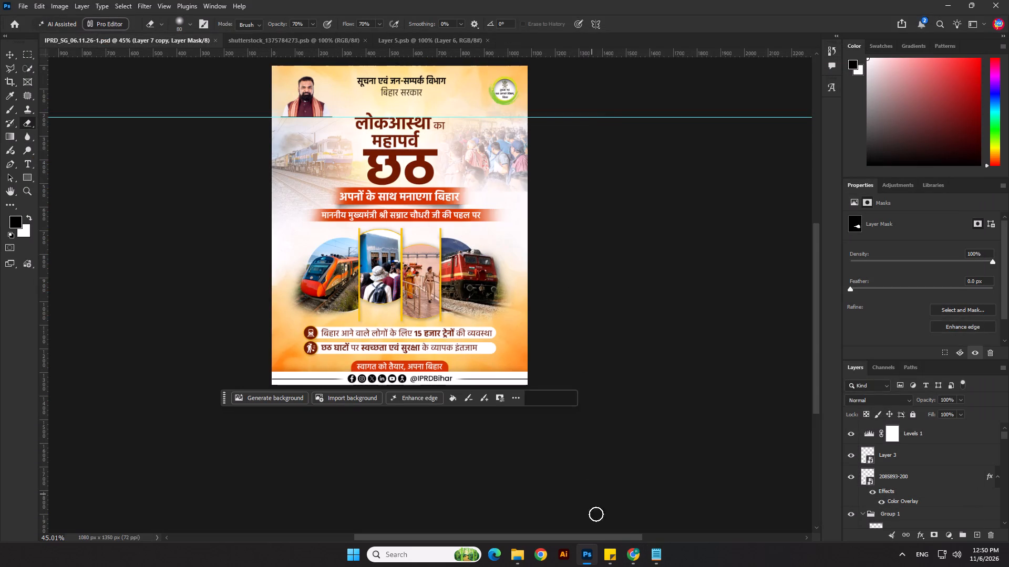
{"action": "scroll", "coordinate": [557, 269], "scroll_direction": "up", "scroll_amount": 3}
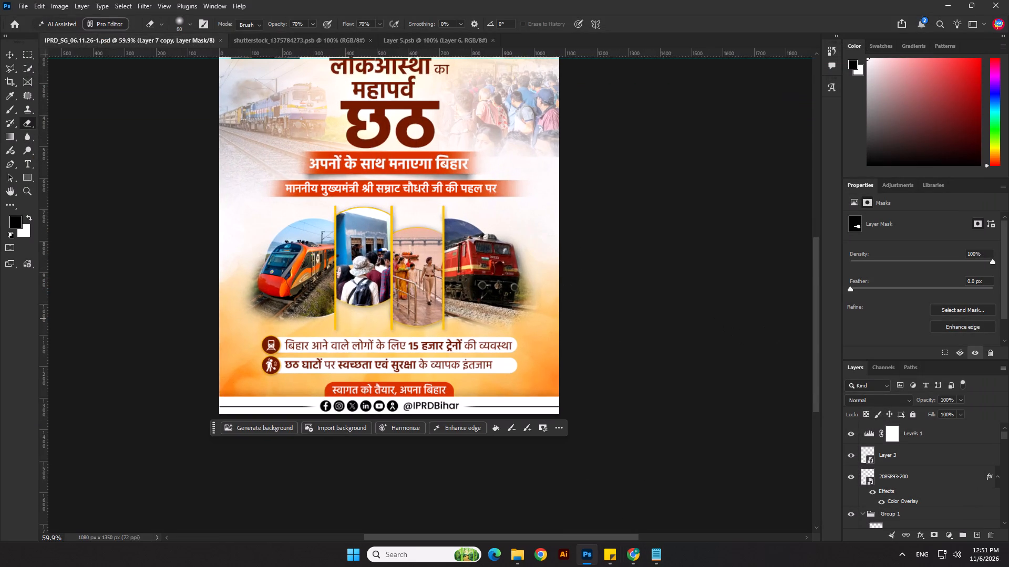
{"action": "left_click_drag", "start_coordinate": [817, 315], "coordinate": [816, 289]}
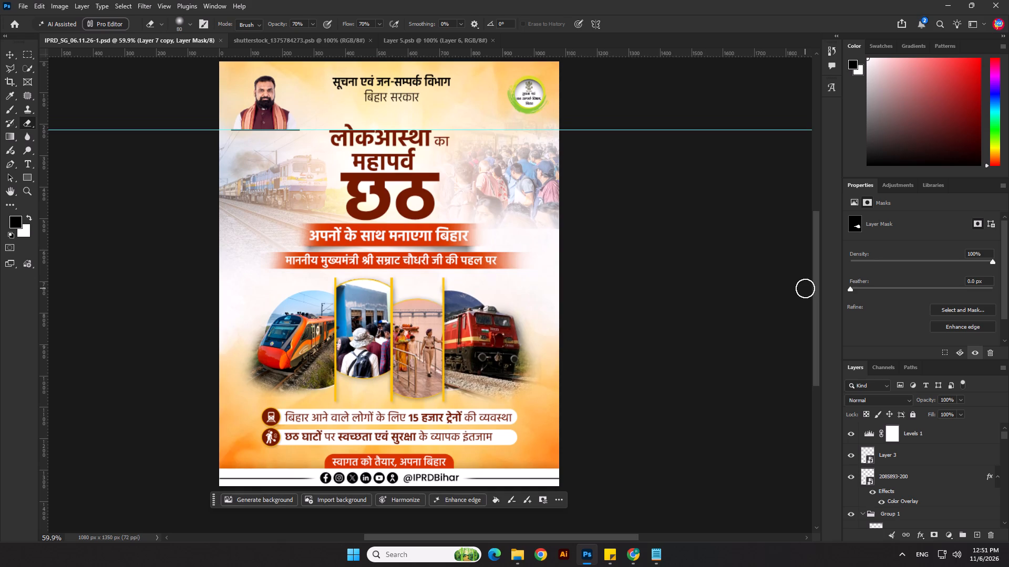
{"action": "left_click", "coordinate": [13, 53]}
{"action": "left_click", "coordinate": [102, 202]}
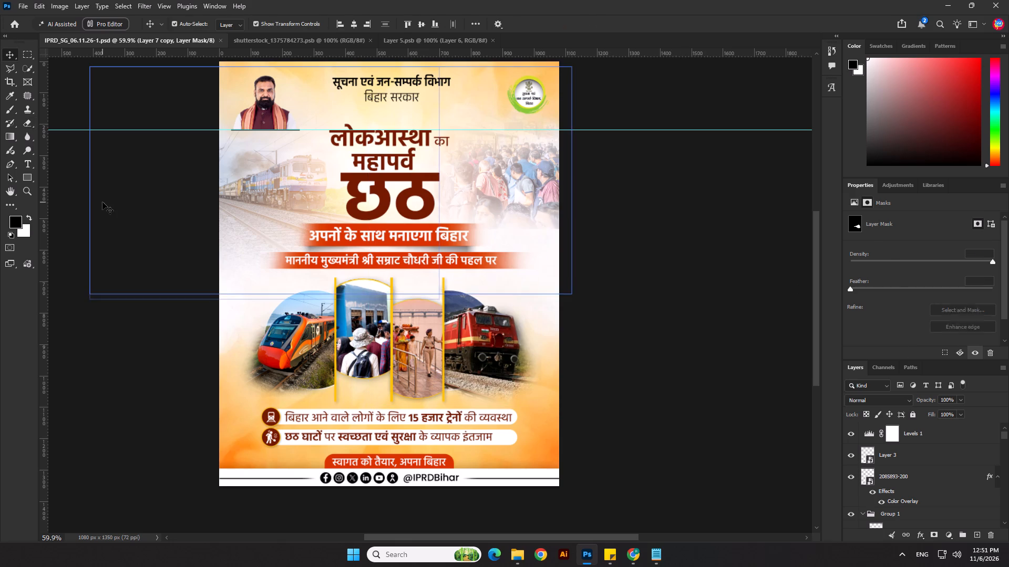
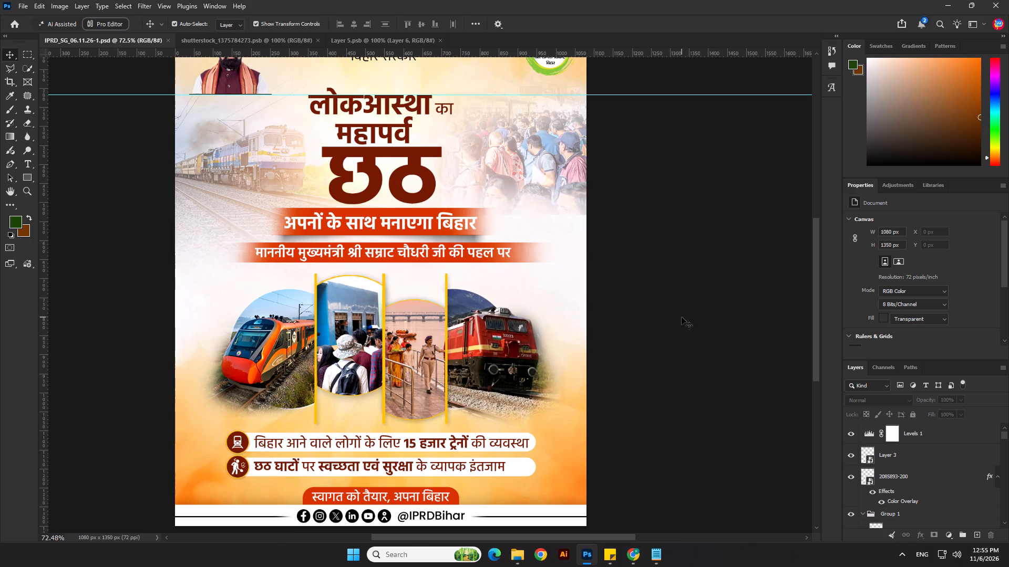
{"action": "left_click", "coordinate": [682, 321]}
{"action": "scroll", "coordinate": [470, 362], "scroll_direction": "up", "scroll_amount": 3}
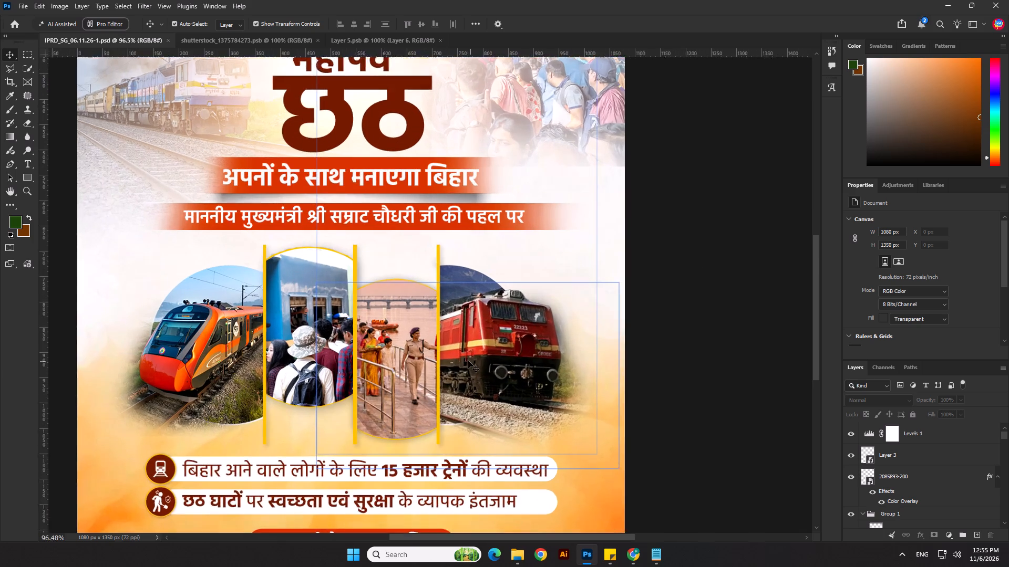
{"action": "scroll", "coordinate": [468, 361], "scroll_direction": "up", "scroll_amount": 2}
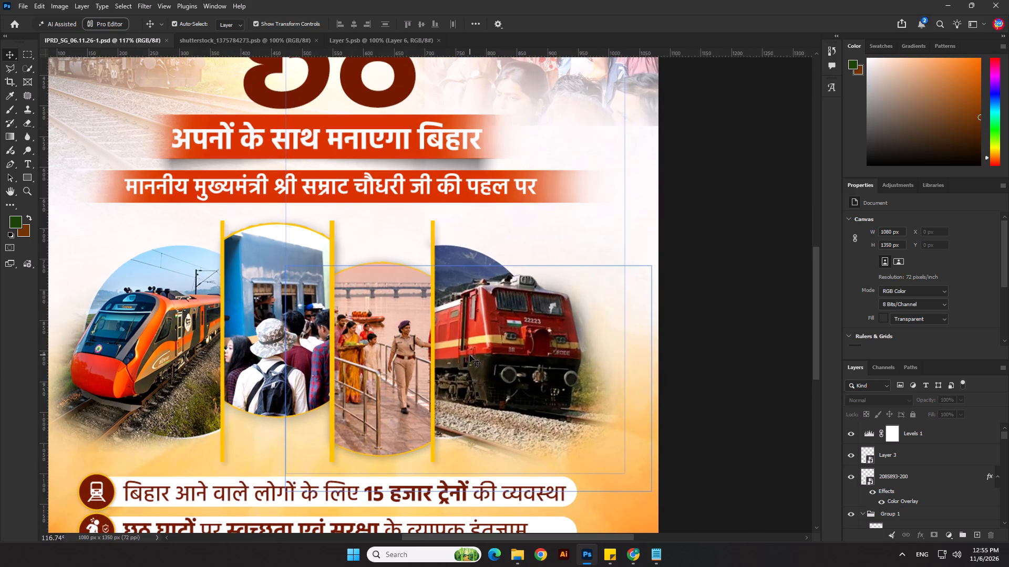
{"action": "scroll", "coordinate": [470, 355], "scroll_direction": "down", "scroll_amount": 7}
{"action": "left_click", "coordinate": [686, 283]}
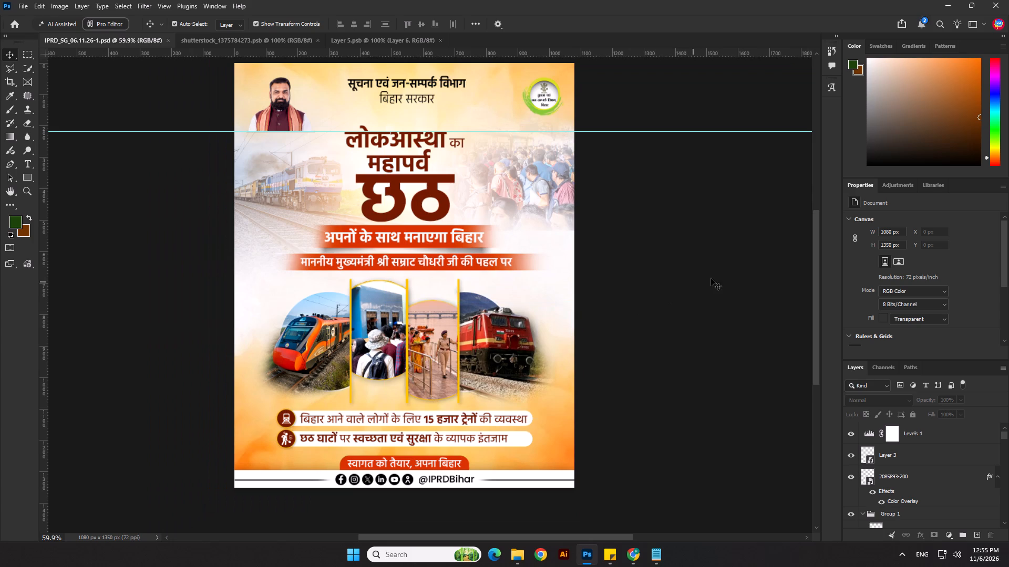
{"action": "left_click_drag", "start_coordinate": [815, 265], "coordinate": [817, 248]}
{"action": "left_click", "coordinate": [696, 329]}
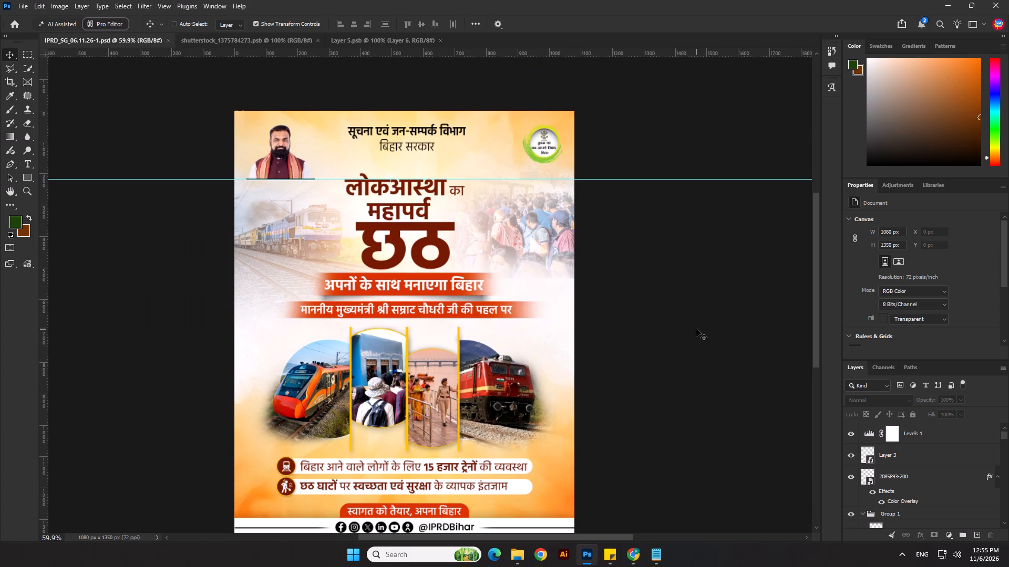
Close the shutterstock_1375784273.psb and Layer 5.psb documents, leaving only the poster open.
{"action": "left_click", "coordinate": [273, 41]}
{"action": "double_click", "coordinate": [322, 42]}
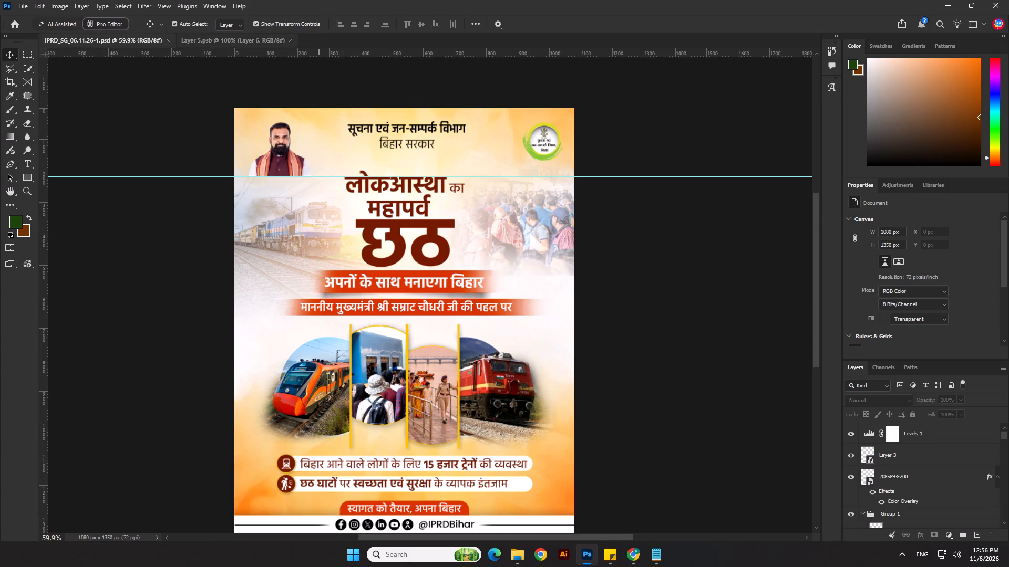
{"action": "left_click", "coordinate": [274, 43]}
{"action": "left_click", "coordinate": [287, 43]}
Save the poster's PSD file.
{"action": "key", "text": "ctrl+s"}
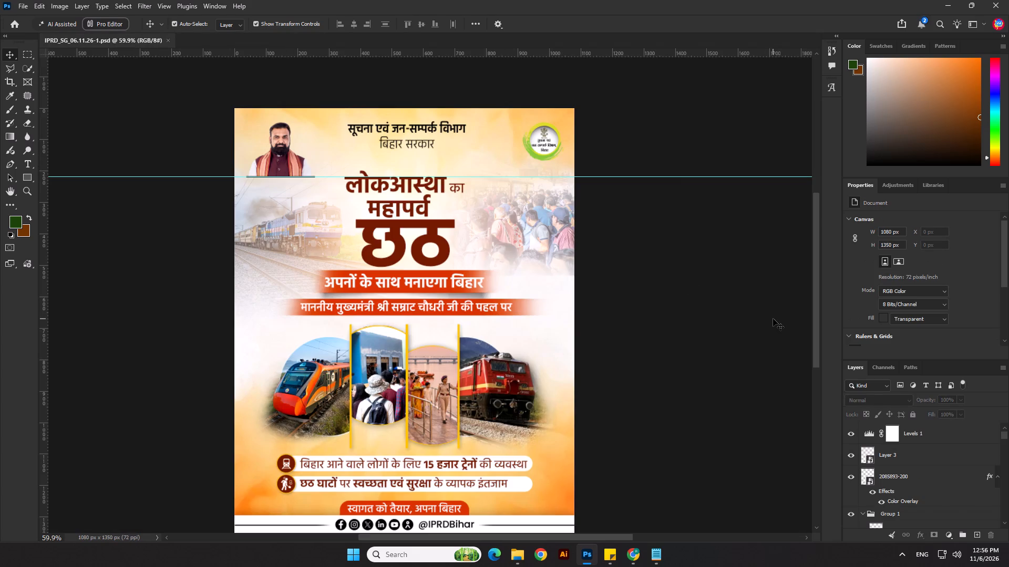
{"action": "left_click", "coordinate": [740, 336]}
Hide the minister's cutout portrait and the Rectangle 7 layer in the poster's upper left corner.
{"action": "left_click", "coordinate": [285, 160]}
{"action": "left_click", "coordinate": [852, 521]}
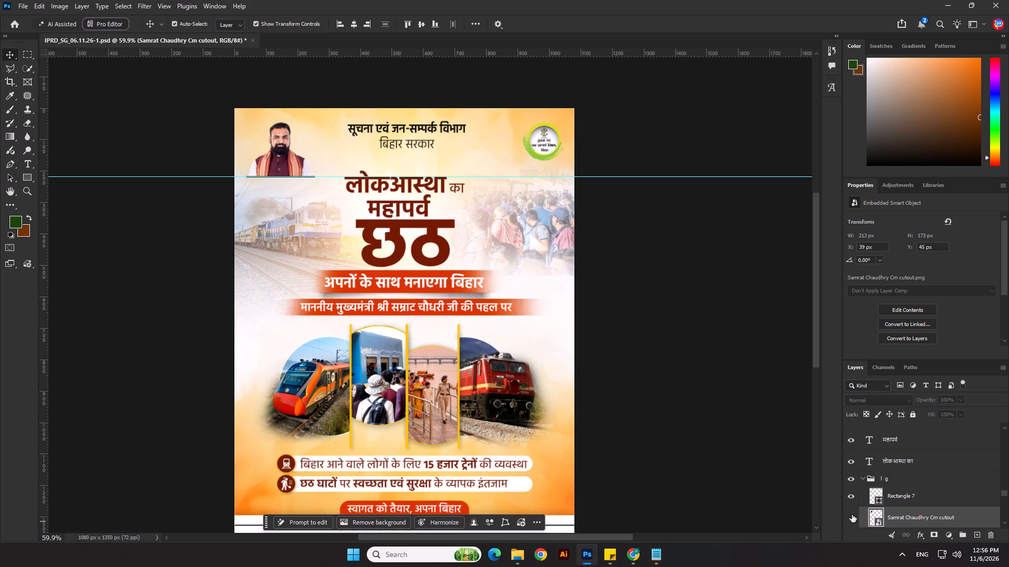
{"action": "left_click", "coordinate": [852, 497]}
{"action": "left_click", "coordinate": [755, 434]}
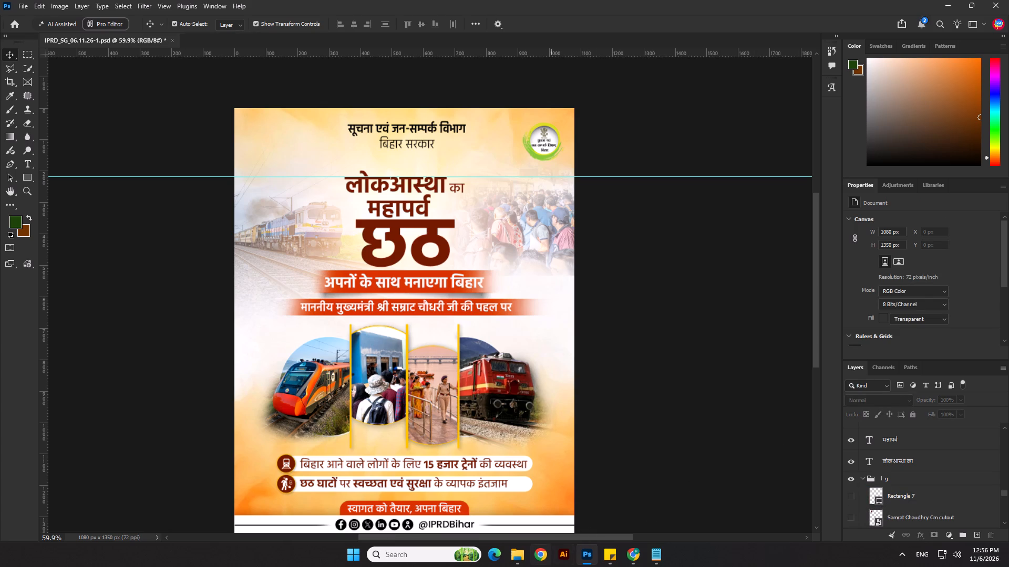
Find the round जय छठी मैया emblem PNG in the Downloads folder and place it into the poster.
{"action": "left_click", "coordinate": [513, 566]}
{"action": "left_click", "coordinate": [30, 149]}
{"action": "scroll", "coordinate": [459, 406], "scroll_direction": "down", "scroll_amount": 4}
{"action": "scroll", "coordinate": [449, 307], "scroll_direction": "down", "scroll_amount": 4}
{"action": "scroll", "coordinate": [442, 356], "scroll_direction": "down", "scroll_amount": 2}
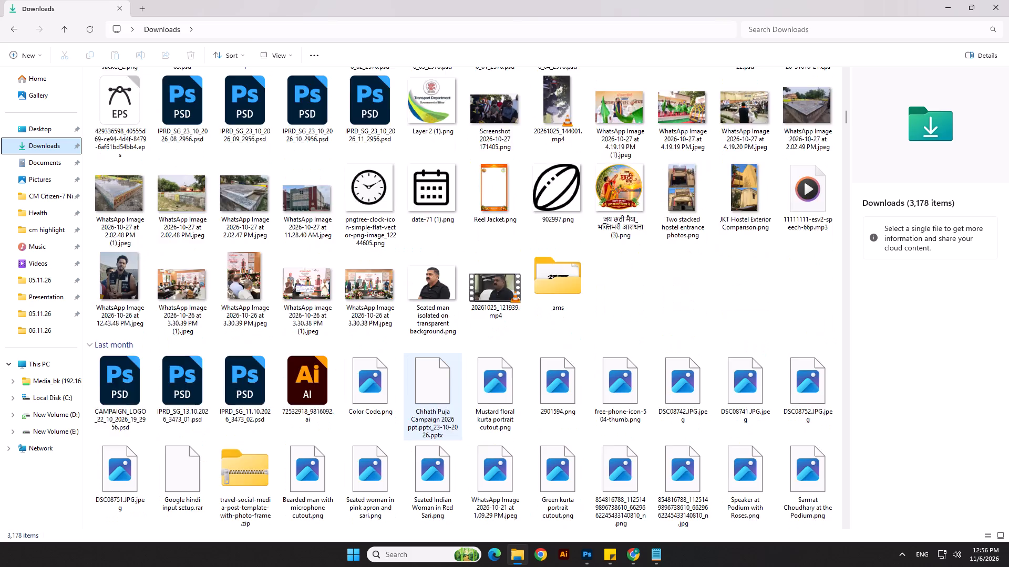
{"action": "scroll", "coordinate": [442, 356], "scroll_direction": "down", "scroll_amount": 4}
{"action": "scroll", "coordinate": [442, 356], "scroll_direction": "up", "scroll_amount": 3}
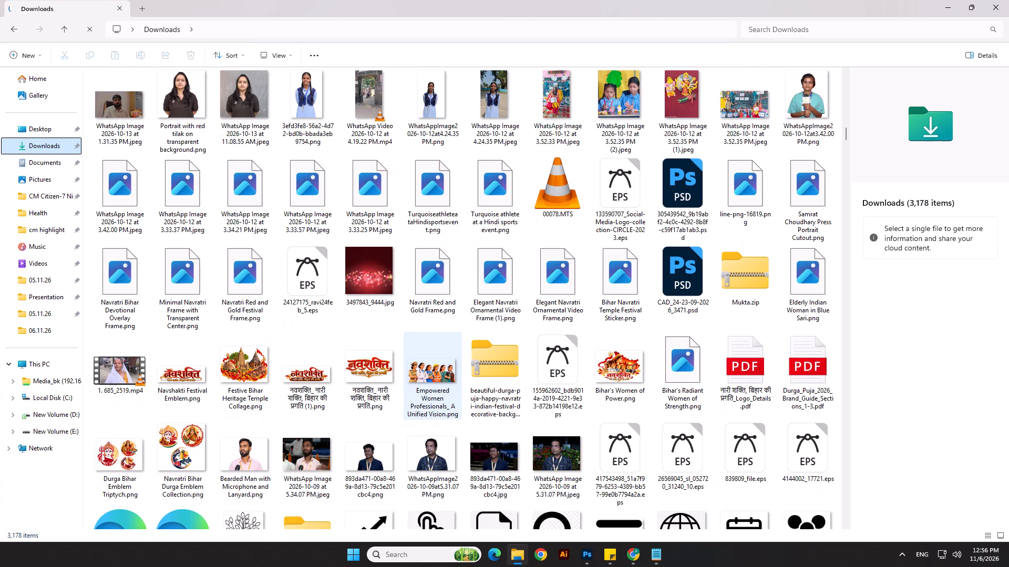
{"action": "scroll", "coordinate": [308, 361], "scroll_direction": "up", "scroll_amount": 2}
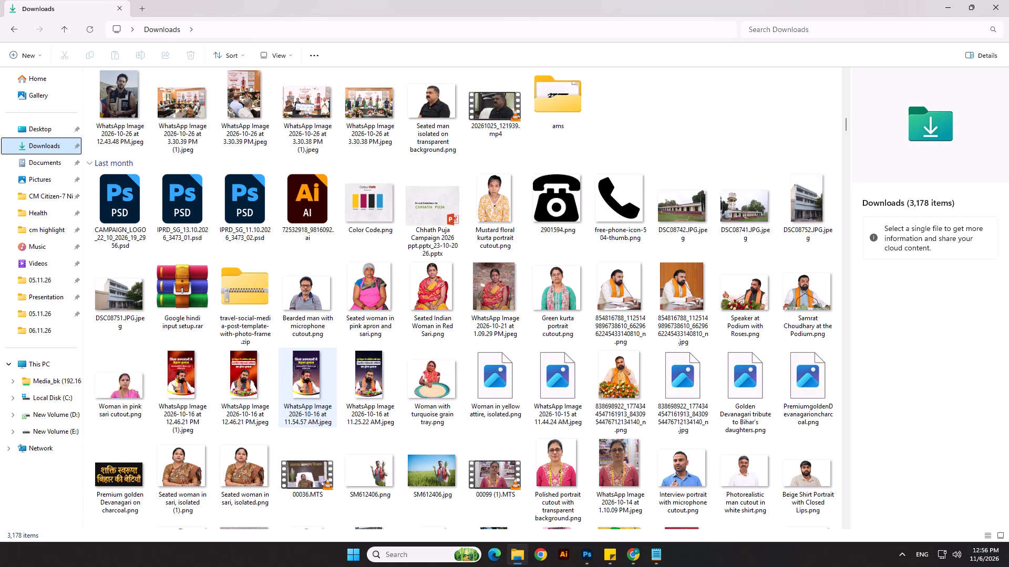
{"action": "scroll", "coordinate": [308, 361], "scroll_direction": "up", "scroll_amount": 1}
{"action": "left_click", "coordinate": [632, 263]}
{"action": "left_click_drag", "start_coordinate": [625, 258], "coordinate": [640, 366]}
{"action": "key", "text": "alt+Tab"}
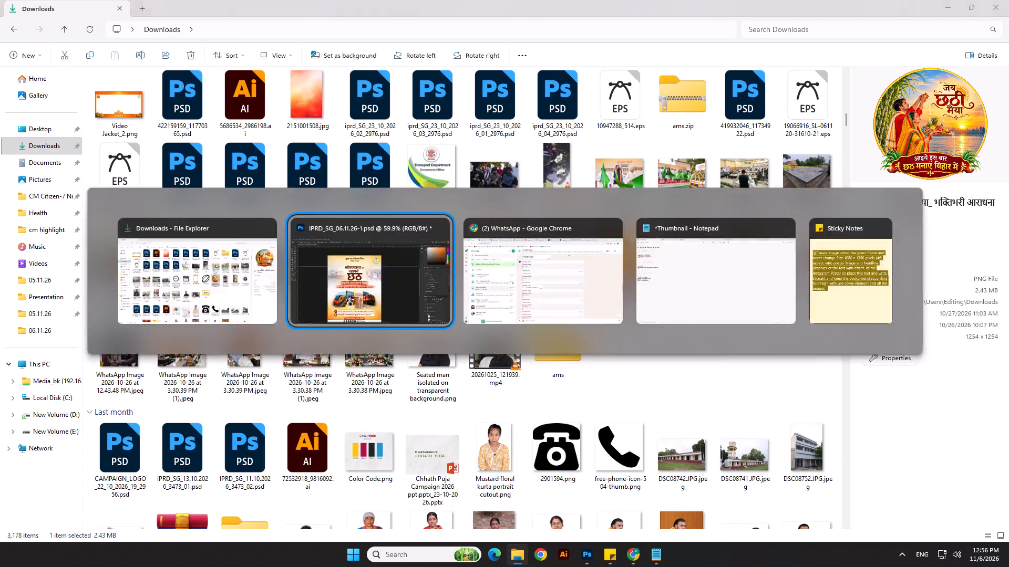
{"action": "left_click_drag", "start_coordinate": [640, 366], "coordinate": [321, 180]}
Shrink the placed emblem to about 9.04% and move it over the round department logo in the poster's upper right corner.
{"action": "left_click_drag", "start_coordinate": [576, 323], "coordinate": [405, 319]}
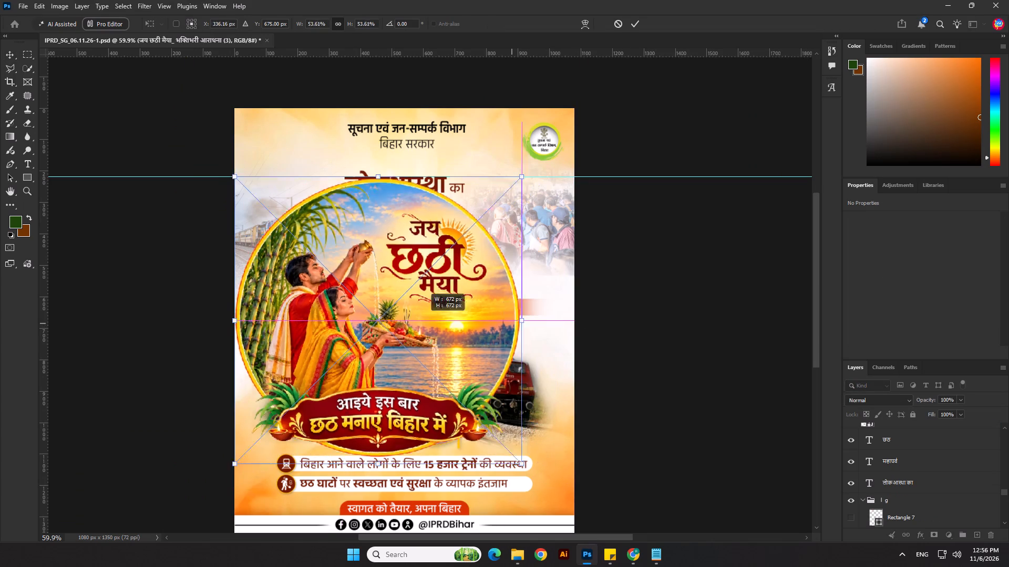
{"action": "left_click_drag", "start_coordinate": [405, 319], "coordinate": [282, 310]}
{"action": "left_click_drag", "start_coordinate": [255, 314], "coordinate": [545, 146]}
{"action": "scroll", "coordinate": [545, 146], "scroll_direction": "up", "scroll_amount": 3}
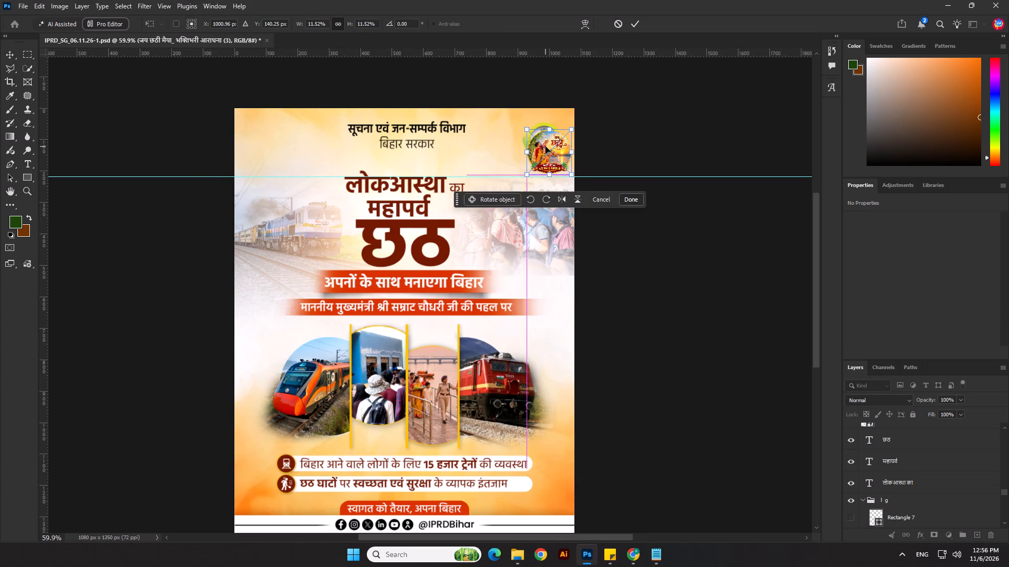
{"action": "scroll", "coordinate": [545, 146], "scroll_direction": "up", "scroll_amount": 9}
{"action": "left_click_drag", "start_coordinate": [621, 165], "coordinate": [592, 163]}
{"action": "left_click", "coordinate": [580, 165]}
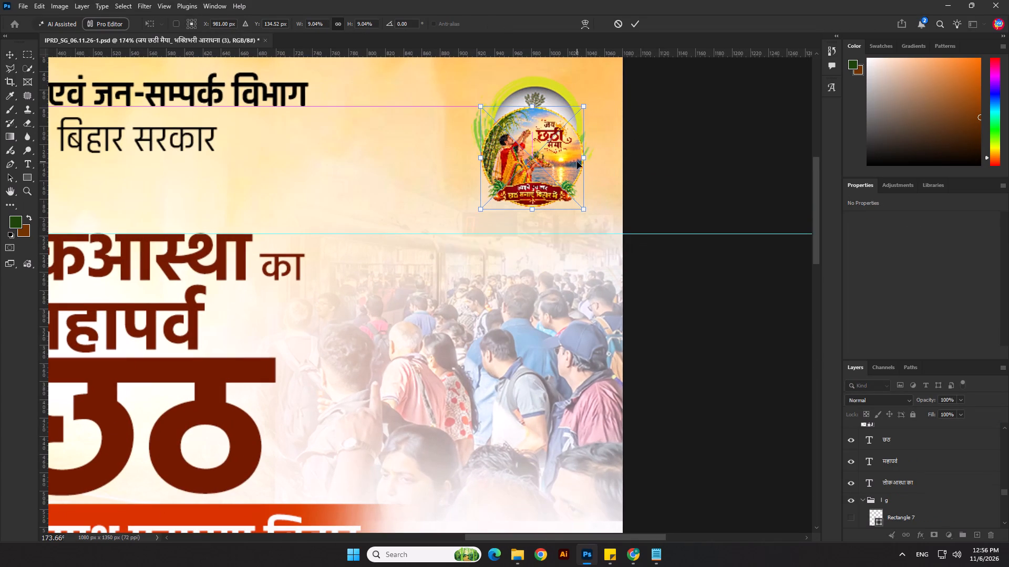
{"action": "left_click_drag", "start_coordinate": [567, 162], "coordinate": [567, 136]}
Enlarge and nudge the emblem to match the department logo's size, at about 9.91%, and commit the placement.
{"action": "left_click_drag", "start_coordinate": [536, 184], "coordinate": [535, 186]}
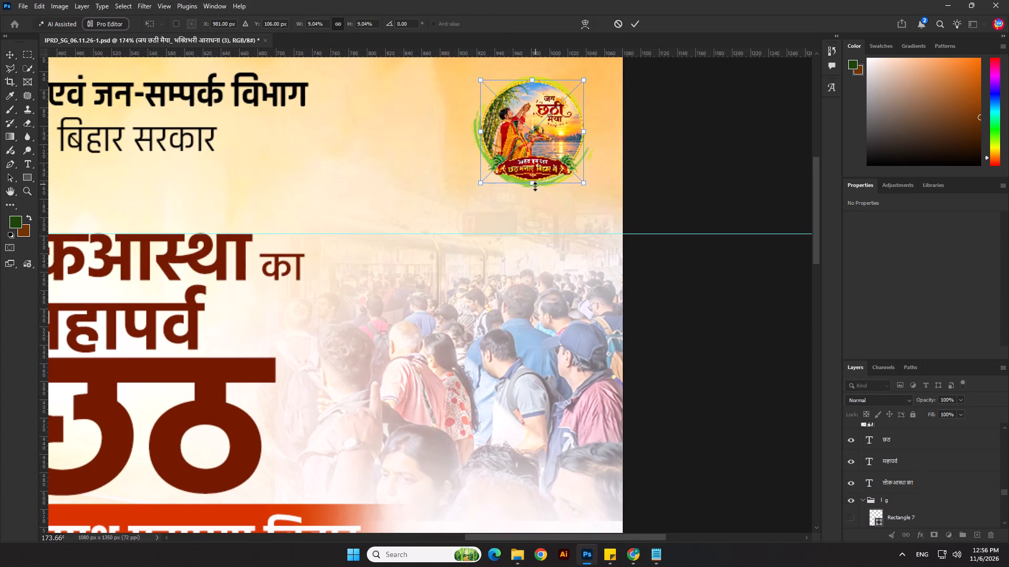
{"action": "left_click_drag", "start_coordinate": [535, 186], "coordinate": [535, 191]}
{"action": "key", "text": "Right"}
{"action": "key", "text": "Up"}
{"action": "key", "text": "Up"}
{"action": "key", "text": "Up"}
{"action": "key", "text": "Up"}
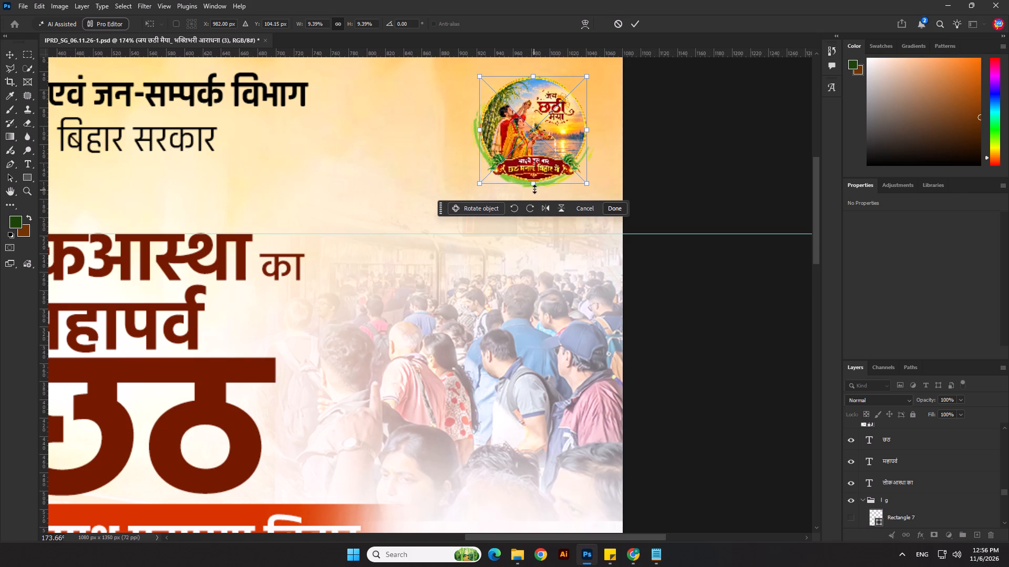
{"action": "left_click_drag", "start_coordinate": [535, 187], "coordinate": [534, 194]}
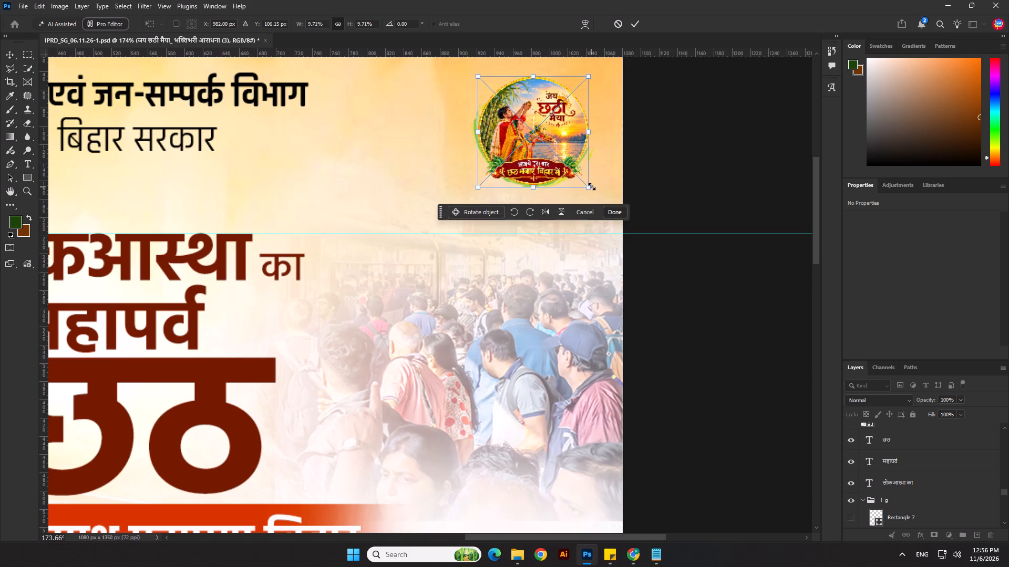
{"action": "left_click", "coordinate": [592, 186]}
{"action": "key", "text": "Left"}
{"action": "key", "text": "Up"}
{"action": "key", "text": "Return"}
{"action": "scroll", "coordinate": [606, 159], "scroll_direction": "down", "scroll_amount": 5}
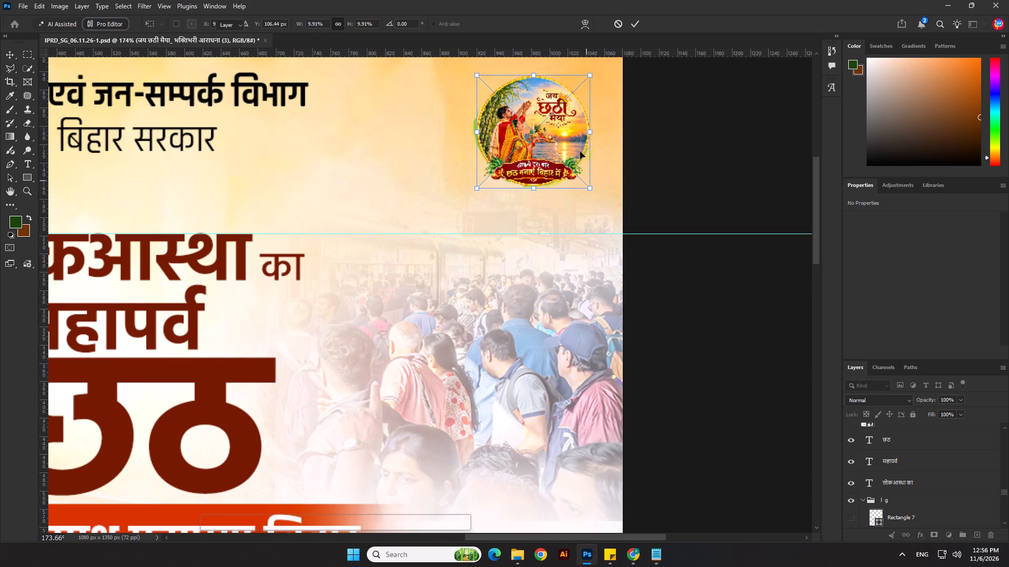
{"action": "scroll", "coordinate": [580, 152], "scroll_direction": "down", "scroll_amount": 12}
{"action": "key", "text": "Return"}
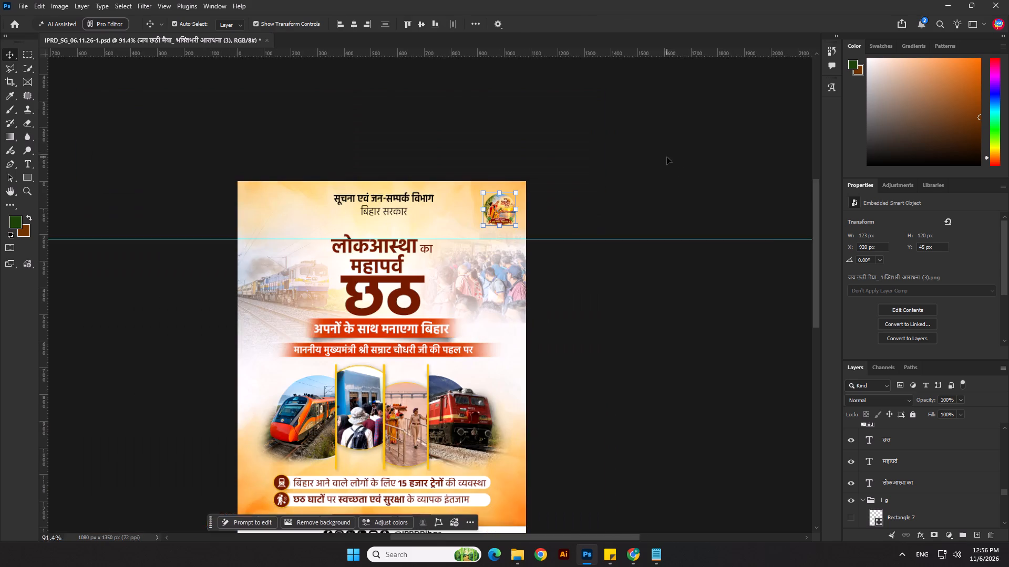
Move the emblem straight across to the poster's upper left corner, mirroring the department logo, and fine-tune its horizontal position.
{"action": "scroll", "coordinate": [705, 177], "scroll_direction": "down", "scroll_amount": 4}
{"action": "scroll", "coordinate": [478, 236], "scroll_direction": "up", "scroll_amount": 2}
{"action": "left_click_drag", "start_coordinate": [478, 236], "coordinate": [269, 249]}
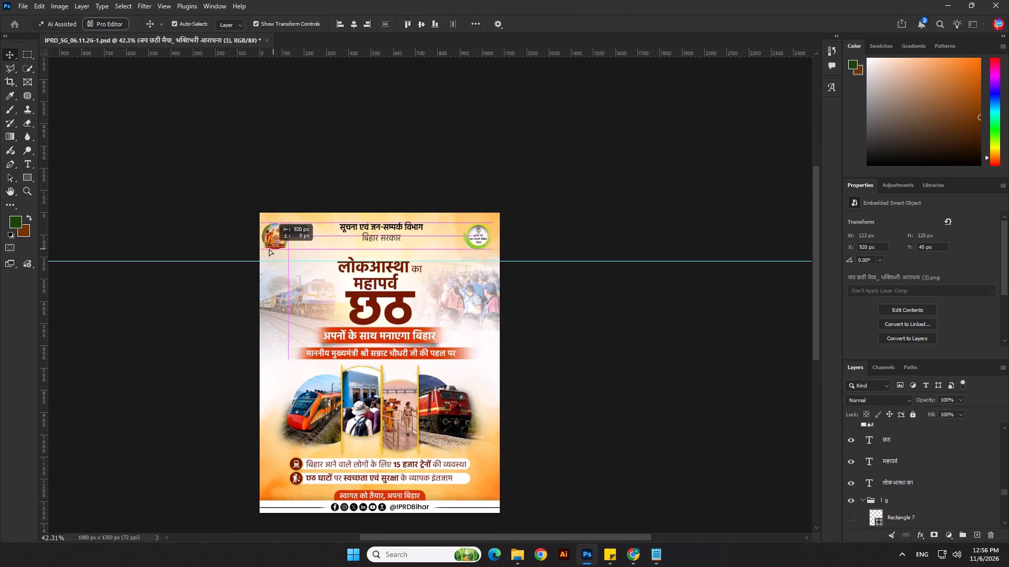
{"action": "left_click_drag", "start_coordinate": [269, 249], "coordinate": [280, 253]}
{"action": "scroll", "coordinate": [313, 247], "scroll_direction": "up", "scroll_amount": 3}
{"action": "key", "text": "shift+Right"}
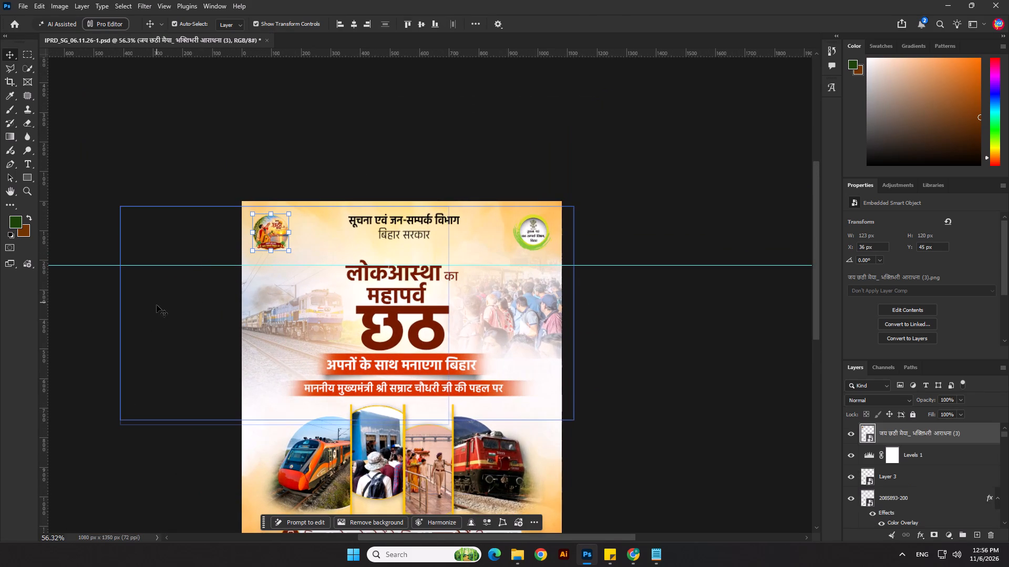
{"action": "key", "text": "Left"}
{"action": "key", "text": "Left"}
{"action": "left_click", "coordinate": [157, 323]}
{"action": "scroll", "coordinate": [373, 174], "scroll_direction": "down", "scroll_amount": 5}
{"action": "left_click", "coordinate": [699, 168]}
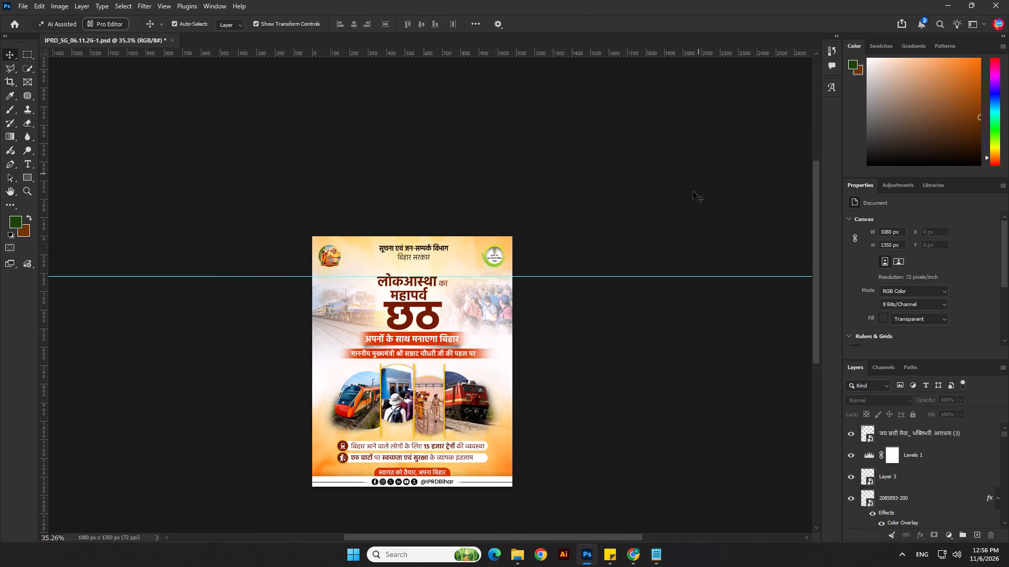
Save the poster's PSD file with the new emblem.
{"action": "key", "text": "ctrl+s"}
Align the emblem and the department logo to each other by their top edges, relative to the selection.
{"action": "scroll", "coordinate": [591, 270], "scroll_direction": "up", "scroll_amount": 5}
{"action": "left_click", "coordinate": [265, 240]}
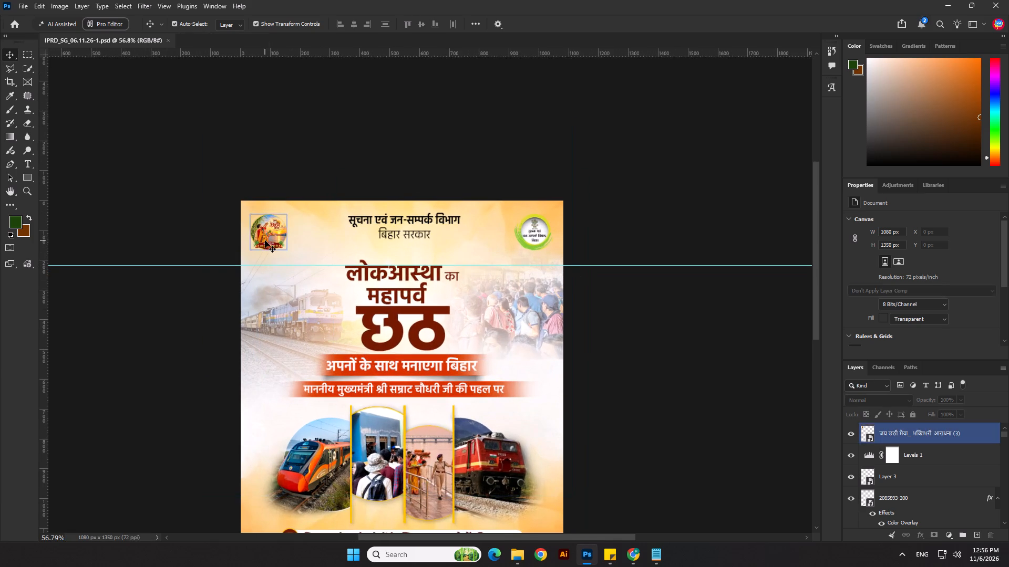
{"action": "left_click", "coordinate": [534, 237], "text": "shift"}
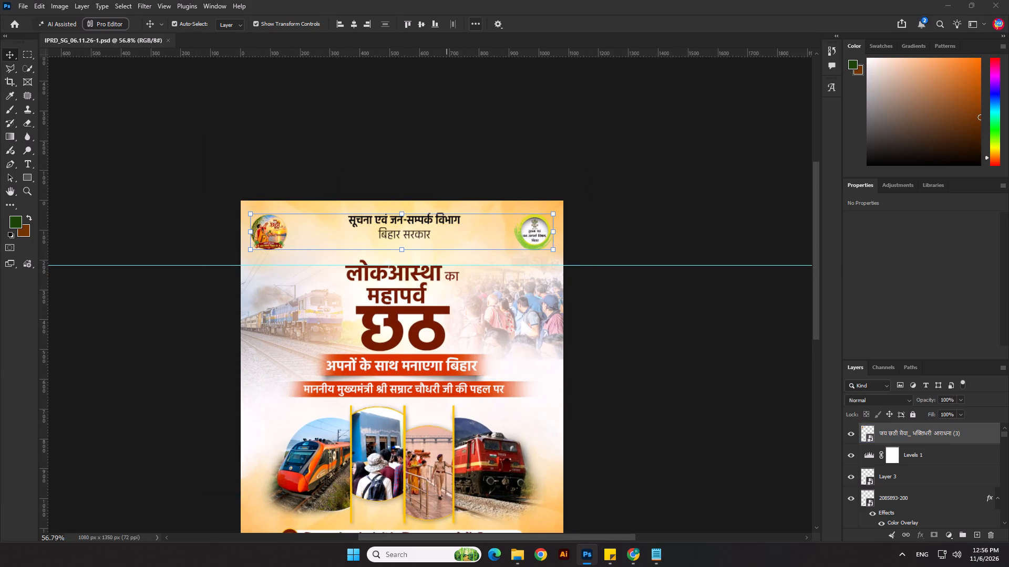
{"action": "left_click", "coordinate": [482, 25]}
{"action": "left_click", "coordinate": [499, 123]}
{"action": "left_click", "coordinate": [499, 128]}
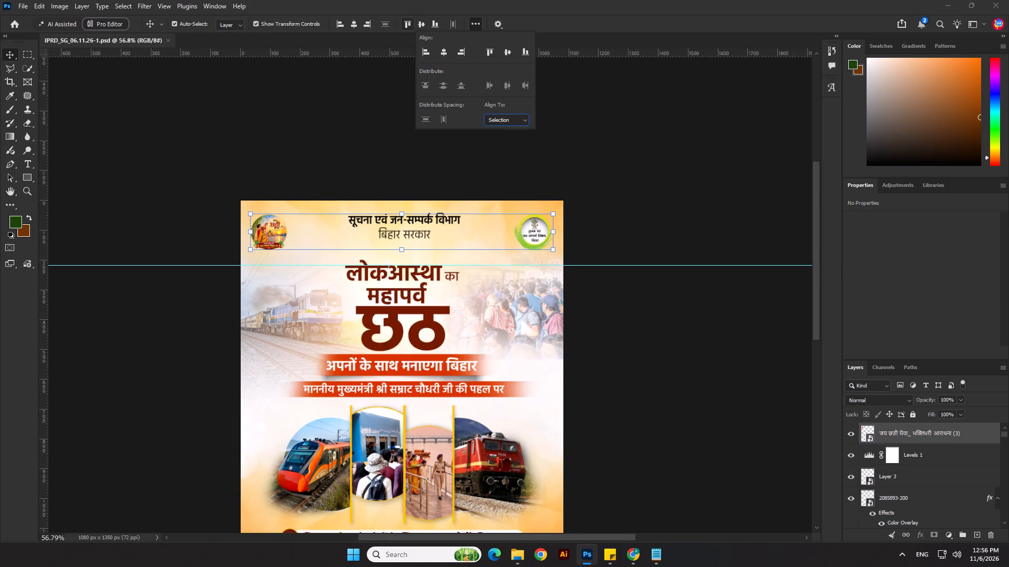
{"action": "left_click", "coordinate": [404, 23]}
{"action": "left_click", "coordinate": [404, 23]}
{"action": "left_click", "coordinate": [581, 131]}
{"action": "scroll", "coordinate": [239, 236], "scroll_direction": "up", "scroll_amount": 3}
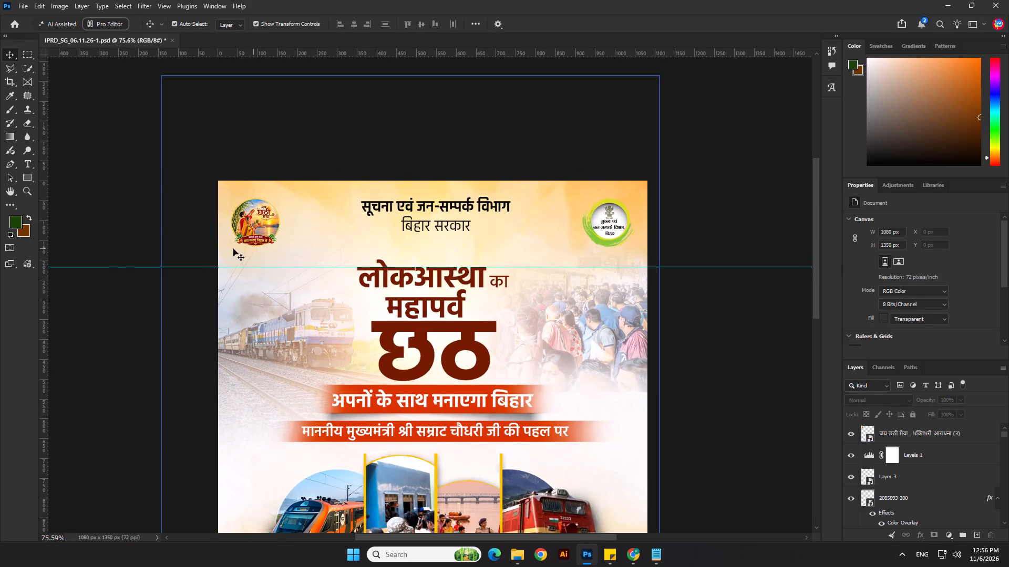
{"action": "left_click", "coordinate": [204, 237]}
{"action": "scroll", "coordinate": [286, 204], "scroll_direction": "down", "scroll_amount": 3}
{"action": "left_click", "coordinate": [628, 188]}
Save the poster's PSD file with the aligned logos.
{"action": "key", "text": "ctrl+s"}
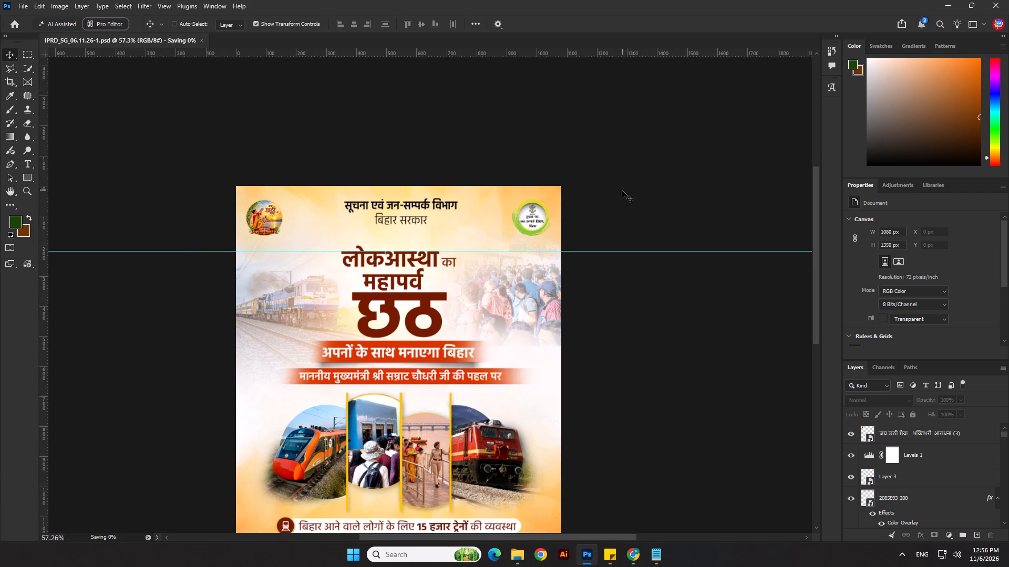
Scale the headline text, red bands and backdrop layers together to about 102.6% and shift them up slightly.
{"action": "scroll", "coordinate": [622, 191], "scroll_direction": "down", "scroll_amount": 3}
{"action": "scroll", "coordinate": [477, 329], "scroll_direction": "up", "scroll_amount": 1}
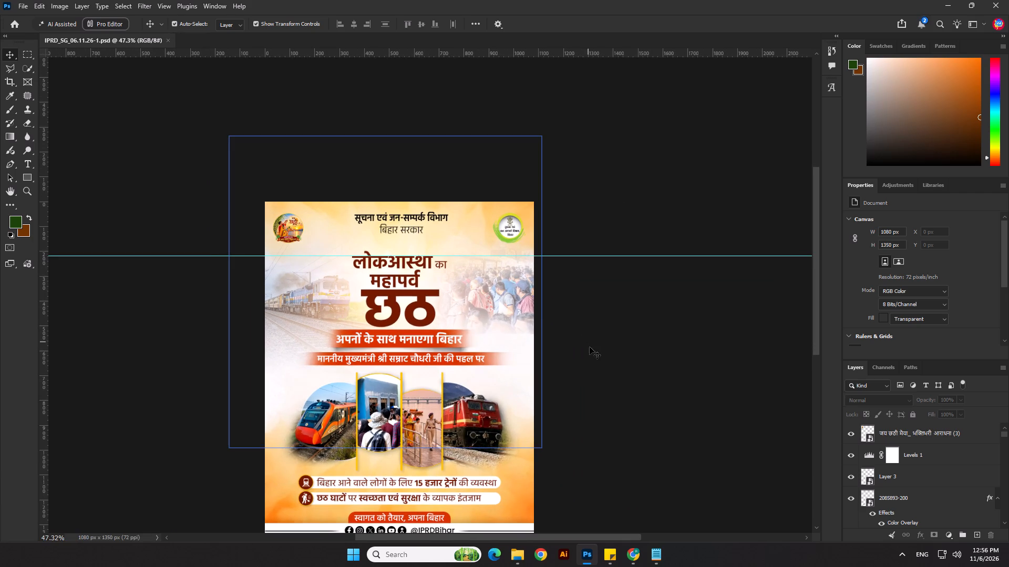
{"action": "left_click_drag", "start_coordinate": [587, 352], "coordinate": [274, 248]}
{"action": "left_click_drag", "start_coordinate": [356, 136], "coordinate": [358, 130]}
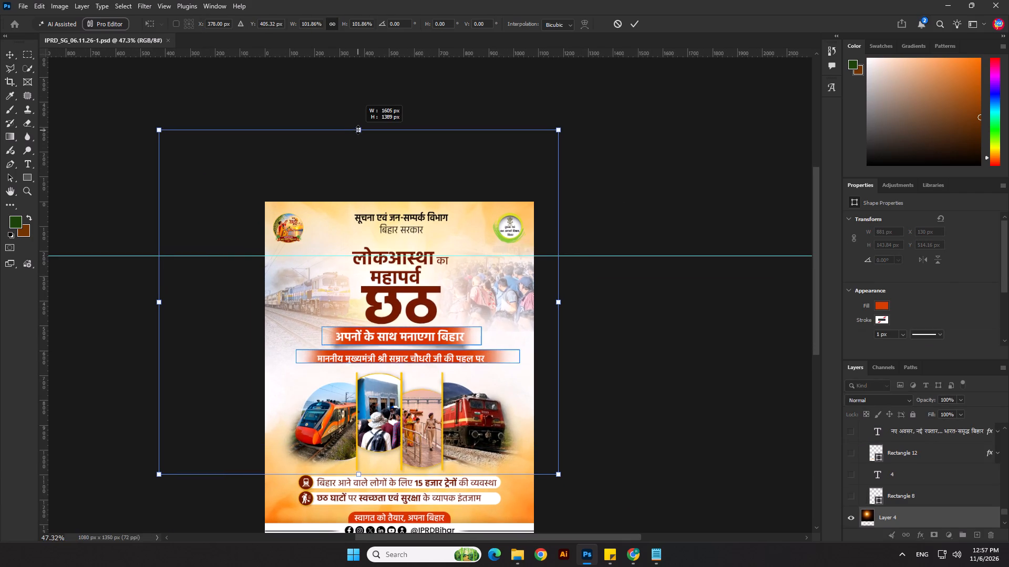
{"action": "left_click_drag", "start_coordinate": [358, 130], "coordinate": [361, 128]}
{"action": "key", "text": "shift+Up"}
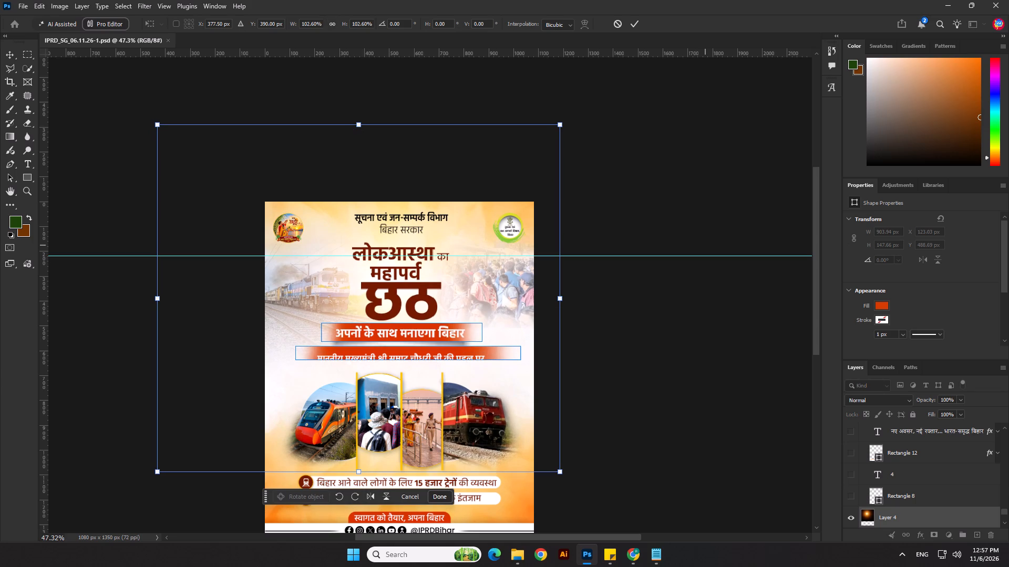
{"action": "key", "text": "Return"}
{"action": "left_click", "coordinate": [670, 352]}
Nudge the माननीय मुख्यमंत्री subtitle text up about 17 px so it sits centred on its red band.
{"action": "scroll", "coordinate": [434, 363], "scroll_direction": "up", "scroll_amount": 3}
{"action": "left_click", "coordinate": [434, 356]}
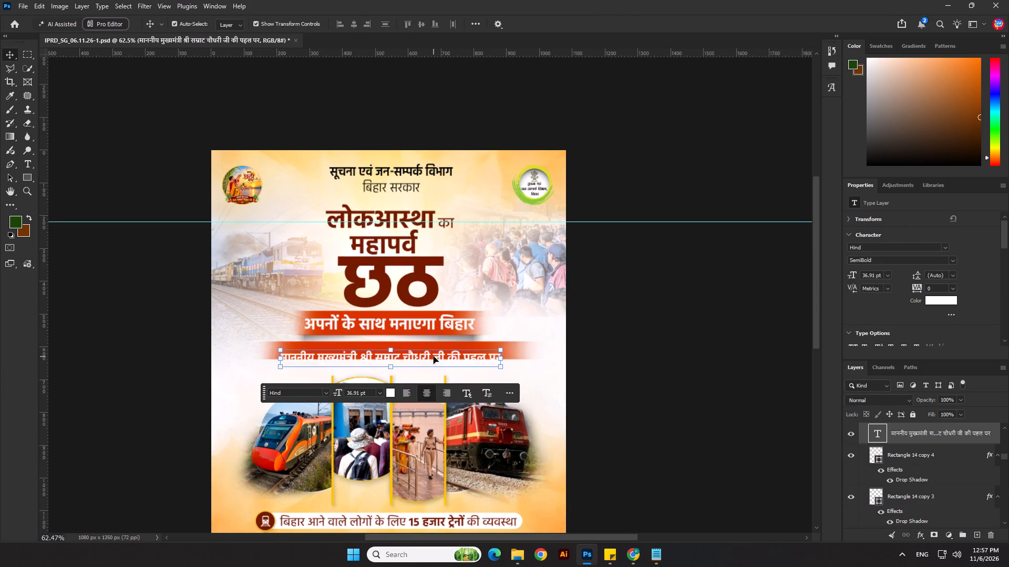
{"action": "key", "text": "shift+Up"}
{"action": "key", "text": "shift+Up"}
{"action": "key", "text": "Down"}
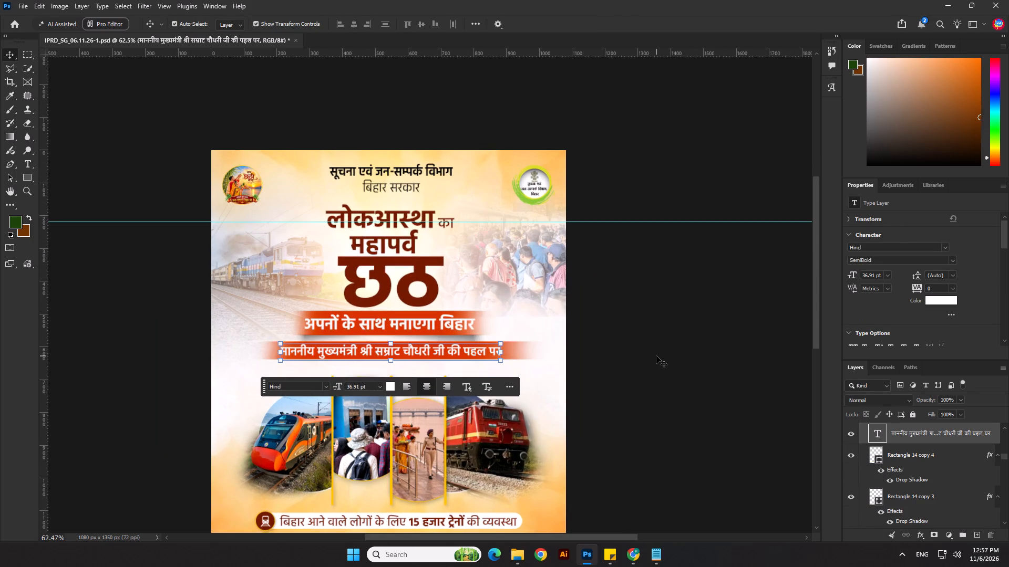
{"action": "key", "text": "Down"}
{"action": "key", "text": "Down"}
{"action": "left_click", "coordinate": [656, 356]}
{"action": "scroll", "coordinate": [554, 354], "scroll_direction": "up", "scroll_amount": 2}
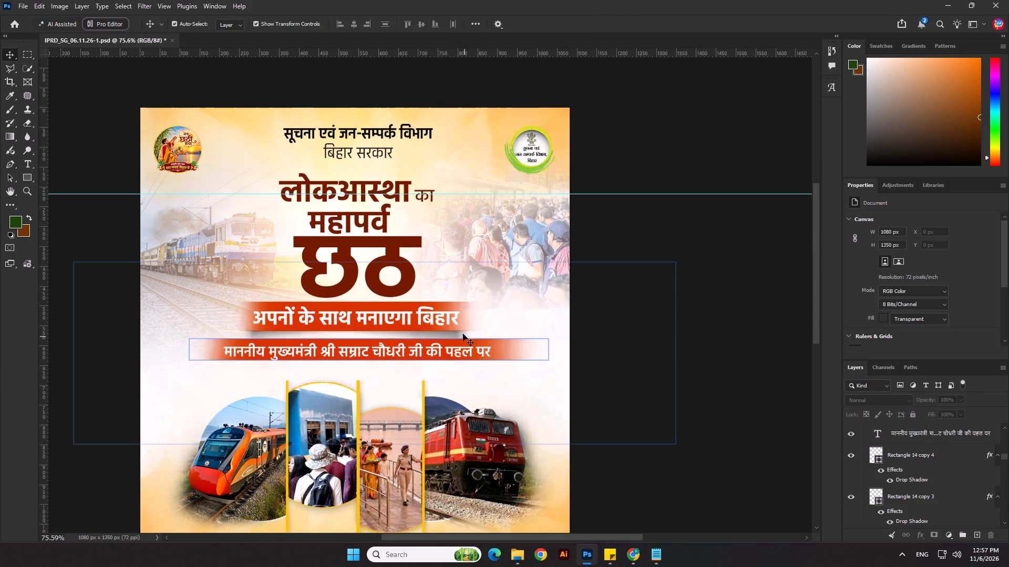
Duplicate the paper shadow layer beneath the अपनों के साथ मनाएगा बिहार band.
{"action": "left_click", "coordinate": [456, 333]}
{"action": "key", "text": "ctrl+c"}
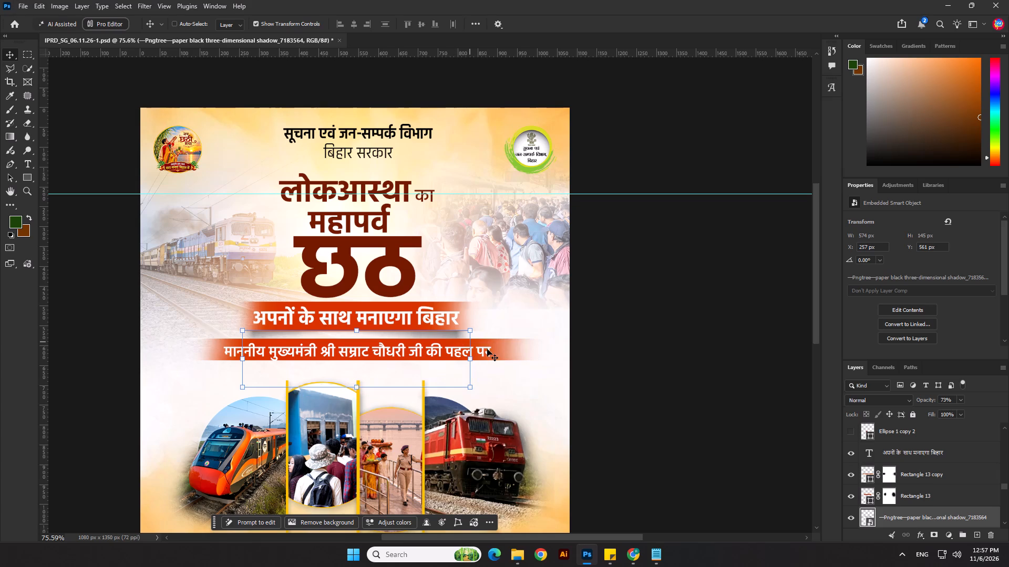
{"action": "left_click", "coordinate": [503, 354]}
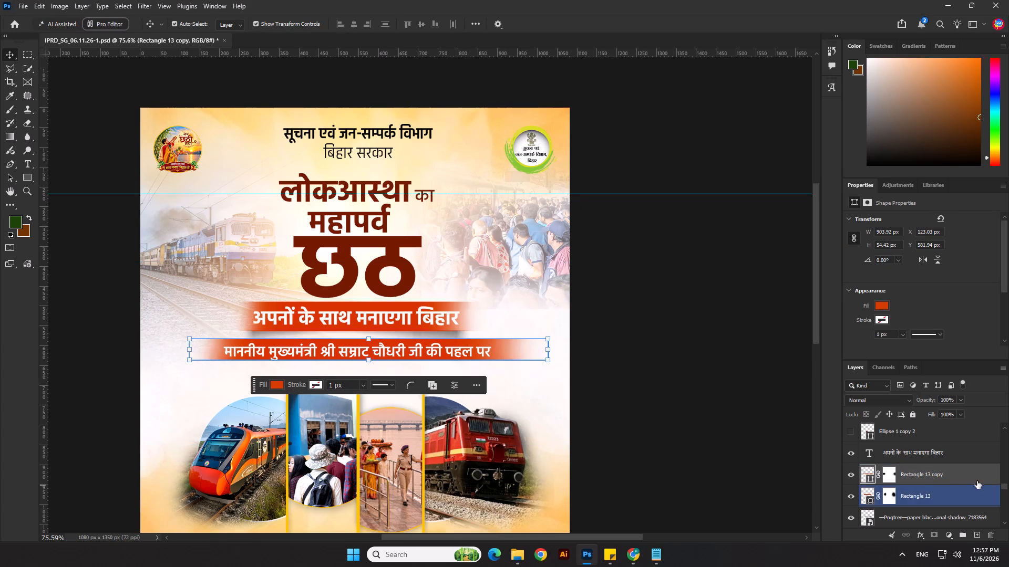
{"action": "left_click", "coordinate": [748, 334]}
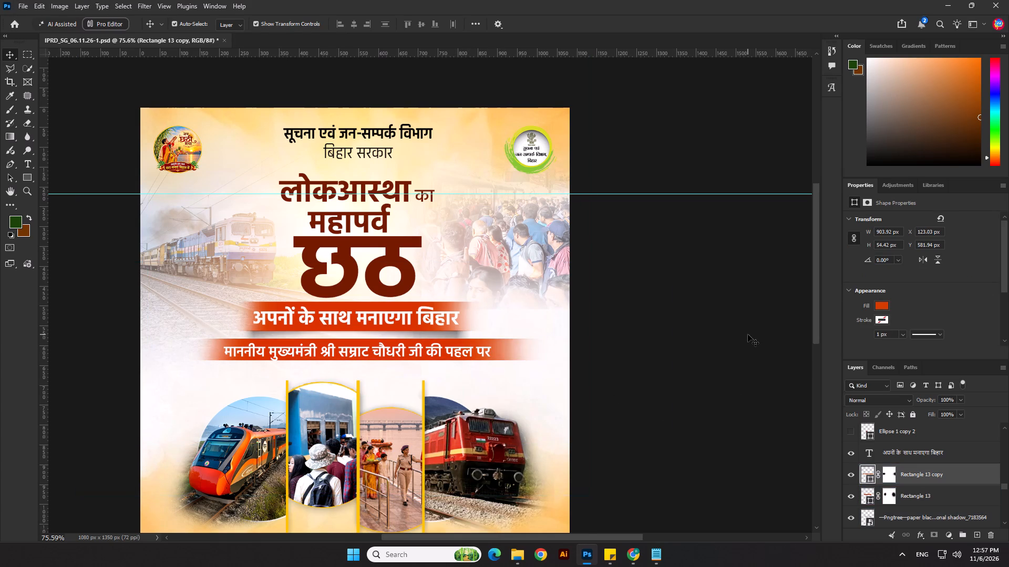
{"action": "scroll", "coordinate": [479, 370], "scroll_direction": "up", "scroll_amount": 2}
{"action": "left_click", "coordinate": [436, 328]}
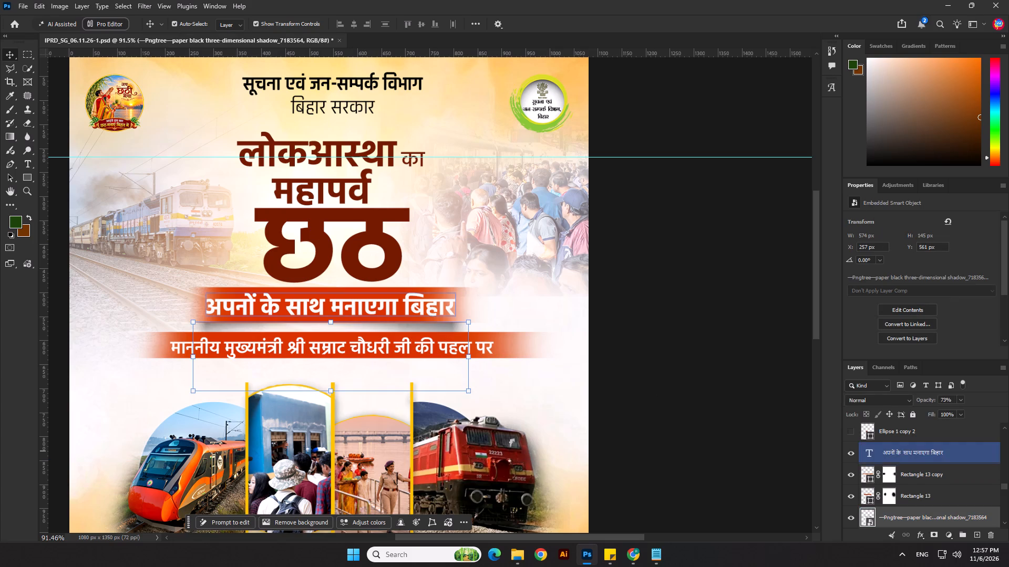
{"action": "left_click_drag", "start_coordinate": [980, 521], "coordinate": [979, 535]}
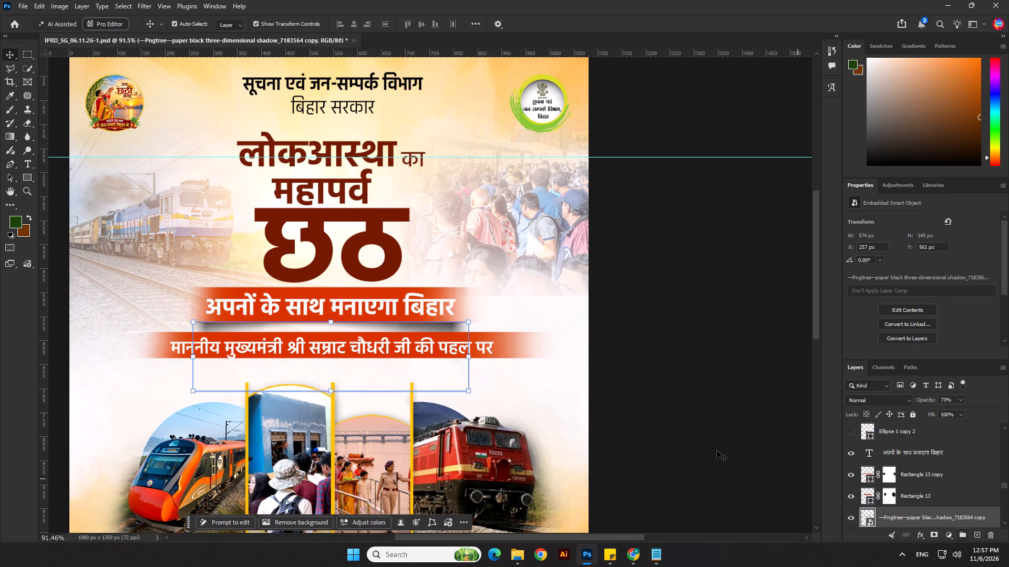
Move the shadow copy down to Y 631 px so it sits under the माननीय मुख्यमंत्री subtitle band.
{"action": "scroll", "coordinate": [411, 308], "scroll_direction": "down", "scroll_amount": 2}
{"action": "key", "text": "shift+Down"}
{"action": "key", "text": "shift+Down"}
{"action": "key", "text": "shift+Down"}
{"action": "key", "text": "shift+Down"}
{"action": "key", "text": "shift+Down"}
{"action": "key", "text": "shift+Down"}
{"action": "key", "text": "shift+Down"}
{"action": "key", "text": "shift+Down"}
{"action": "key", "text": "shift+Down"}
{"action": "key", "text": "shift+Down"}
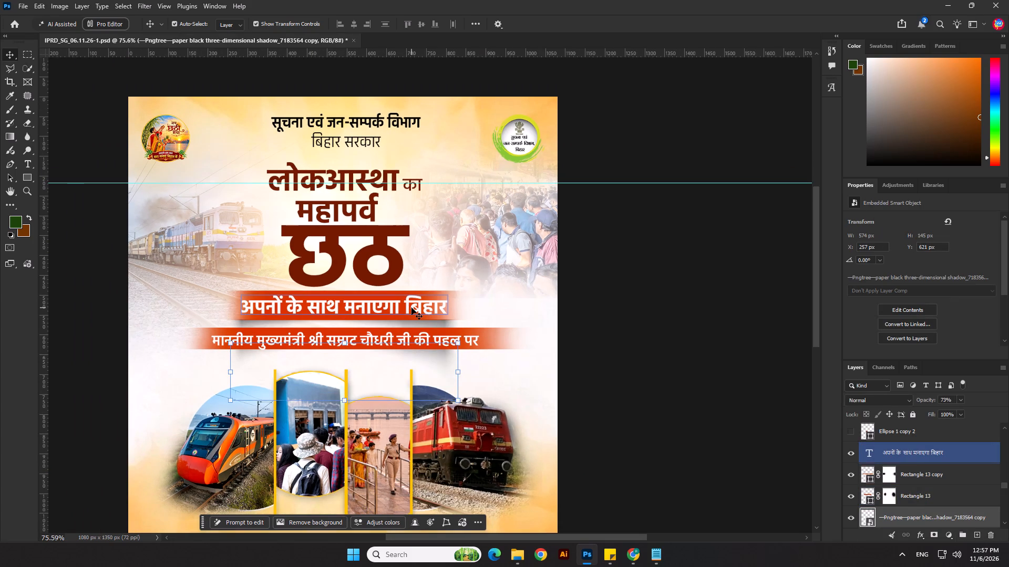
{"action": "key", "text": "shift+Down"}
{"action": "key", "text": "shift+Down"}
{"action": "key", "text": "shift+Up"}
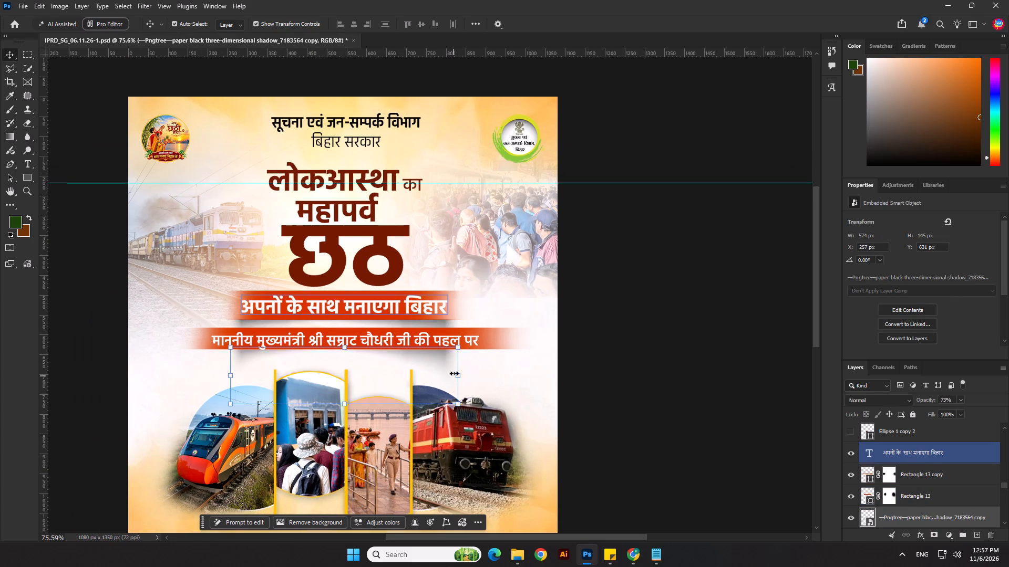
Stretch the shadow copy horizontally on both sides to 849 px wide, keeping its height, and nudge it down to Y 636 px.
{"action": "left_click_drag", "start_coordinate": [459, 373], "coordinate": [528, 367], "text": "shift"}
{"action": "key", "text": "ctrl+z"}
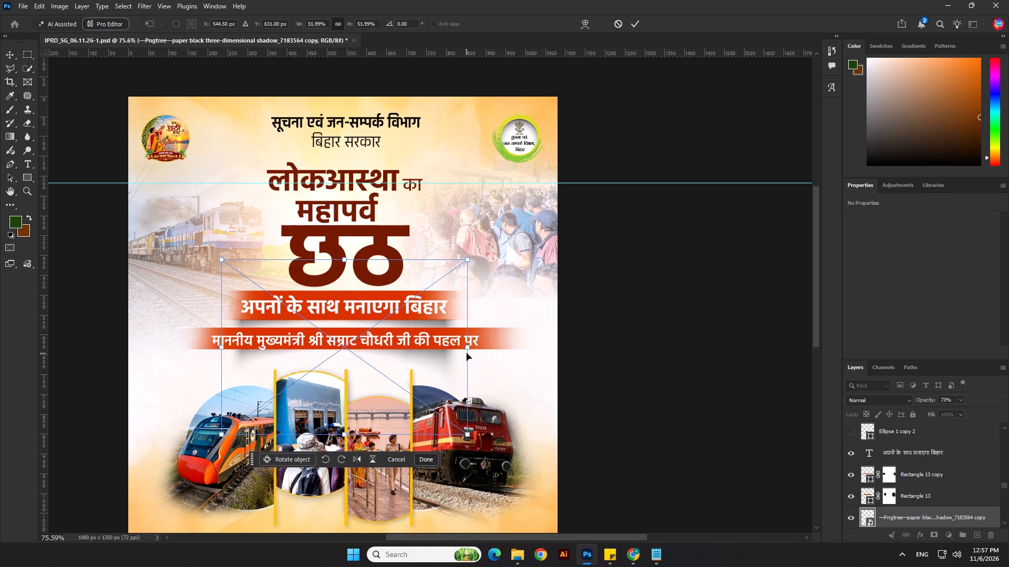
{"action": "left_click_drag", "start_coordinate": [467, 348], "coordinate": [528, 343], "text": "shift"}
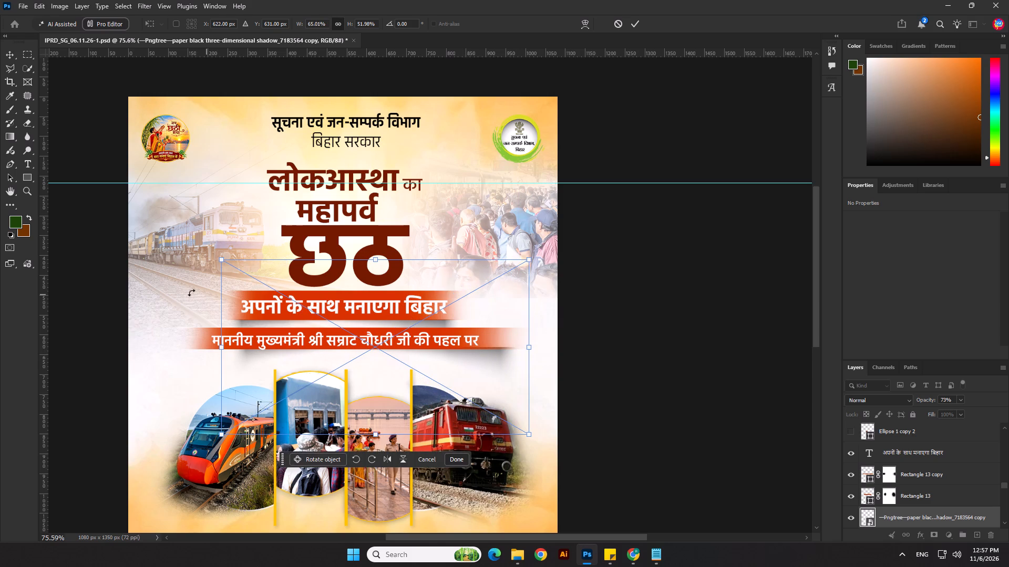
{"action": "left_click_drag", "start_coordinate": [221, 345], "coordinate": [165, 350]}
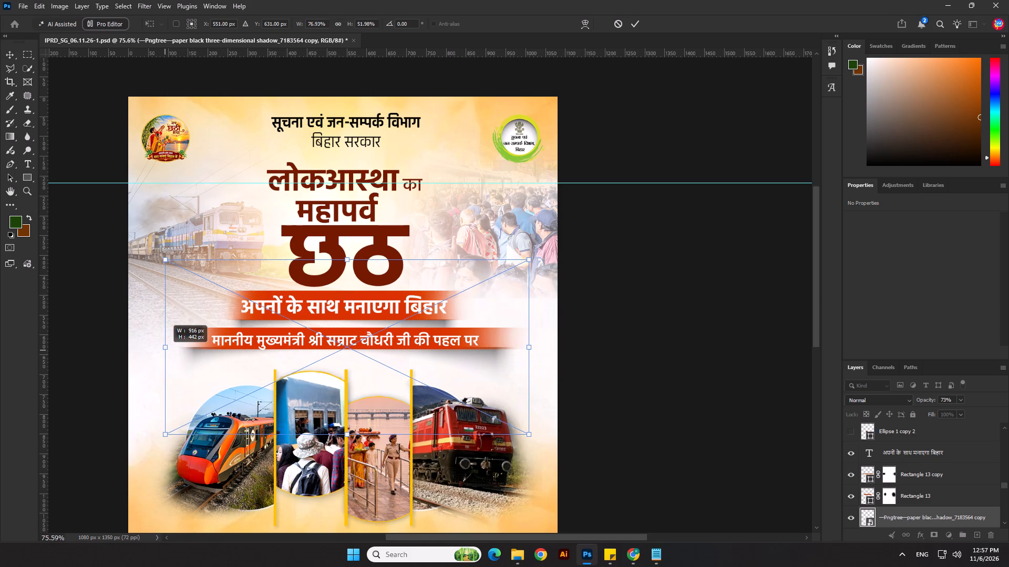
{"action": "left_click_drag", "start_coordinate": [165, 350], "coordinate": [164, 350]}
{"action": "key", "text": "Down"}
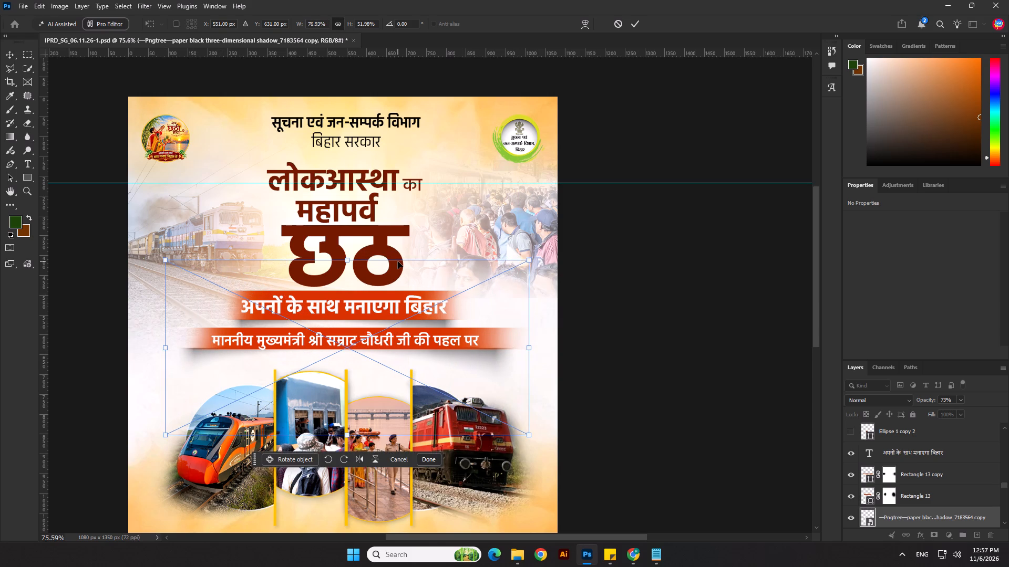
{"action": "key", "text": "Down"}
{"action": "key", "text": "Down"}
{"action": "key", "text": "Down"}
{"action": "key", "text": "Down"}
{"action": "key", "text": "Up"}
{"action": "key", "text": "Return"}
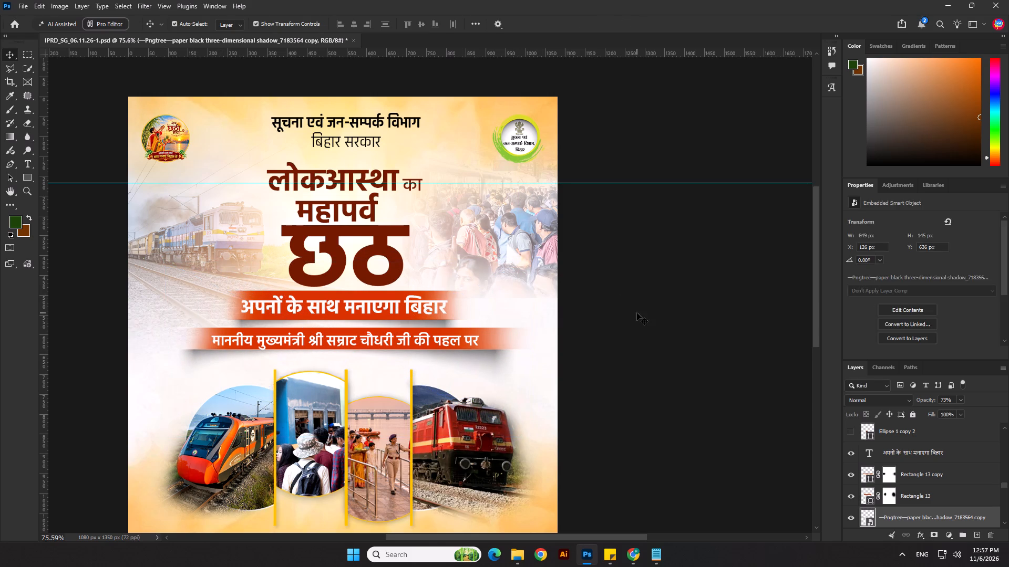
Fine-tune the wide shadow copy's height to about Y 637 px against the lower edge of the subtitle band.
{"action": "left_click", "coordinate": [637, 313]}
{"action": "scroll", "coordinate": [447, 357], "scroll_direction": "up", "scroll_amount": 9}
{"action": "left_click", "coordinate": [397, 354]}
{"action": "key", "text": "Up"}
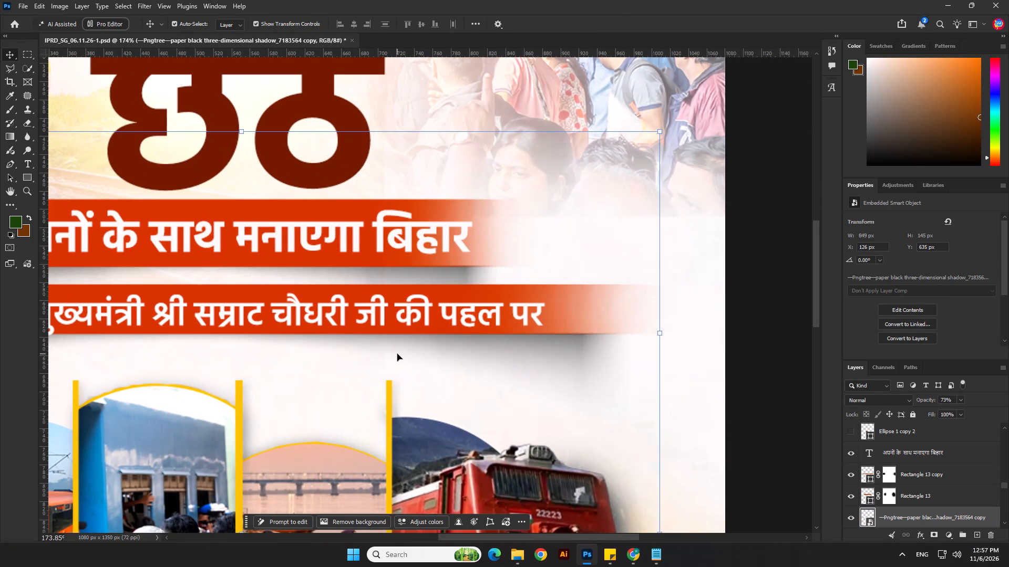
{"action": "scroll", "coordinate": [401, 322], "scroll_direction": "down", "scroll_amount": 11}
{"action": "key", "text": "Return"}
{"action": "key", "text": "Down"}
{"action": "key", "text": "Down"}
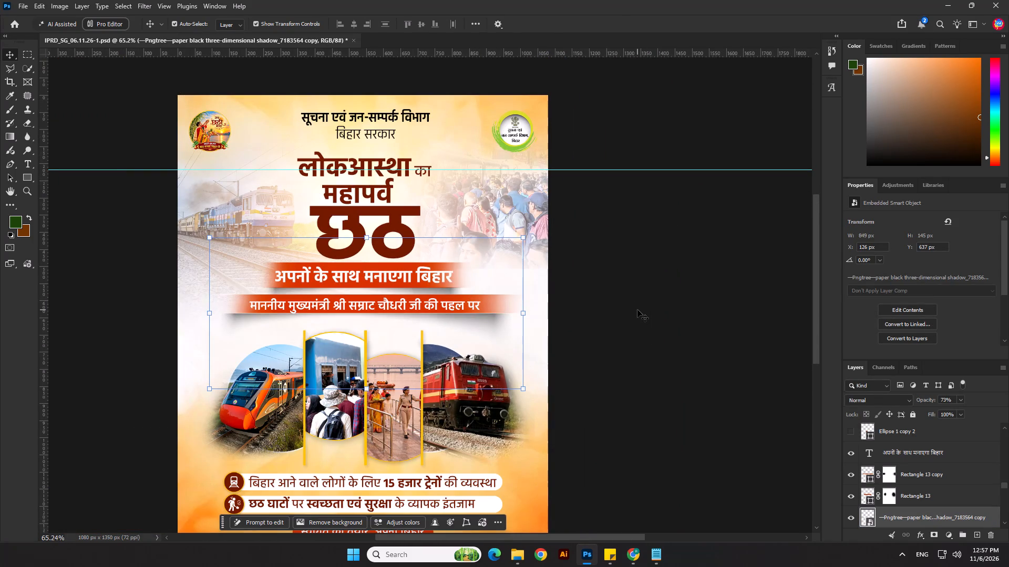
{"action": "key", "text": "Up"}
{"action": "key", "text": "Down"}
{"action": "left_click", "coordinate": [637, 310]}
{"action": "scroll", "coordinate": [462, 308], "scroll_direction": "up", "scroll_amount": 4}
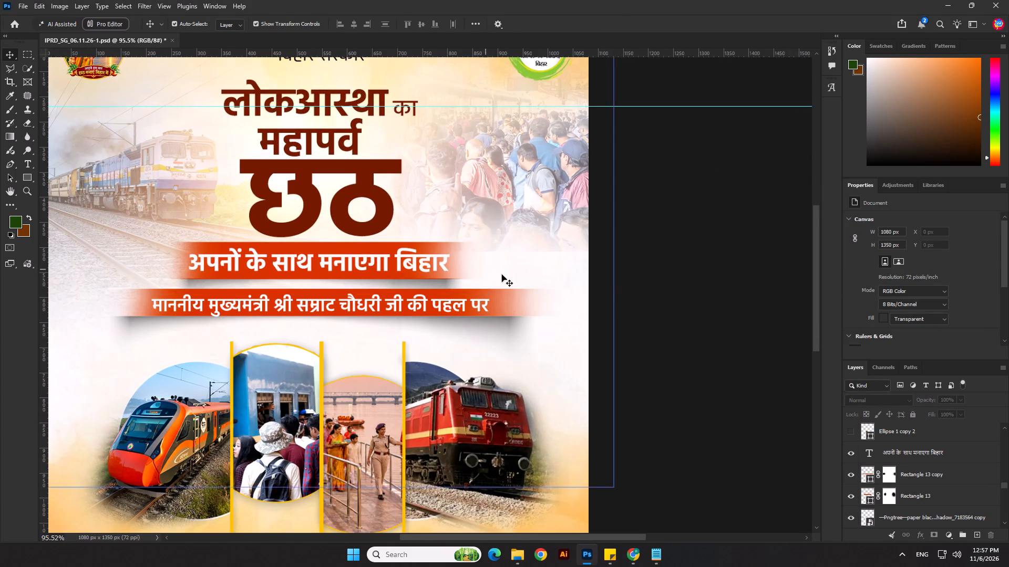
{"action": "left_click", "coordinate": [709, 296]}
{"action": "scroll", "coordinate": [571, 320], "scroll_direction": "up", "scroll_amount": 4}
{"action": "left_click", "coordinate": [452, 329]}
{"action": "key", "text": "Down"}
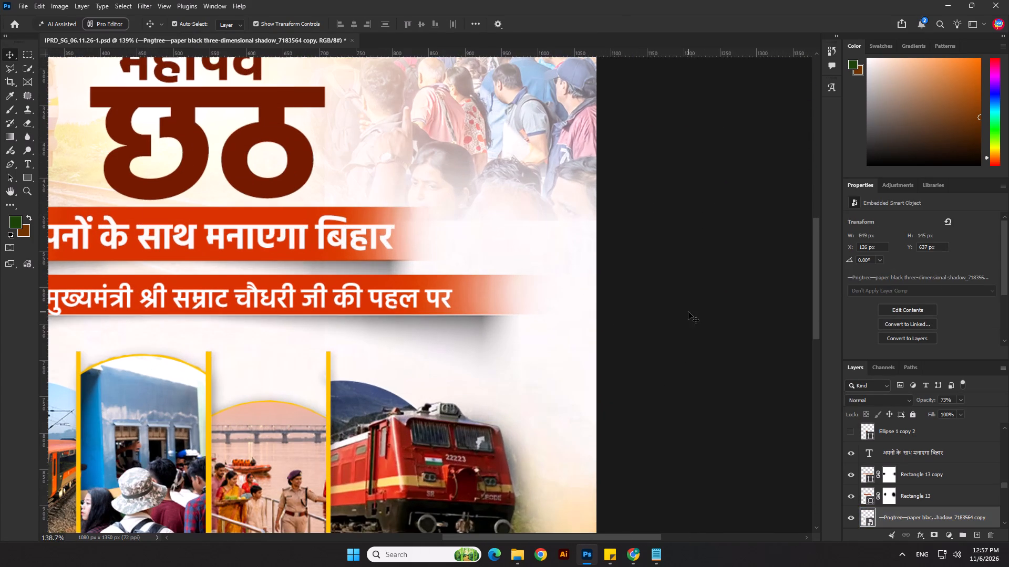
Nudge the original shadow beneath the अपनों के साथ मनाएगा बिहार band down to Y 563 px.
{"action": "left_click", "coordinate": [688, 312]}
{"action": "left_click", "coordinate": [420, 261]}
{"action": "left_click", "coordinate": [393, 267]}
{"action": "key", "text": "Down"}
{"action": "key", "text": "Down"}
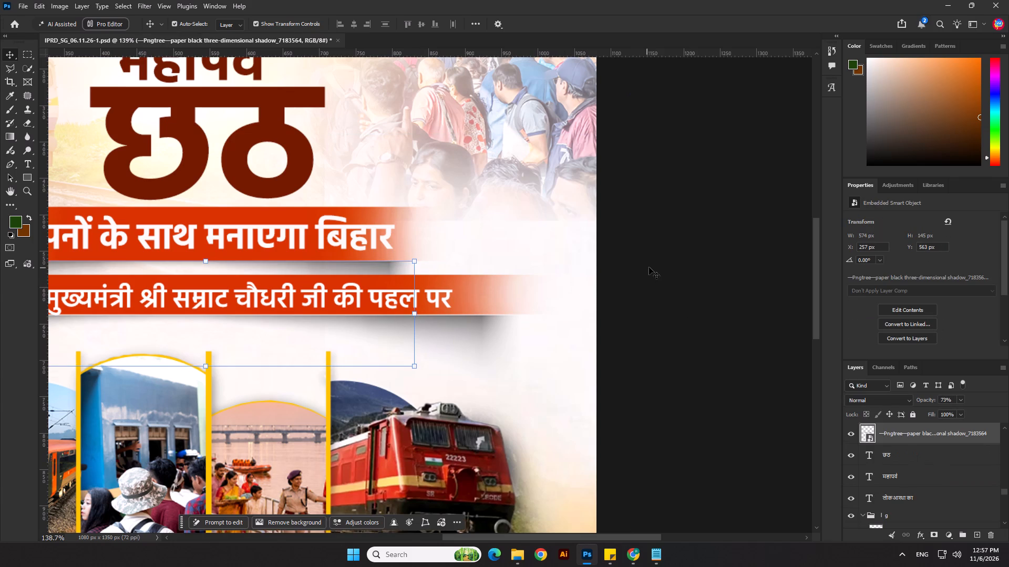
{"action": "left_click", "coordinate": [650, 267]}
Check the shadows on the whole poster and save the PSD file.
{"action": "scroll", "coordinate": [650, 267], "scroll_direction": "down", "scroll_amount": 7}
{"action": "scroll", "coordinate": [668, 266], "scroll_direction": "up", "scroll_amount": 1}
{"action": "scroll", "coordinate": [668, 266], "scroll_direction": "down", "scroll_amount": 5}
{"action": "scroll", "coordinate": [668, 266], "scroll_direction": "up", "scroll_amount": 1}
{"action": "scroll", "coordinate": [668, 266], "scroll_direction": "down", "scroll_amount": 4}
{"action": "left_click", "coordinate": [634, 325]}
{"action": "key", "text": "ctrl+s"}
{"action": "scroll", "coordinate": [631, 300], "scroll_direction": "down", "scroll_amount": 4}
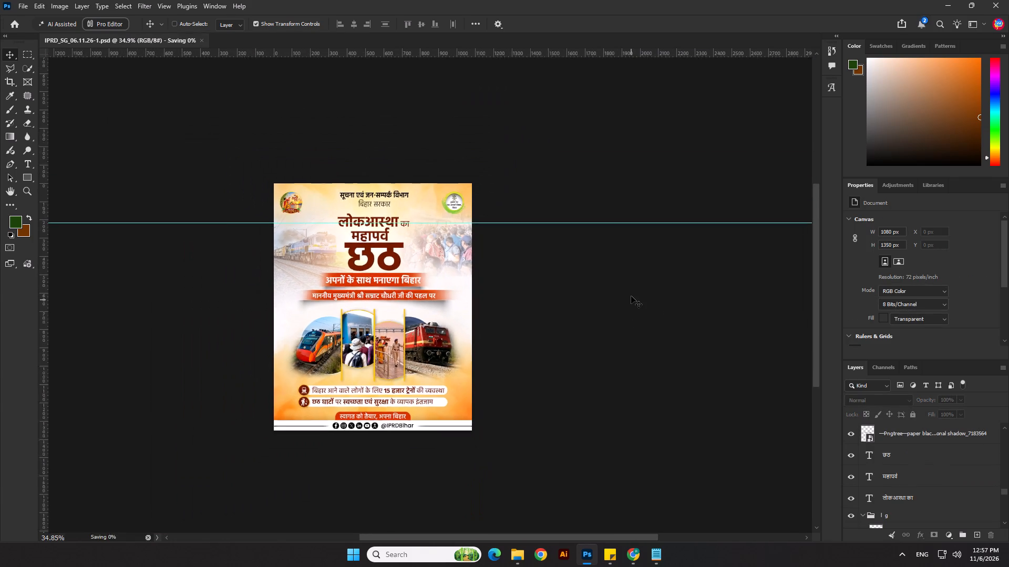
Nudge the माननीय मुख्यमंत्री subtitle text up about 5 px on its red band.
{"action": "scroll", "coordinate": [357, 310], "scroll_direction": "up", "scroll_amount": 15}
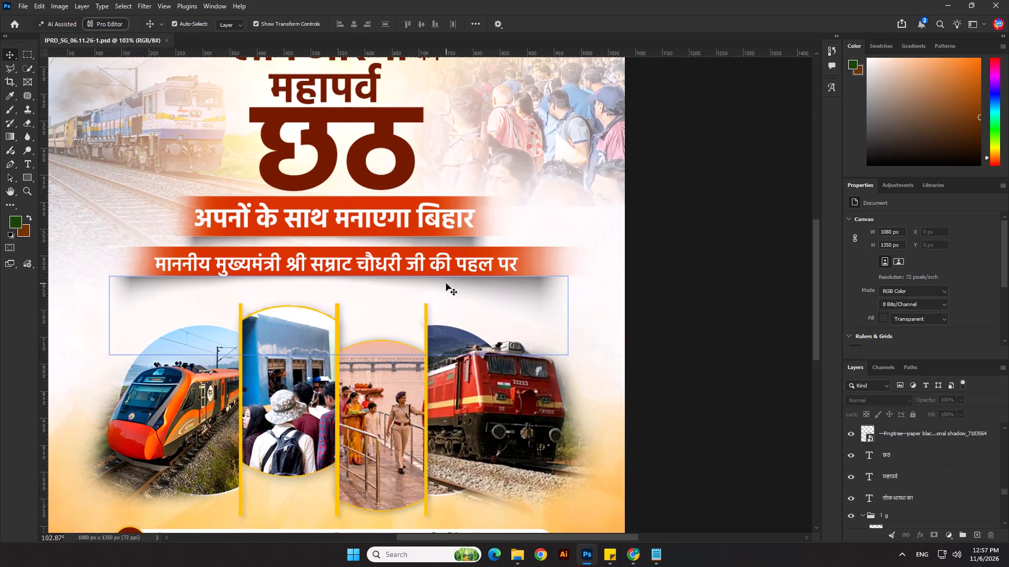
{"action": "left_click", "coordinate": [447, 264]}
{"action": "key", "text": "Up"}
{"action": "key", "text": "Up"}
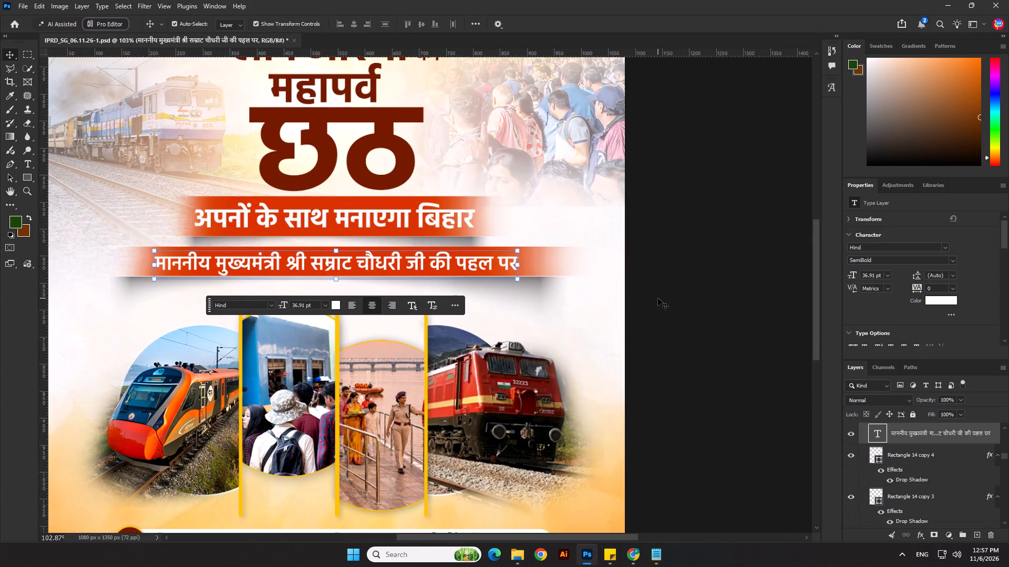
{"action": "key", "text": "Up"}
{"action": "key", "text": "Up"}
{"action": "key", "text": "Up"}
{"action": "key", "text": "Down"}
{"action": "key", "text": "Up"}
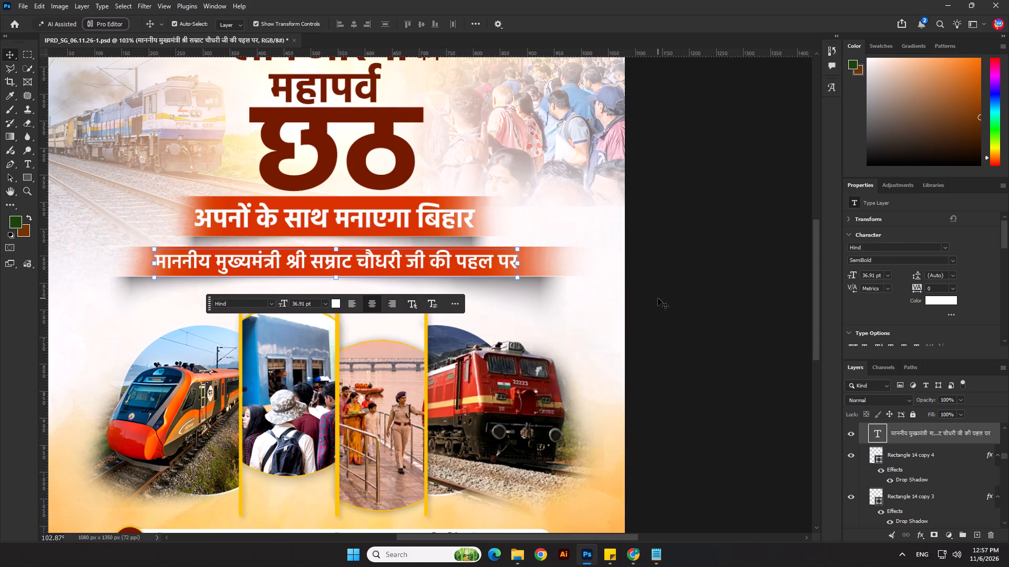
{"action": "left_click", "coordinate": [658, 298]}
Save the PSD file with the adjusted subtitle position.
{"action": "scroll", "coordinate": [444, 315], "scroll_direction": "down", "scroll_amount": 13}
{"action": "left_click", "coordinate": [601, 263]}
{"action": "key", "text": "ctrl+s"}
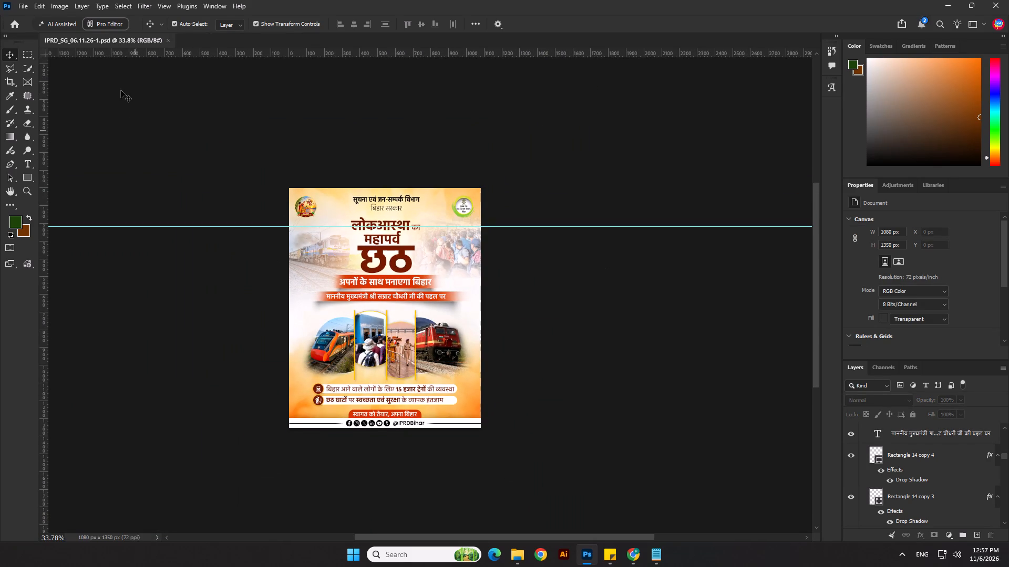
Save a copy of the poster as a PNG in the 06.11.26 folder.
{"action": "left_click", "coordinate": [19, 9]}
{"action": "left_click", "coordinate": [42, 142]}
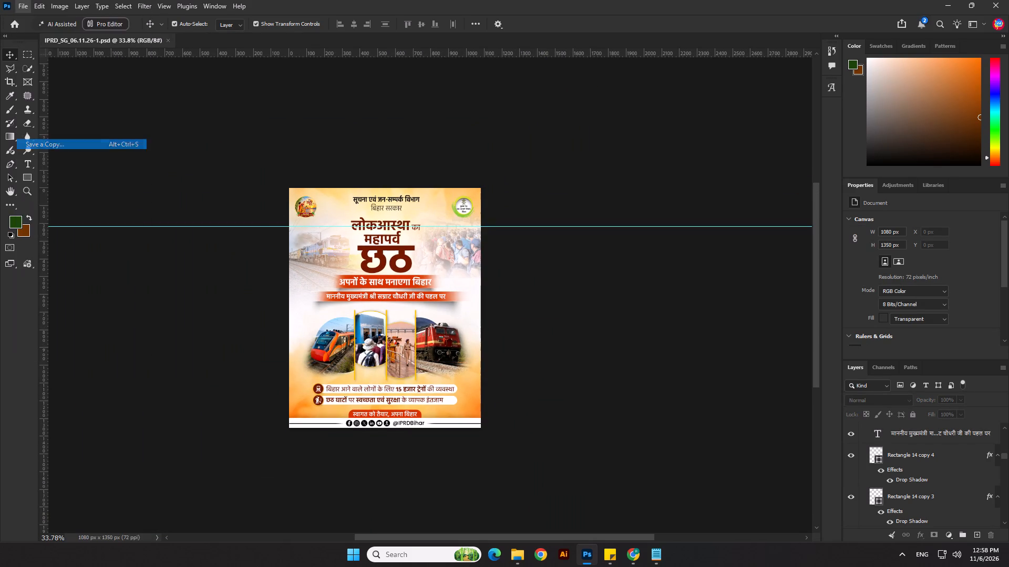
{"action": "left_click", "coordinate": [155, 450]}
{"action": "left_click", "coordinate": [132, 381]}
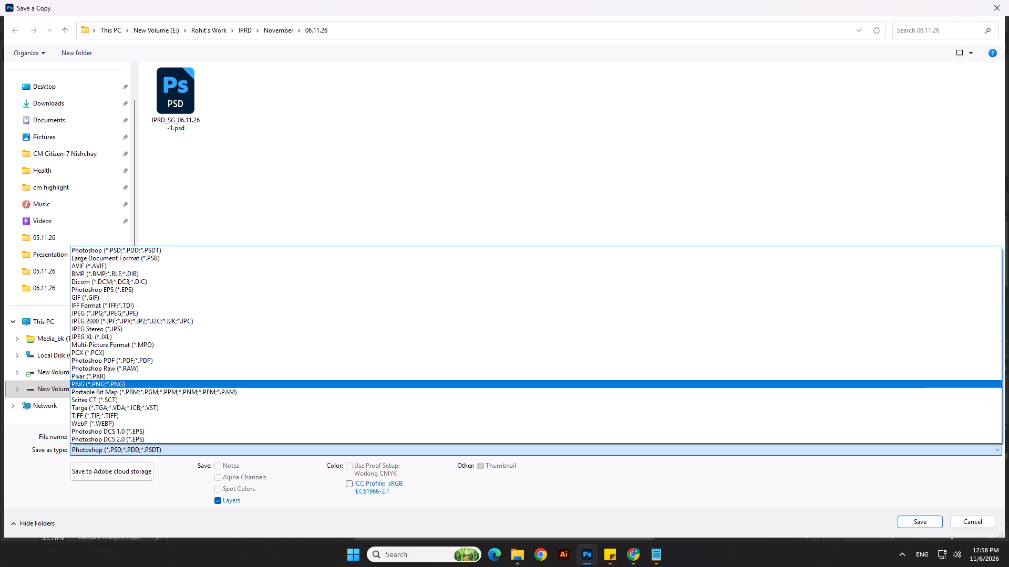
{"action": "left_click", "coordinate": [937, 518]}
{"action": "left_click", "coordinate": [529, 274]}
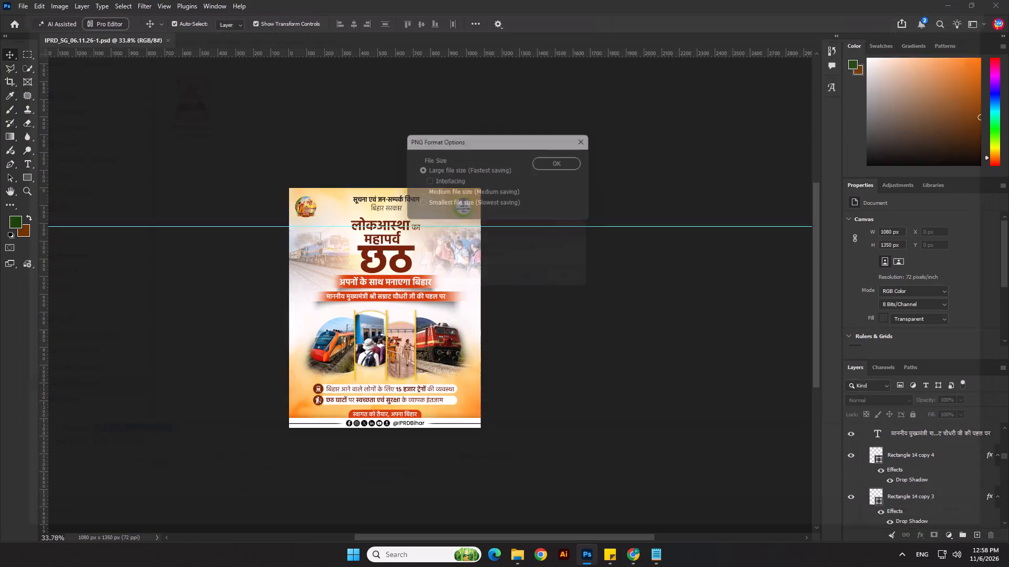
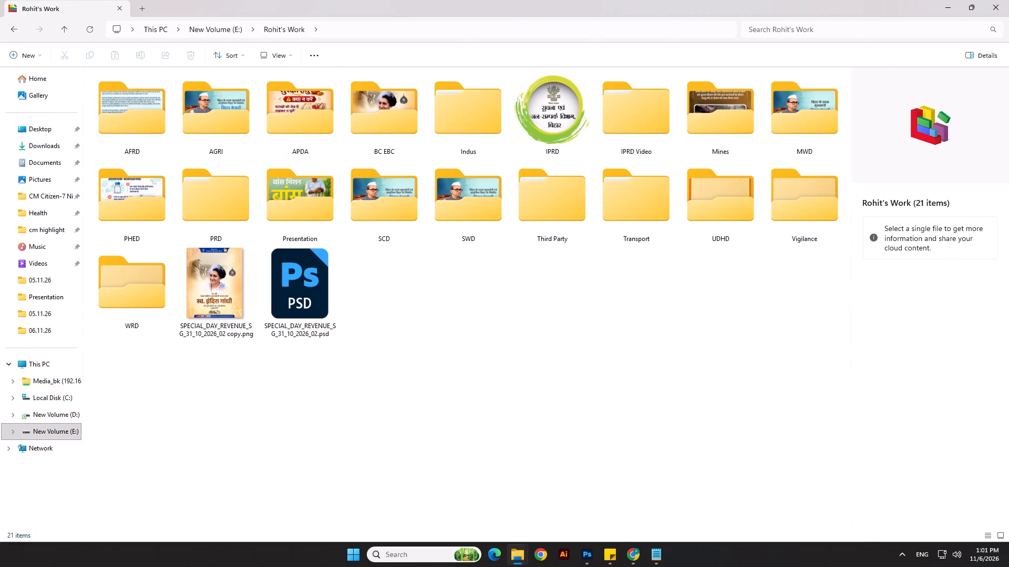
Open IPRD_Reel_Thumb_03.11.26-9.psd from the 03.11.26 folder under IPRD, November, in Rohit's Work.
{"action": "double_click", "coordinate": [530, 122]}
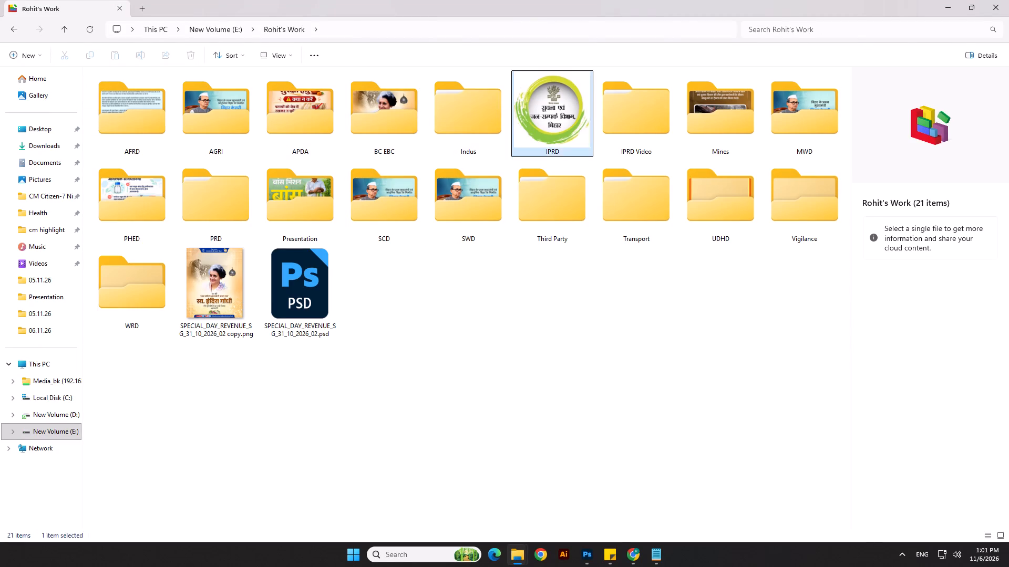
{"action": "double_click", "coordinate": [153, 118]}
{"action": "double_click", "coordinate": [104, 89]}
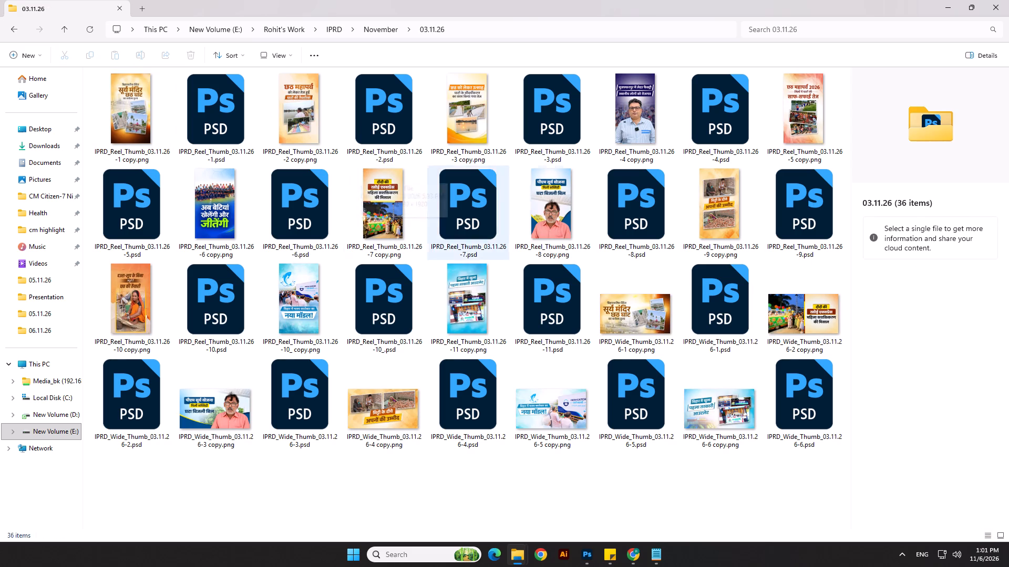
{"action": "double_click", "coordinate": [815, 218]}
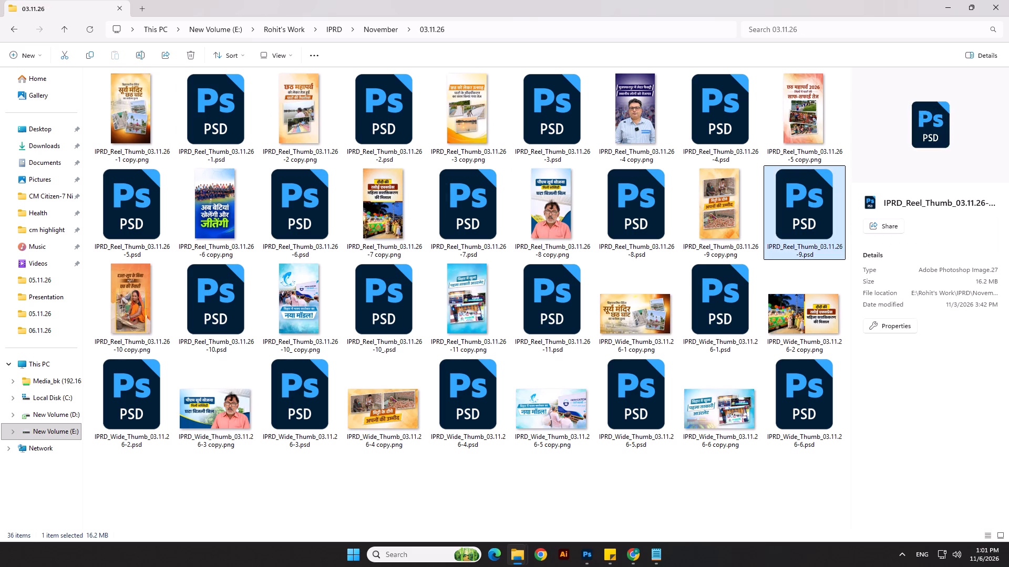
Save the reel thumbnail under the new name IPRD_Reel_Thumb_06.11.26-1.psd in the 06.11.26 folder.
{"action": "left_click", "coordinate": [26, 4]}
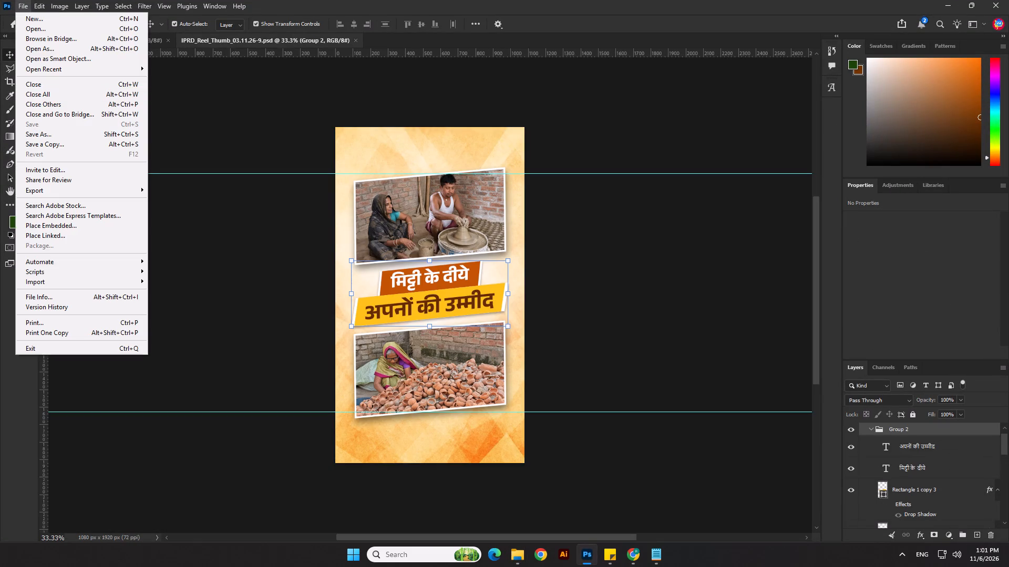
{"action": "left_click", "coordinate": [45, 134]}
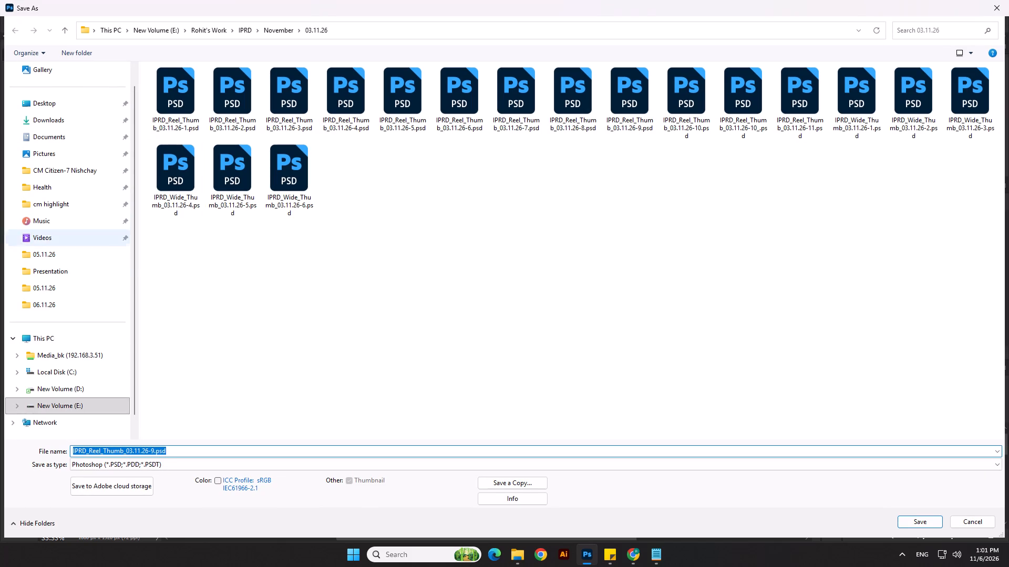
{"action": "left_click", "coordinate": [61, 313]}
{"action": "double_click", "coordinate": [132, 451]}
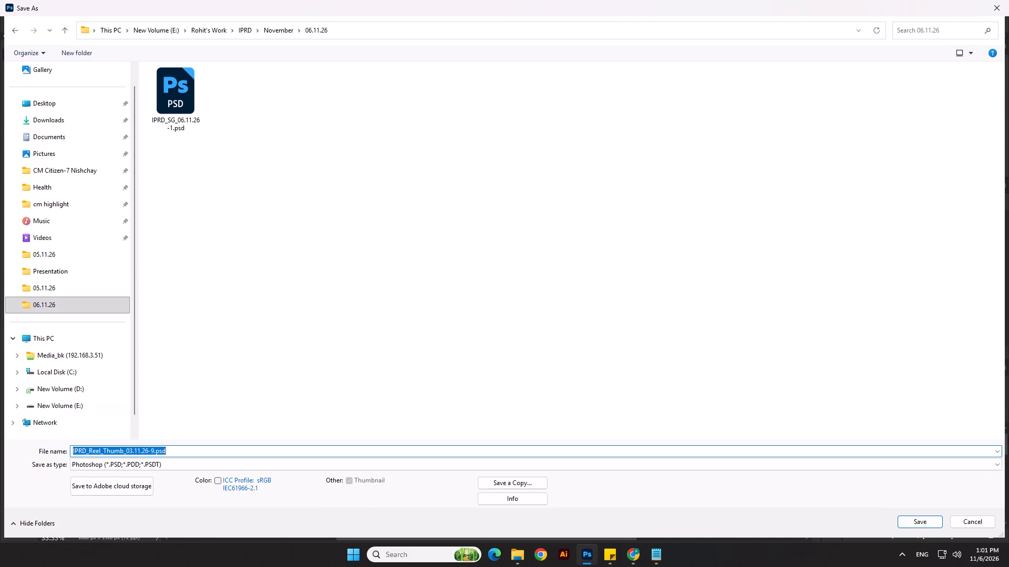
{"action": "left_click", "coordinate": [131, 450]}
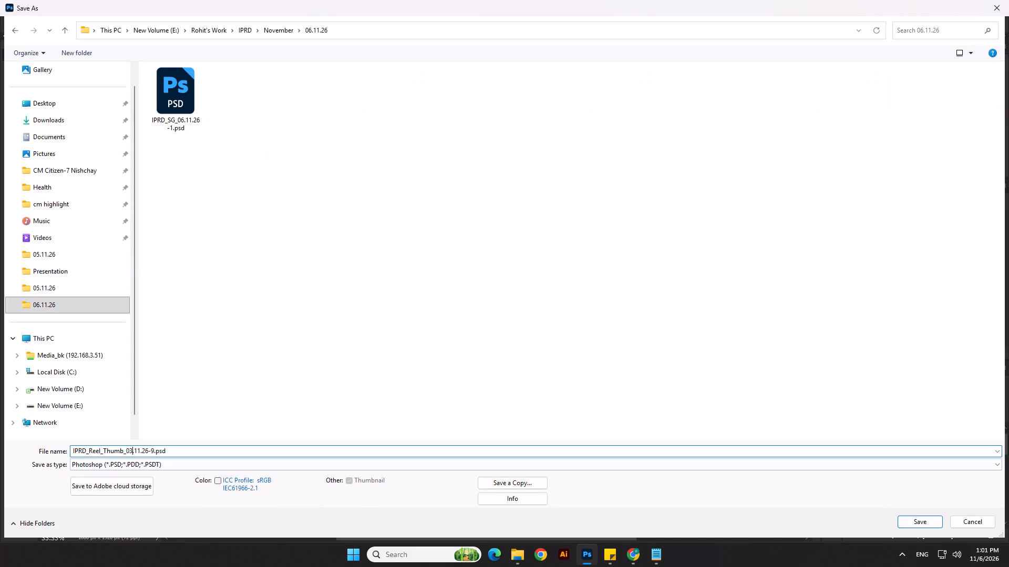
{"action": "key", "text": "BackSpace"}
{"action": "key", "text": "6"}
{"action": "left_click", "coordinate": [153, 453]}
{"action": "key", "text": "BackSpace"}
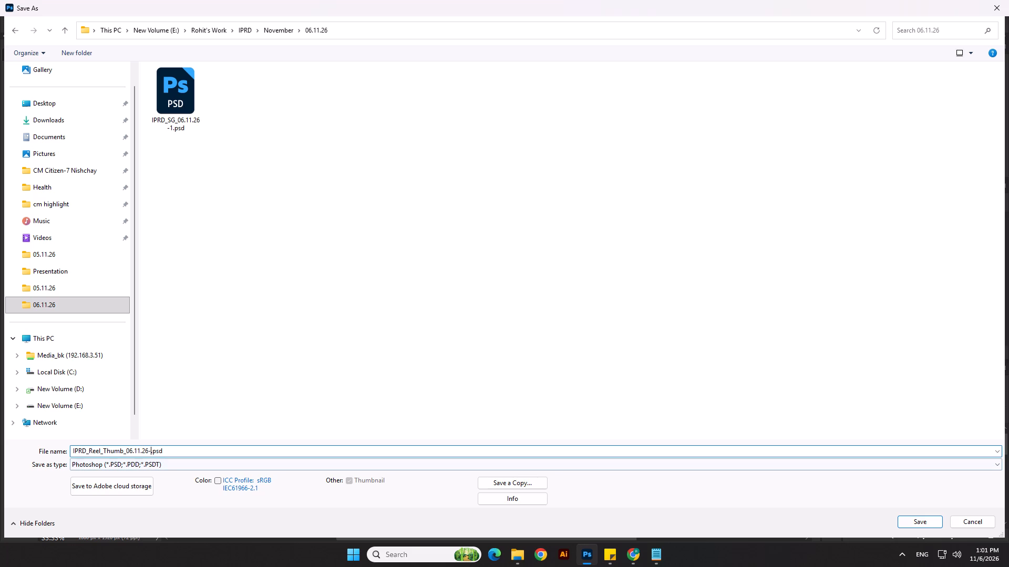
{"action": "key", "text": "1"}
{"action": "key", "text": "Return"}
{"action": "key", "text": "Return"}
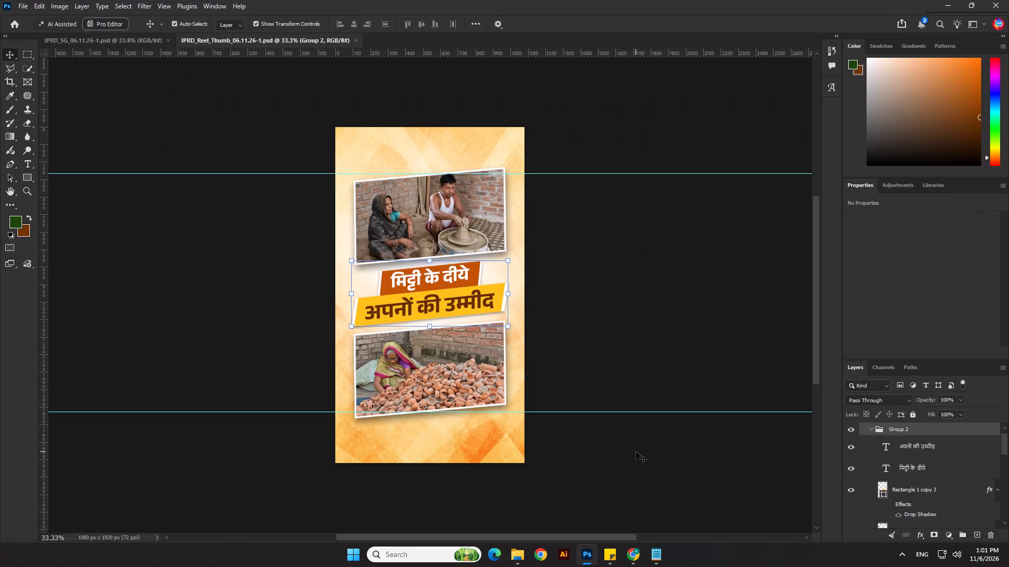
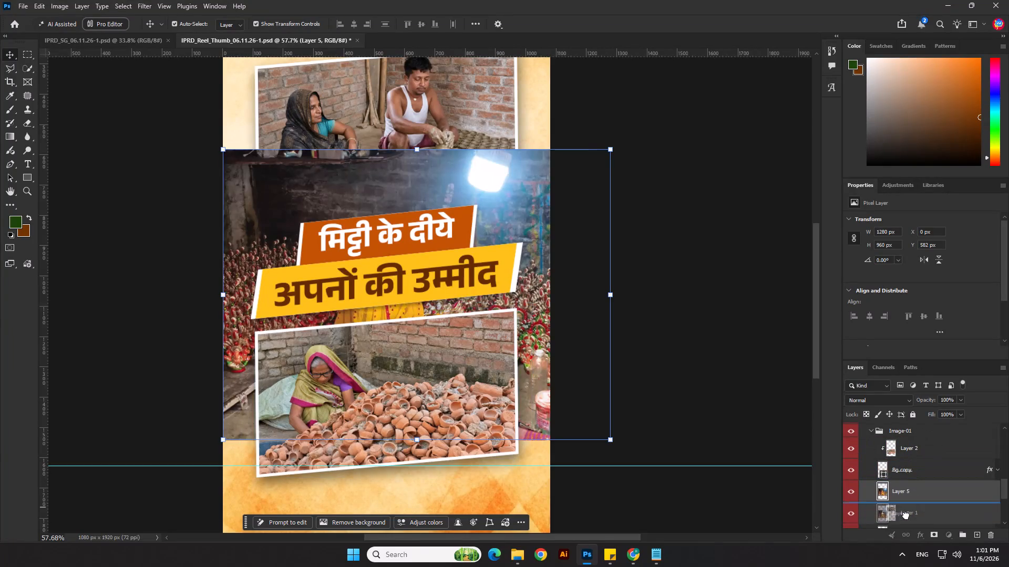
Clip the new Layer 5 photo to the upper picture frame's shape and delete the old photo layer of the seated couple.
{"action": "left_click_drag", "start_coordinate": [906, 516], "coordinate": [905, 517]}
{"action": "left_click", "coordinate": [905, 493]}
{"action": "key", "text": "Delete"}
Scale the Layer 5 photo to about 70.5% and position it over the upper frame at about X 91, Y 138 px.
{"action": "scroll", "coordinate": [467, 367], "scroll_direction": "down", "scroll_amount": 4}
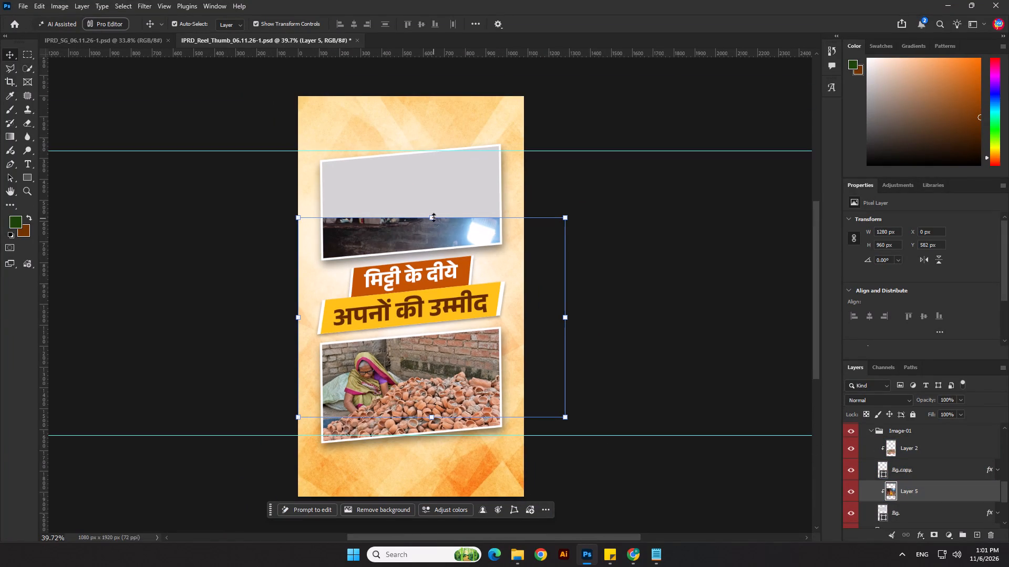
{"action": "left_click_drag", "start_coordinate": [434, 217], "coordinate": [439, 277]}
{"action": "left_click_drag", "start_coordinate": [460, 340], "coordinate": [440, 191]}
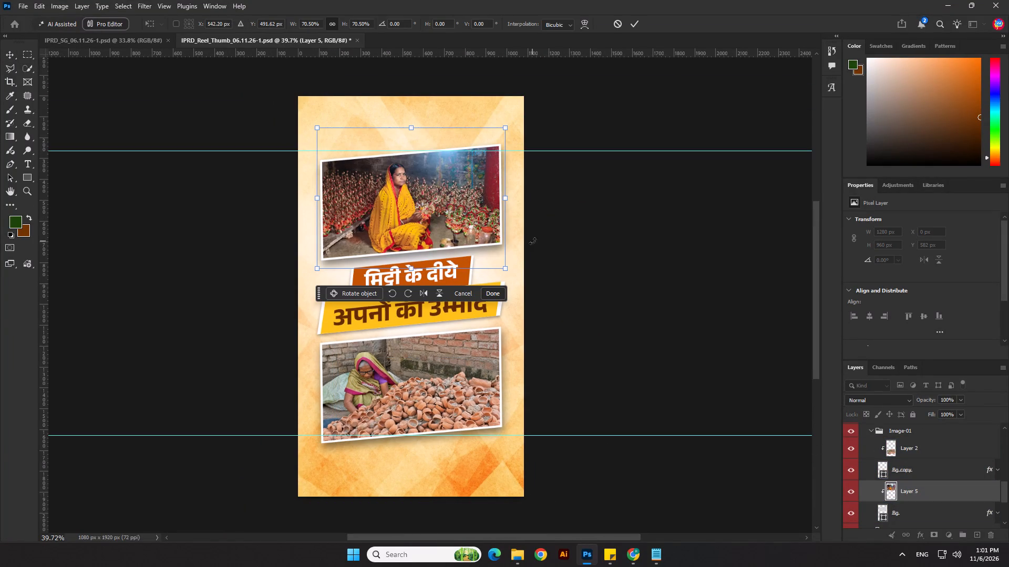
{"action": "key", "text": "Return"}
{"action": "key", "text": "Up"}
{"action": "key", "text": "Up"}
{"action": "key", "text": "Up"}
{"action": "key", "text": "Up"}
{"action": "key", "text": "Up"}
{"action": "key", "text": "Up"}
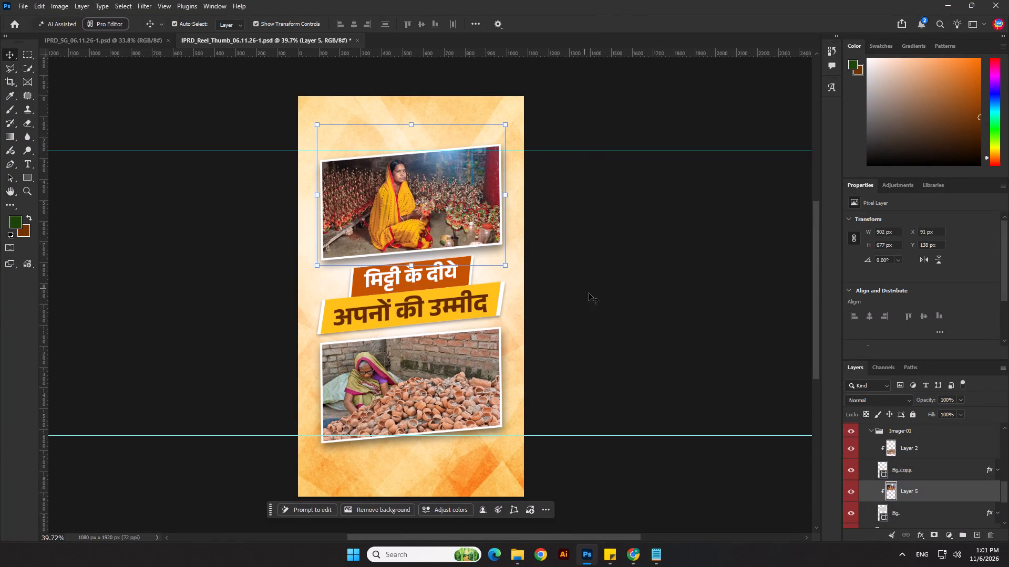
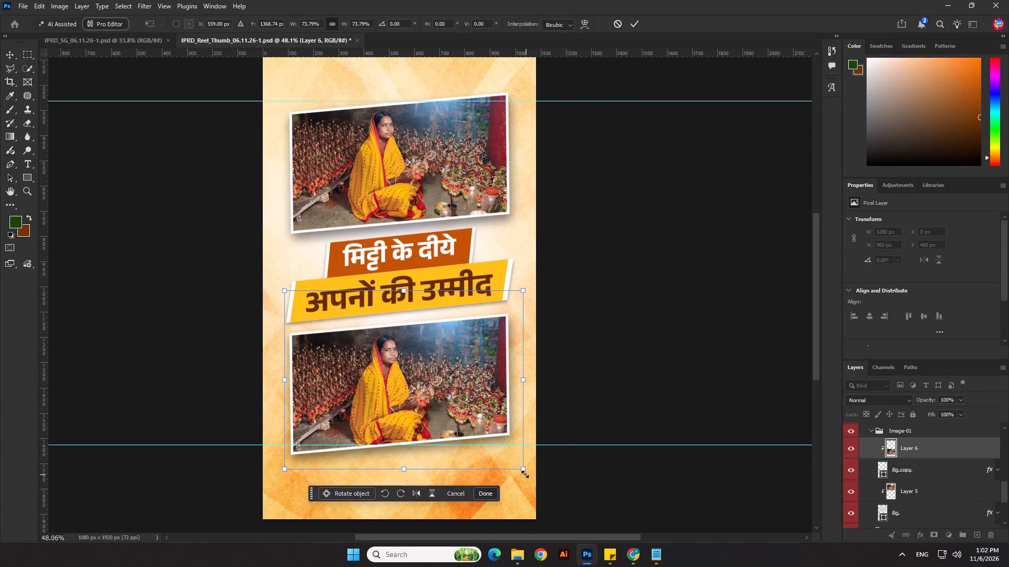
Scale the Layer 6 photo to about 68.5% and nudge it horizontally to fit the lower picture frame.
{"action": "left_click_drag", "start_coordinate": [525, 474], "coordinate": [513, 454]}
{"action": "key", "text": "Right"}
{"action": "key", "text": "Right"}
{"action": "key", "text": "Right"}
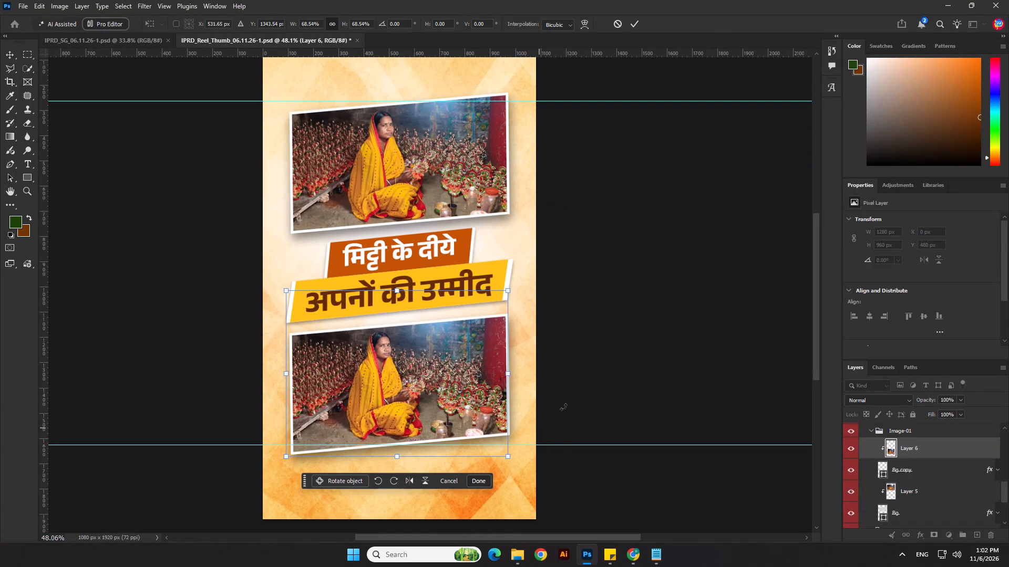
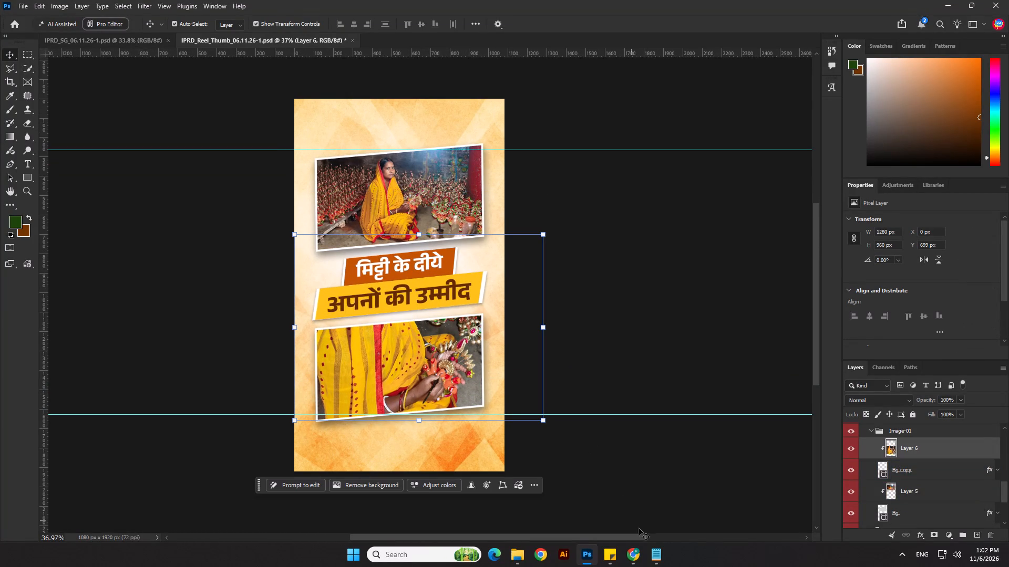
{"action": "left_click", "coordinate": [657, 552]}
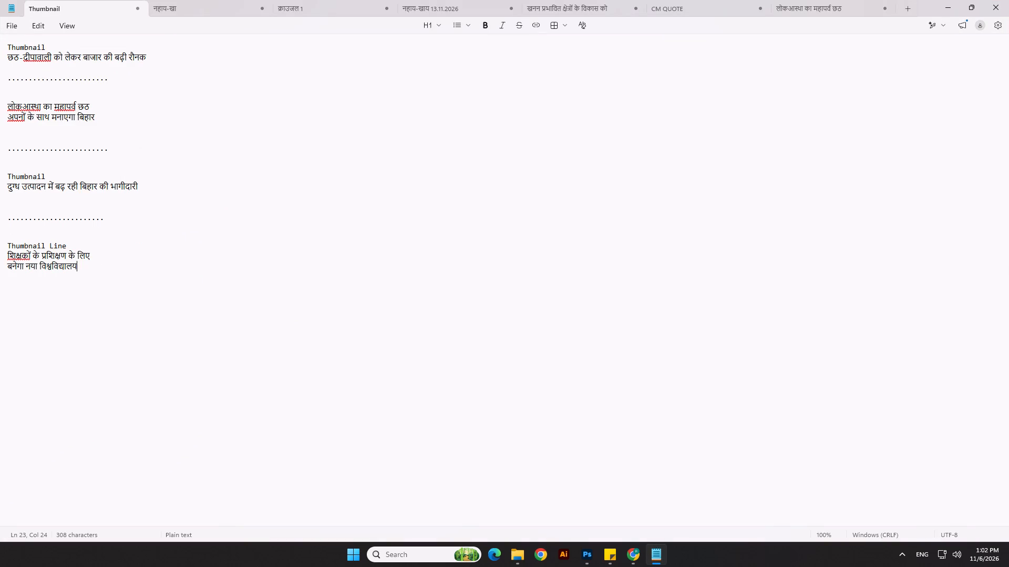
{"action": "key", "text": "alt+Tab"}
Scale the Layer 6 photo to about 67.4% and shift it horizontally so it spans the lower picture frame's width.
{"action": "scroll", "coordinate": [435, 262], "scroll_direction": "up", "scroll_amount": 3}
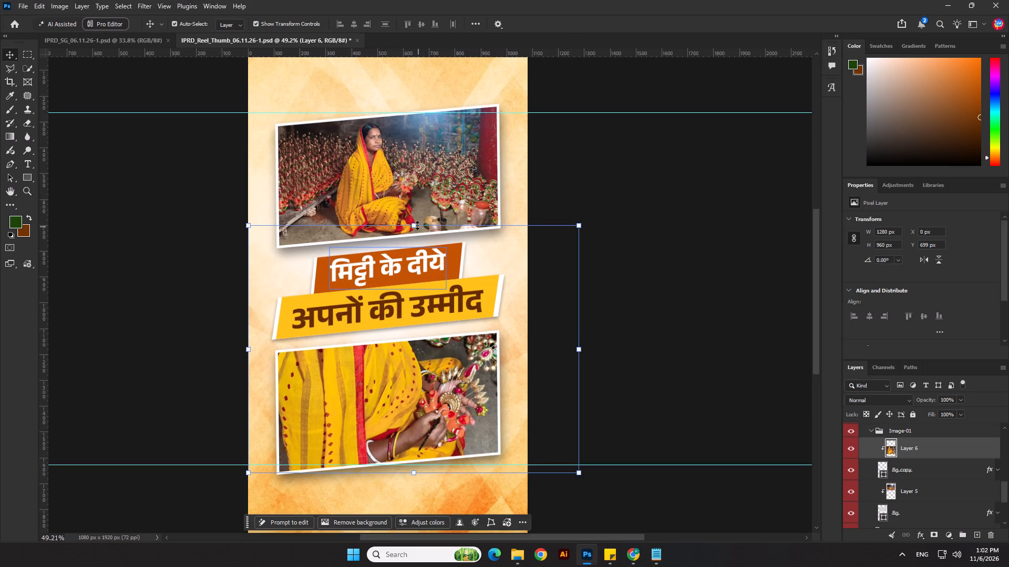
{"action": "left_click_drag", "start_coordinate": [417, 225], "coordinate": [408, 291]}
{"action": "key", "text": "Left"}
{"action": "key", "text": "Left"}
{"action": "key", "text": "Left"}
{"action": "key", "text": "Left"}
{"action": "key", "text": "Left"}
{"action": "key", "text": "Left"}
{"action": "key", "text": "Left"}
{"action": "key", "text": "Left"}
{"action": "key", "text": "Left"}
{"action": "key", "text": "Left"}
{"action": "key", "text": "Left"}
{"action": "key", "text": "Left"}
{"action": "key", "text": "Left"}
{"action": "key", "text": "Left"}
{"action": "key", "text": "Left"}
{"action": "key", "text": "Left"}
{"action": "key", "text": "Left"}
{"action": "key", "text": "Left"}
{"action": "key", "text": "Left"}
{"action": "key", "text": "Left"}
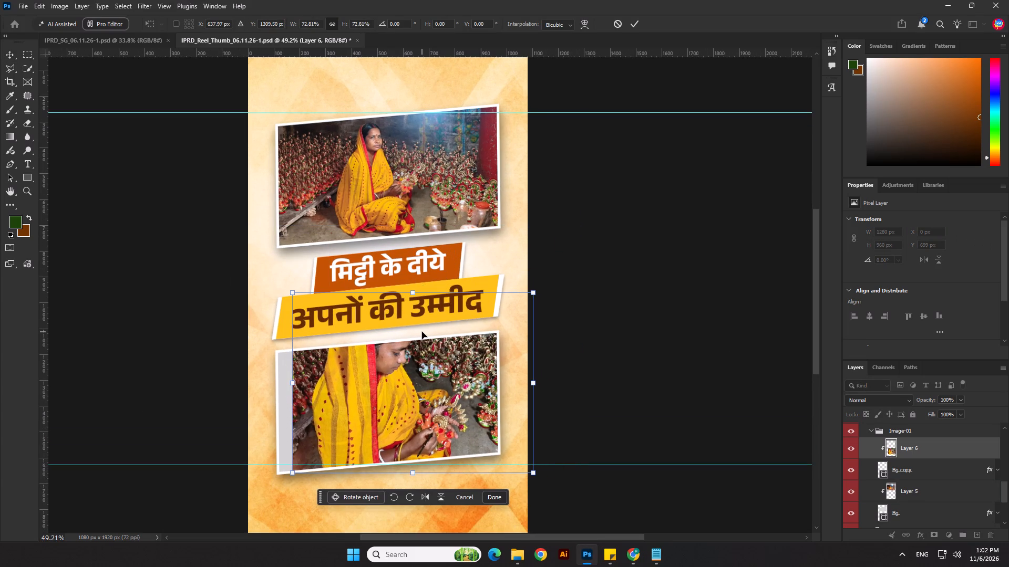
{"action": "left_click_drag", "start_coordinate": [392, 291], "coordinate": [388, 321]}
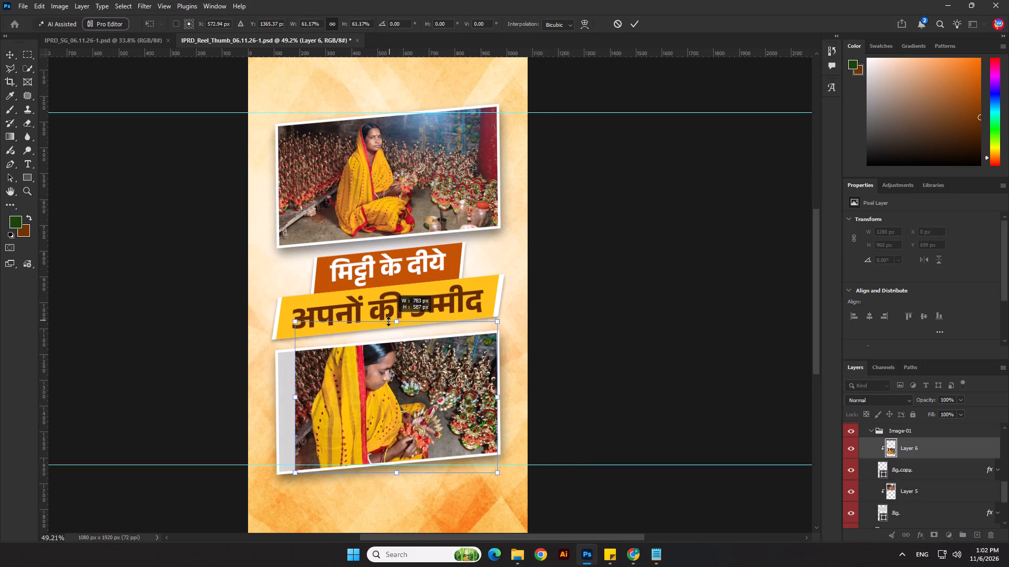
{"action": "left_click_drag", "start_coordinate": [388, 321], "coordinate": [388, 322]}
{"action": "key", "text": "Left"}
{"action": "key", "text": "Left"}
{"action": "key", "text": "Left"}
{"action": "left_click_drag", "start_coordinate": [295, 472], "coordinate": [283, 486]}
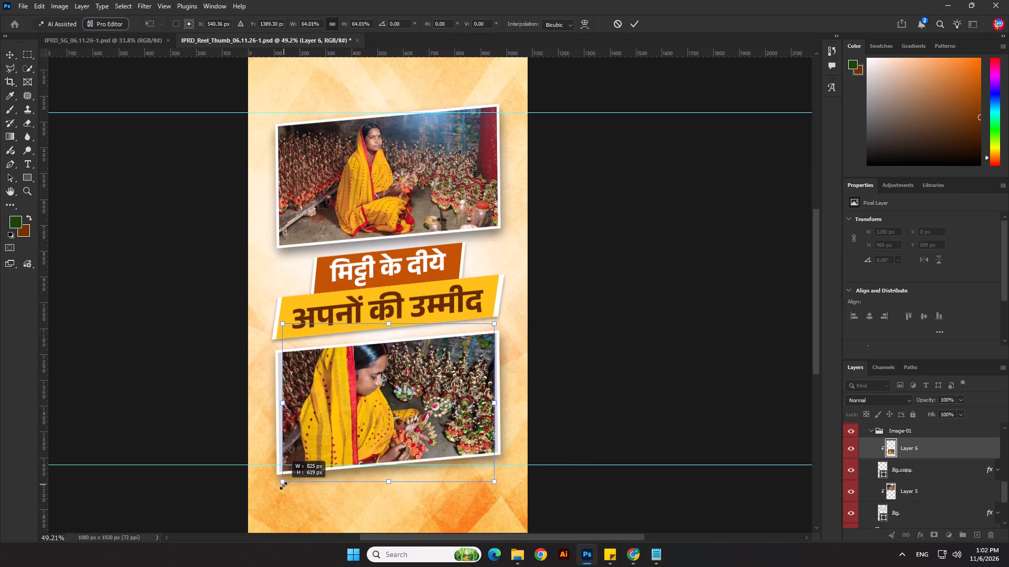
{"action": "left_click_drag", "start_coordinate": [283, 486], "coordinate": [280, 490]}
{"action": "left_click_drag", "start_coordinate": [493, 486], "coordinate": [498, 491]}
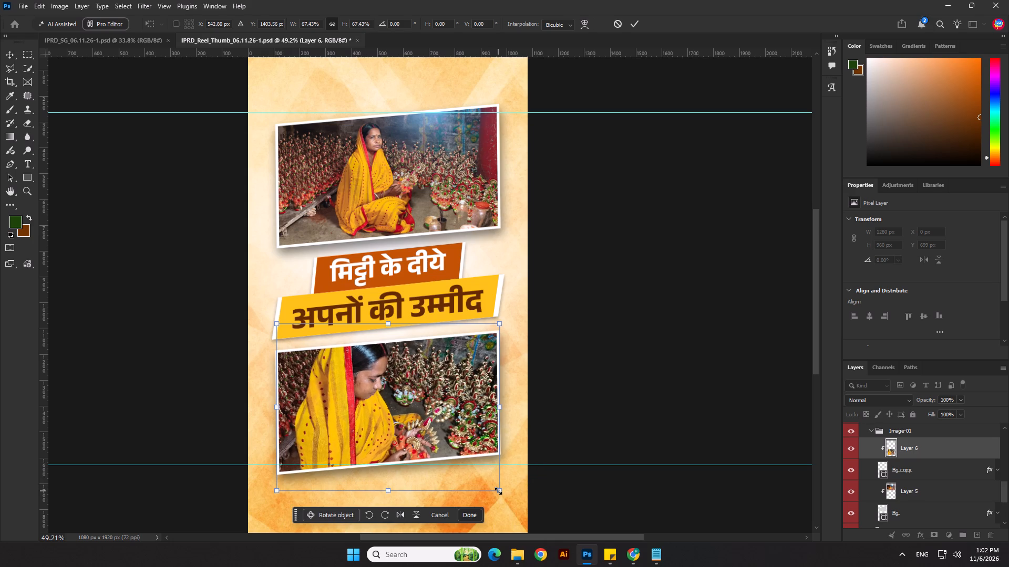
Move the scaled Layer 6 photo upward within the lower frame and apply the transform.
{"action": "key", "text": "Up"}
{"action": "key", "text": "Up"}
{"action": "key", "text": "Up"}
{"action": "key", "text": "Up"}
{"action": "key", "text": "Up"}
{"action": "key", "text": "Up"}
{"action": "key", "text": "Up"}
{"action": "key", "text": "Up"}
{"action": "key", "text": "Up"}
{"action": "key", "text": "Up"}
{"action": "key", "text": "Up"}
{"action": "key", "text": "Up"}
{"action": "key", "text": "Up"}
{"action": "key", "text": "Up"}
{"action": "key", "text": "Up"}
{"action": "key", "text": "Up"}
{"action": "key", "text": "Up"}
{"action": "key", "text": "Up"}
{"action": "key", "text": "Up"}
{"action": "key", "text": "Up"}
{"action": "key", "text": "Up"}
{"action": "key", "text": "Up"}
{"action": "key", "text": "Up"}
{"action": "key", "text": "Up"}
{"action": "key", "text": "Up"}
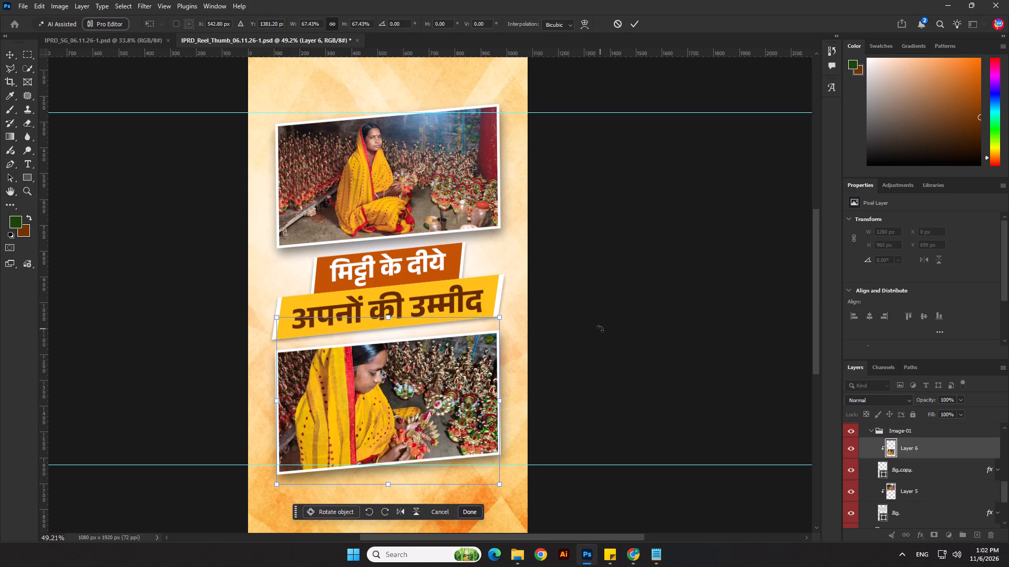
{"action": "key", "text": "Up"}
{"action": "key", "text": "Return"}
{"action": "left_click", "coordinate": [607, 324]}
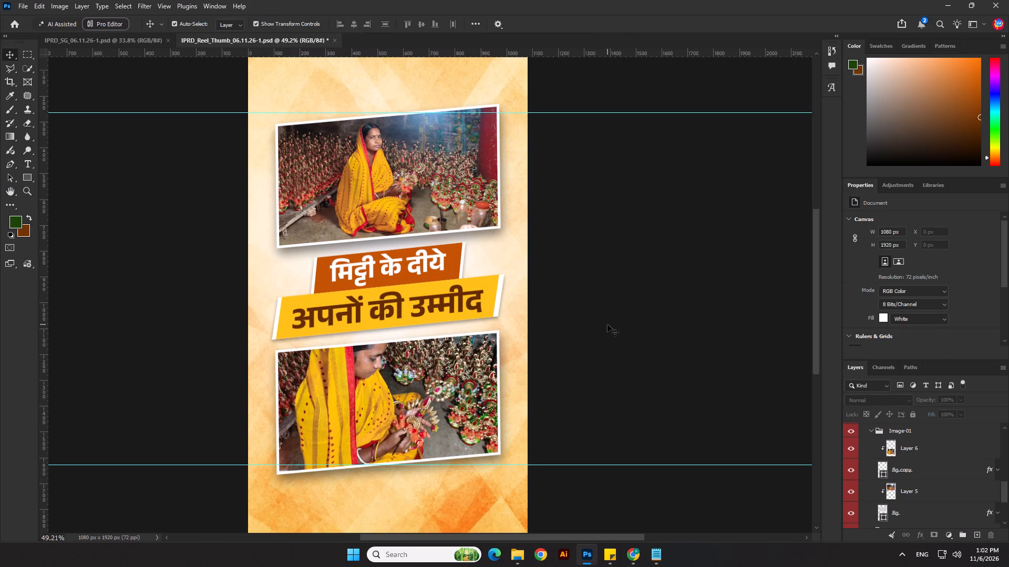
Nudge the Layer 6 photo up another 20 px, to Y 981 px.
{"action": "scroll", "coordinate": [608, 324], "scroll_direction": "down", "scroll_amount": 5}
{"action": "scroll", "coordinate": [451, 355], "scroll_direction": "up", "scroll_amount": 2}
{"action": "left_click", "coordinate": [431, 359]}
{"action": "key", "text": "shift+Up"}
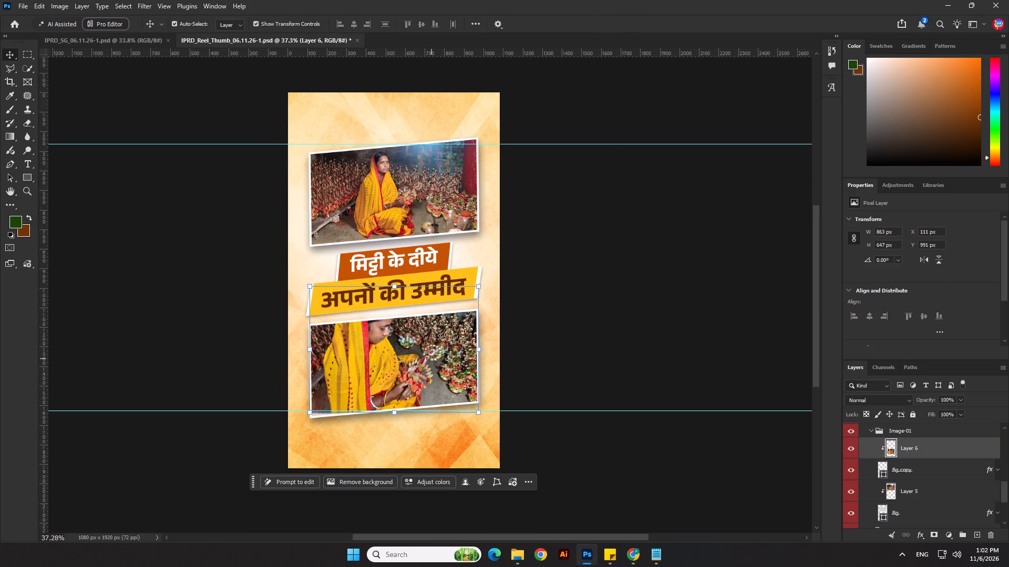
{"action": "key", "text": "shift+Up"}
{"action": "scroll", "coordinate": [343, 414], "scroll_direction": "up", "scroll_amount": 1}
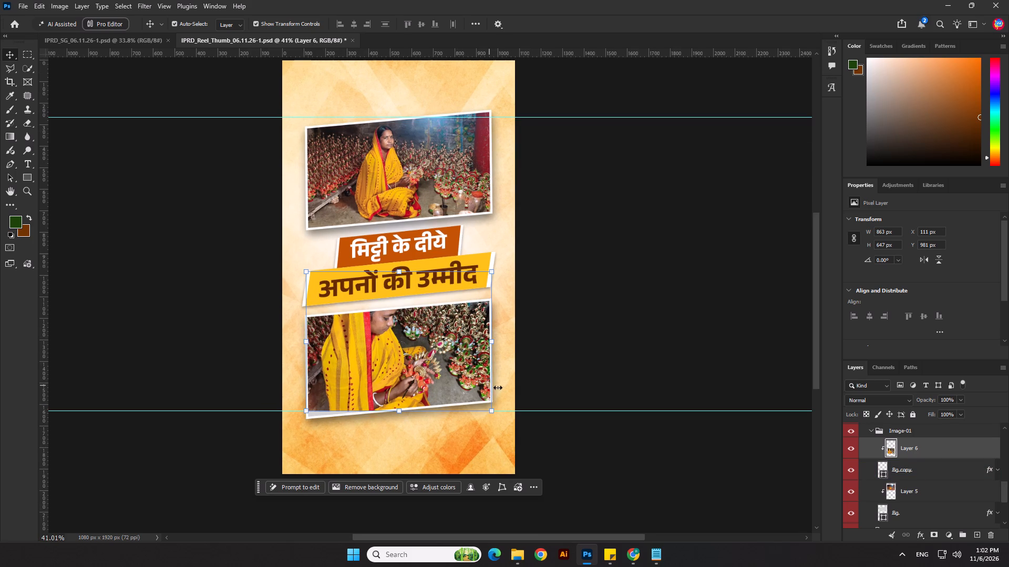
Rotate the Layer 6 photo about -3° and enlarge it slightly, to bounds of 925 × 715 px, covering the tilted lower frame.
{"action": "left_click", "coordinate": [507, 387]}
{"action": "left_click", "coordinate": [457, 382]}
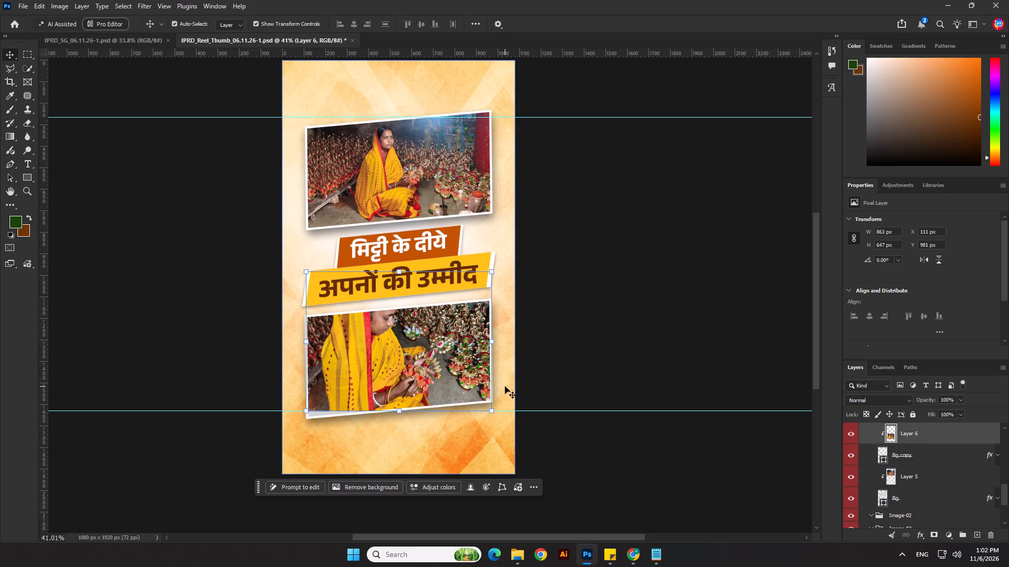
{"action": "left_click_drag", "start_coordinate": [501, 387], "coordinate": [506, 378]}
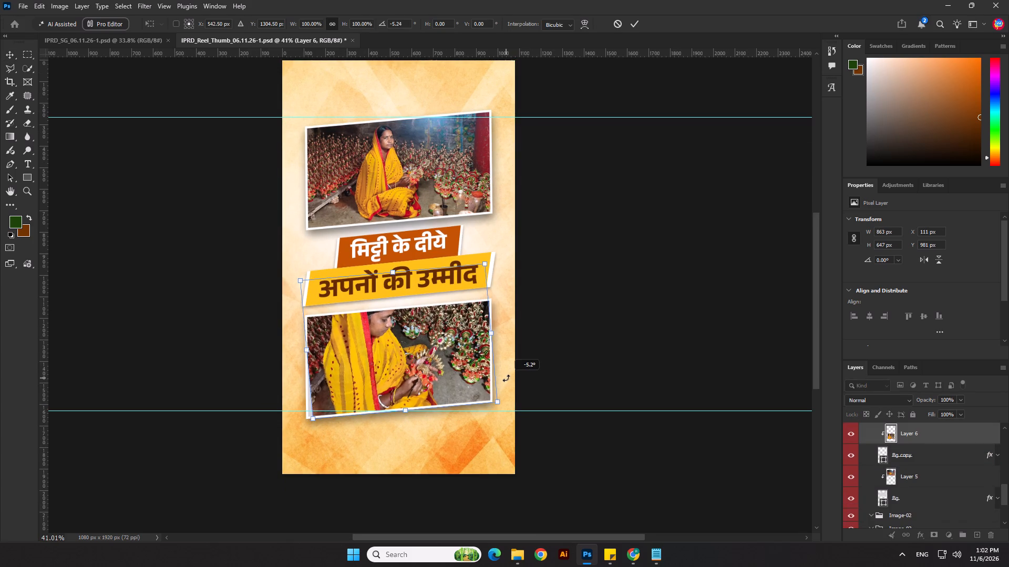
{"action": "left_click_drag", "start_coordinate": [506, 378], "coordinate": [504, 382]}
{"action": "left_click_drag", "start_coordinate": [306, 417], "coordinate": [303, 419]}
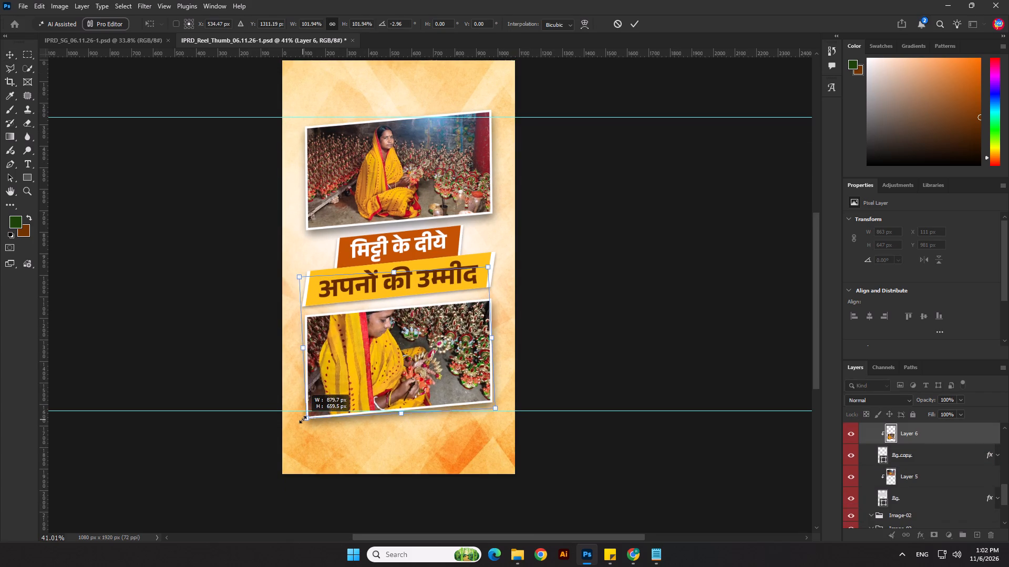
{"action": "left_click_drag", "start_coordinate": [303, 419], "coordinate": [301, 422]}
{"action": "key", "text": "Return"}
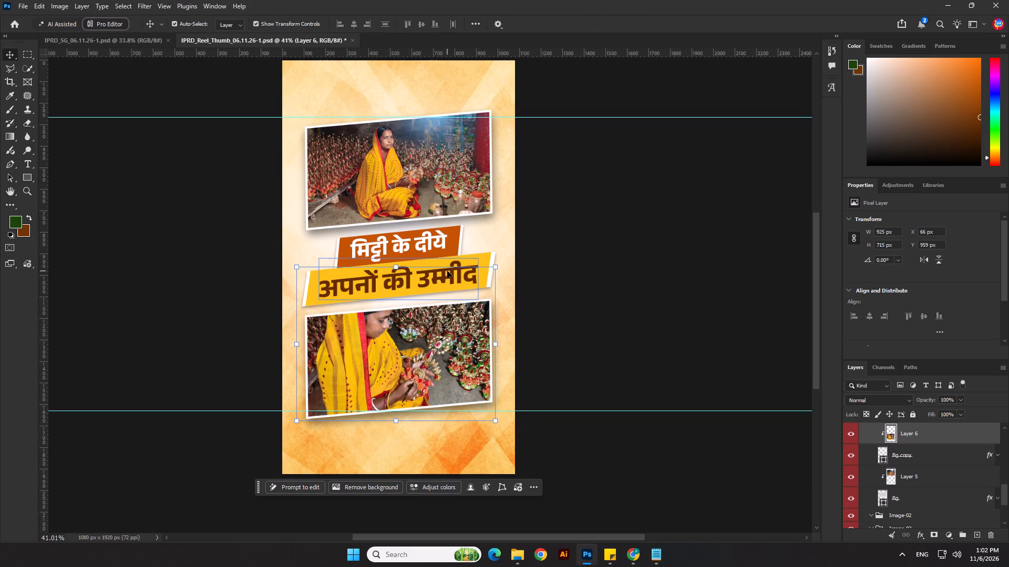
Examine how the Layer 6 photo fits inside the lower picture frame.
{"action": "scroll", "coordinate": [447, 271], "scroll_direction": "up", "scroll_amount": 1}
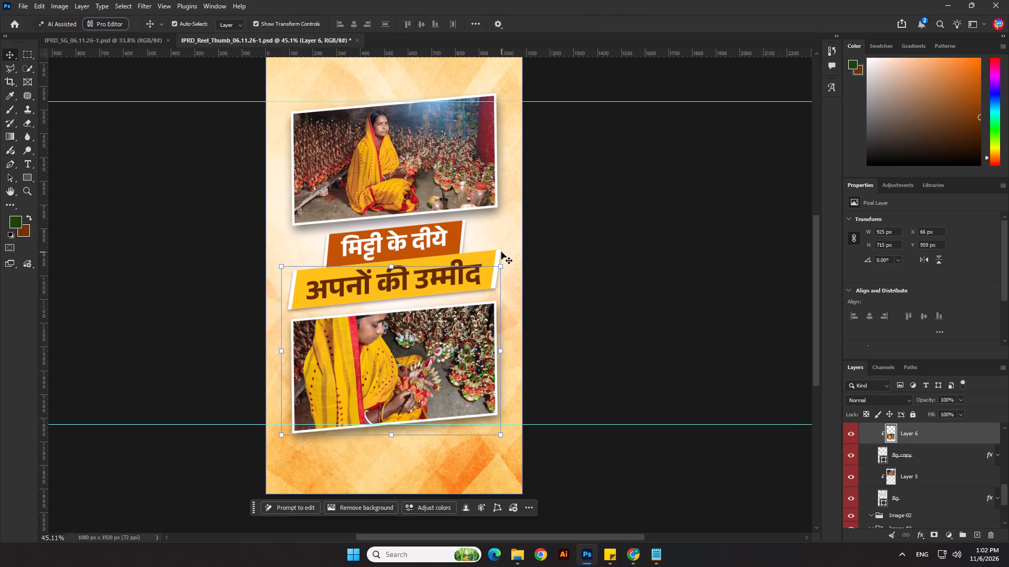
{"action": "scroll", "coordinate": [501, 252], "scroll_direction": "up", "scroll_amount": 3}
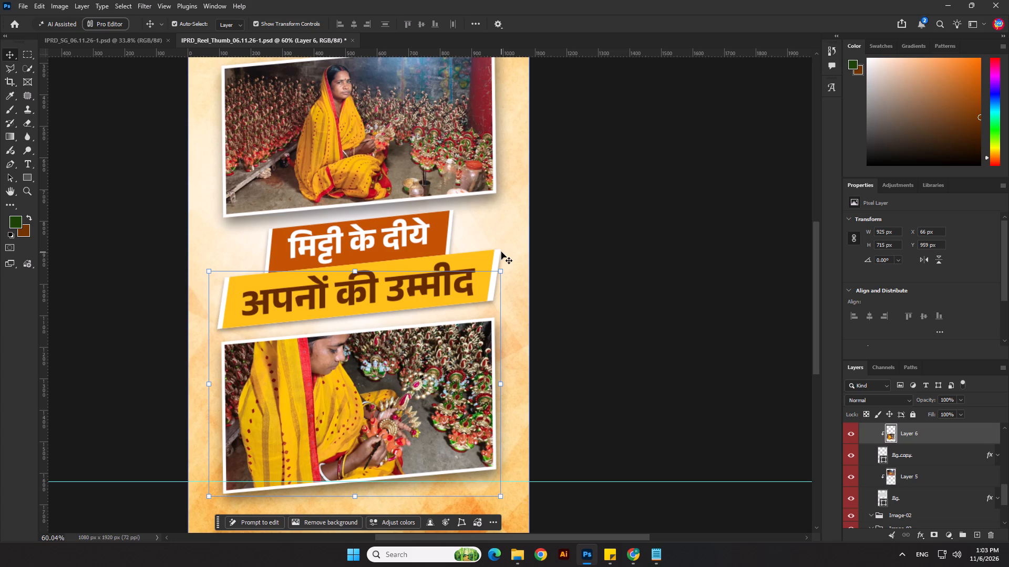
{"action": "left_click", "coordinate": [331, 417]}
{"action": "key", "text": "Down"}
{"action": "key", "text": "Up"}
{"action": "left_click", "coordinate": [673, 339]}
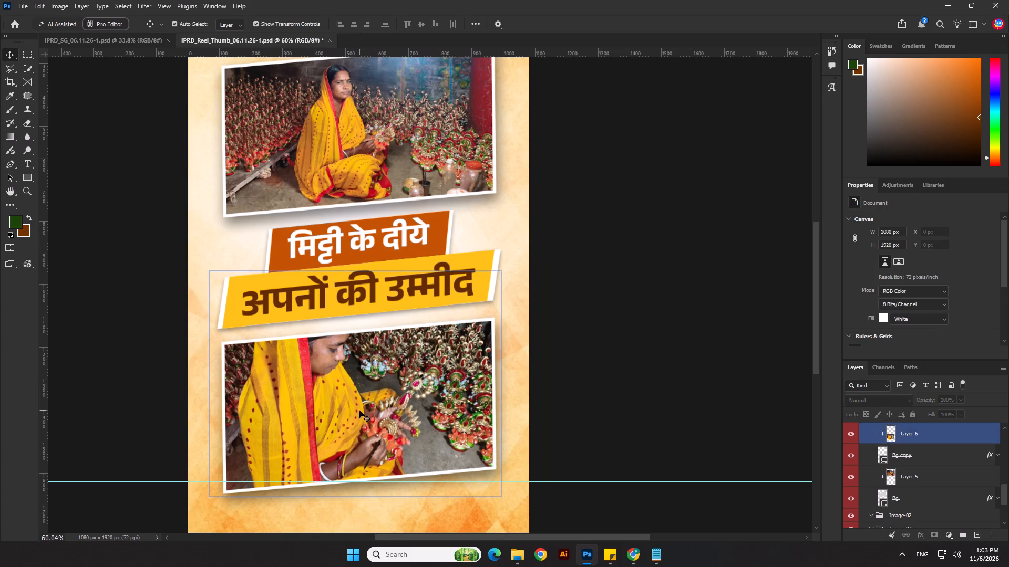
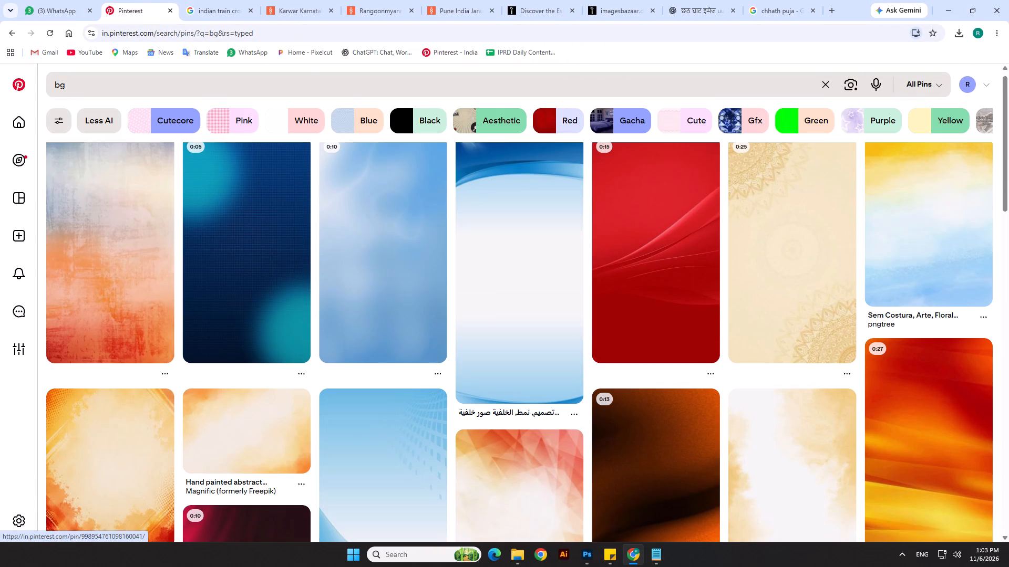
Open a red-orange-yellow abstract background from the Pinterest background results and copy its still image.
{"action": "scroll", "coordinate": [400, 301], "scroll_direction": "down", "scroll_amount": 4}
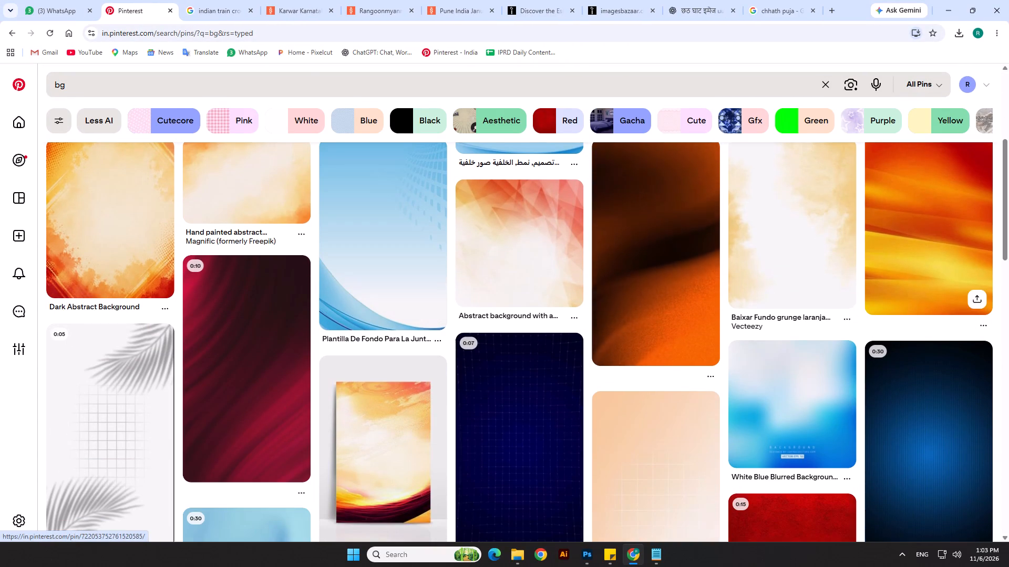
{"action": "scroll", "coordinate": [855, 298], "scroll_direction": "up", "scroll_amount": 2}
{"action": "left_click", "coordinate": [934, 286]}
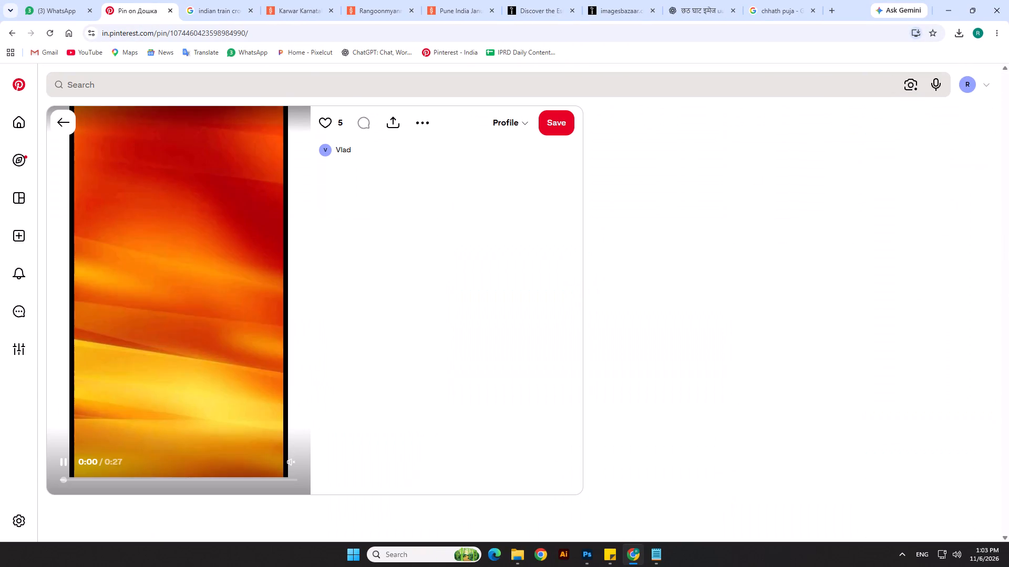
{"action": "right_click", "coordinate": [219, 290]}
{"action": "right_click", "coordinate": [188, 336]}
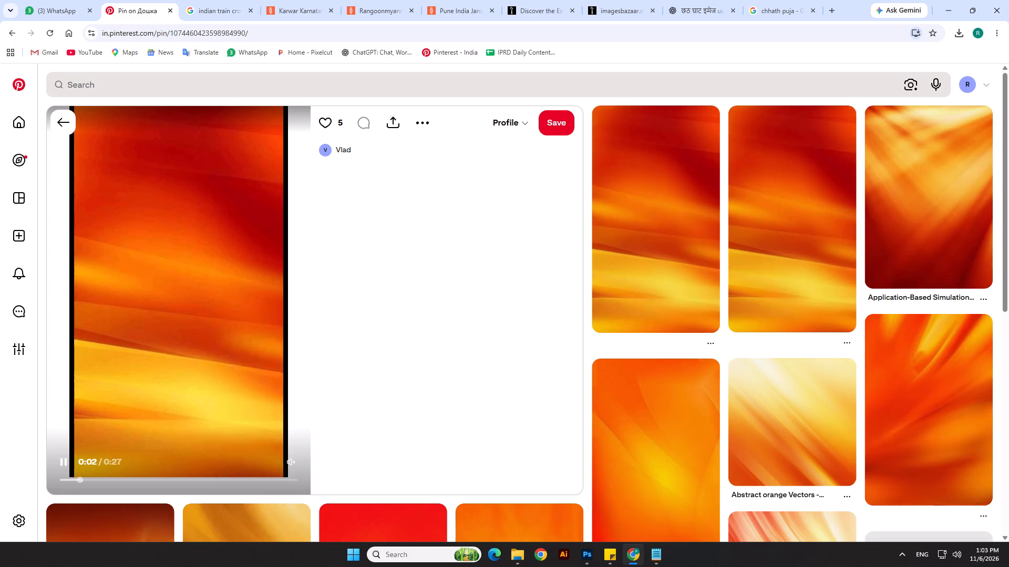
{"action": "left_click_drag", "start_coordinate": [229, 432], "coordinate": [671, 297]}
{"action": "left_click", "coordinate": [673, 288]}
{"action": "right_click", "coordinate": [181, 296]}
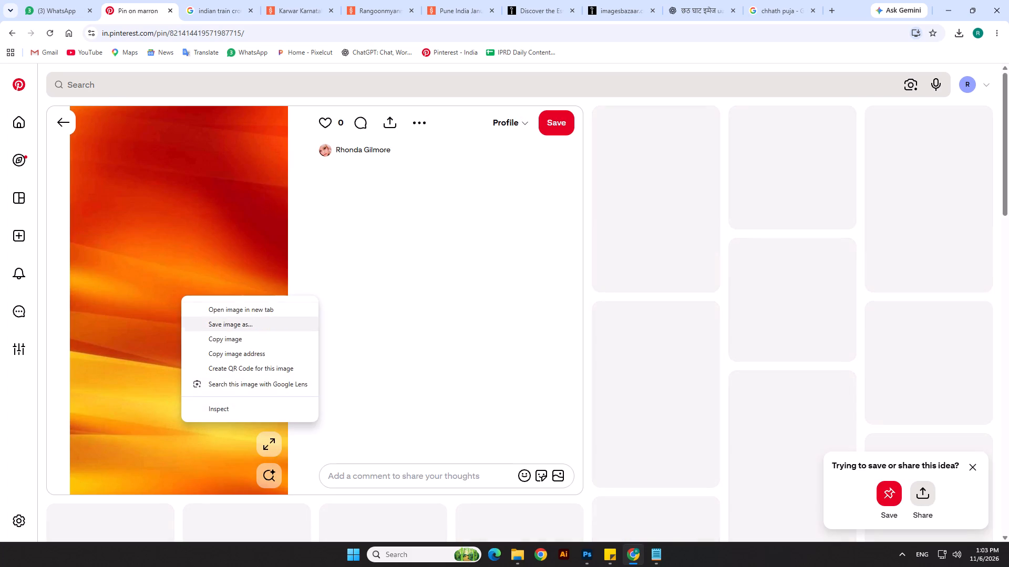
{"action": "left_click", "coordinate": [221, 340]}
Switch to Photoshop, paste the background image above Layer 3, and enlarge it to 912 × 1625 px.
{"action": "key", "text": "alt+Tab"}
{"action": "left_click", "coordinate": [464, 461]}
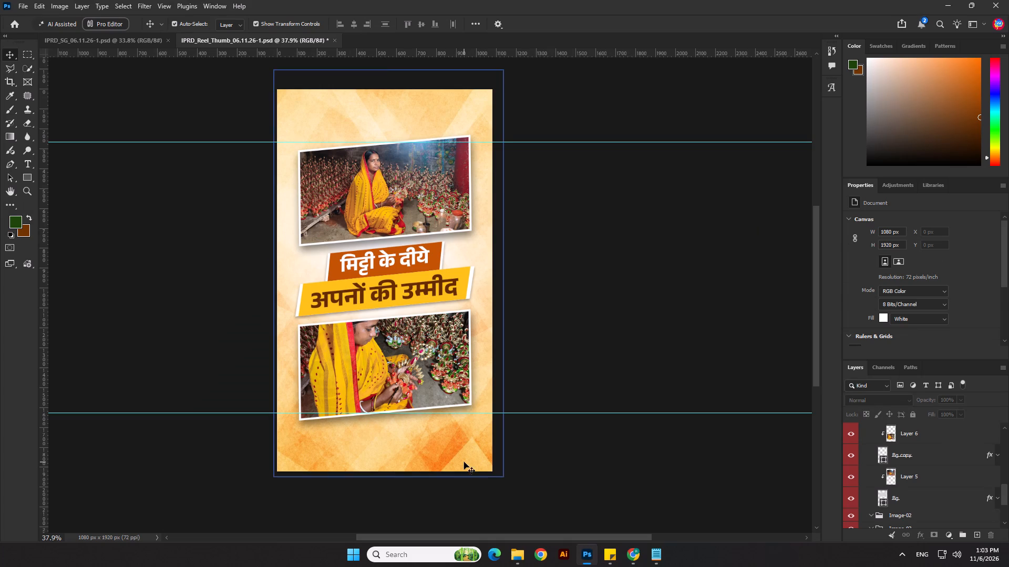
{"action": "key", "text": "ctrl+v"}
{"action": "left_click_drag", "start_coordinate": [383, 148], "coordinate": [389, 104]}
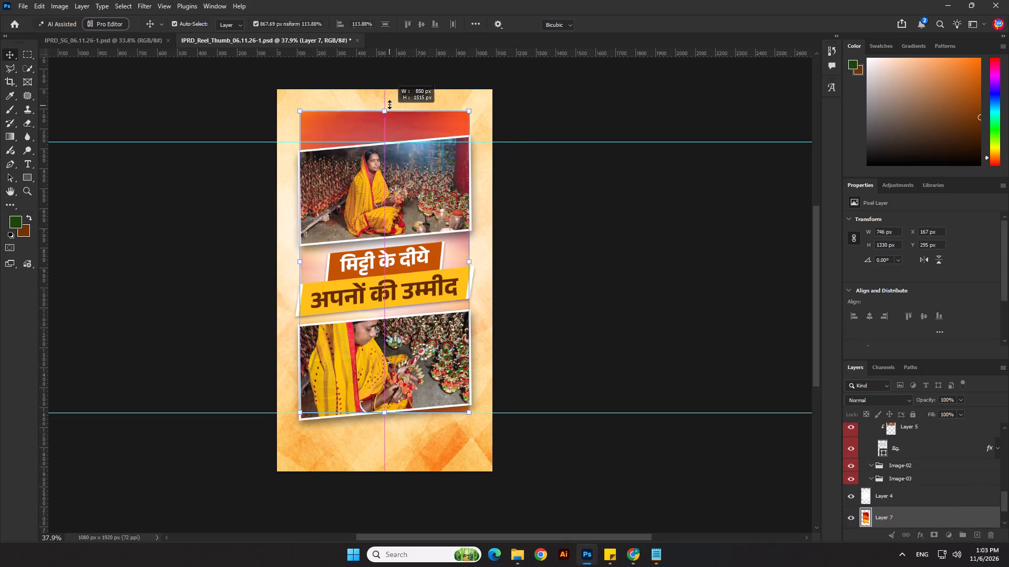
{"action": "left_click_drag", "start_coordinate": [389, 104], "coordinate": [394, 86]}
{"action": "key", "text": "Return"}
Delete Layer 4 from above the pasted background.
{"action": "left_click", "coordinate": [880, 501]}
{"action": "key", "text": "Delete"}
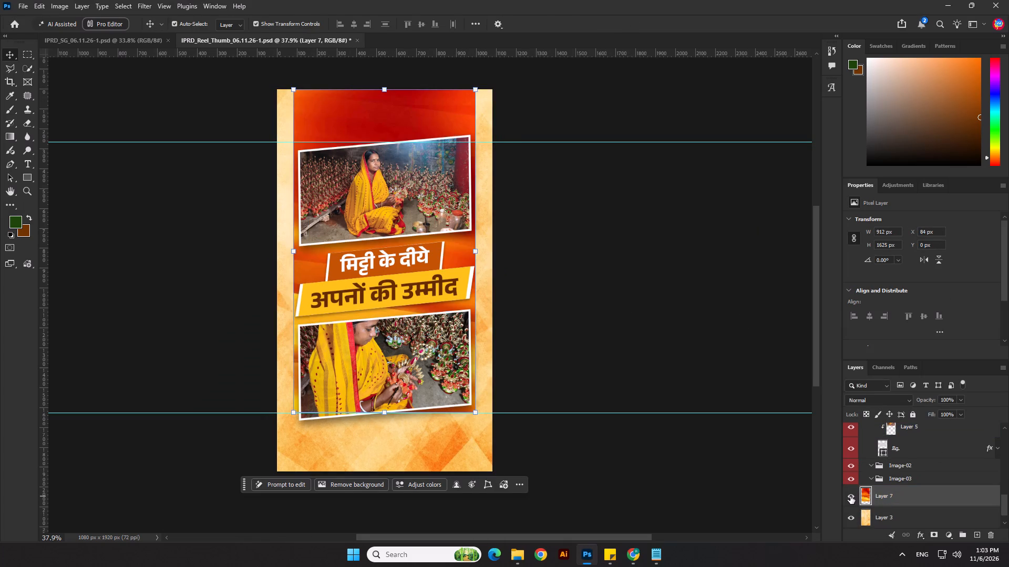
Enlarge the Layer 7 background to 1278 × 2279 px so it covers the whole canvas.
{"action": "scroll", "coordinate": [374, 373], "scroll_direction": "down", "scroll_amount": 2}
{"action": "left_click_drag", "start_coordinate": [377, 408], "coordinate": [364, 516]}
{"action": "key", "text": "Return"}
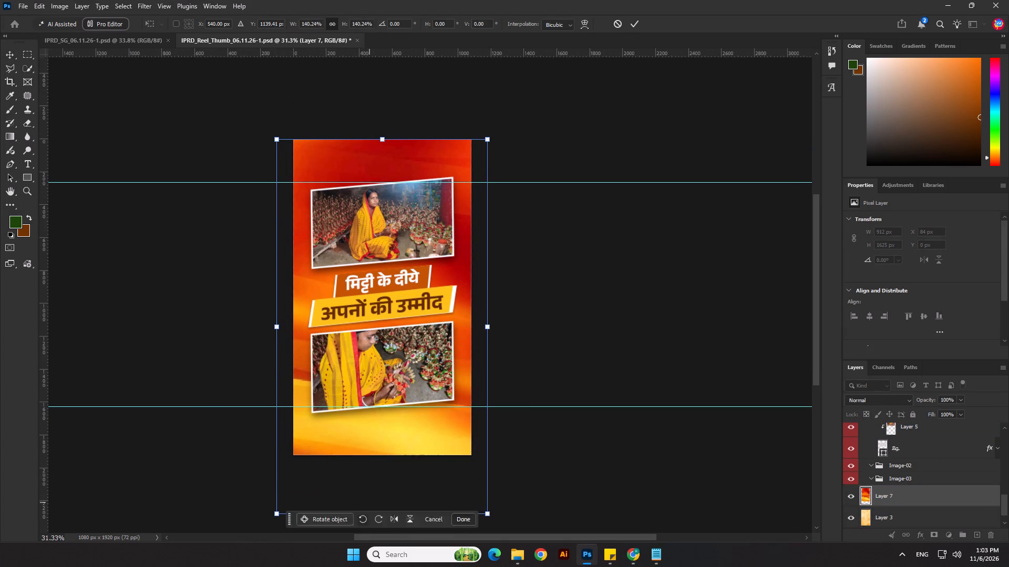
Apply a Gaussian Blur with a radius of 161.8 pixels to the Layer 7 background.
{"action": "left_click", "coordinate": [123, 2]}
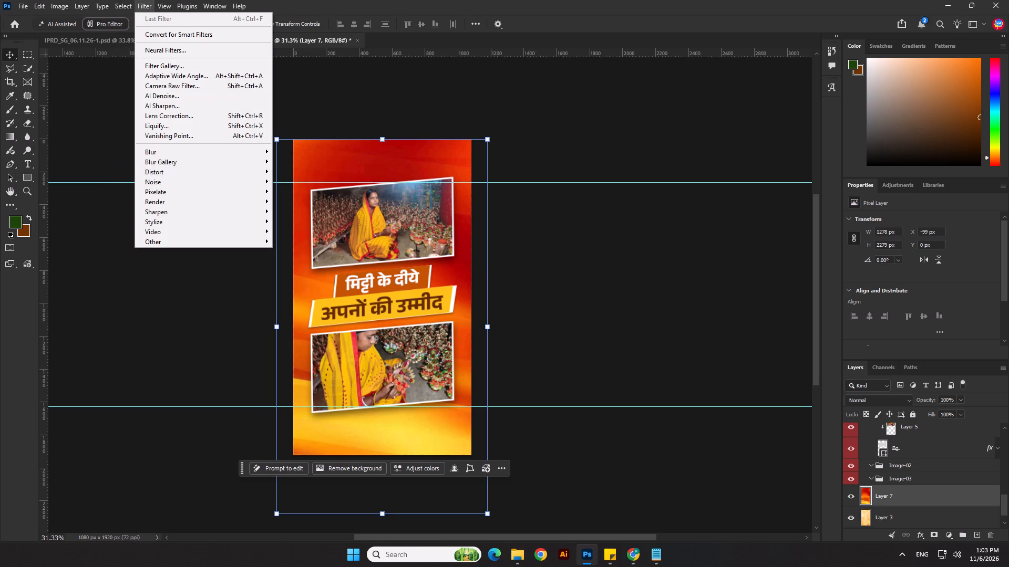
{"action": "left_click", "coordinate": [186, 149]}
{"action": "left_click", "coordinate": [289, 192]}
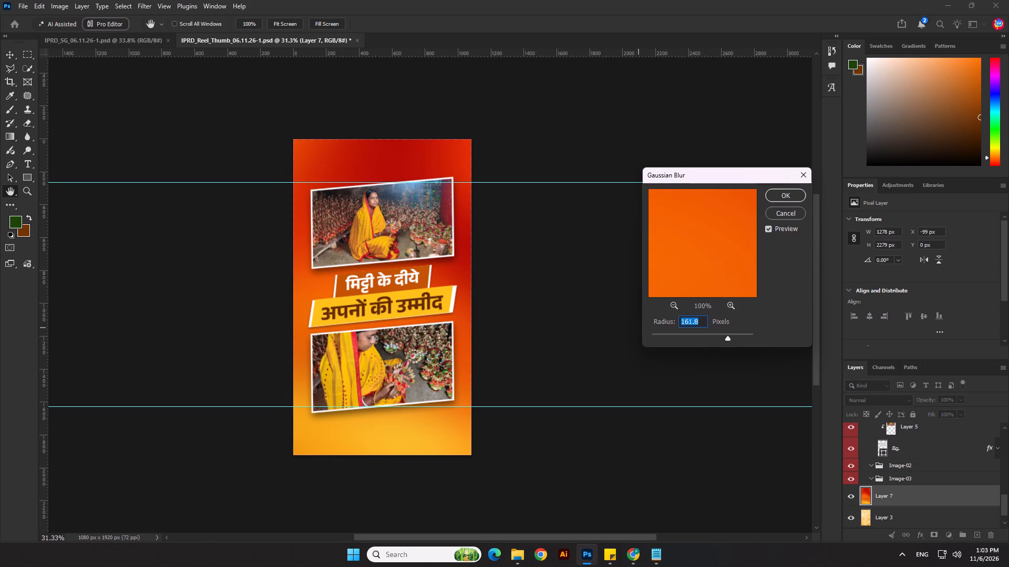
{"action": "left_click", "coordinate": [789, 196]}
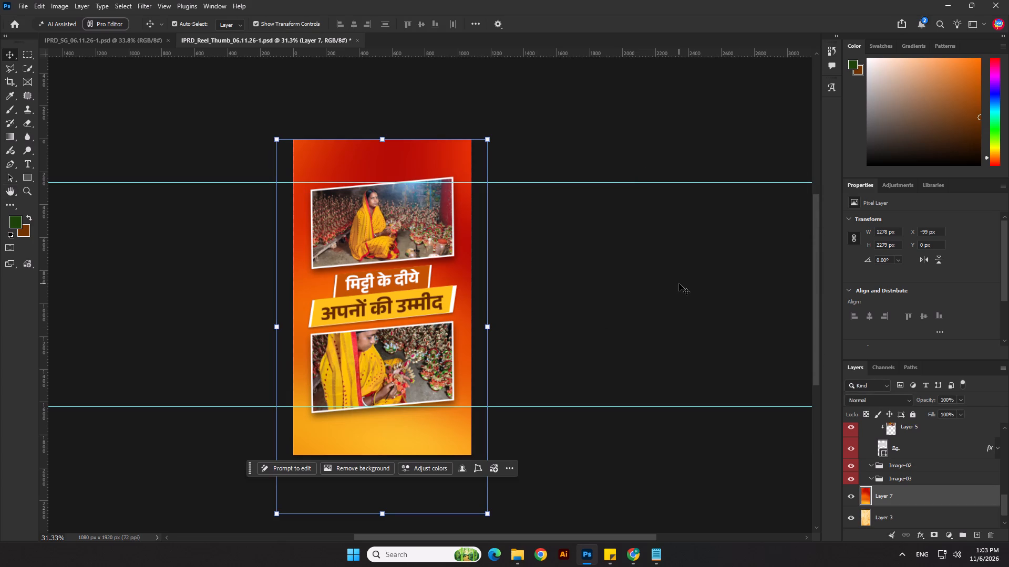
Recolour the yellow lower title banner to deep red c01000, based on the background's red, and copy the hex code.
{"action": "left_click", "coordinate": [670, 309]}
{"action": "scroll", "coordinate": [482, 327], "scroll_direction": "up", "scroll_amount": 7}
{"action": "left_click", "coordinate": [456, 285]}
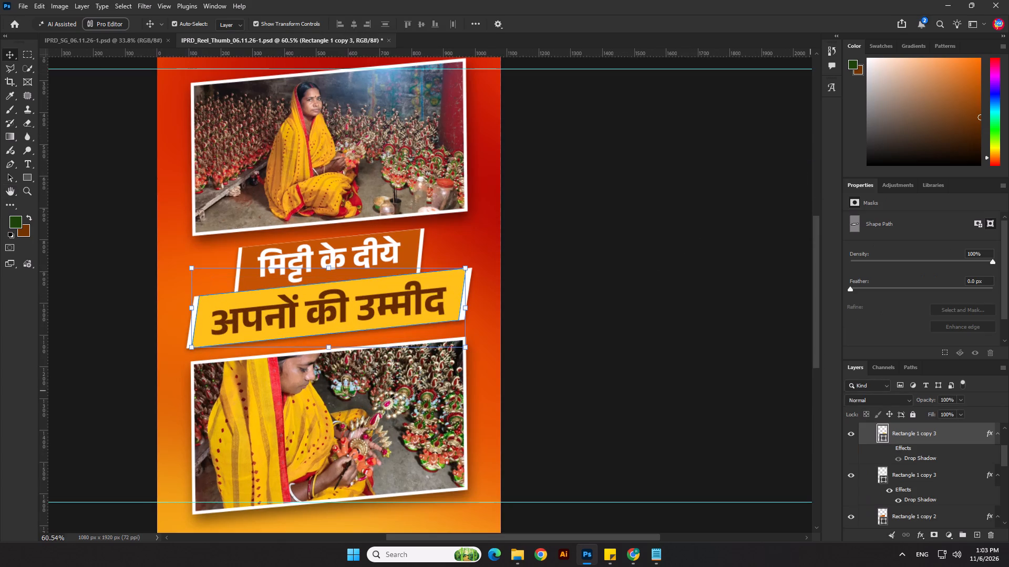
{"action": "double_click", "coordinate": [885, 438]}
{"action": "left_click", "coordinate": [497, 143]}
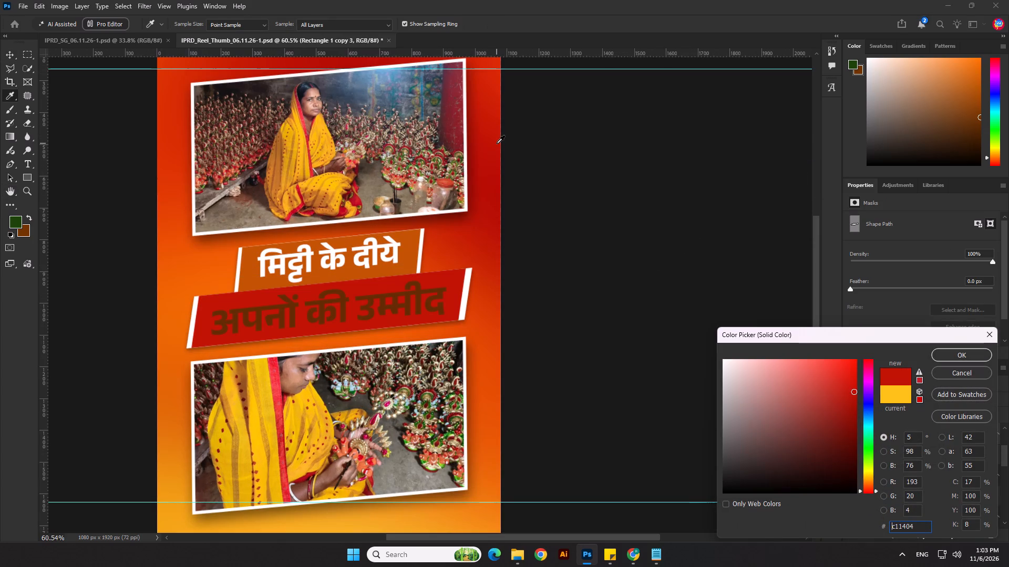
{"action": "left_click_drag", "start_coordinate": [853, 386], "coordinate": [855, 365]}
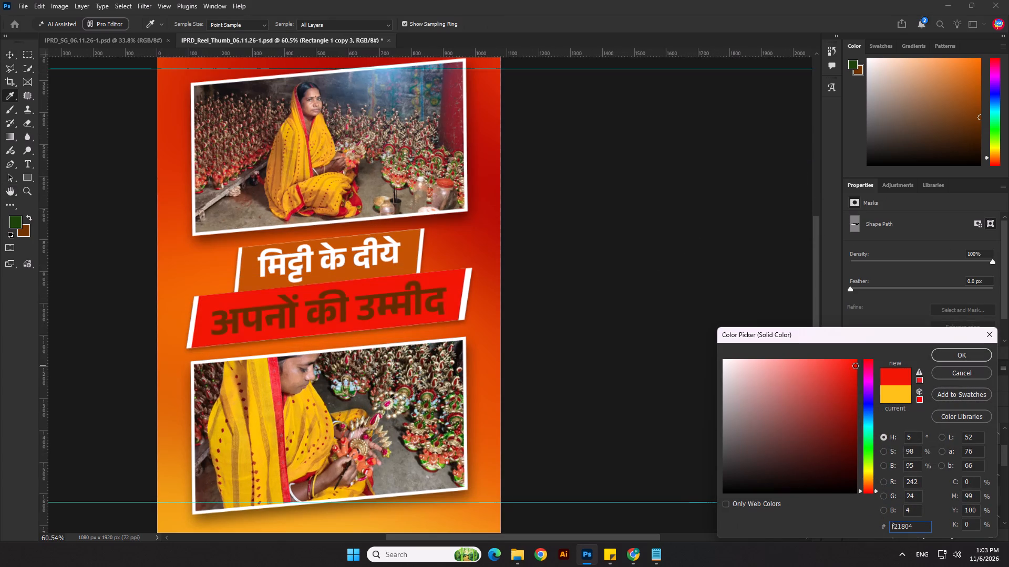
{"action": "left_click_drag", "start_coordinate": [855, 365], "coordinate": [862, 392]}
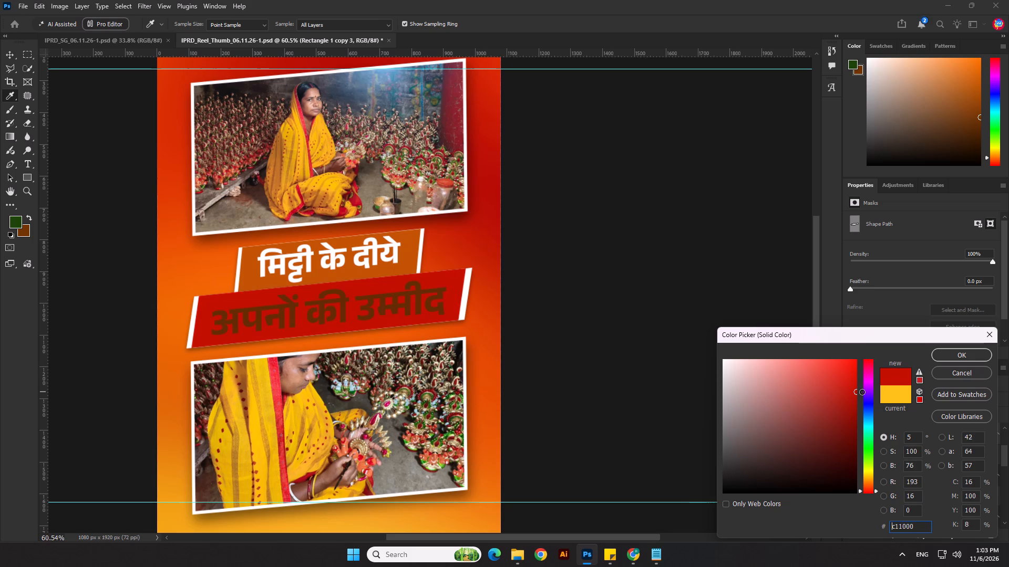
{"action": "left_click_drag", "start_coordinate": [862, 392], "coordinate": [866, 392]}
{"action": "left_click_drag", "start_coordinate": [924, 532], "coordinate": [881, 533]}
{"action": "key", "text": "ctrl+c"}
{"action": "left_click", "coordinate": [954, 352]}
{"action": "left_click", "coordinate": [671, 353]}
Change the lower title text "अपनों की उम्मीद" to white ffffff.
{"action": "left_click", "coordinate": [443, 301]}
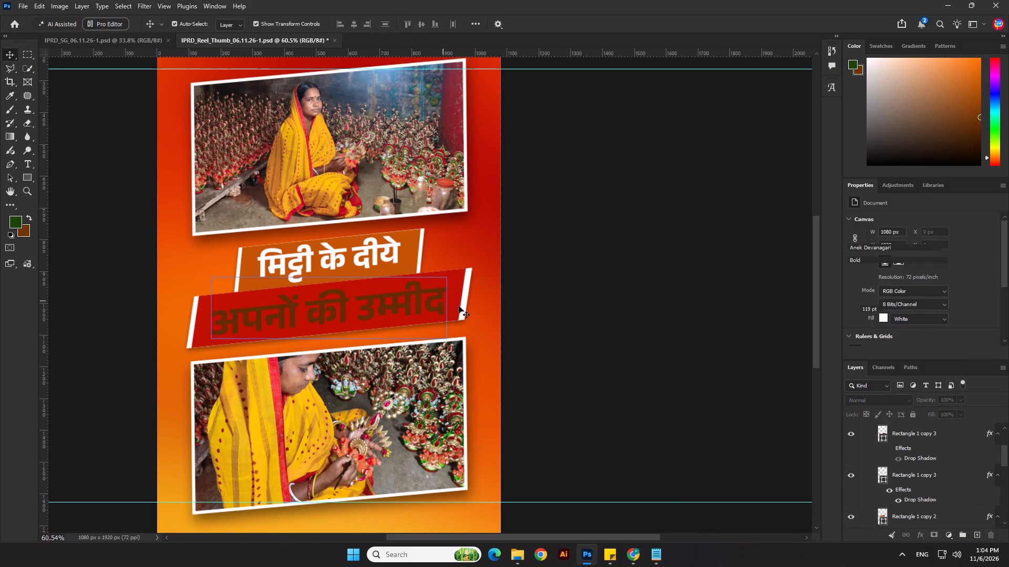
{"action": "left_click", "coordinate": [944, 333]}
{"action": "left_click_drag", "start_coordinate": [786, 418], "coordinate": [665, 312]}
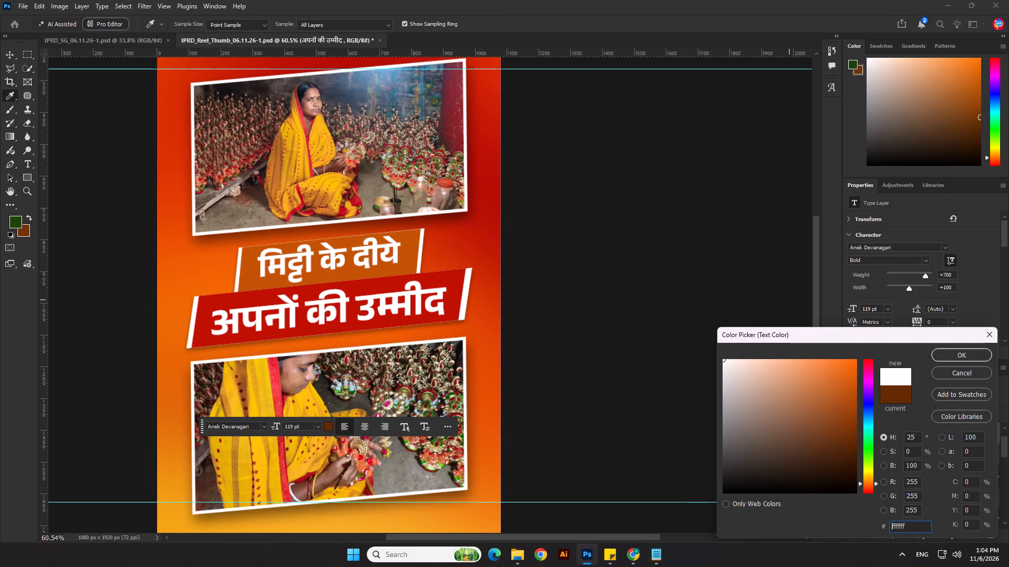
{"action": "left_click", "coordinate": [971, 359]}
{"action": "left_click", "coordinate": [678, 356]}
Recolour the orange upper title banner, Rectangle 1 copy 2, to white.
{"action": "scroll", "coordinate": [665, 346], "scroll_direction": "down", "scroll_amount": 9}
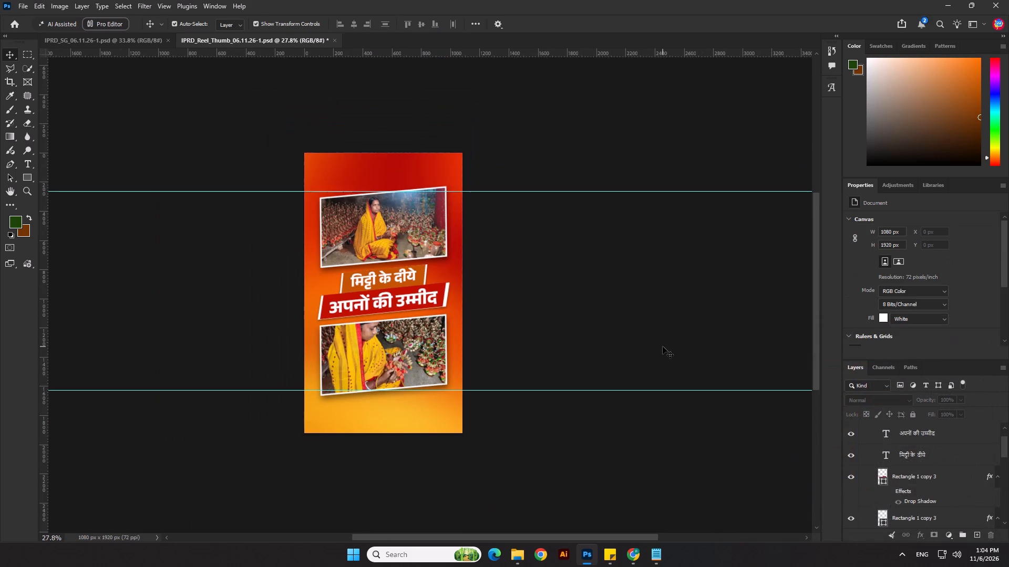
{"action": "left_click", "coordinate": [589, 271]}
{"action": "scroll", "coordinate": [455, 278], "scroll_direction": "up", "scroll_amount": 5}
{"action": "left_click", "coordinate": [413, 271]}
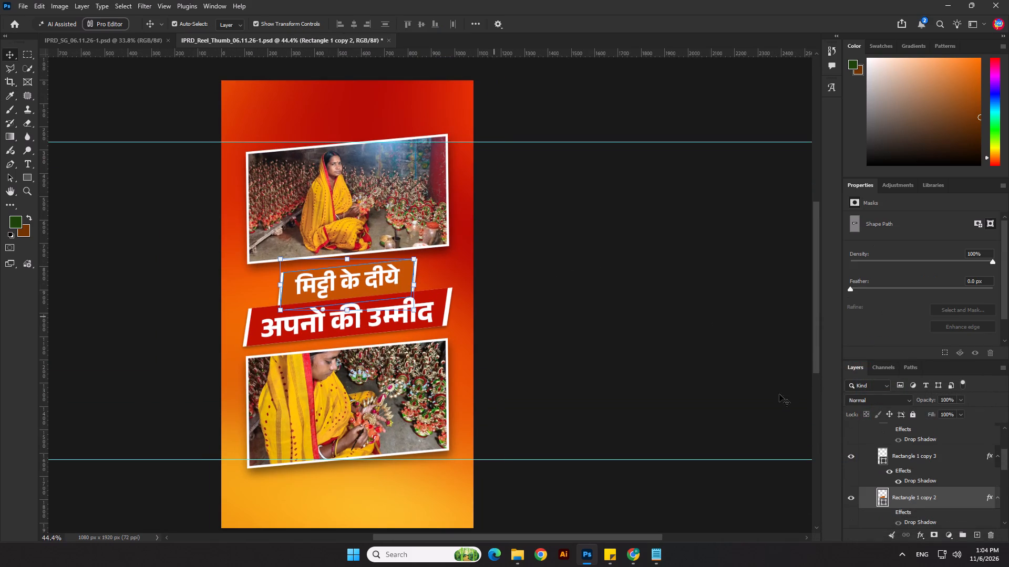
{"action": "double_click", "coordinate": [884, 505]}
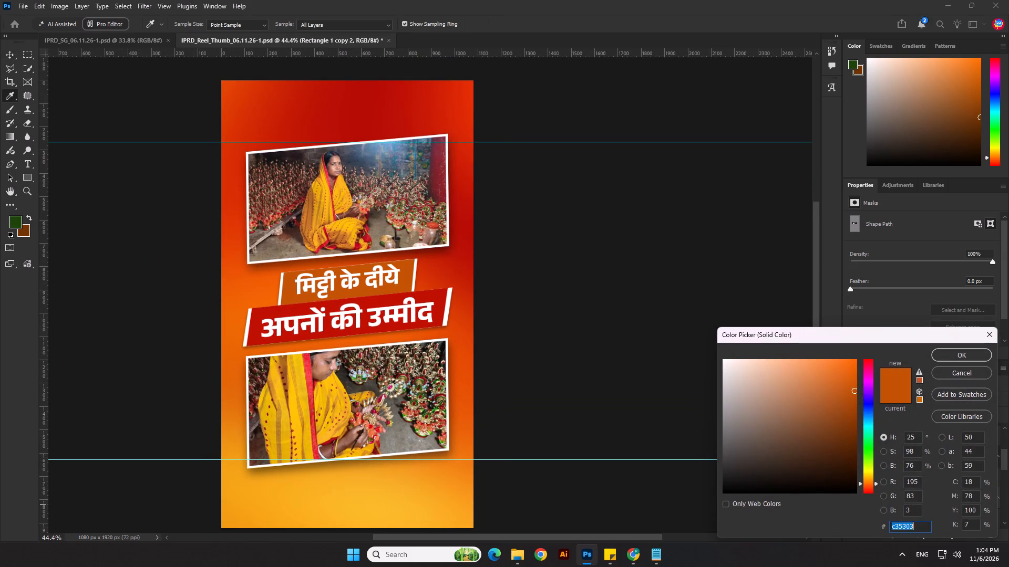
{"action": "left_click_drag", "start_coordinate": [798, 461], "coordinate": [702, 345]}
{"action": "left_click", "coordinate": [958, 353]}
{"action": "left_click", "coordinate": [707, 351]}
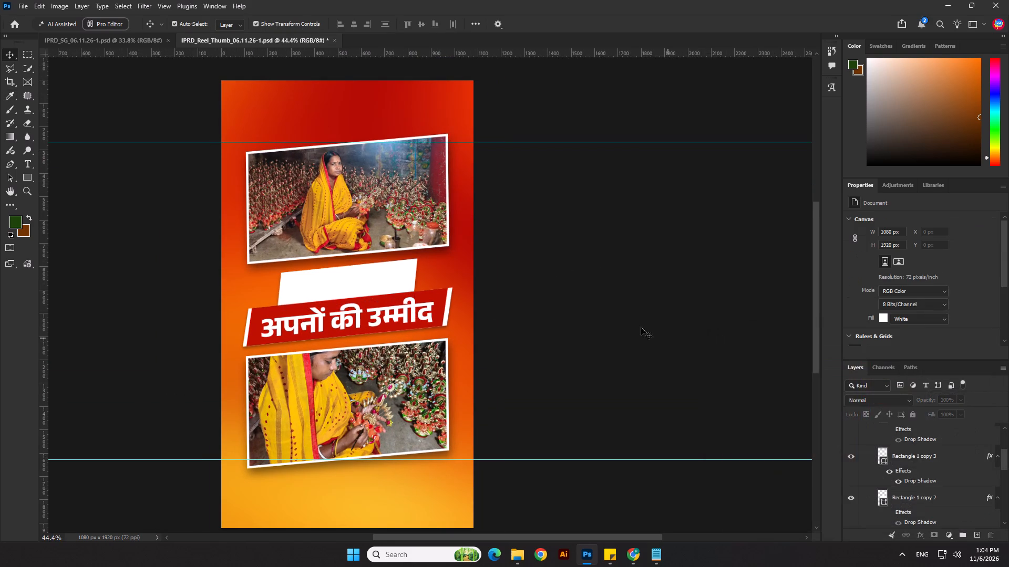
Recolour Rectangle 1 copy, the edge shape behind the upper title banner, to yellow ffd800.
{"action": "scroll", "coordinate": [468, 301], "scroll_direction": "up", "scroll_amount": 2}
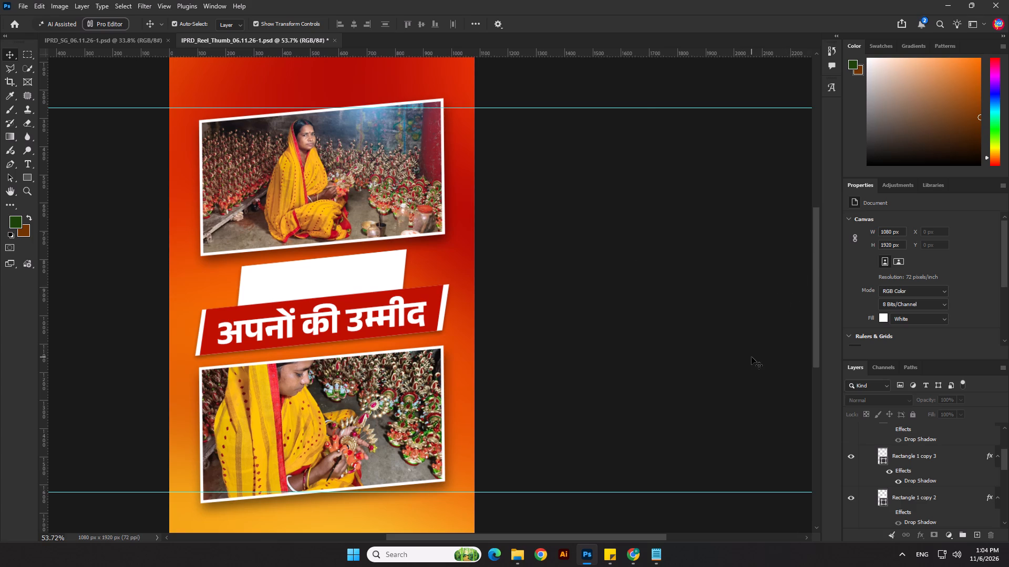
{"action": "scroll", "coordinate": [377, 268], "scroll_direction": "up", "scroll_amount": 4}
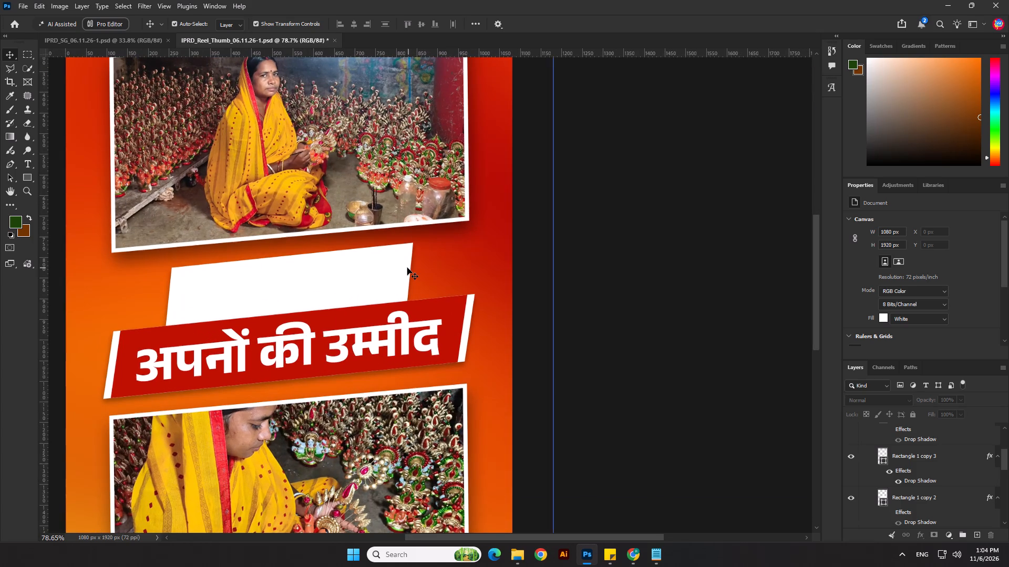
{"action": "left_click", "coordinate": [407, 268]}
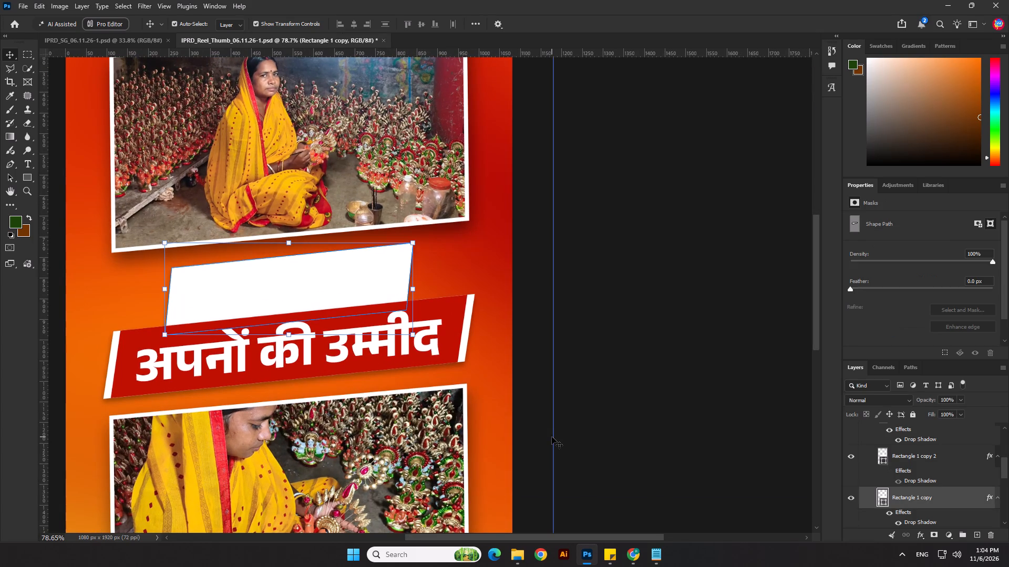
{"action": "double_click", "coordinate": [886, 503]}
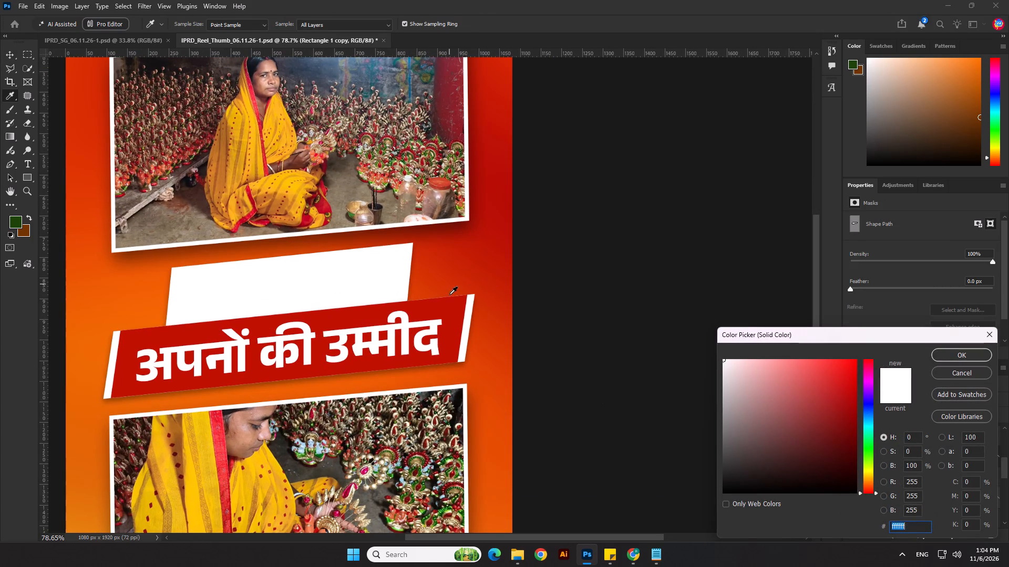
{"action": "left_click", "coordinate": [449, 303]}
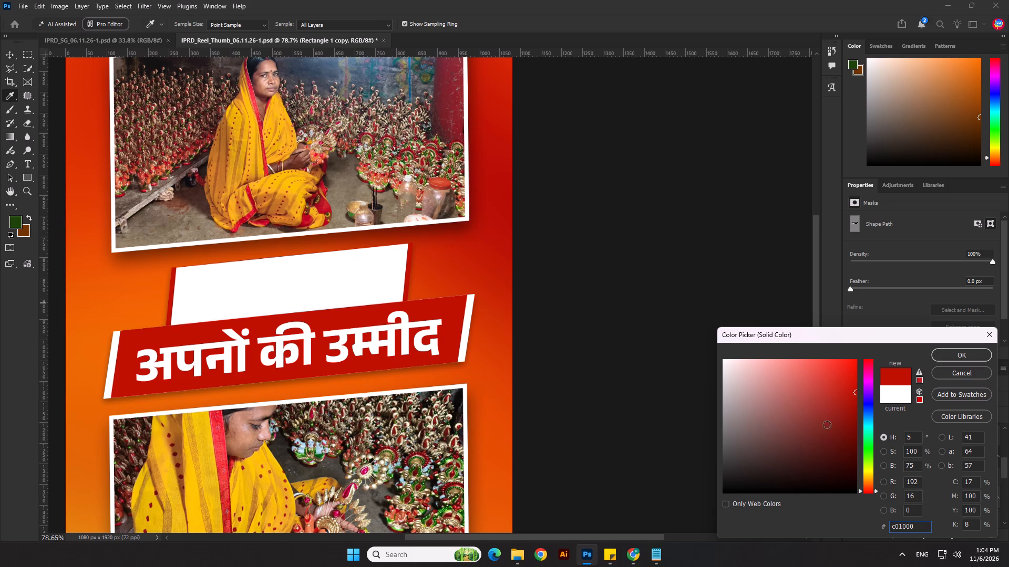
{"action": "left_click", "coordinate": [870, 471]}
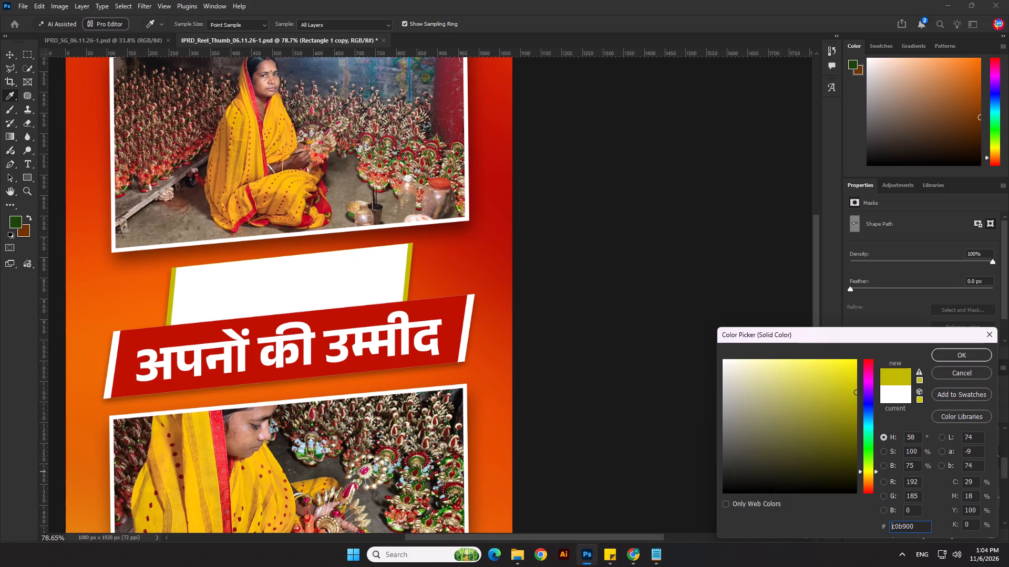
{"action": "left_click", "coordinate": [870, 471]}
{"action": "left_click_drag", "start_coordinate": [829, 420], "coordinate": [871, 335]}
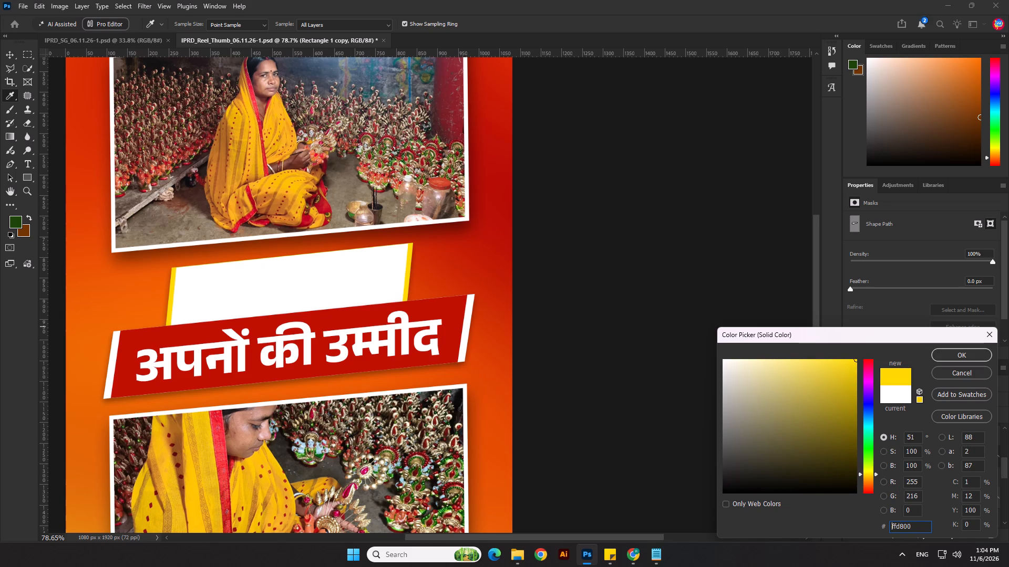
{"action": "left_click", "coordinate": [942, 361]}
{"action": "left_click", "coordinate": [734, 366]}
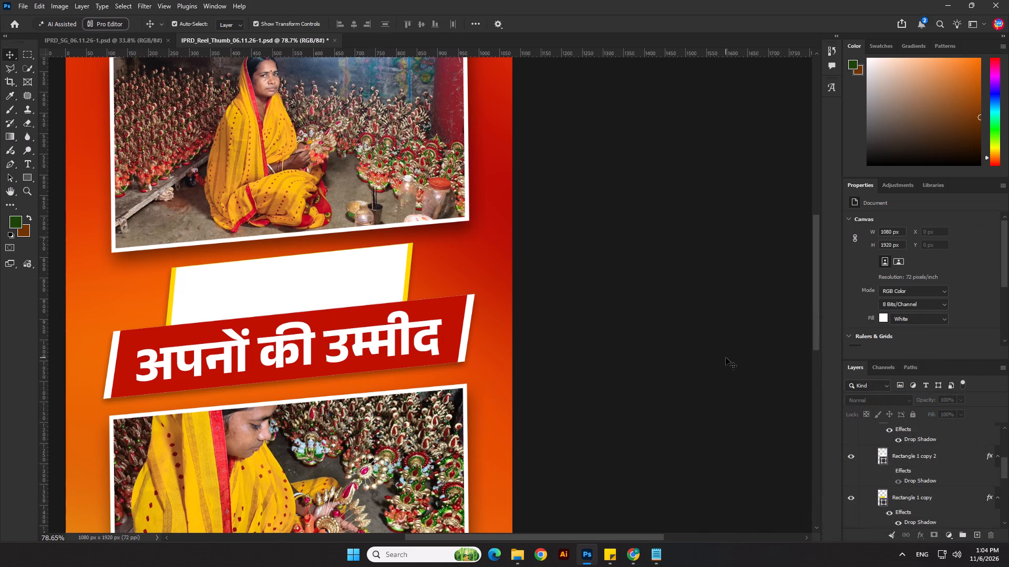
Replace the upper title text with "छठ-दीपावाली", copied from the Thumbnail notes in Notepad.
{"action": "left_click", "coordinate": [660, 562]}
{"action": "scroll", "coordinate": [90, 165], "scroll_direction": "up", "scroll_amount": 1}
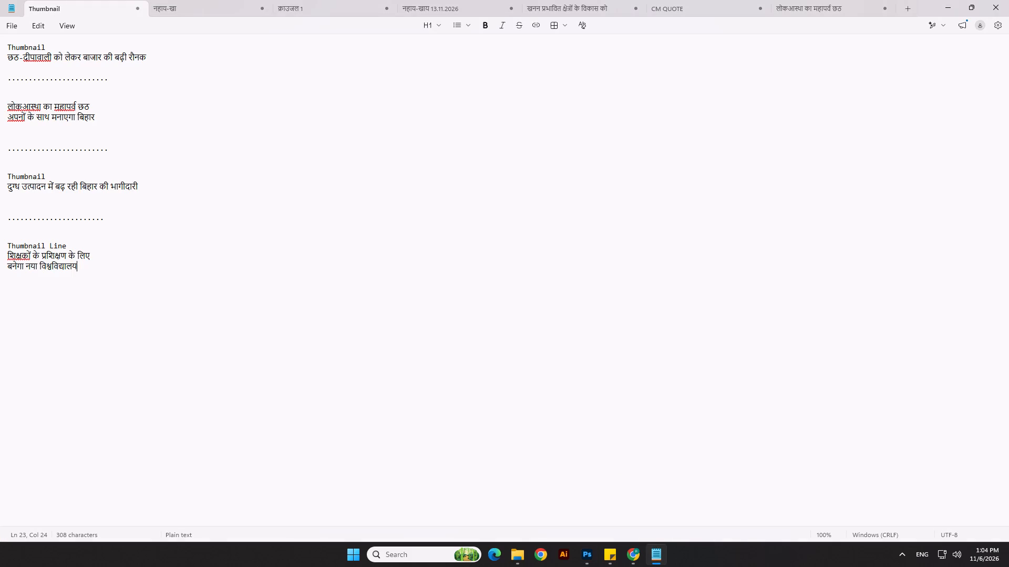
{"action": "left_click_drag", "start_coordinate": [52, 56], "coordinate": [0, 62]}
{"action": "key", "text": "ctrl+c"}
{"action": "key", "text": "ctrl+c"}
{"action": "key", "text": "alt+Tab"}
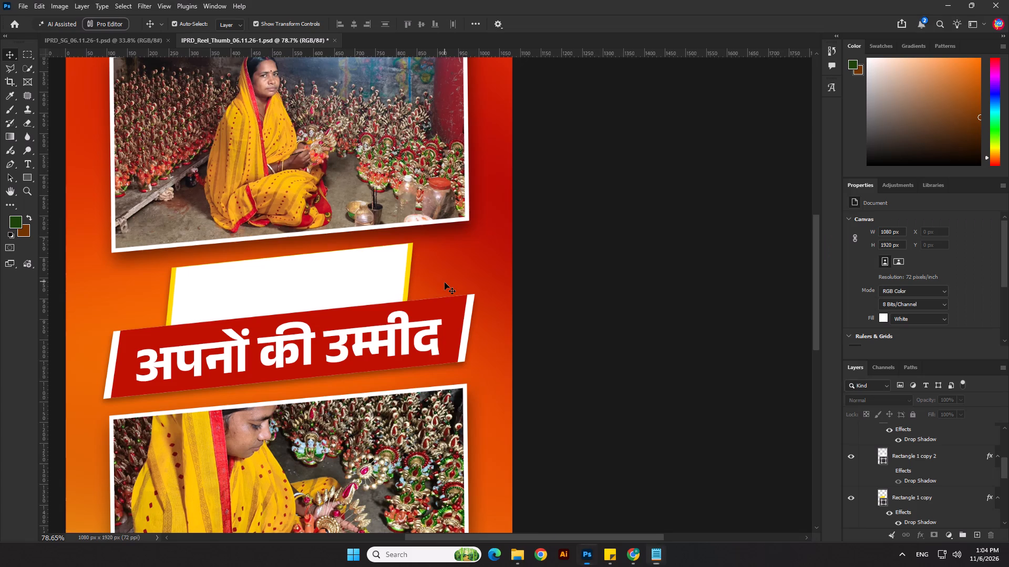
{"action": "scroll", "coordinate": [390, 296], "scroll_direction": "up", "scroll_amount": 2}
{"action": "double_click", "coordinate": [312, 290]}
{"action": "key", "text": "ctrl+v"}
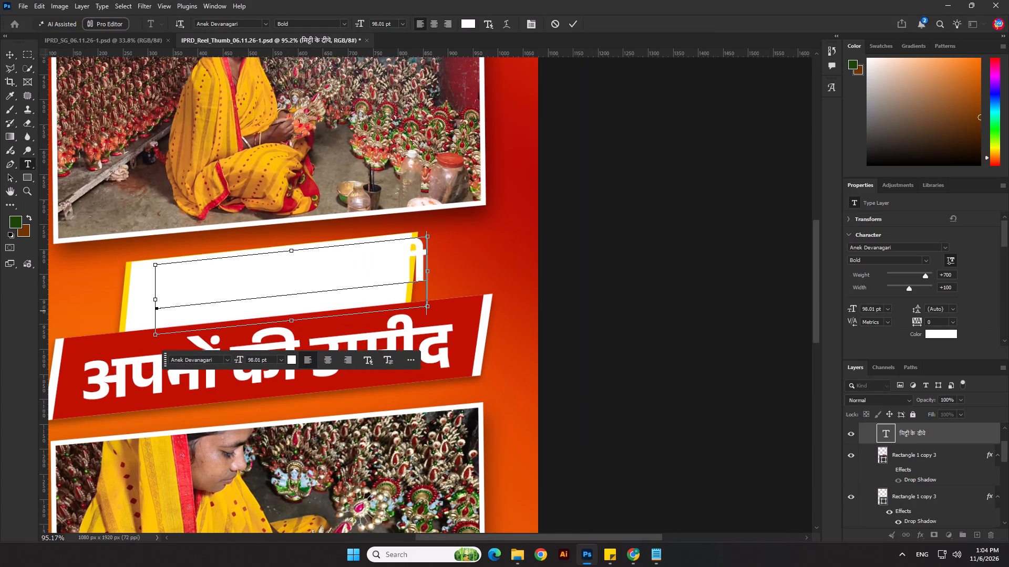
Recolour the upper title text to red c01000, sampled from the lower title banner.
{"action": "key", "text": "ctrl+a"}
{"action": "left_click", "coordinate": [944, 330]}
{"action": "left_click", "coordinate": [461, 316]}
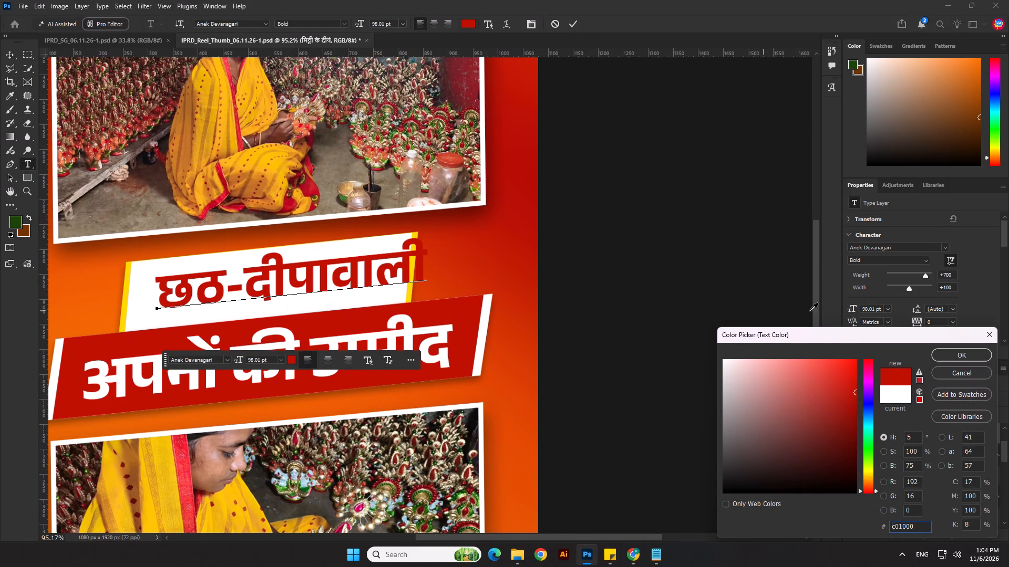
{"action": "left_click", "coordinate": [944, 358]}
{"action": "key", "text": "Left"}
{"action": "key", "text": "Left"}
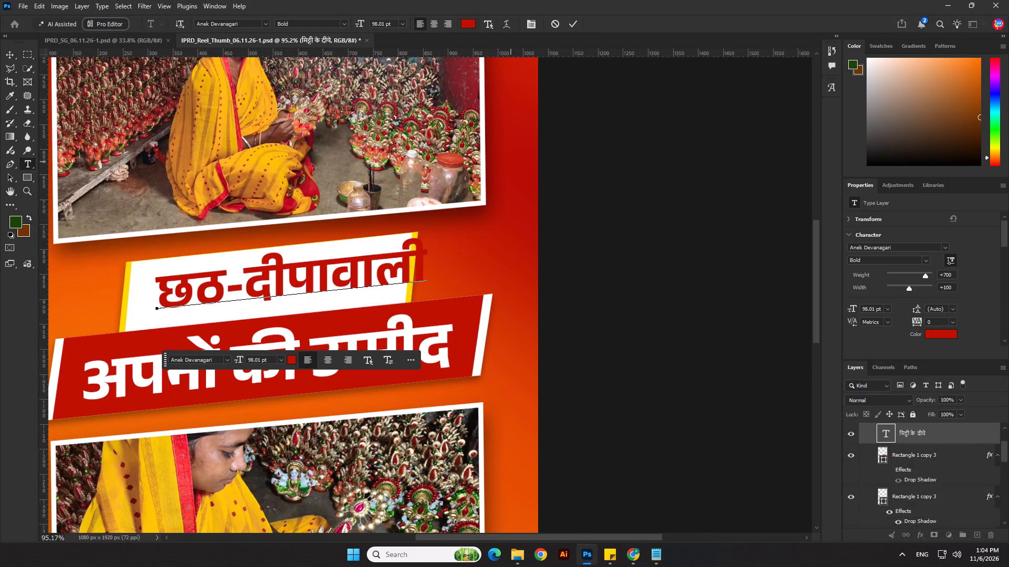
Commit the upper title text and shift it left and slightly down onto its white banner.
{"action": "left_click", "coordinate": [572, 23]}
{"action": "key", "text": "shift+Left"}
{"action": "key", "text": "shift+Left"}
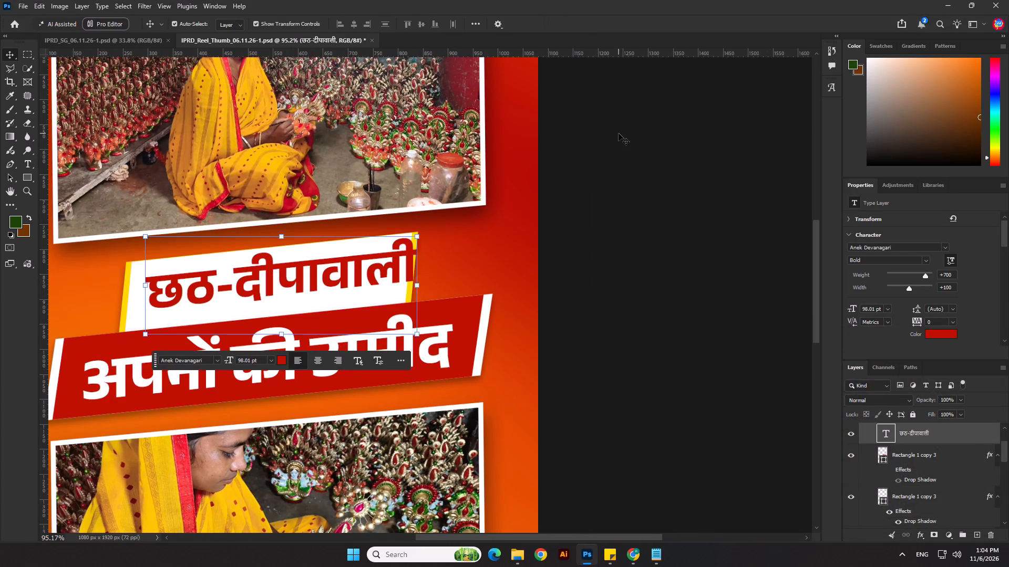
{"action": "key", "text": "shift+Left"}
{"action": "key", "text": "shift+Left"}
{"action": "key", "text": "shift+Left"}
{"action": "key", "text": "shift+Down"}
{"action": "key", "text": "Down"}
{"action": "key", "text": "Right"}
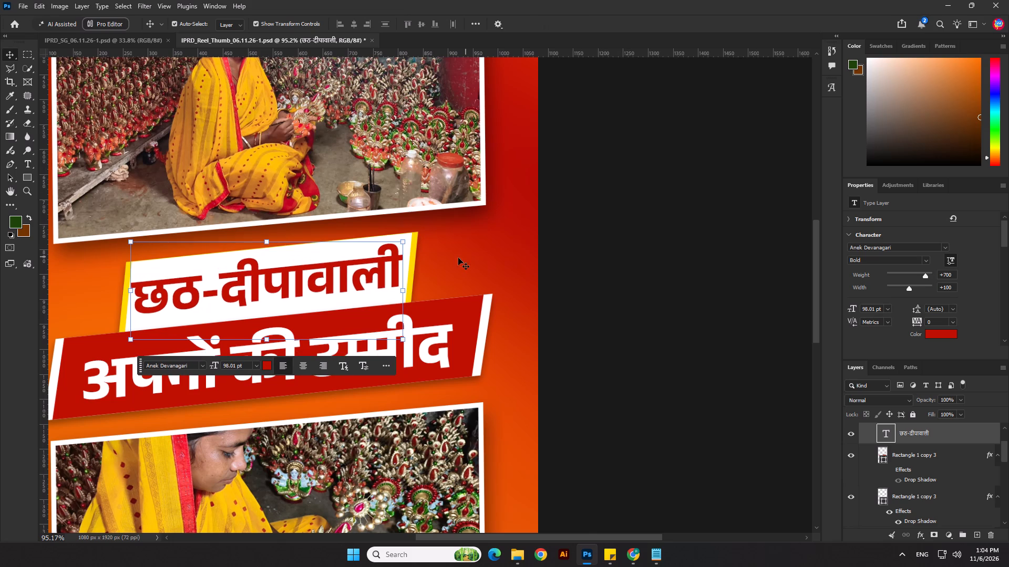
Set the upper title text size to 96 pt and nudge it right to centre it on the banner.
{"action": "left_click_drag", "start_coordinate": [874, 308], "coordinate": [833, 303]}
{"action": "key", "text": "9"}
{"action": "key", "text": "6"}
{"action": "key", "text": "Return"}
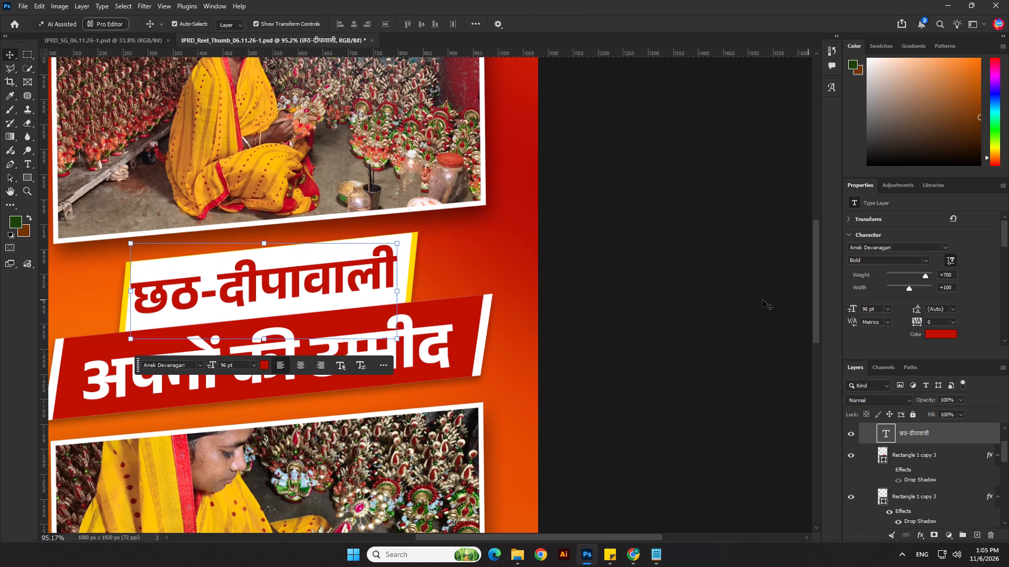
{"action": "key", "text": "Right"}
{"action": "key", "text": "Right"}
{"action": "key", "text": "Right"}
{"action": "key", "text": "Right"}
{"action": "key", "text": "Right"}
{"action": "key", "text": "Right"}
{"action": "key", "text": "Right"}
{"action": "key", "text": "Right"}
{"action": "key", "text": "Right"}
{"action": "key", "text": "Down"}
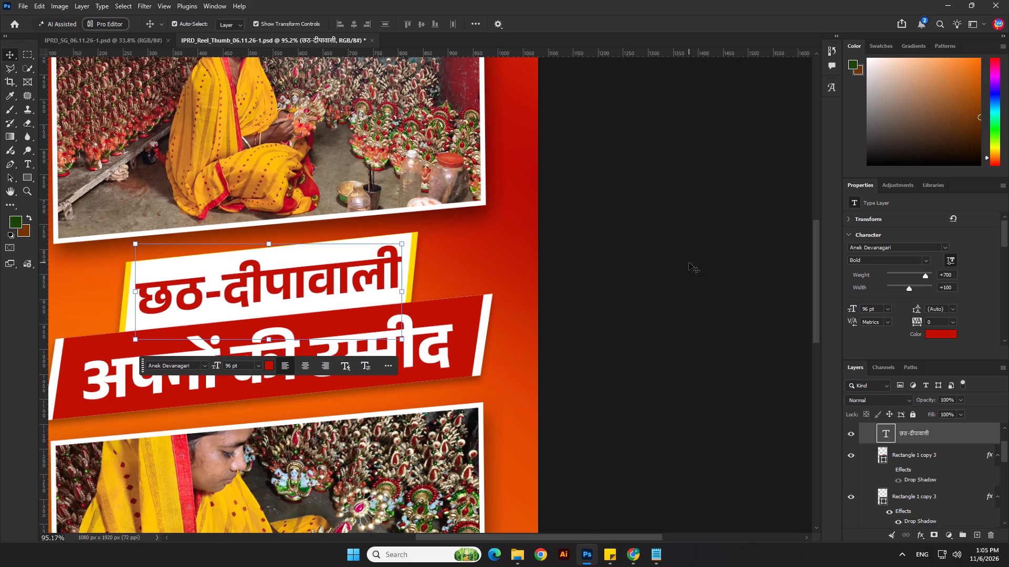
{"action": "key", "text": "Return"}
{"action": "left_click", "coordinate": [689, 262]}
Copy "को लेकर" from the first headline of the Thumbnail notes in Notepad and return to the Photoshop thumbnail.
{"action": "scroll", "coordinate": [689, 262], "scroll_direction": "down", "scroll_amount": 9}
{"action": "key", "text": "alt+Tab"}
{"action": "key", "text": "alt+Tab"}
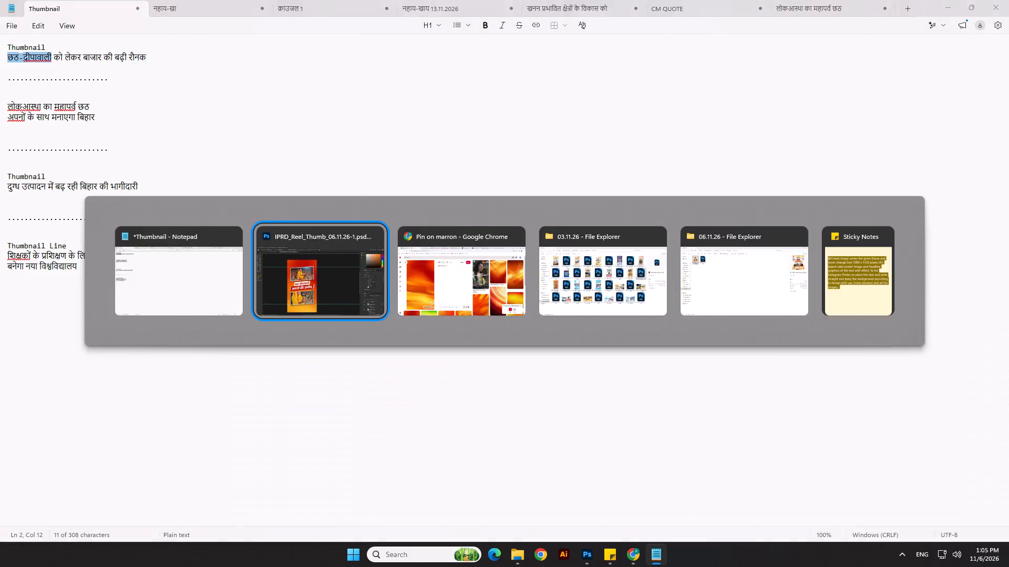
{"action": "key", "text": "alt+Tab"}
{"action": "left_click_drag", "start_coordinate": [55, 56], "coordinate": [81, 56]}
{"action": "key", "text": "ctrl+c"}
{"action": "key", "text": "ctrl+c"}
{"action": "key", "text": "alt+Tab"}
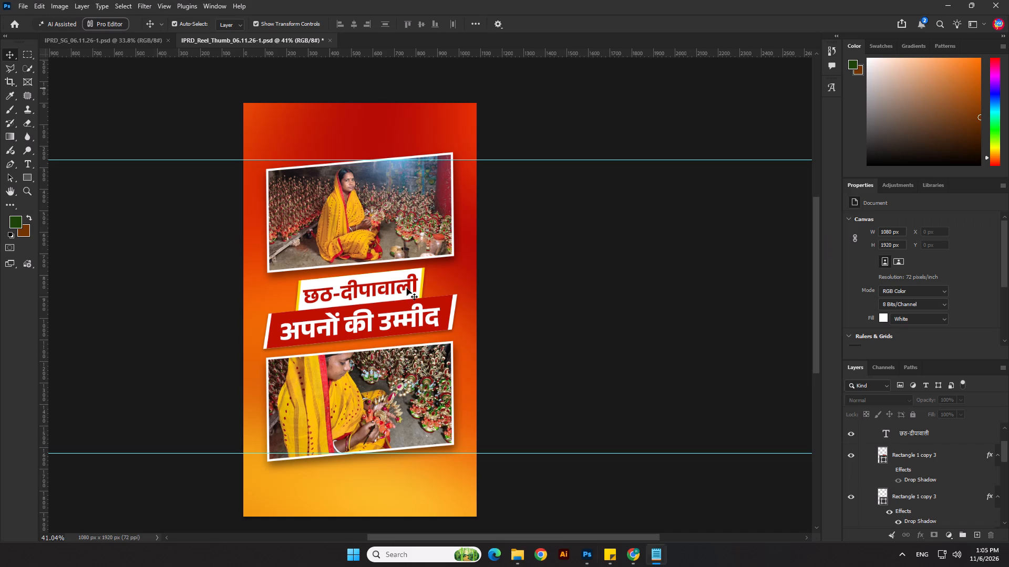
Lock Layer 7, the red-orange background image.
{"action": "scroll", "coordinate": [516, 365], "scroll_direction": "down", "scroll_amount": 1}
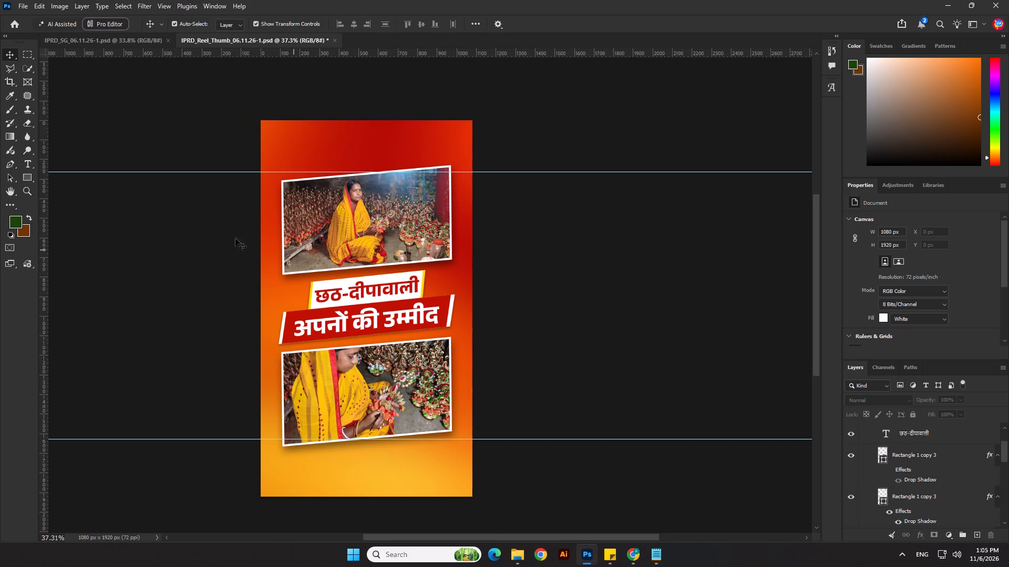
{"action": "left_click_drag", "start_coordinate": [217, 220], "coordinate": [275, 214]}
{"action": "left_click", "coordinate": [598, 140]}
{"action": "left_click", "coordinate": [456, 148]}
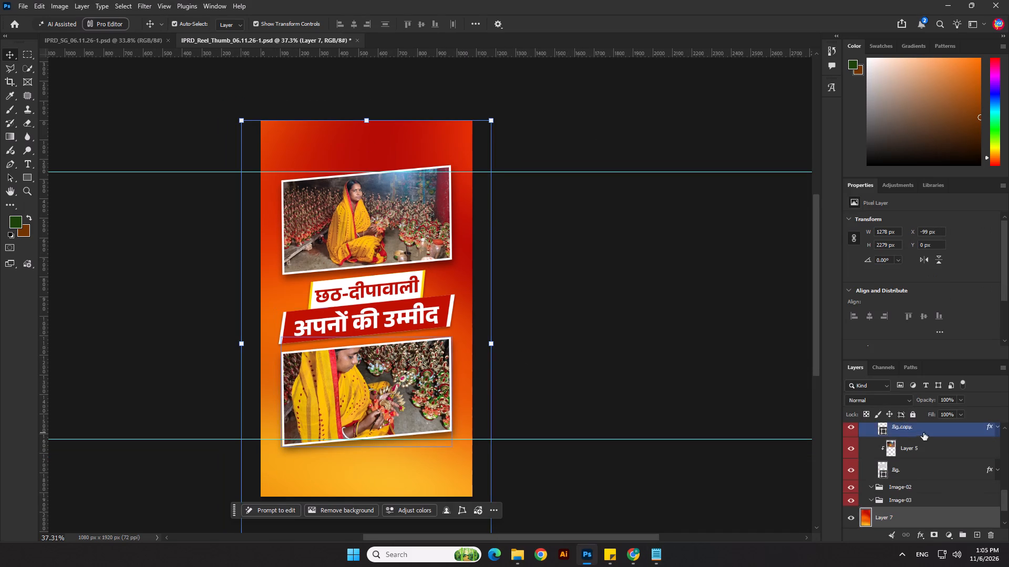
{"action": "left_click", "coordinate": [908, 412]}
Delete the leftover background layer beneath Layer 7.
{"action": "left_click_drag", "start_coordinate": [504, 93], "coordinate": [446, 125]}
{"action": "key", "text": "Delete"}
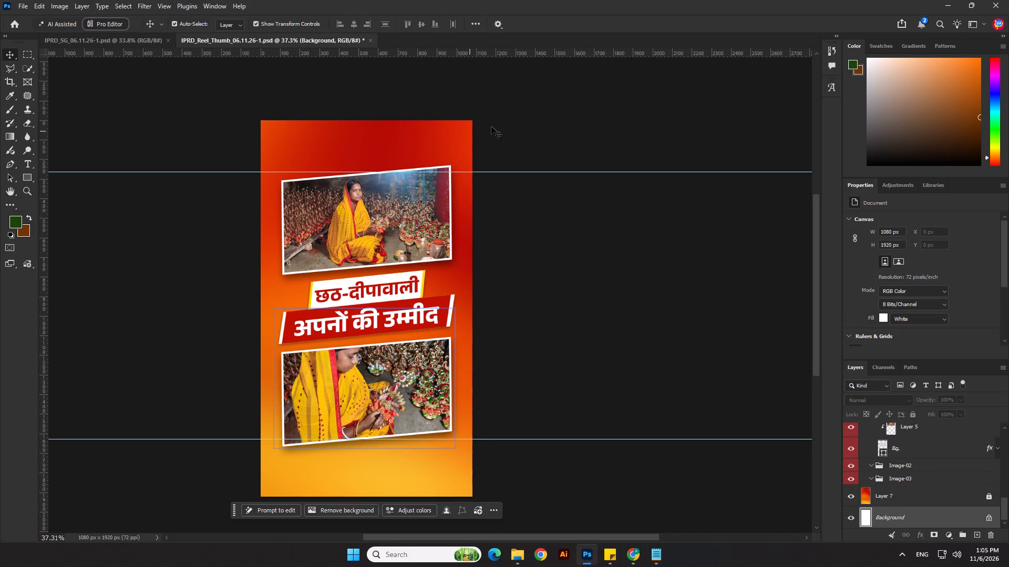
{"action": "left_click_drag", "start_coordinate": [520, 114], "coordinate": [425, 134]}
Scale the upper and lower framed photos down slightly to open more room around the title banners.
{"action": "left_click_drag", "start_coordinate": [241, 184], "coordinate": [398, 246]}
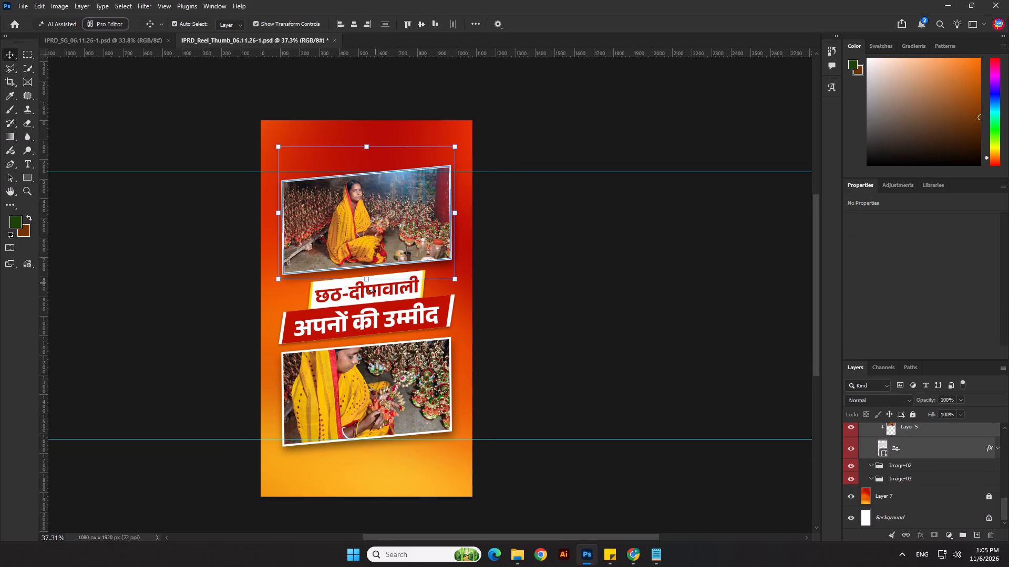
{"action": "left_click_drag", "start_coordinate": [372, 282], "coordinate": [372, 274]}
{"action": "key", "text": "Return"}
{"action": "left_click", "coordinate": [545, 301]}
{"action": "left_click_drag", "start_coordinate": [504, 362], "coordinate": [403, 418]}
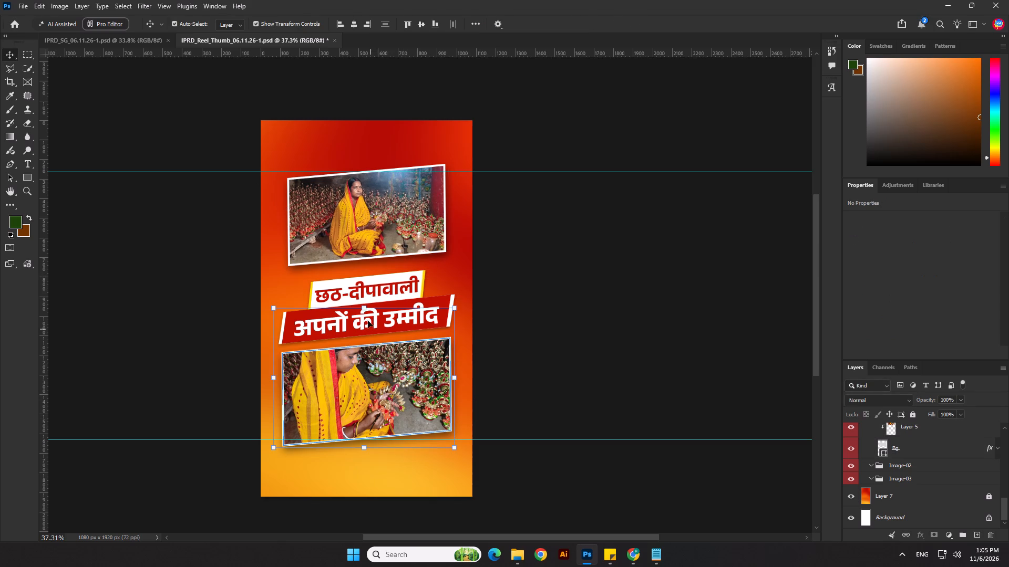
{"action": "left_click_drag", "start_coordinate": [366, 308], "coordinate": [368, 322]}
{"action": "key", "text": "Return"}
{"action": "left_click", "coordinate": [513, 314]}
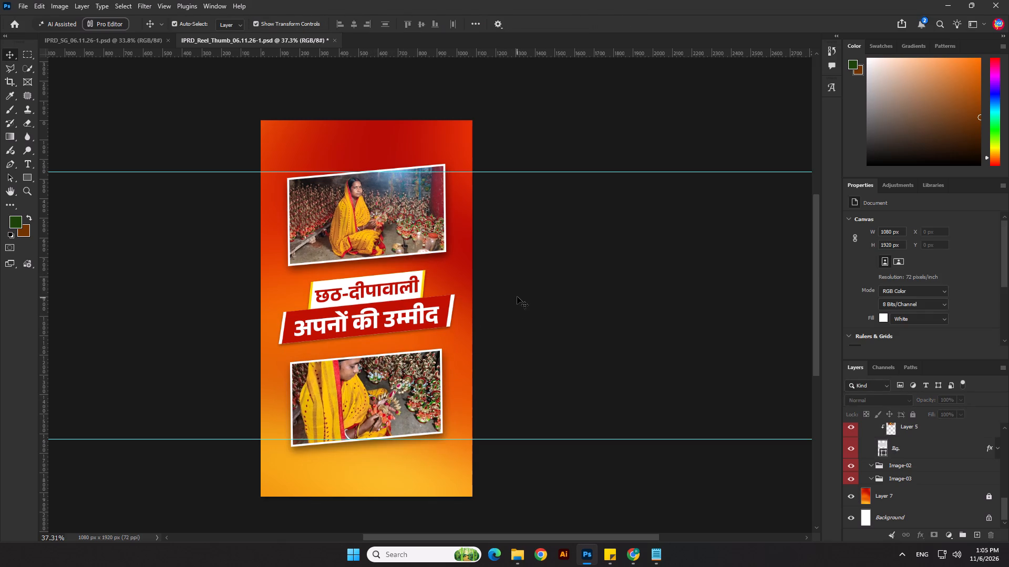
Move the lower title banner with its "अपनों की उम्मीद" text down, close to the lower photo.
{"action": "left_click_drag", "start_coordinate": [512, 297], "coordinate": [425, 338]}
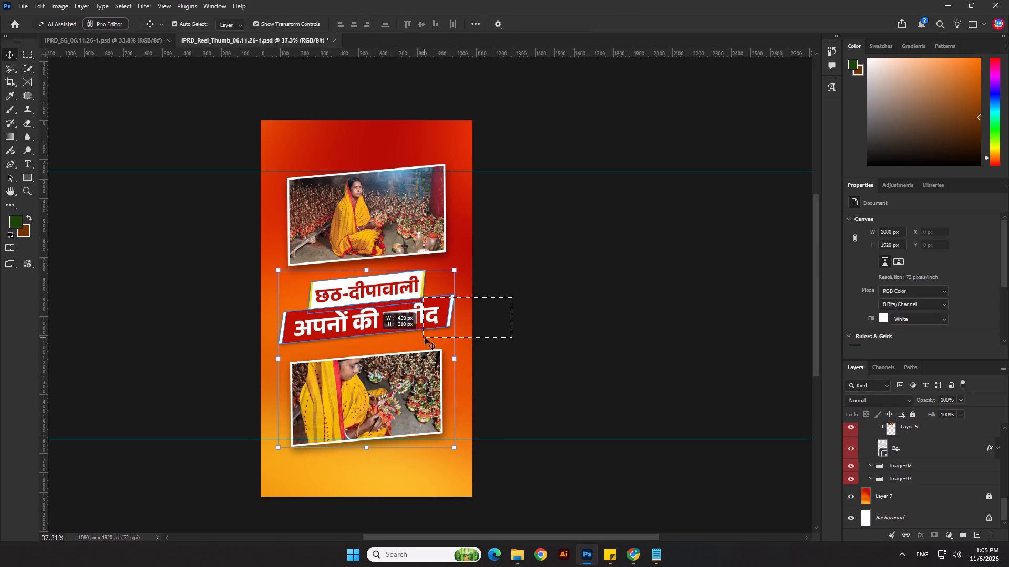
{"action": "left_click_drag", "start_coordinate": [425, 338], "coordinate": [431, 338]}
{"action": "key", "text": "shift+Down"}
{"action": "key", "text": "shift+Down"}
{"action": "key", "text": "shift+Down"}
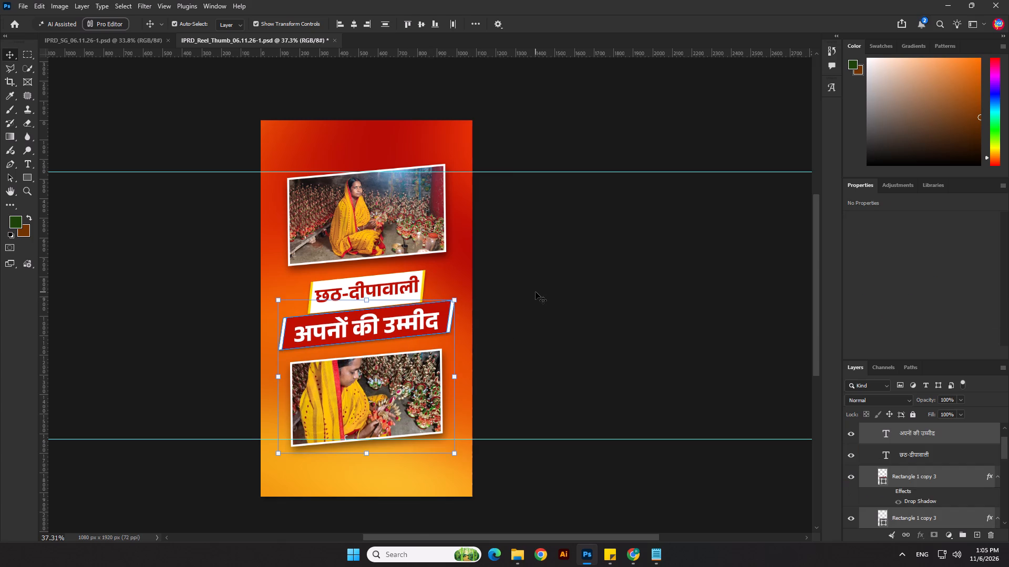
{"action": "key", "text": "shift+Down"}
{"action": "key", "text": "shift+Down"}
{"action": "key", "text": "shift+Down"}
{"action": "key", "text": "shift+Down"}
{"action": "key", "text": "shift+Down"}
{"action": "key", "text": "shift+Down"}
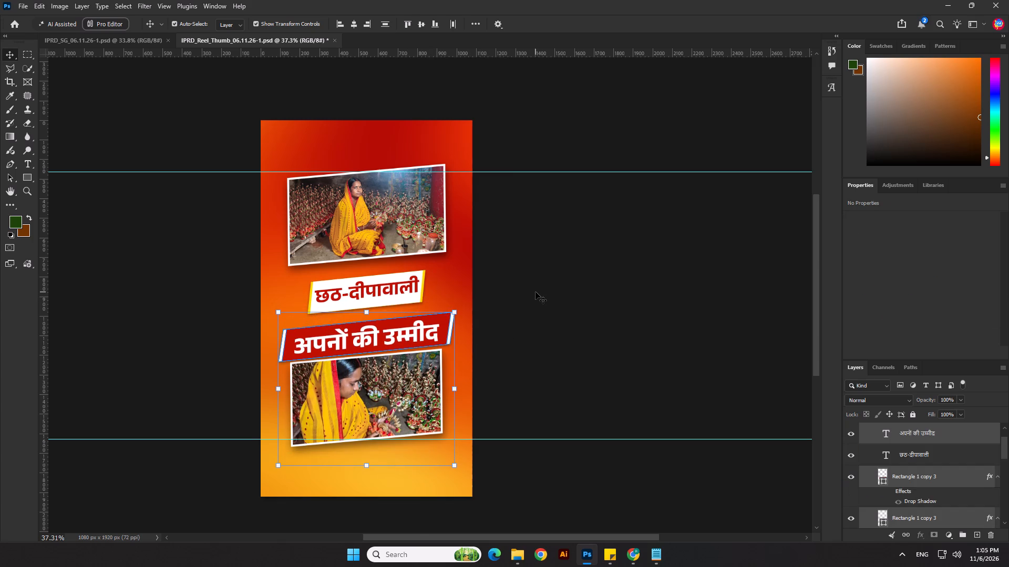
{"action": "key", "text": "shift+Up"}
{"action": "key", "text": "shift+Up"}
{"action": "left_click", "coordinate": [536, 292]}
Move the upper title banner with its "छठ-दीपावाली" text up towards the upper photo.
{"action": "left_click_drag", "start_coordinate": [513, 271], "coordinate": [431, 274]}
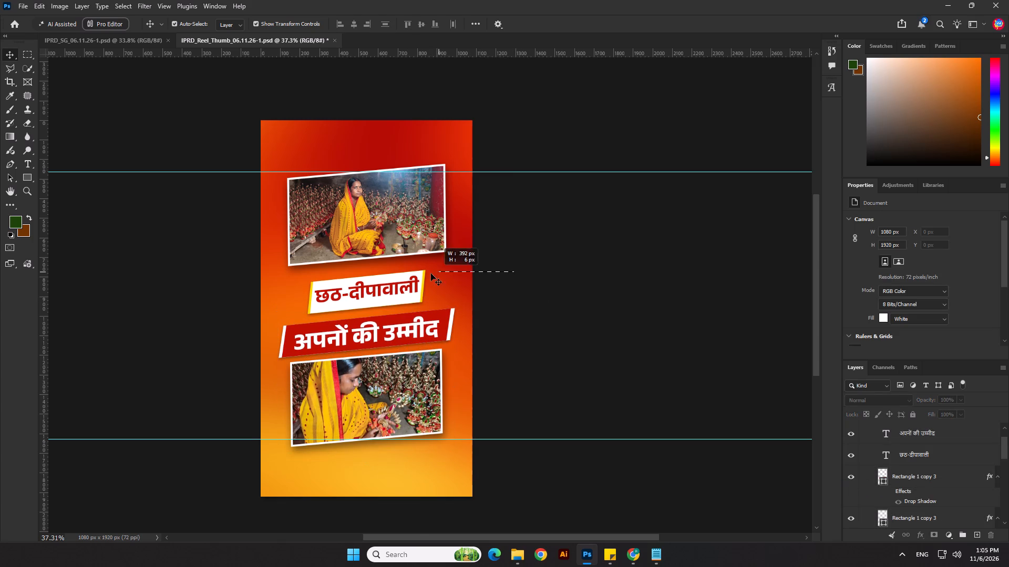
{"action": "left_click_drag", "start_coordinate": [431, 274], "coordinate": [384, 287]}
{"action": "key", "text": "shift+Up"}
{"action": "key", "text": "shift+Up"}
{"action": "key", "text": "shift+Up"}
{"action": "key", "text": "shift+Up"}
{"action": "left_click", "coordinate": [528, 295], "text": "shift"}
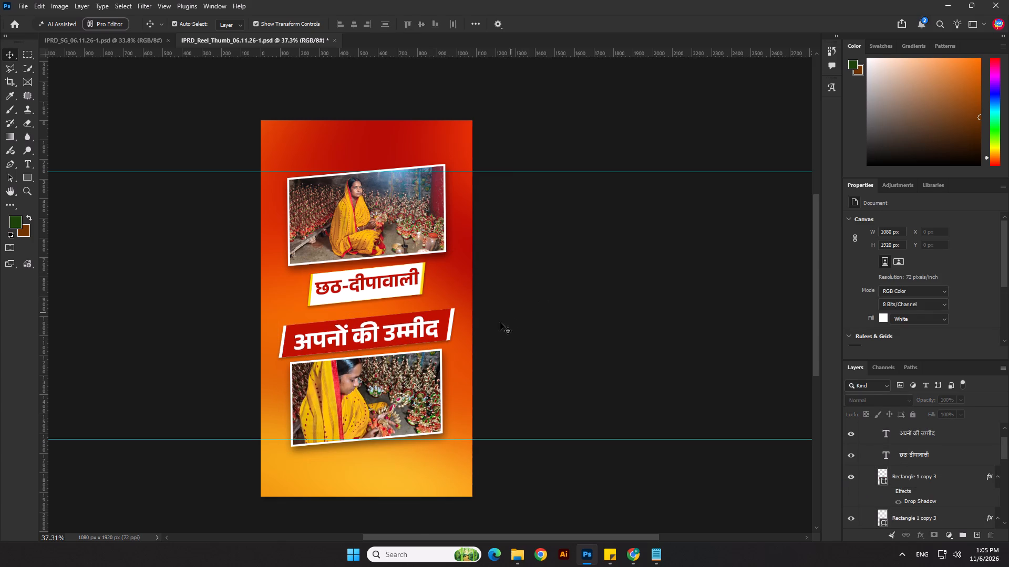
Reposition the lower photo, Layer 6, slightly higher inside its frame and scale it to about 99%.
{"action": "left_click", "coordinate": [498, 324]}
{"action": "left_click", "coordinate": [425, 376]}
{"action": "key", "text": "Up"}
{"action": "key", "text": "Up"}
{"action": "key", "text": "Up"}
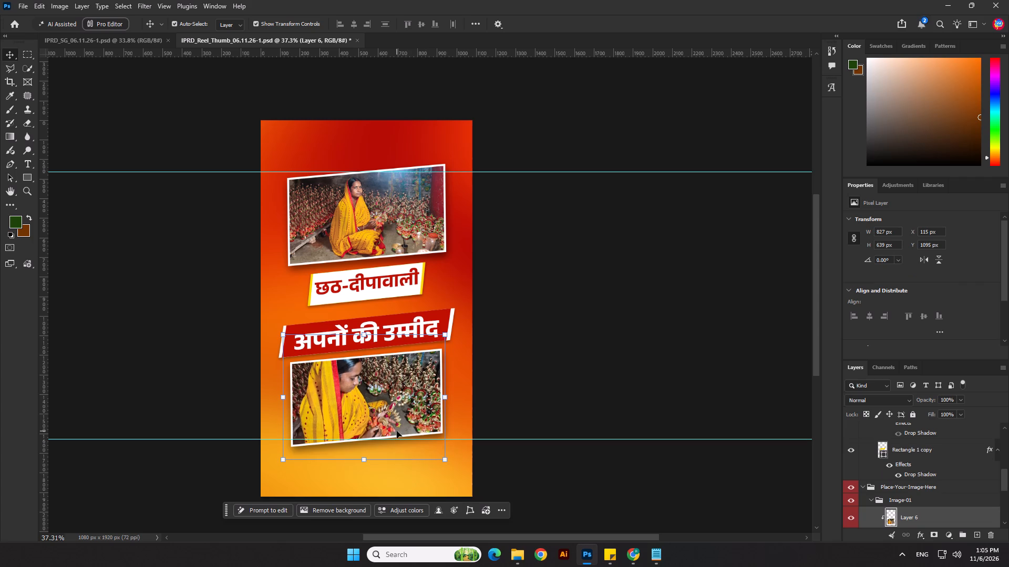
{"action": "key", "text": "Up"}
{"action": "key", "text": "Up"}
{"action": "key", "text": "Up"}
{"action": "key", "text": "Up"}
{"action": "key", "text": "Up"}
{"action": "key", "text": "Up"}
{"action": "key", "text": "Up"}
{"action": "key", "text": "Up"}
{"action": "key", "text": "Up"}
{"action": "key", "text": "Up"}
{"action": "key", "text": "Up"}
{"action": "left_click_drag", "start_coordinate": [280, 460], "coordinate": [290, 461]}
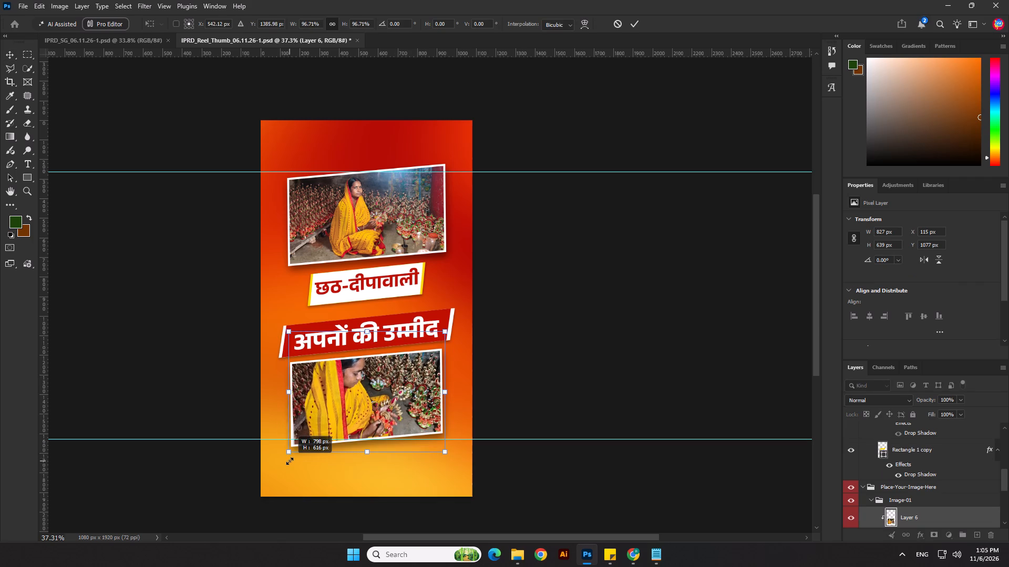
{"action": "left_click_drag", "start_coordinate": [290, 461], "coordinate": [285, 465]}
{"action": "key", "text": "Down"}
{"action": "key", "text": "Down"}
{"action": "key", "text": "Down"}
{"action": "key", "text": "Return"}
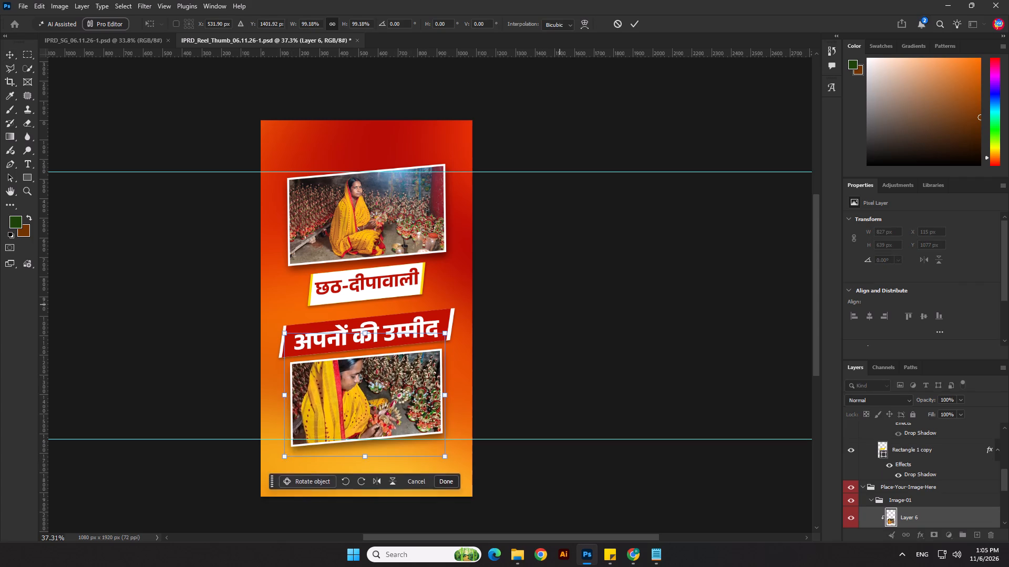
{"action": "left_click", "coordinate": [560, 304]}
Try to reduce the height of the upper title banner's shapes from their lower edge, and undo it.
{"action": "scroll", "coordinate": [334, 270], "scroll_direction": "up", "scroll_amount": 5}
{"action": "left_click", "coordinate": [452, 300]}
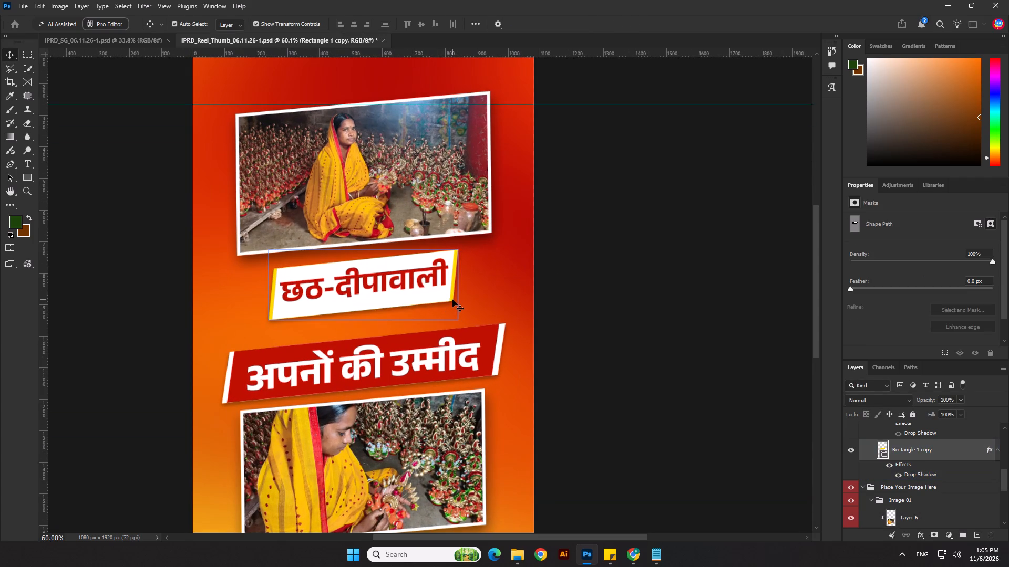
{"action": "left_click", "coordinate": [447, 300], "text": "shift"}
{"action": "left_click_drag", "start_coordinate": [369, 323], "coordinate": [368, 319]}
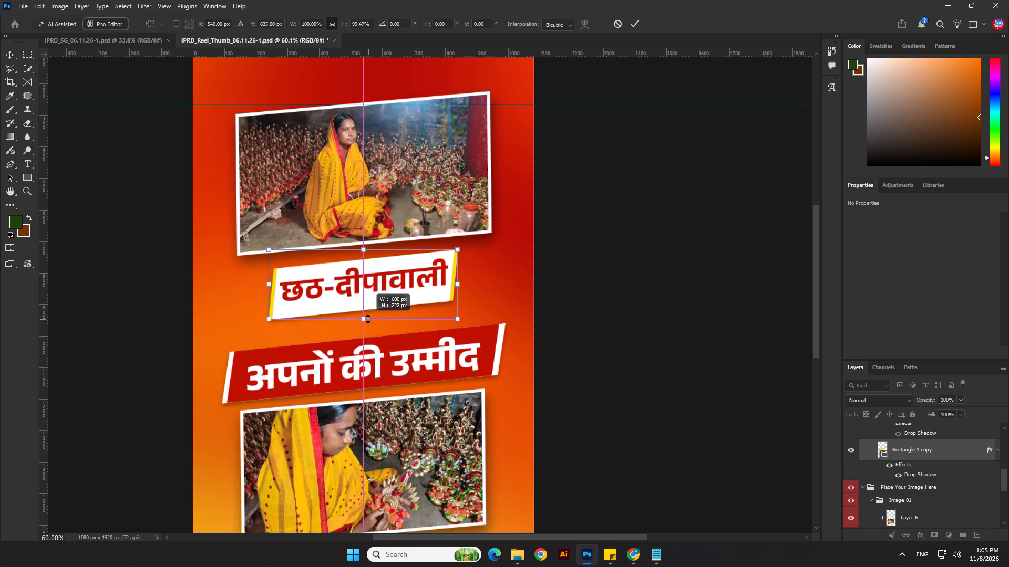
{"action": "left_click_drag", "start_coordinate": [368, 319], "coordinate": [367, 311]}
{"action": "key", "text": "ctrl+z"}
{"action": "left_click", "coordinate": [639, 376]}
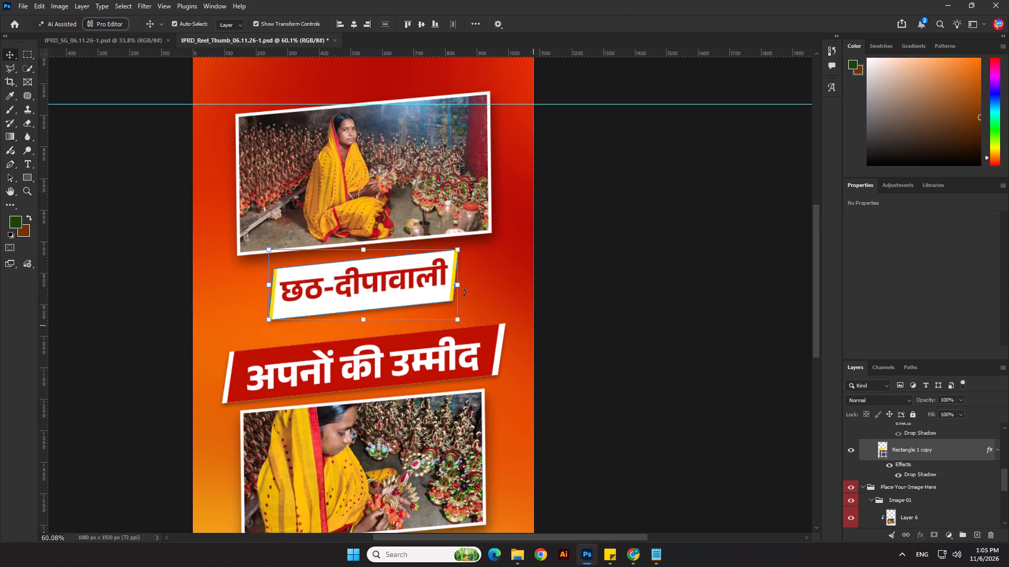
Reduce the height of the upper title banner's white and yellow shapes to about 78% and nudge them up around the text.
{"action": "scroll", "coordinate": [458, 288], "scroll_direction": "up", "scroll_amount": 6}
{"action": "left_click", "coordinate": [638, 277]}
{"action": "left_click_drag", "start_coordinate": [642, 279], "coordinate": [450, 237]}
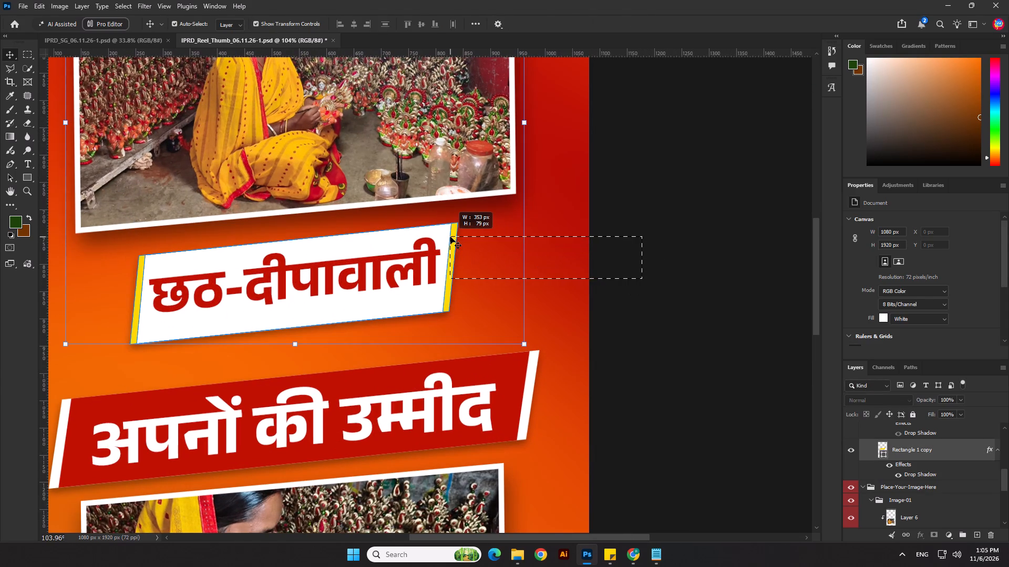
{"action": "left_click_drag", "start_coordinate": [450, 237], "coordinate": [448, 236]}
{"action": "left_click", "coordinate": [461, 159], "text": "shift"}
{"action": "left_click_drag", "start_coordinate": [297, 222], "coordinate": [298, 233], "text": "shift"}
{"action": "left_click_drag", "start_coordinate": [293, 346], "coordinate": [294, 338], "text": "shift"}
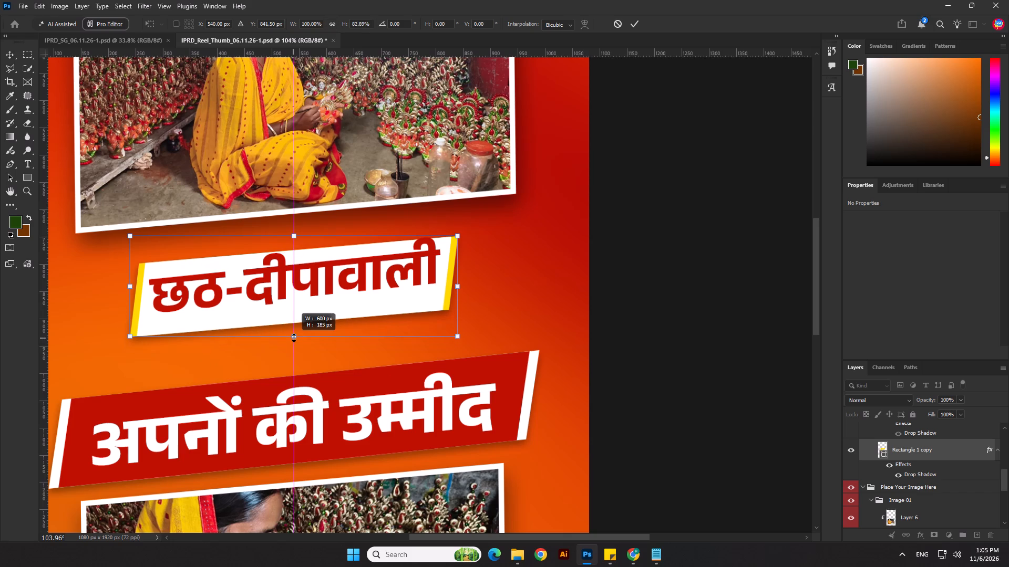
{"action": "left_click_drag", "start_coordinate": [294, 338], "coordinate": [298, 333], "text": "shift"}
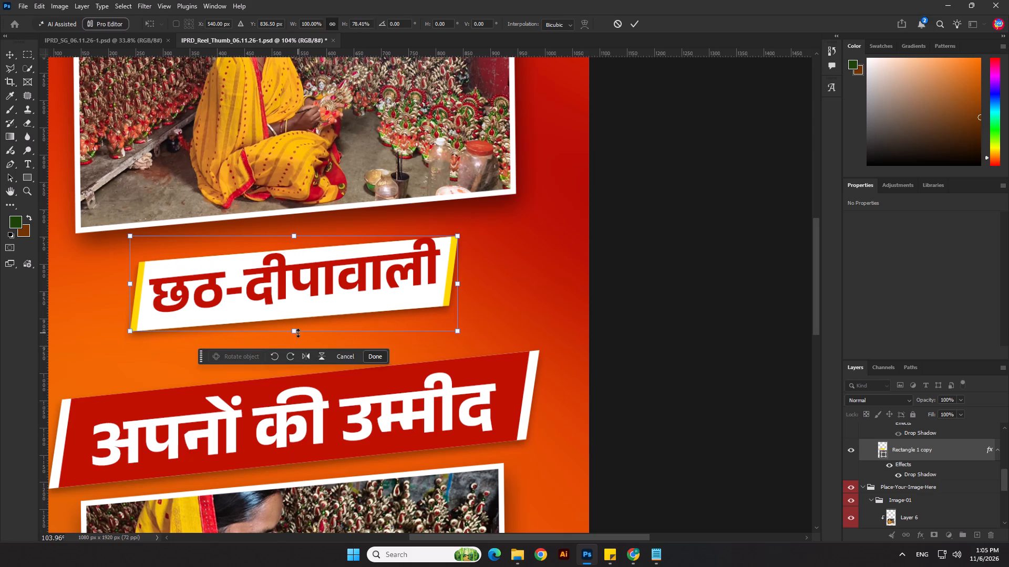
{"action": "key", "text": "shift+Up"}
{"action": "key", "text": "Return"}
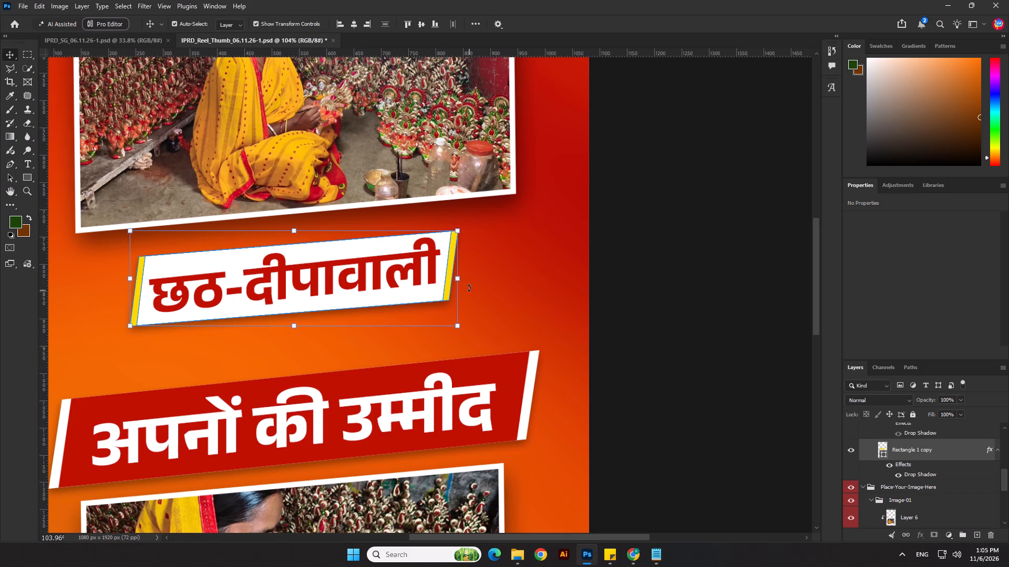
Skew the upper title banner's shapes slightly, raising the right end to follow the text's tilt.
{"action": "left_click_drag", "start_coordinate": [459, 279], "coordinate": [458, 272], "text": "ctrl"}
{"action": "scroll", "coordinate": [459, 270], "scroll_direction": "down", "scroll_amount": 4}
{"action": "key", "text": "Return"}
{"action": "left_click", "coordinate": [696, 258]}
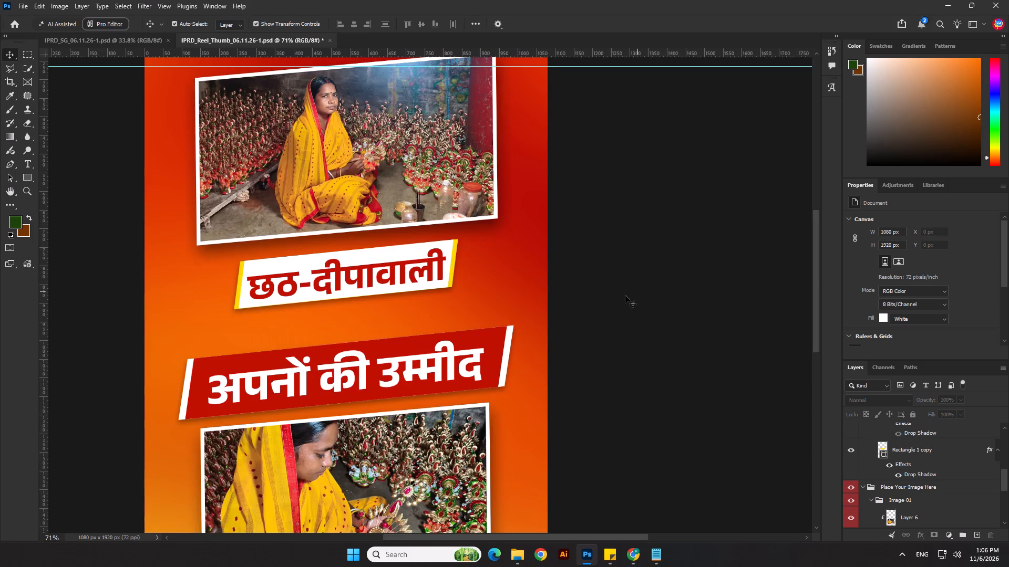
Duplicate the upper title text below its banner and replace the copy's text with "को लेकर".
{"action": "scroll", "coordinate": [627, 295], "scroll_direction": "down", "scroll_amount": 4}
{"action": "scroll", "coordinate": [425, 322], "scroll_direction": "up", "scroll_amount": 2}
{"action": "left_click", "coordinate": [409, 262]}
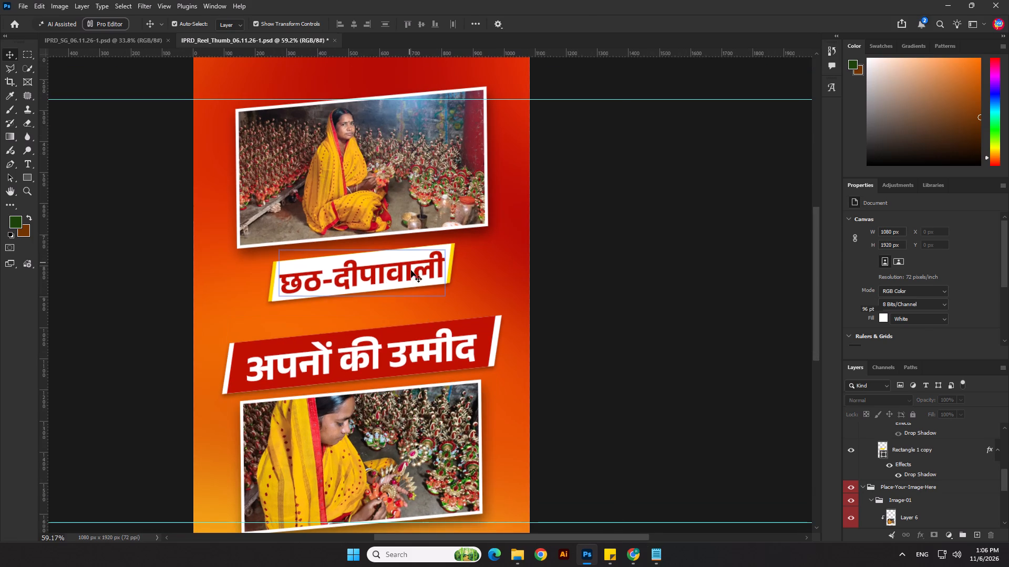
{"action": "left_click_drag", "start_coordinate": [407, 269], "coordinate": [410, 308], "text": "alt+shift"}
{"action": "double_click", "coordinate": [410, 307]}
{"action": "key", "text": "ctrl+v"}
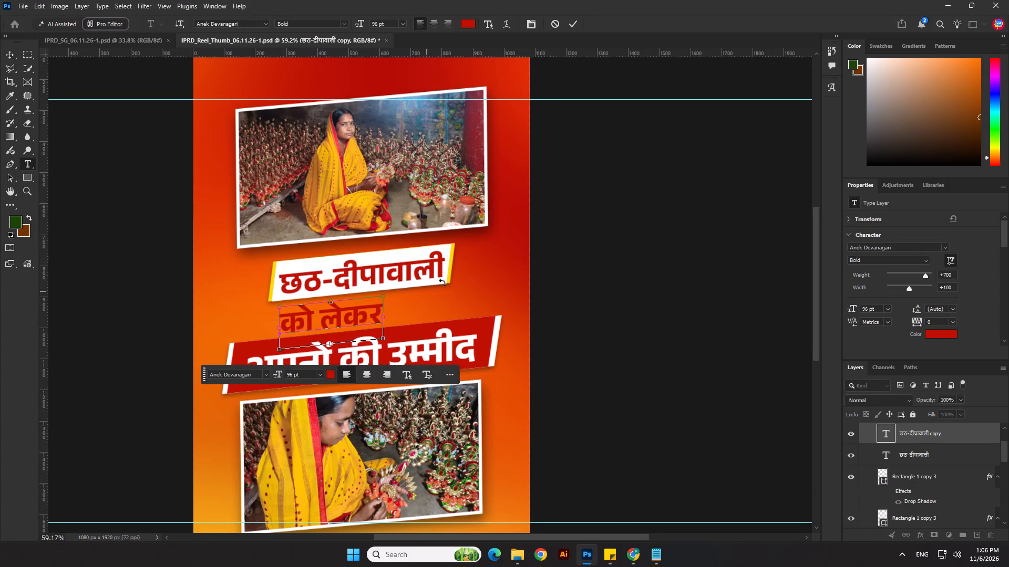
{"action": "left_click", "coordinate": [574, 22]}
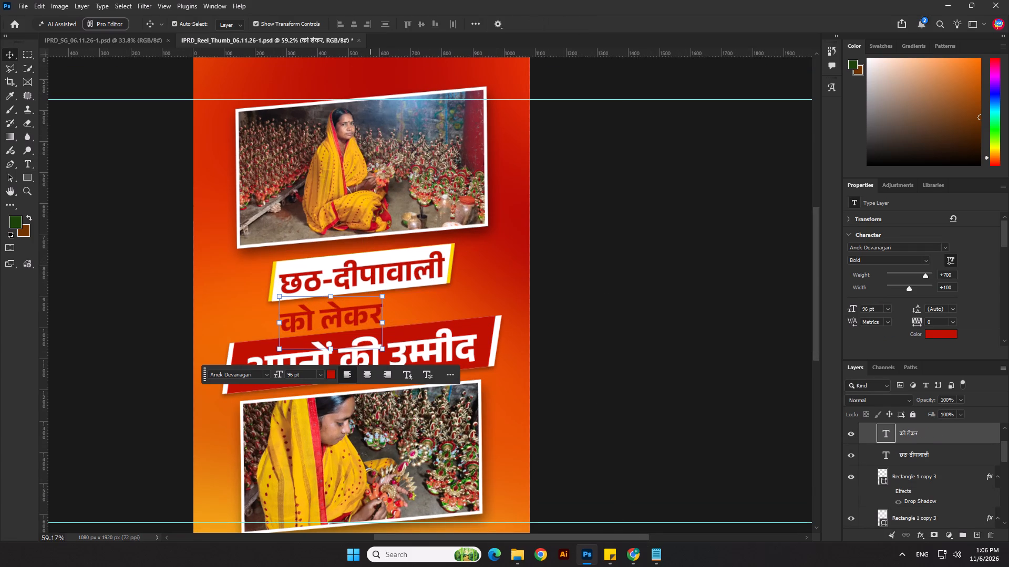
Centre the "को लेकर" text horizontally with alignment set to Canvas, and nudge it up between the two banners.
{"action": "left_click", "coordinate": [476, 25]}
{"action": "left_click", "coordinate": [516, 118]}
{"action": "left_click", "coordinate": [508, 139]}
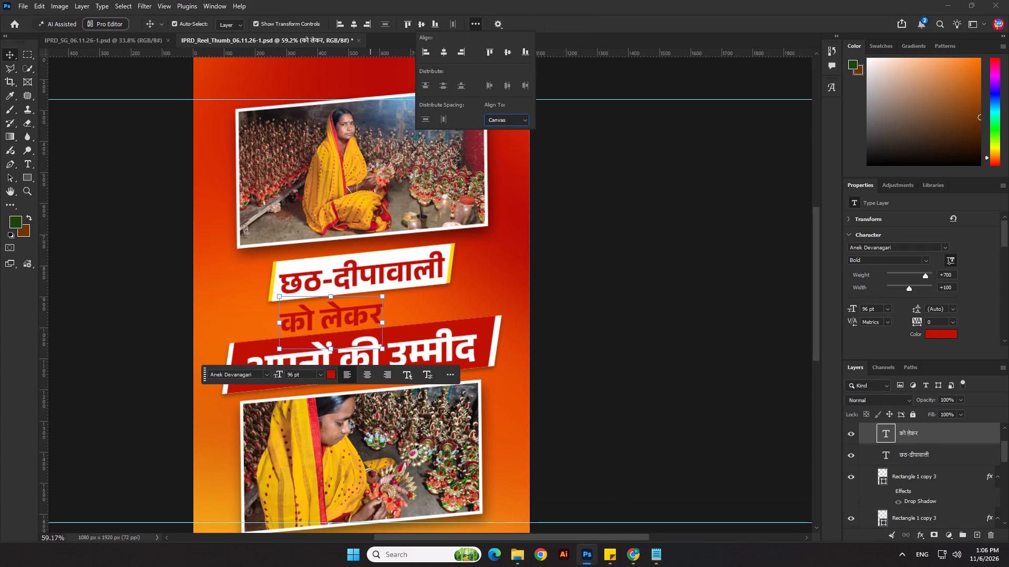
{"action": "left_click", "coordinate": [353, 20]}
{"action": "key", "text": "Up"}
{"action": "key", "text": "Up"}
{"action": "key", "text": "Up"}
{"action": "key", "text": "Up"}
{"action": "key", "text": "Up"}
{"action": "key", "text": "Up"}
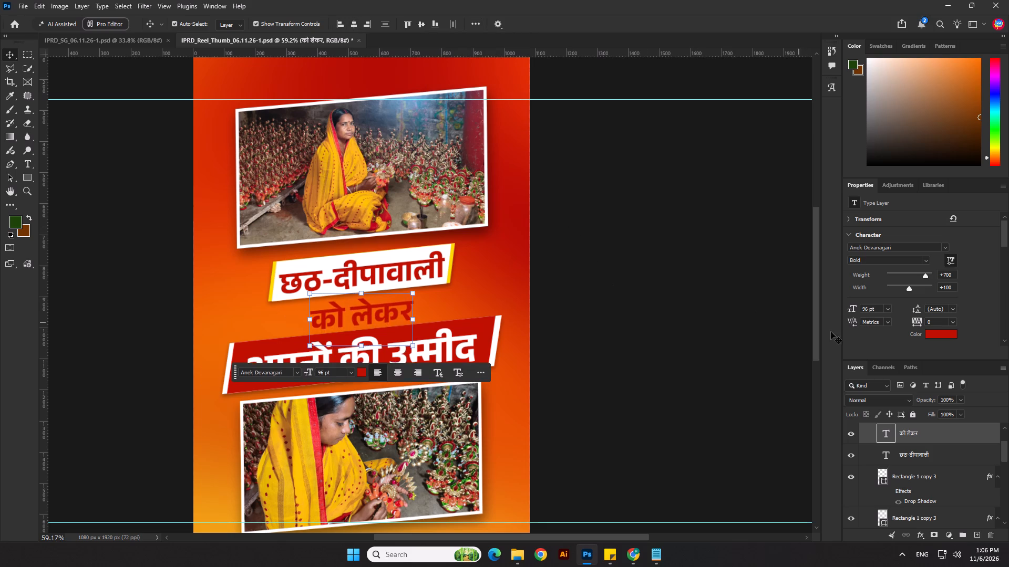
{"action": "key", "text": "Up"}
Set the "को लेकर" text colour to white (#ffffff).
{"action": "left_click", "coordinate": [938, 335]}
{"action": "left_click_drag", "start_coordinate": [793, 386], "coordinate": [636, 320]}
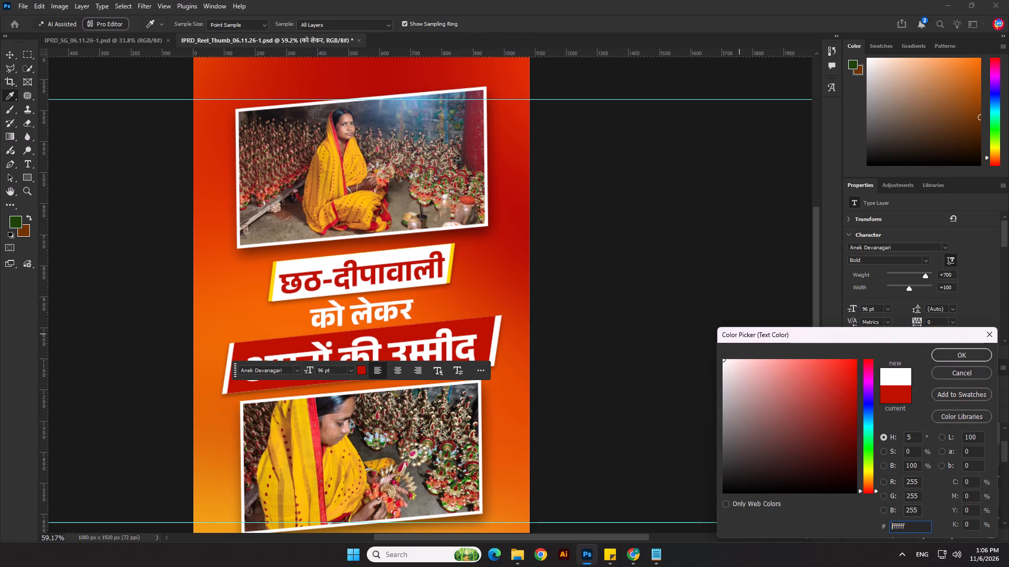
{"action": "left_click", "coordinate": [939, 354]}
{"action": "left_click", "coordinate": [683, 332]}
{"action": "scroll", "coordinate": [642, 322], "scroll_direction": "down", "scroll_amount": 4}
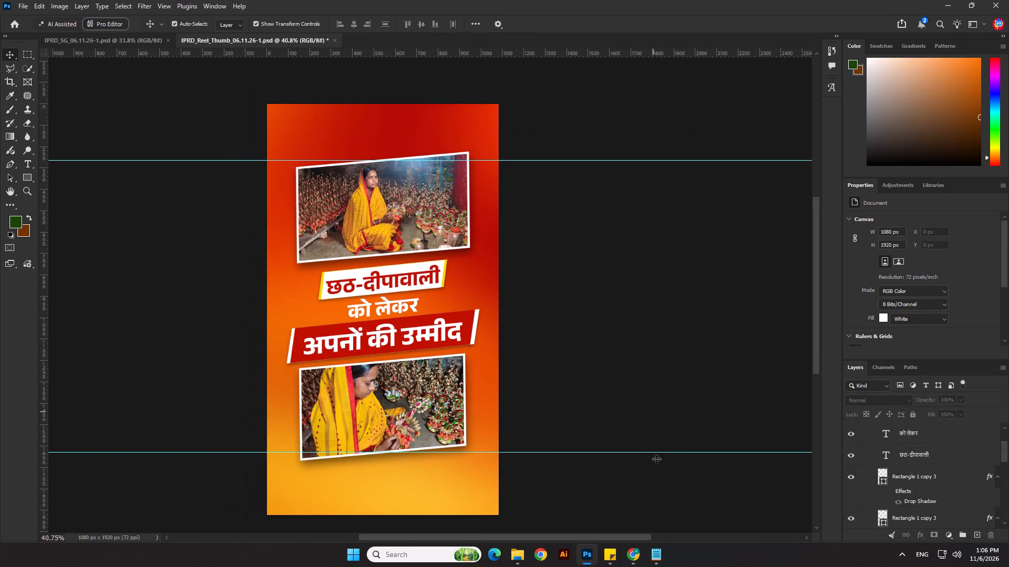
Copy "बाजार की बढ़ी रौनक" from the Notepad thumbnail text and use it to replace the lower banner's text.
{"action": "left_click", "coordinate": [662, 563]}
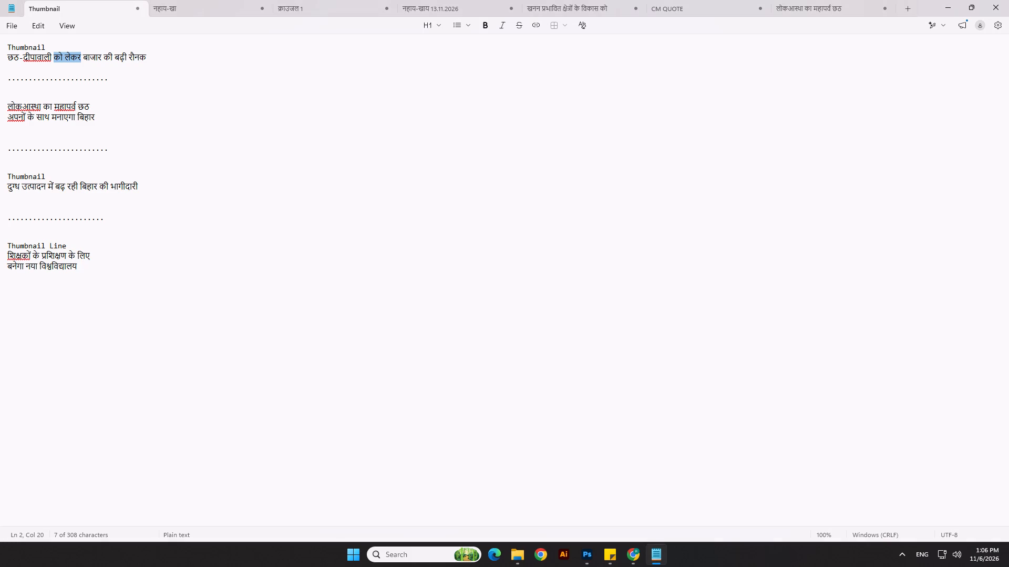
{"action": "left_click_drag", "start_coordinate": [84, 56], "coordinate": [147, 55]}
{"action": "key", "text": "ctrl+c"}
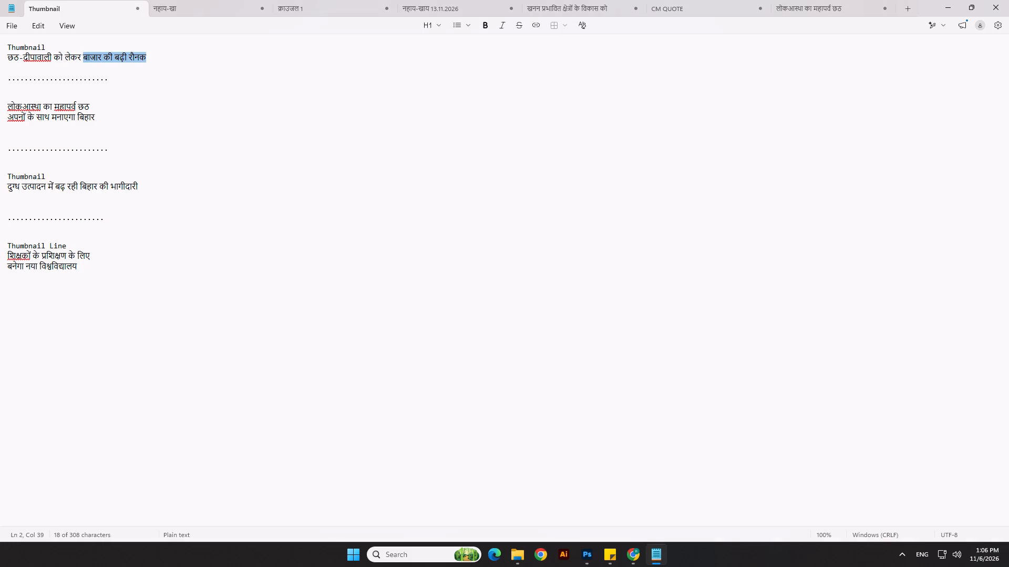
{"action": "key", "text": "ctrl+c"}
{"action": "key", "text": "alt+Tab"}
{"action": "double_click", "coordinate": [425, 340]}
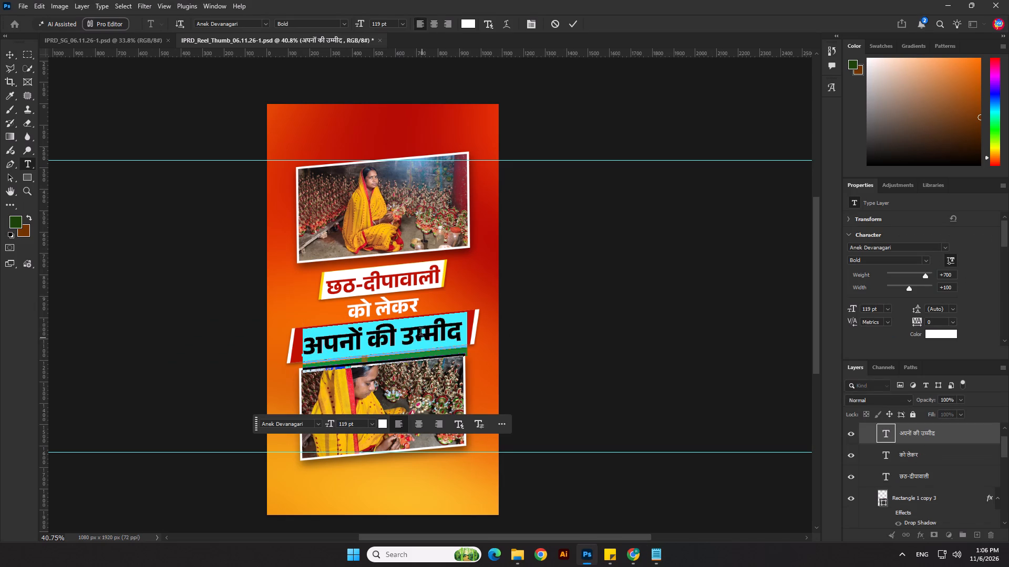
{"action": "key", "text": "ctrl+v"}
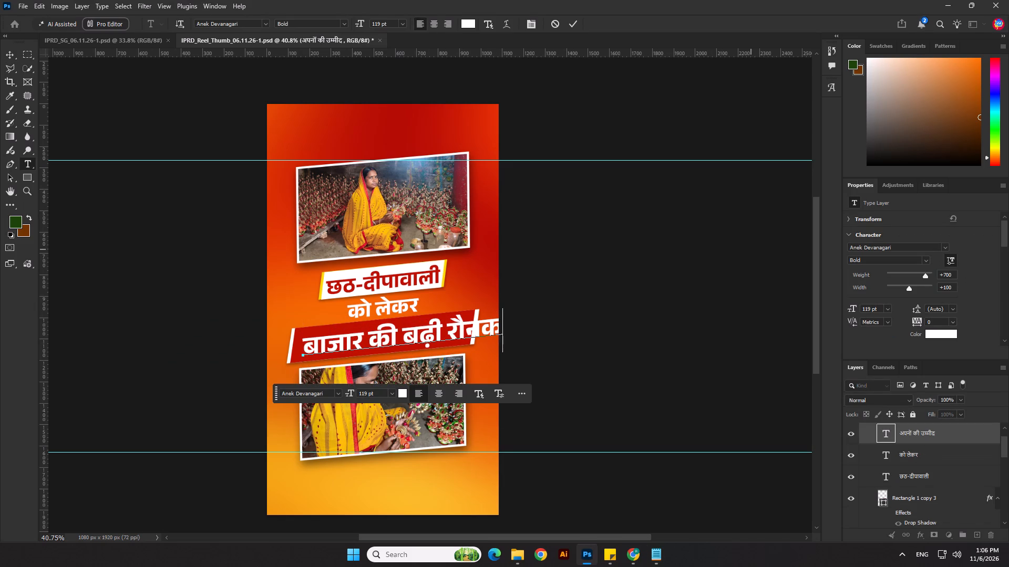
{"action": "left_click", "coordinate": [573, 24]}
Scale down the "बाजार की बढ़ी रौनक" text proportionally and nudge it left to fit between the red banner's white ends.
{"action": "left_click_drag", "start_coordinate": [504, 337], "coordinate": [464, 337]}
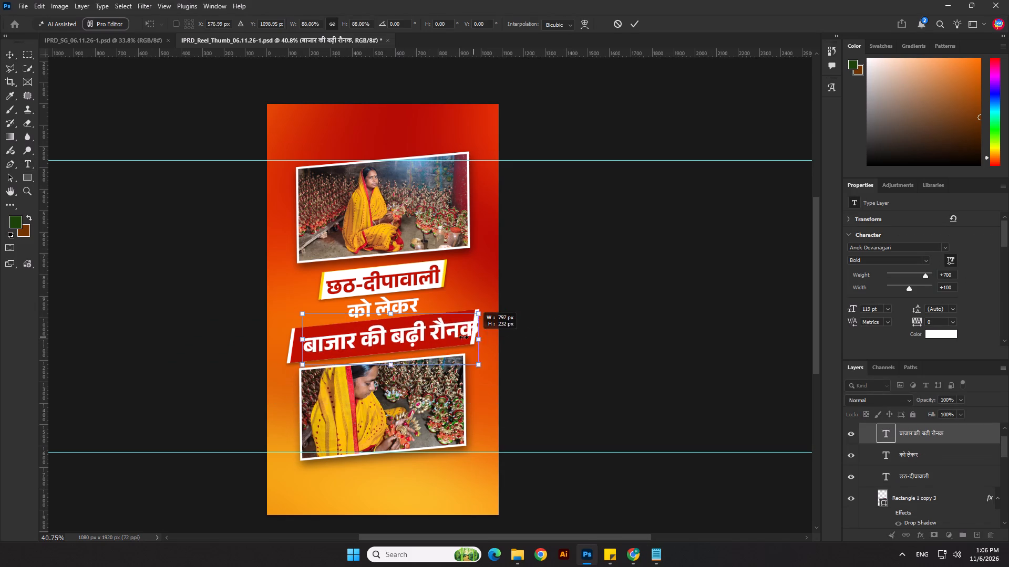
{"action": "left_click_drag", "start_coordinate": [464, 337], "coordinate": [471, 339]}
{"action": "key", "text": "Left"}
{"action": "key", "text": "Left"}
{"action": "key", "text": "Left"}
{"action": "key", "text": "Left"}
{"action": "key", "text": "Left"}
{"action": "key", "text": "Left"}
{"action": "key", "text": "Left"}
{"action": "key", "text": "Left"}
{"action": "key", "text": "Left"}
{"action": "key", "text": "Left"}
{"action": "key", "text": "Left"}
{"action": "key", "text": "Left"}
{"action": "key", "text": "Left"}
{"action": "key", "text": "Left"}
{"action": "key", "text": "Left"}
{"action": "key", "text": "Left"}
{"action": "key", "text": "Left"}
{"action": "key", "text": "Left"}
{"action": "key", "text": "Left"}
{"action": "key", "text": "Left"}
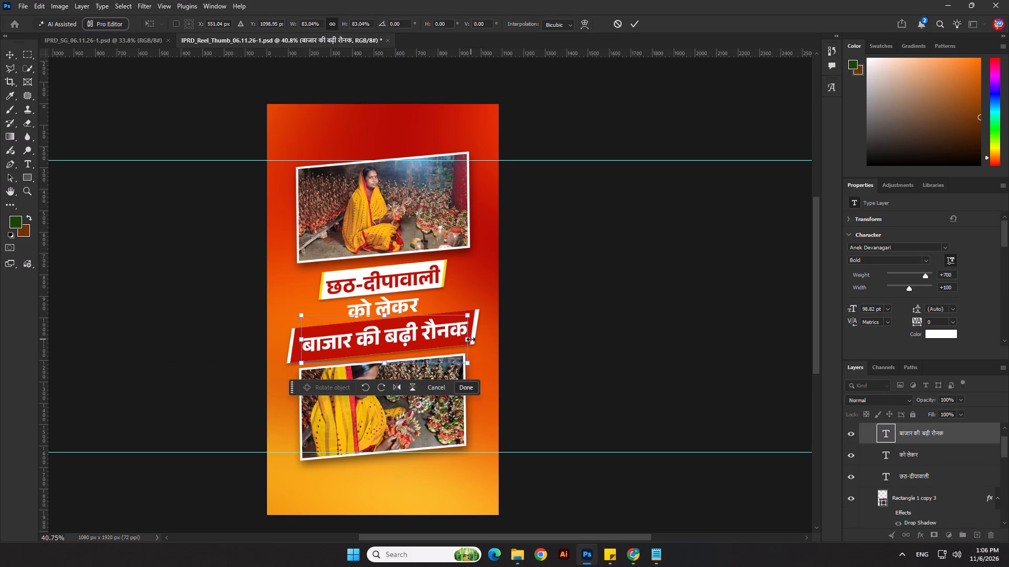
{"action": "left_click_drag", "start_coordinate": [465, 339], "coordinate": [474, 340]}
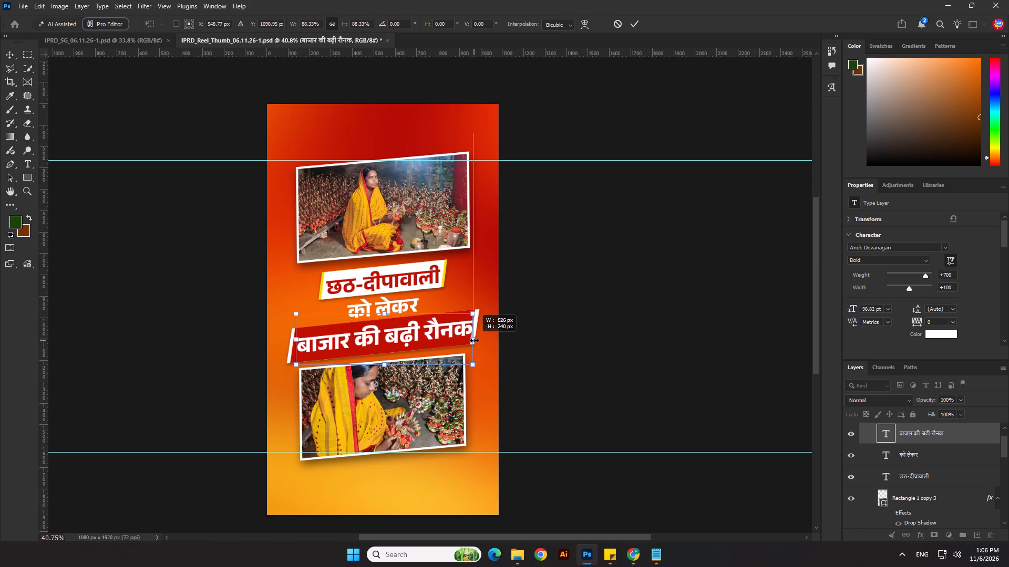
{"action": "left_click_drag", "start_coordinate": [474, 340], "coordinate": [471, 340]}
{"action": "key", "text": "Return"}
{"action": "left_click", "coordinate": [642, 377]}
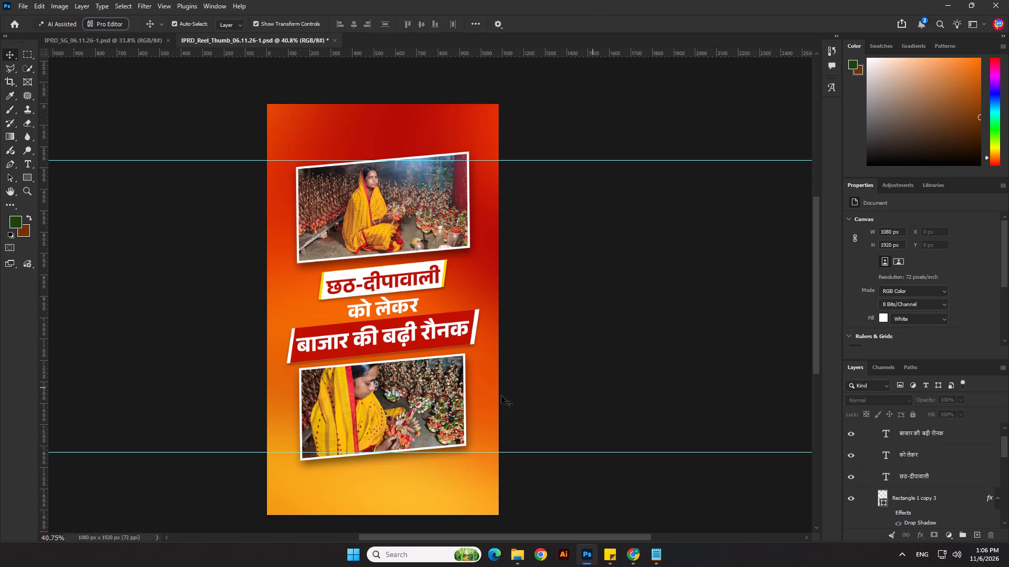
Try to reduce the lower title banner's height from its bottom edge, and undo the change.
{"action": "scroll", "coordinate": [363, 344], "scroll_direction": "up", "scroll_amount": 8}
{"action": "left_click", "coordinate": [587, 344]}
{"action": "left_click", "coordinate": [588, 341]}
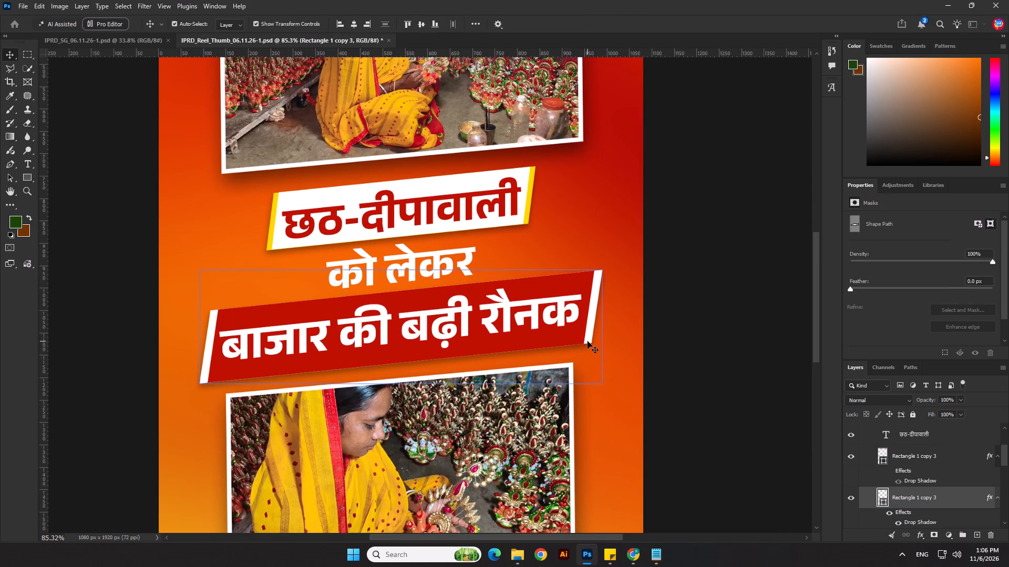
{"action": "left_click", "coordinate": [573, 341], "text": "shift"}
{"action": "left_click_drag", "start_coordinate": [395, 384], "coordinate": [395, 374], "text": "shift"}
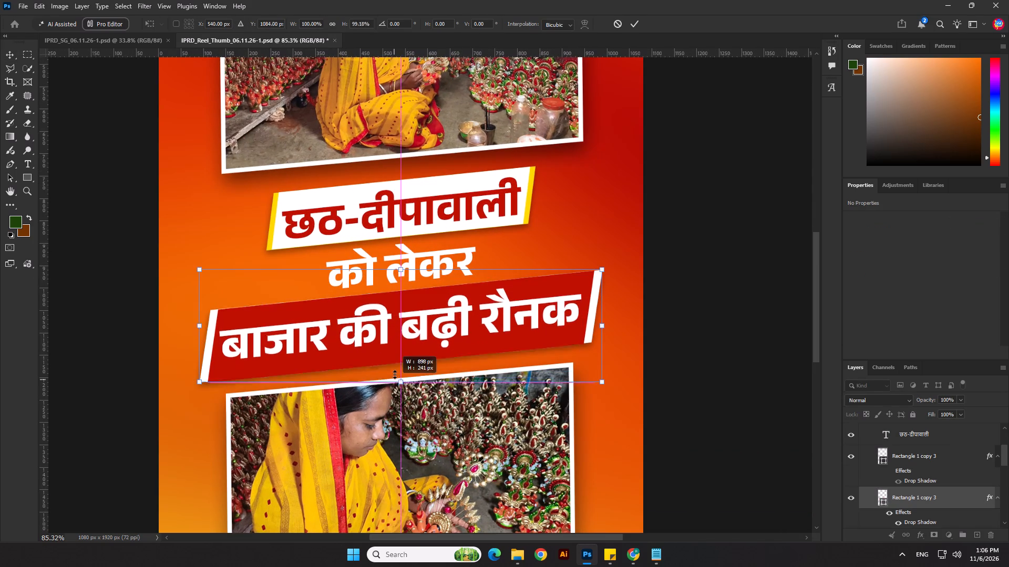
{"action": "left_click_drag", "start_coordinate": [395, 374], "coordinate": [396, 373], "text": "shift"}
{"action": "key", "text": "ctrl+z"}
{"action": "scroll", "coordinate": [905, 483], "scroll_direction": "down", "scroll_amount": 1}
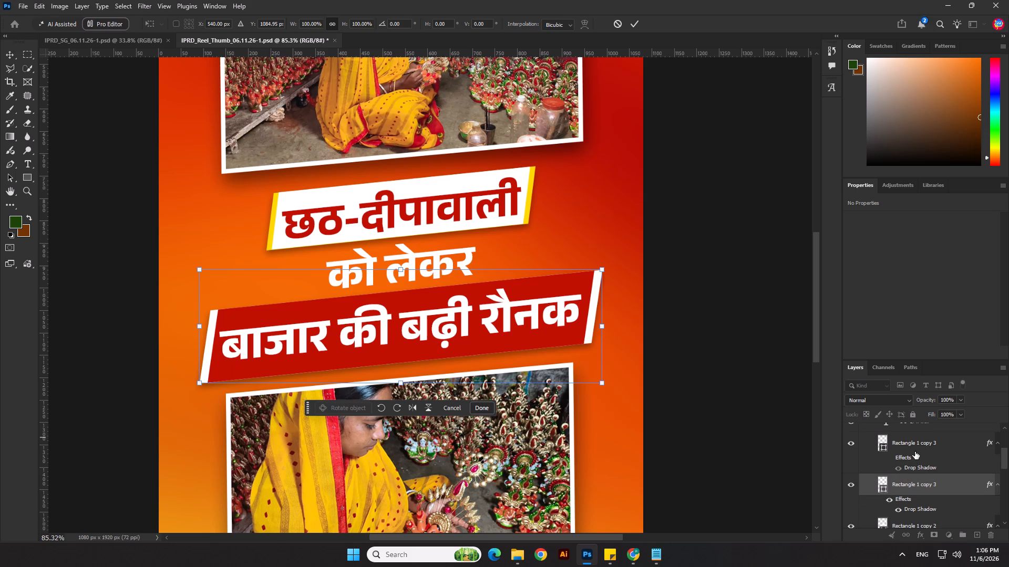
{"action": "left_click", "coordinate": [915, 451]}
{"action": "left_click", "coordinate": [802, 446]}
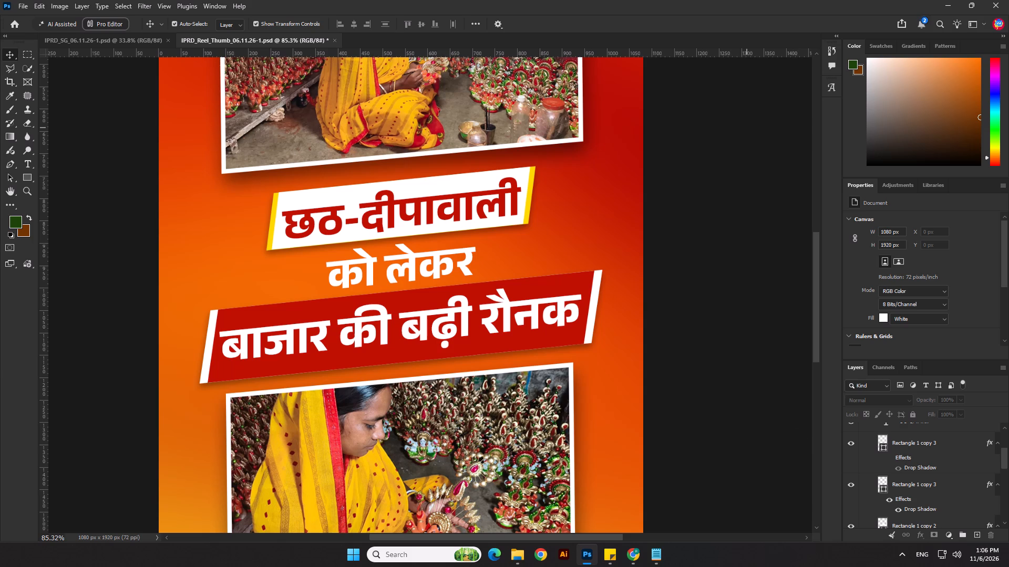
Reduce the height of the lower banner's red and white shapes to about 89% and nudge them down around the text.
{"action": "left_click", "coordinate": [590, 324]}
{"action": "scroll", "coordinate": [881, 489], "scroll_direction": "down", "scroll_amount": 1}
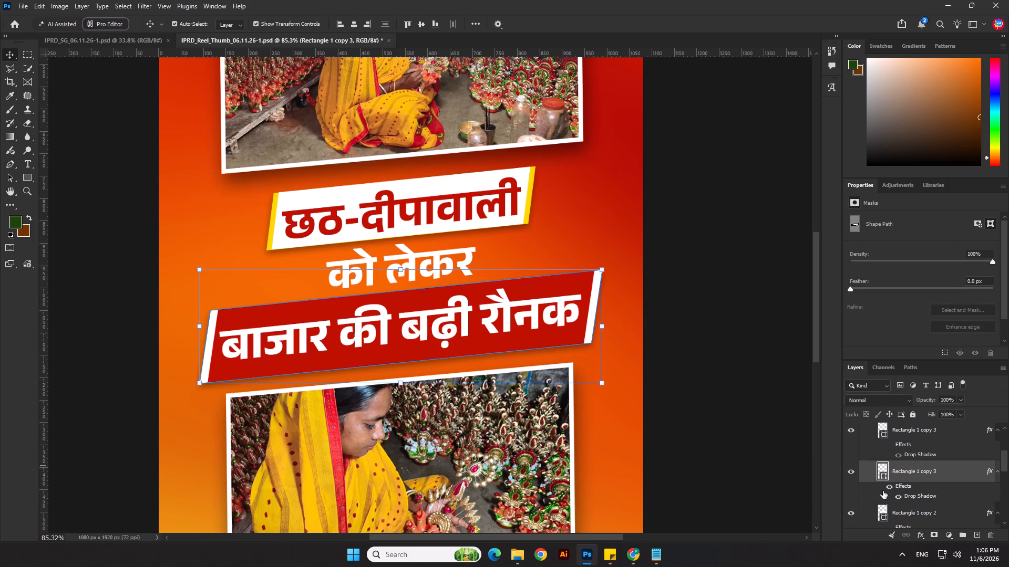
{"action": "left_click", "coordinate": [914, 513], "text": "ctrl"}
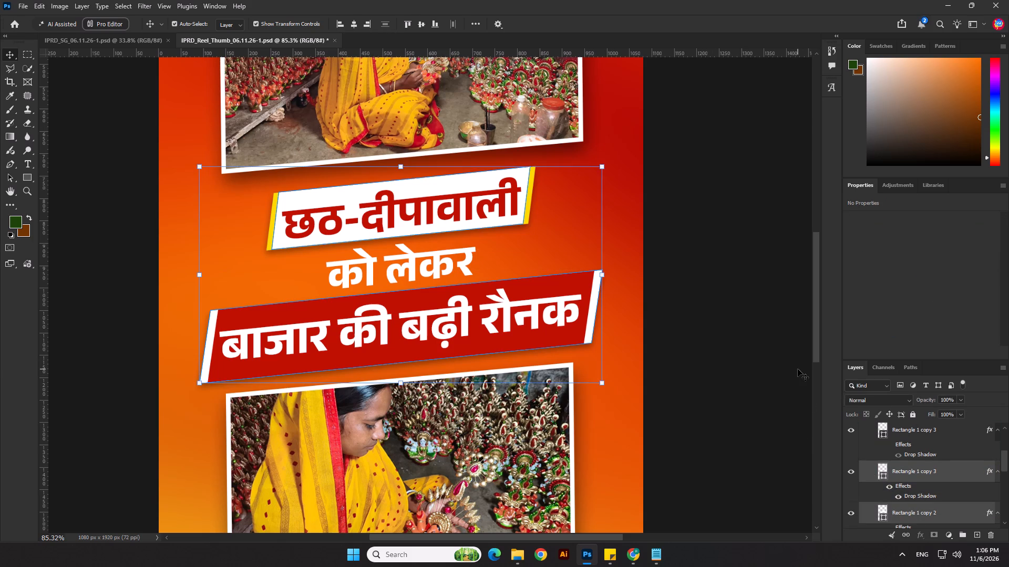
{"action": "left_click", "coordinate": [743, 327]}
{"action": "left_click_drag", "start_coordinate": [656, 302], "coordinate": [591, 289]}
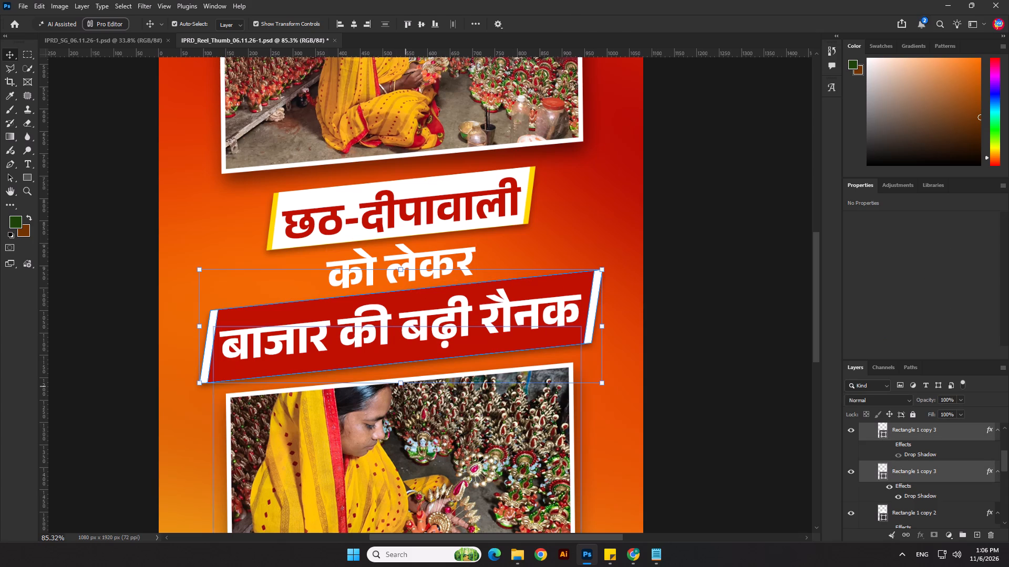
{"action": "left_click_drag", "start_coordinate": [406, 386], "coordinate": [412, 372]}
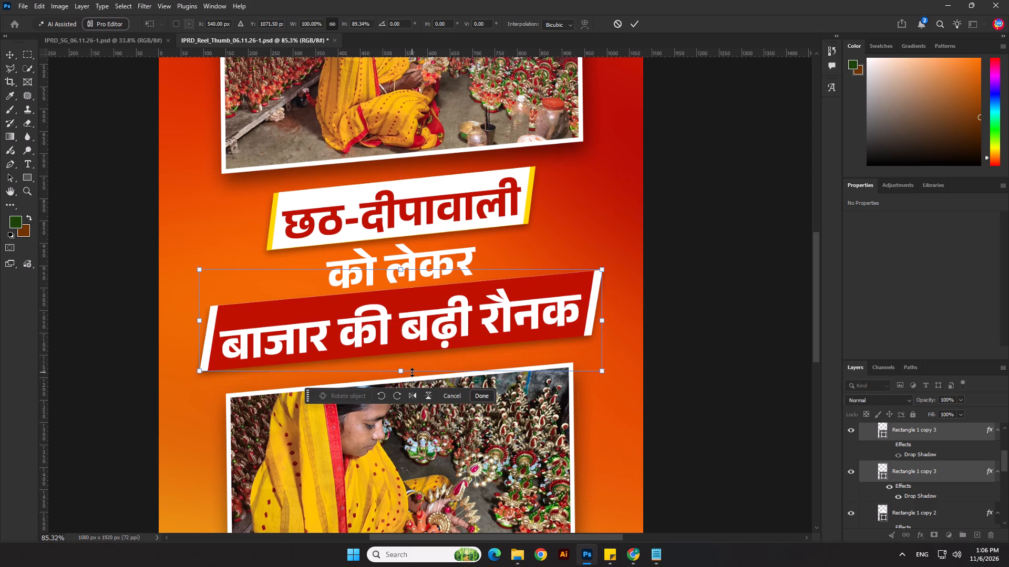
{"action": "key", "text": "shift+Down"}
{"action": "key", "text": "Up"}
{"action": "key", "text": "Up"}
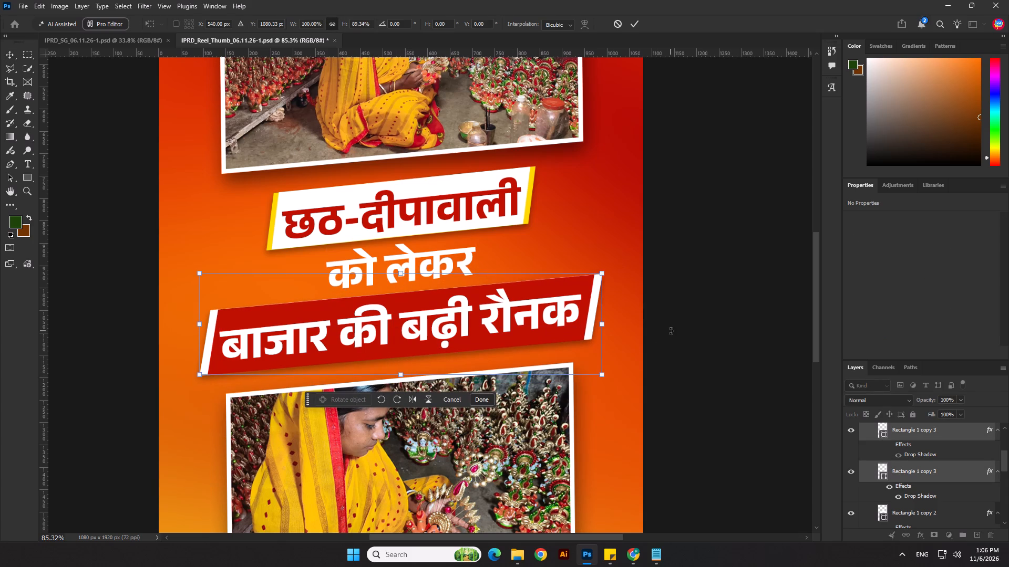
{"action": "key", "text": "Return"}
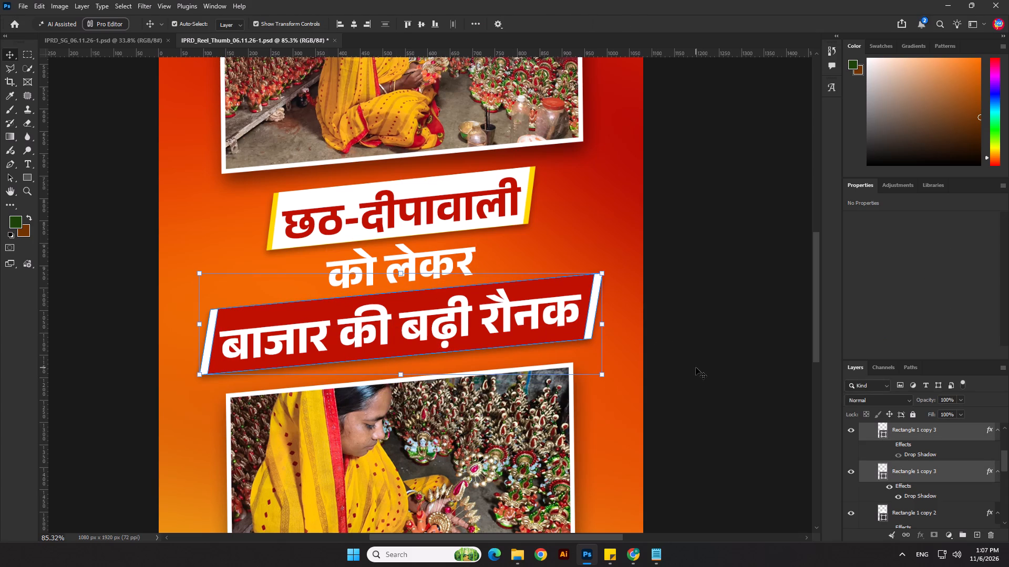
{"action": "left_click", "coordinate": [709, 404]}
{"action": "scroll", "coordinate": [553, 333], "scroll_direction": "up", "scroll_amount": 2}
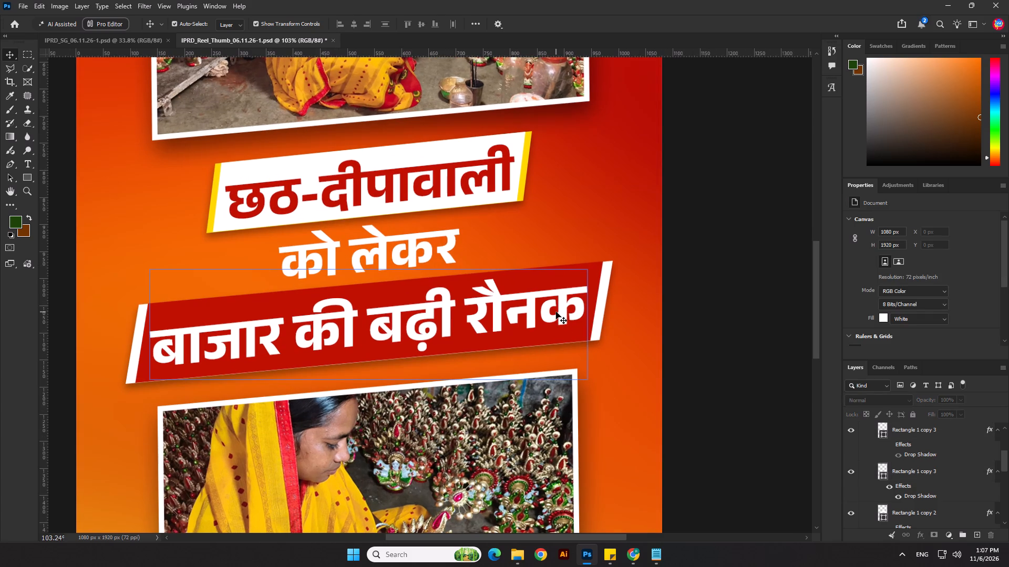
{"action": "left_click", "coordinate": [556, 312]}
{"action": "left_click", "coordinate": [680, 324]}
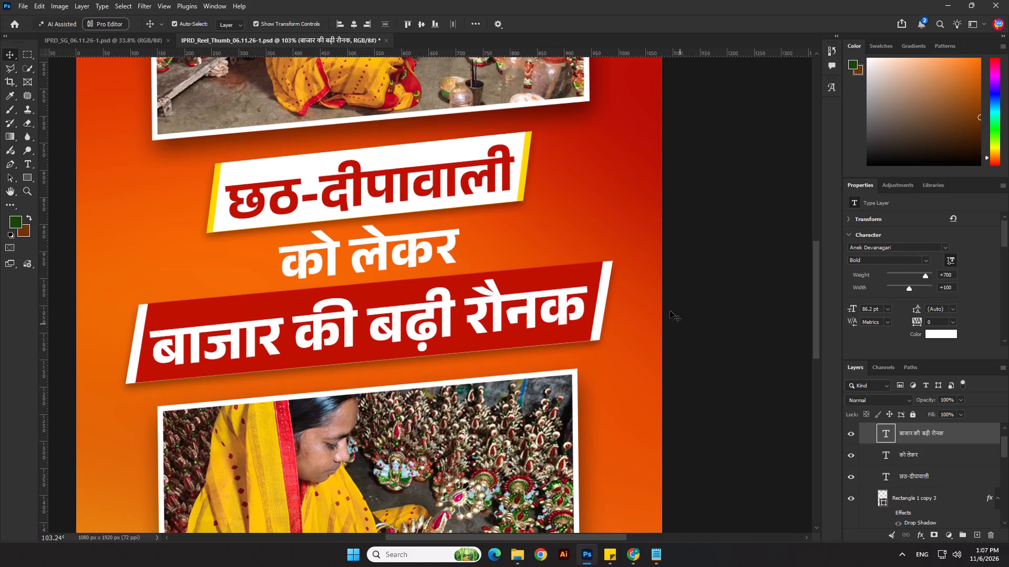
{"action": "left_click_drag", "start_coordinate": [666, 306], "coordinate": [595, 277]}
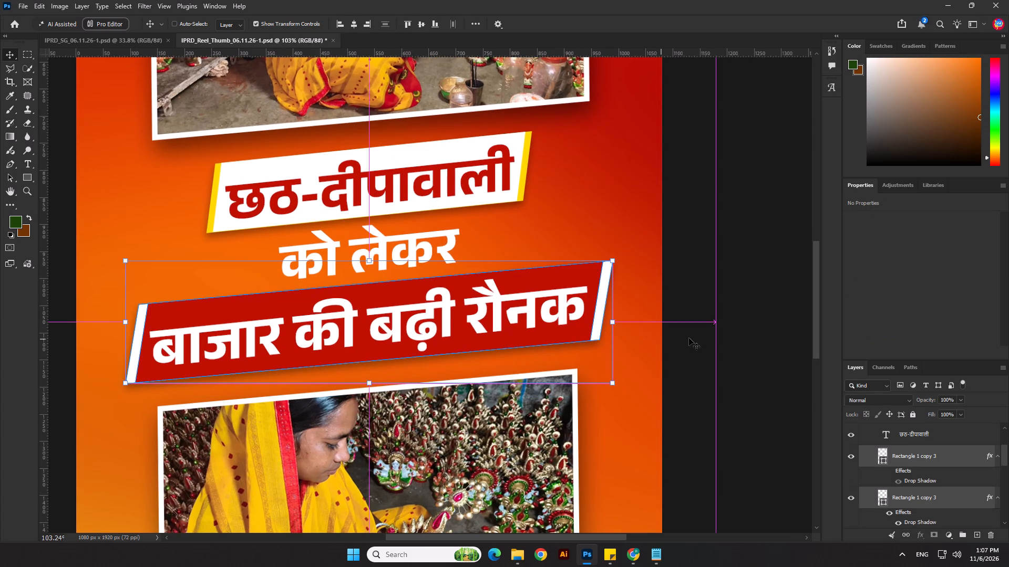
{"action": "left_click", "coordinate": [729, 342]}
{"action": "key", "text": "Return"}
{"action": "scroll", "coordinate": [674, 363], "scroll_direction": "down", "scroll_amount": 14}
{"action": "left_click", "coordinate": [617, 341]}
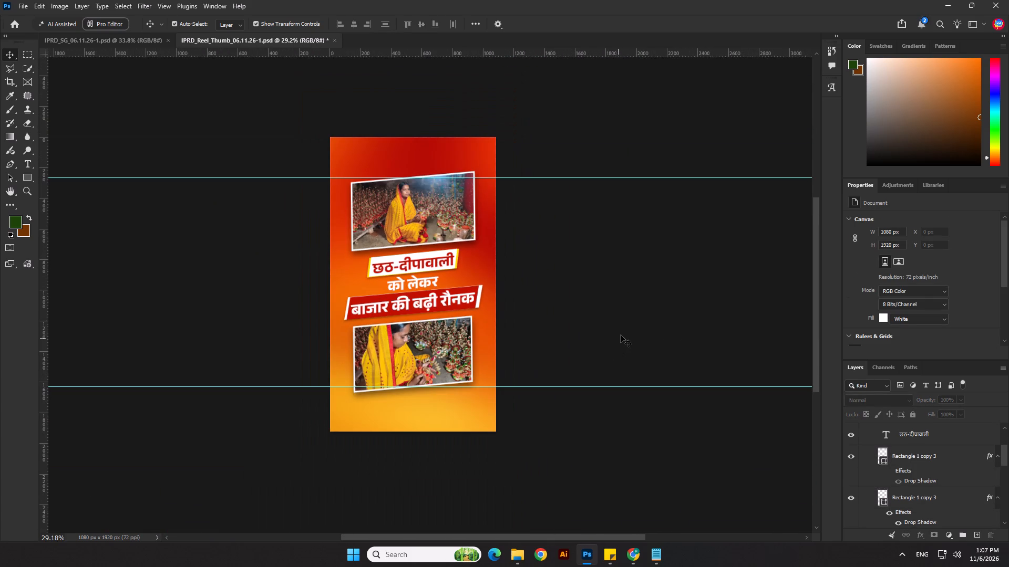
Save the thumbnail document.
{"action": "left_click", "coordinate": [445, 153]}
{"action": "scroll", "coordinate": [961, 530], "scroll_direction": "down", "scroll_amount": 12}
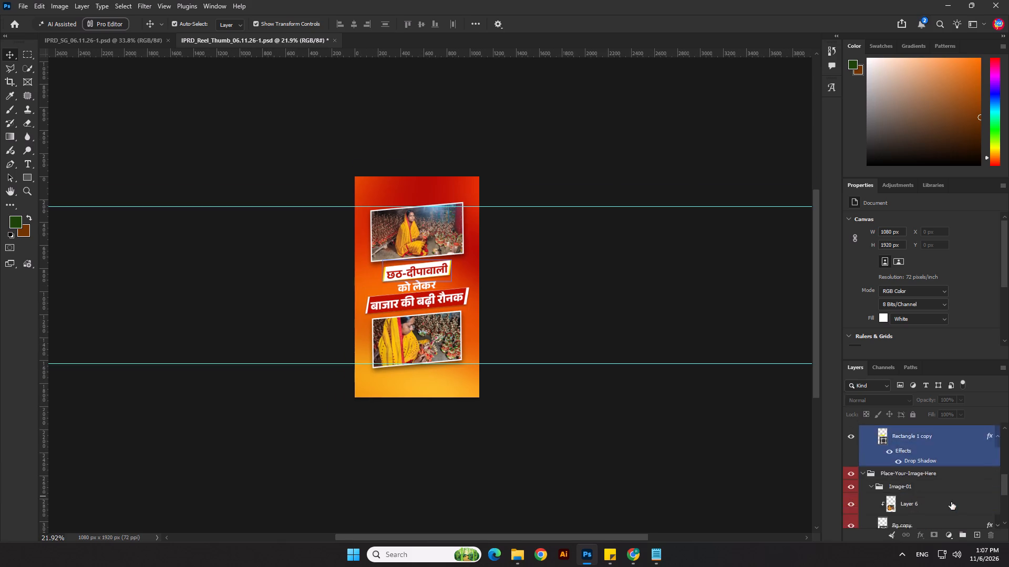
{"action": "scroll", "coordinate": [951, 502], "scroll_direction": "down", "scroll_amount": 16}
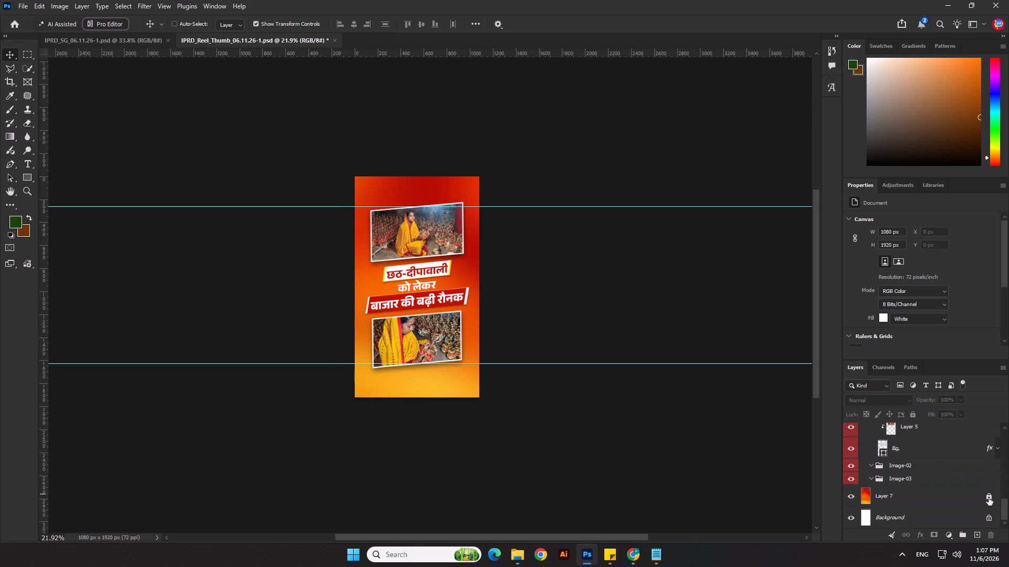
{"action": "key", "text": "ctrl+s"}
Unlock the red-orange background layer and scale it up proportionally to about 141%, extending it upward past the canvas.
{"action": "left_click", "coordinate": [989, 498]}
{"action": "left_click", "coordinate": [411, 178]}
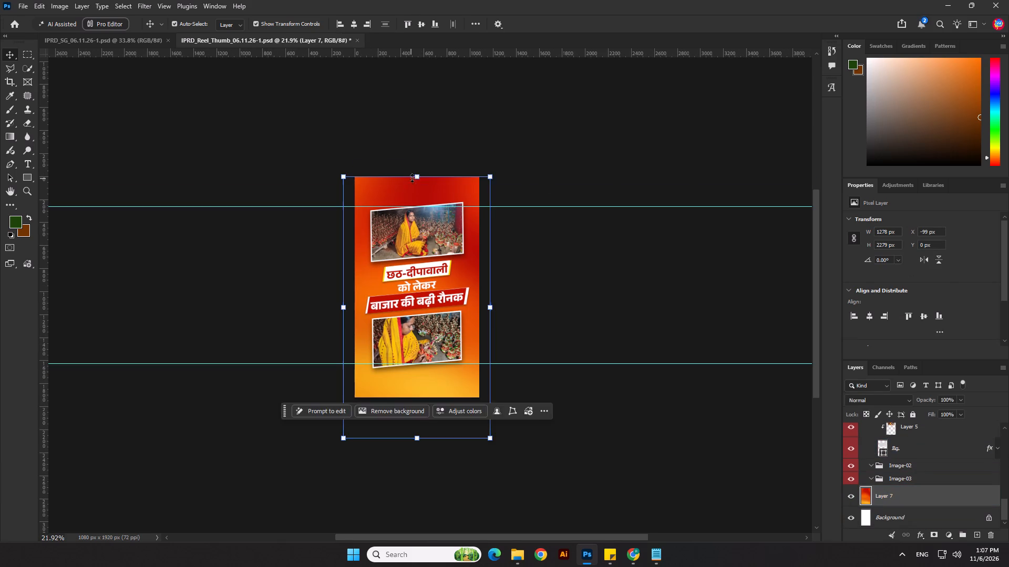
{"action": "left_click_drag", "start_coordinate": [415, 174], "coordinate": [425, 66]}
{"action": "scroll", "coordinate": [610, 136], "scroll_direction": "down", "scroll_amount": 6}
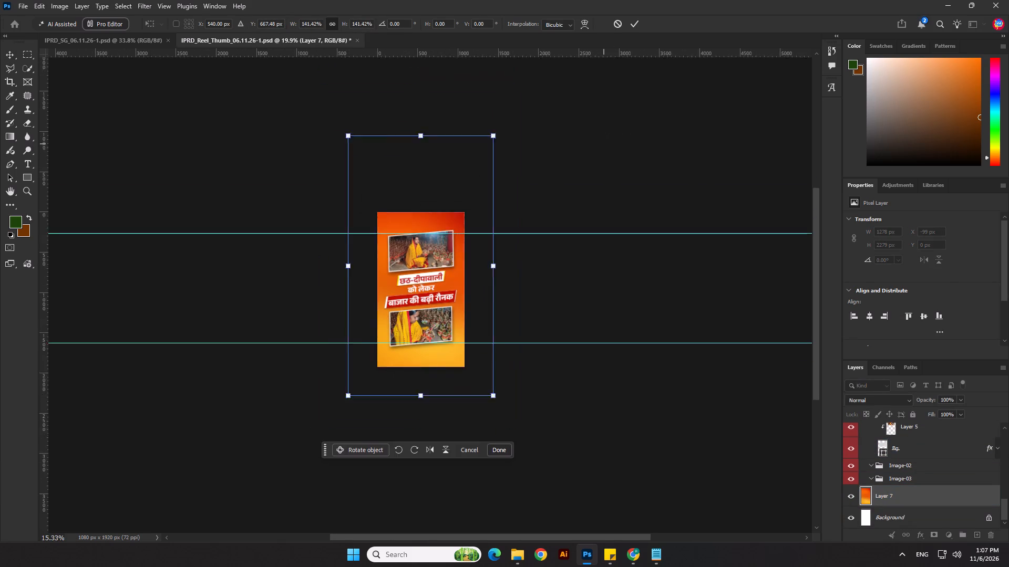
{"action": "key", "text": "Return"}
{"action": "left_click", "coordinate": [593, 153]}
Switch to the Pinterest page in Chrome.
{"action": "key", "text": "alt+Tab"}
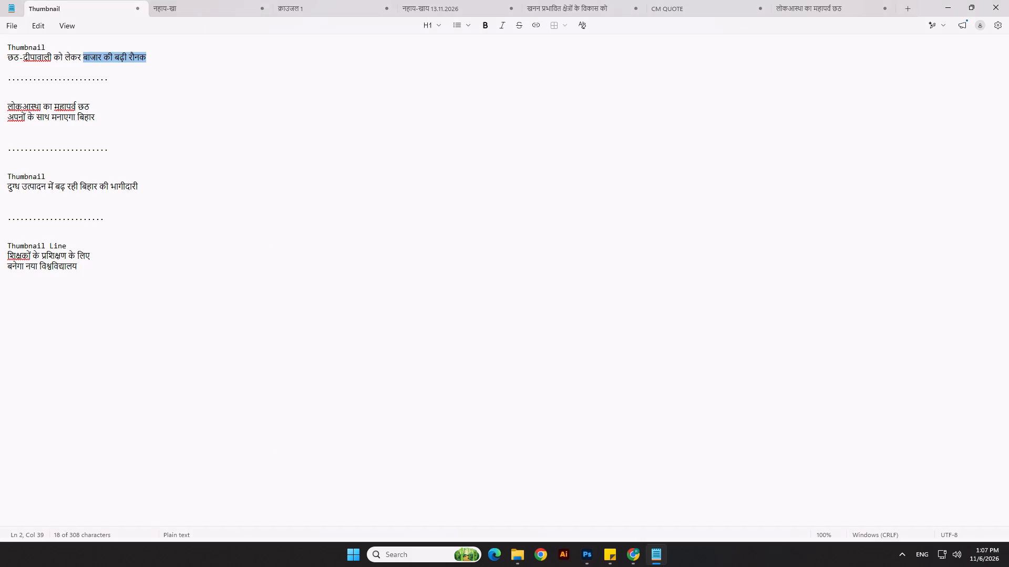
{"action": "key", "text": "alt+Tab"}
{"action": "key", "text": "alt+Tab"}
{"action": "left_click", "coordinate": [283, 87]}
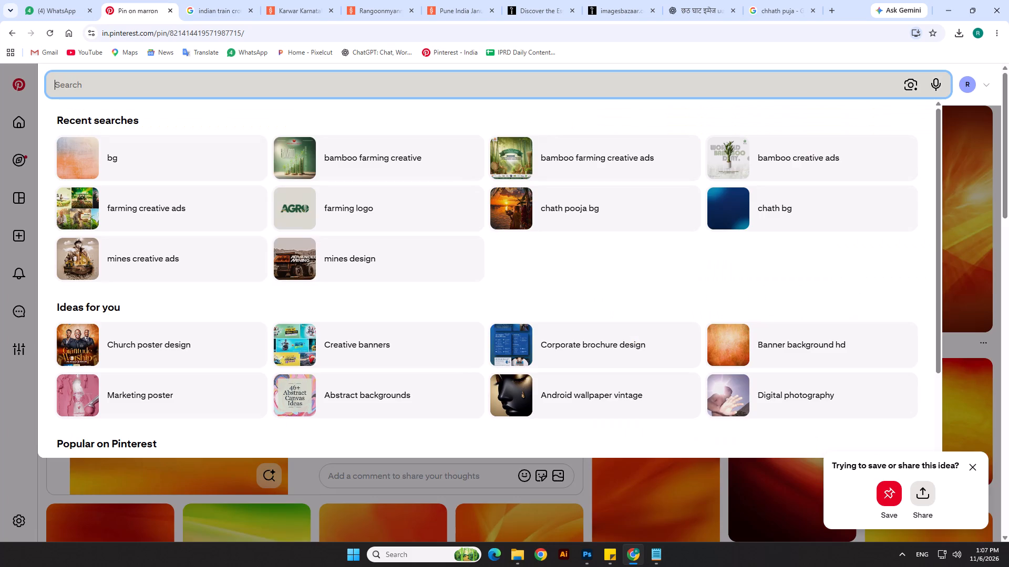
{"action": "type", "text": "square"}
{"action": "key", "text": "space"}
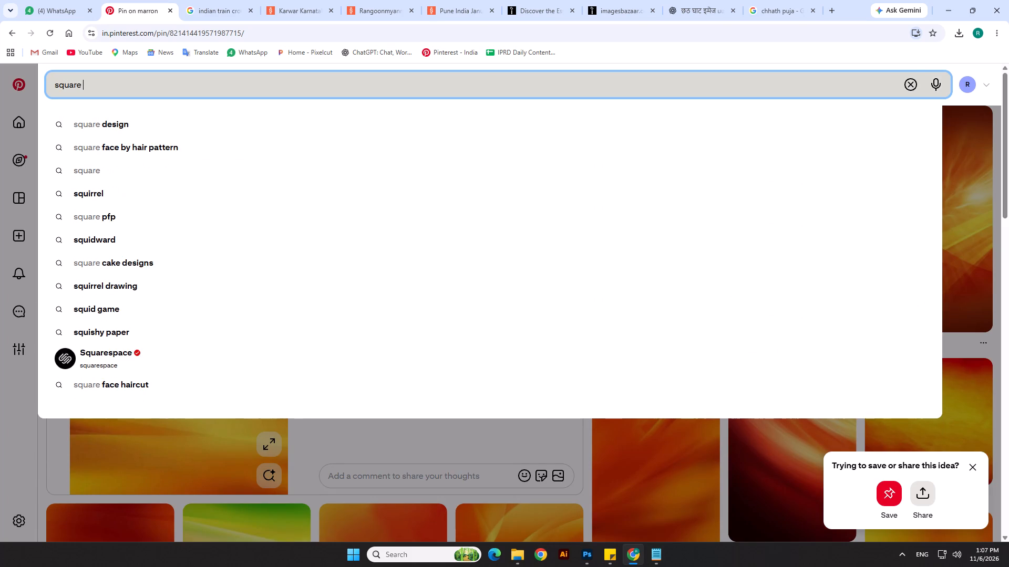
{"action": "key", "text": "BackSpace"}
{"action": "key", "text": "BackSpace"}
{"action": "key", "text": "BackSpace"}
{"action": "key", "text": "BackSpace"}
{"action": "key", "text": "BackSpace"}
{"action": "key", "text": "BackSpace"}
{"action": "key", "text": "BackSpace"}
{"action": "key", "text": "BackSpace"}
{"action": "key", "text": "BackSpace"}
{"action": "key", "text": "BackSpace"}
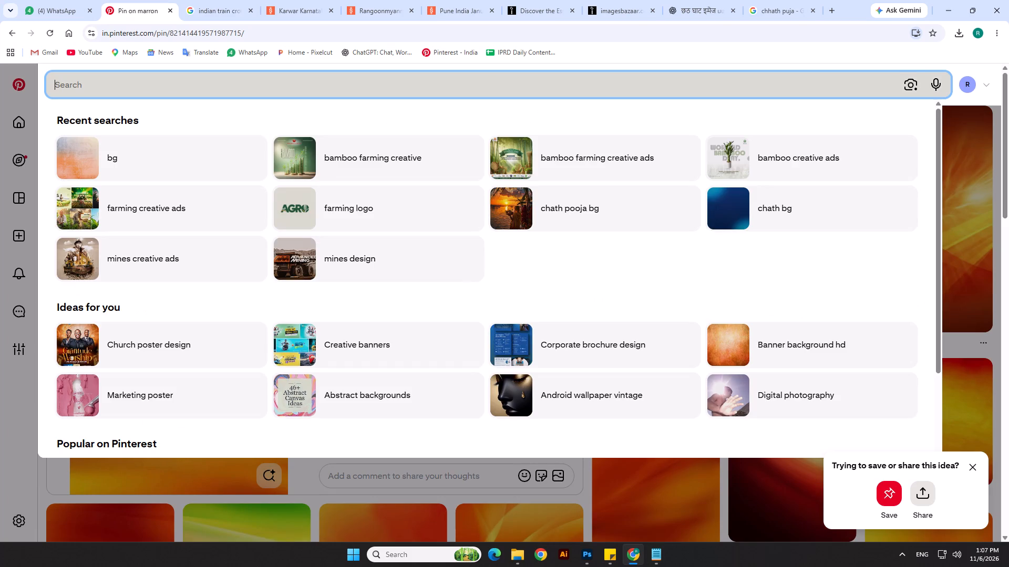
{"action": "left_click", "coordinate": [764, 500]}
Open the dark red-orange abstract pin, copy its image, and paste it into the Photoshop thumbnail directly above the background layer.
{"action": "left_click", "coordinate": [769, 465]}
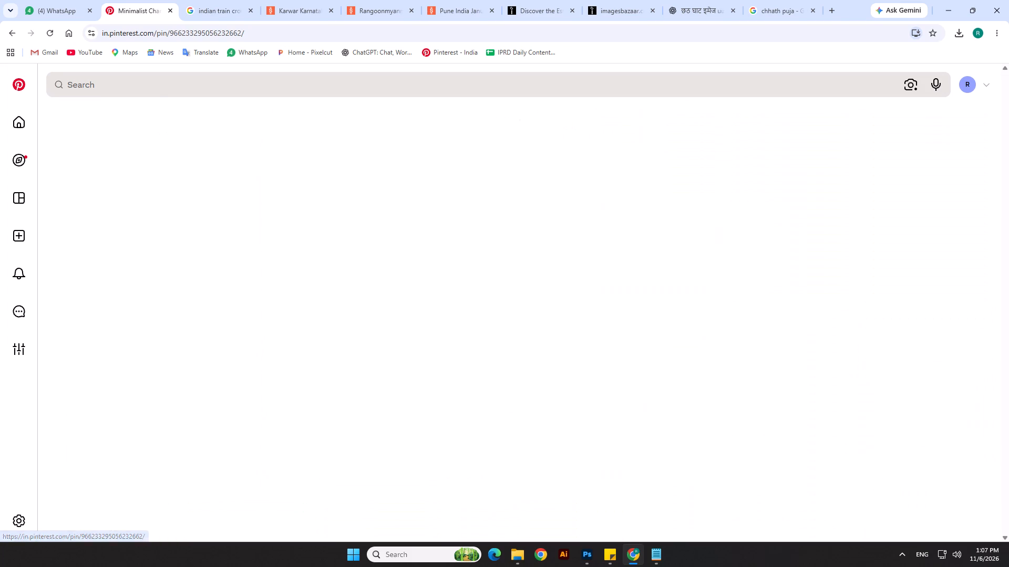
{"action": "right_click", "coordinate": [189, 309]}
{"action": "left_click", "coordinate": [224, 351]}
{"action": "key", "text": "alt+Tab"}
{"action": "key", "text": "alt+Tab"}
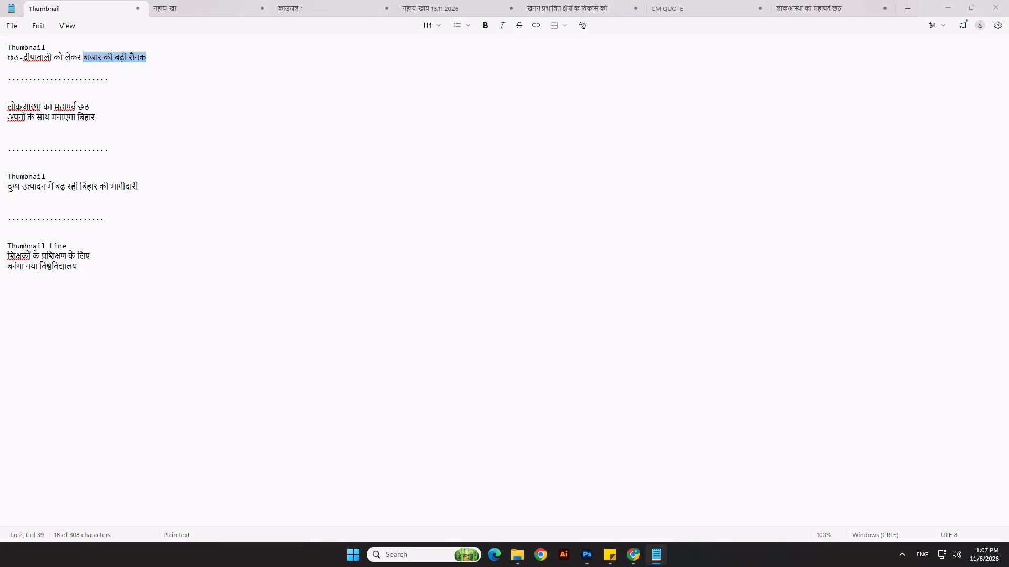
{"action": "key", "text": "alt+Tab"}
{"action": "left_click", "coordinate": [418, 349]}
{"action": "key", "text": "ctrl+v"}
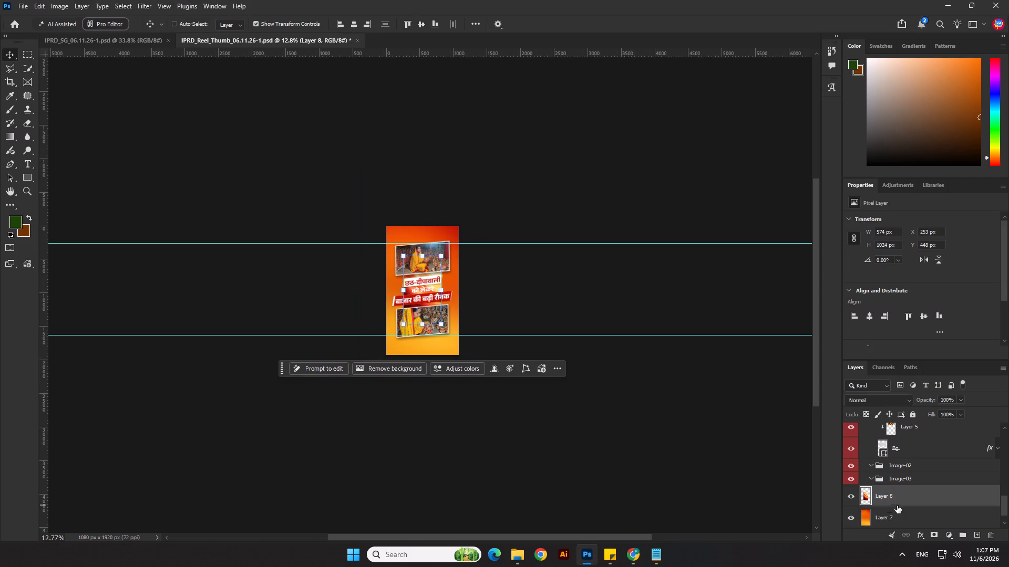
Delete the old red-orange background layer beneath the pasted abstract image.
{"action": "left_click", "coordinate": [900, 517]}
{"action": "key", "text": "Delete"}
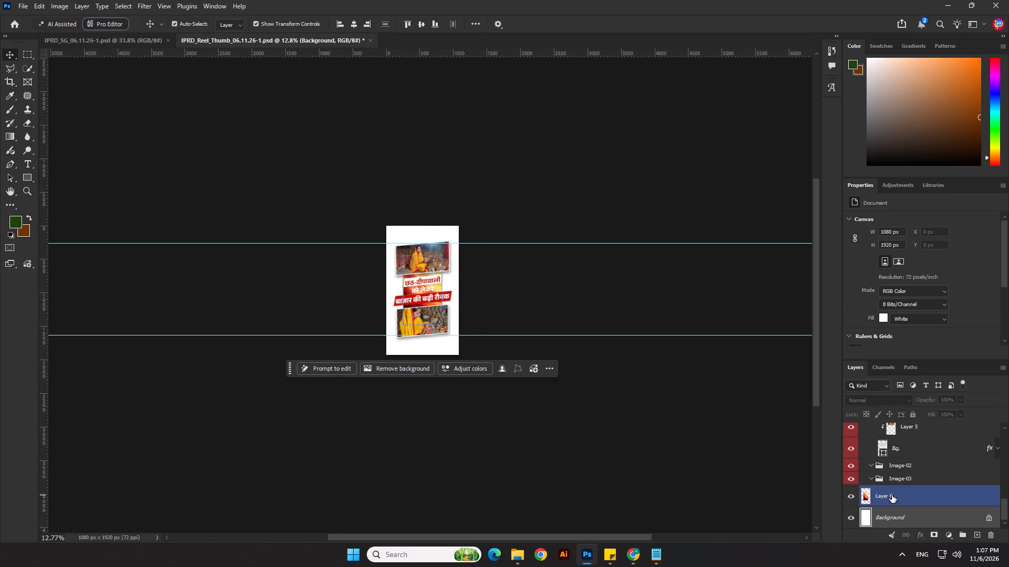
Scale the pasted abstract image up proportionally to about 1418 × 2531 px so it covers the whole canvas.
{"action": "left_click", "coordinate": [897, 502]}
{"action": "left_click_drag", "start_coordinate": [425, 258], "coordinate": [433, 195]}
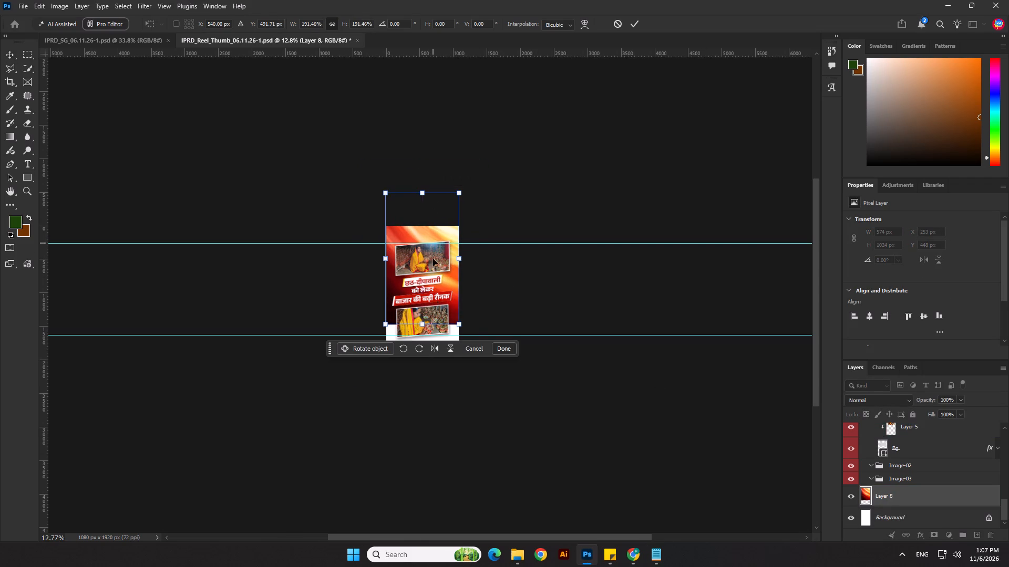
{"action": "left_click_drag", "start_coordinate": [425, 327], "coordinate": [424, 365]}
{"action": "key", "text": "Return"}
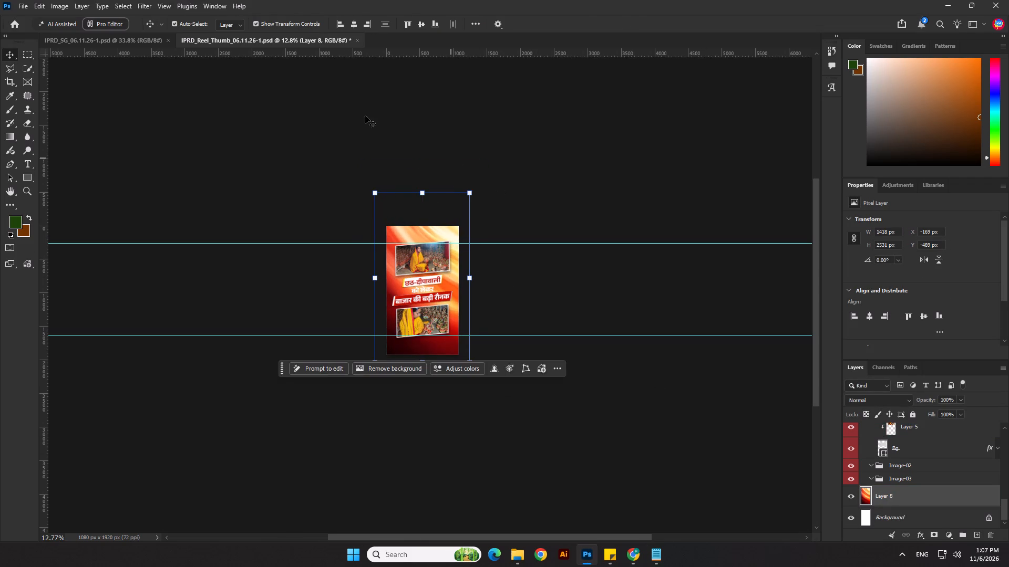
Apply a Gaussian Blur with a 161.8-pixel radius to the abstract background layer.
{"action": "left_click", "coordinate": [150, 6]}
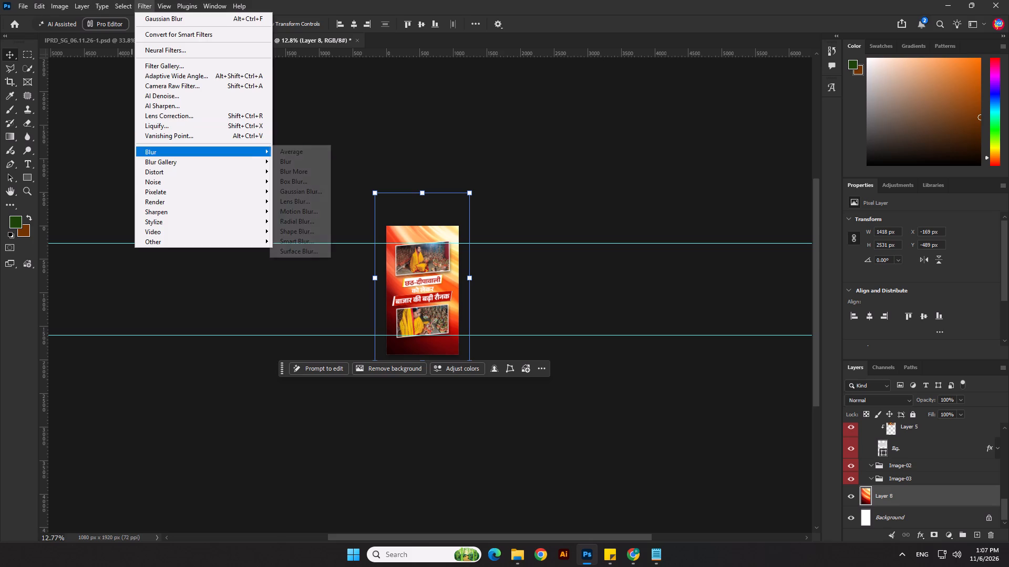
{"action": "left_click", "coordinate": [285, 194]}
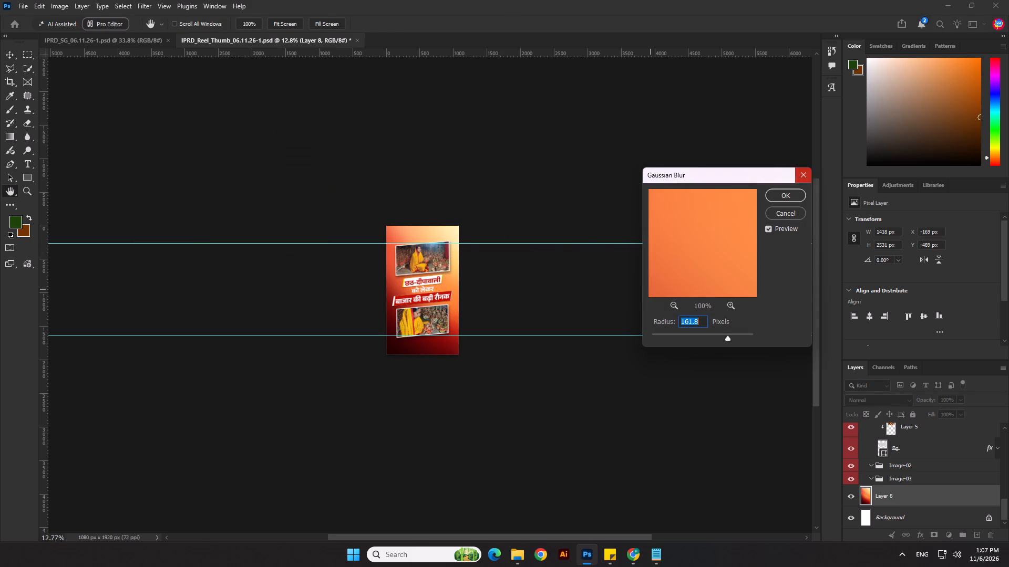
{"action": "left_click", "coordinate": [800, 192]}
{"action": "left_click", "coordinate": [628, 163]}
Recolour the banner behind the third headline line to dark red #860d09 sampled from the background, and copy the hex code.
{"action": "scroll", "coordinate": [438, 346], "scroll_direction": "up", "scroll_amount": 13}
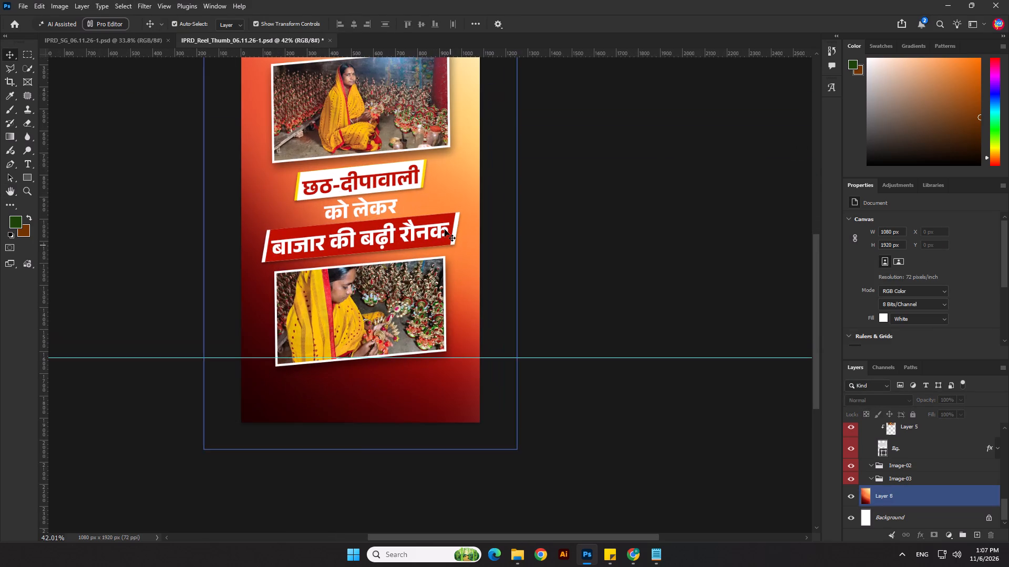
{"action": "left_click", "coordinate": [451, 217]}
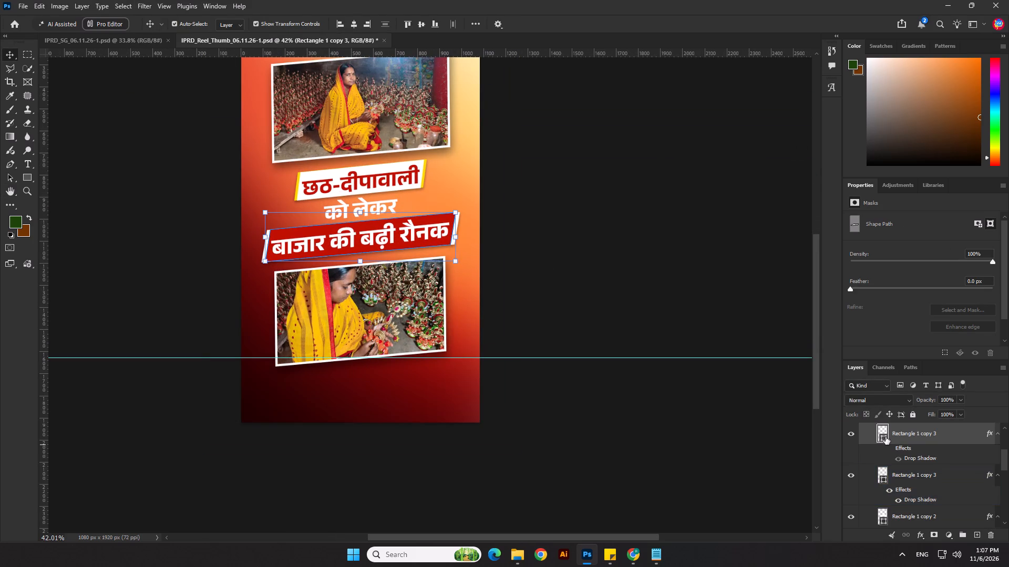
{"action": "double_click", "coordinate": [884, 437]}
{"action": "left_click", "coordinate": [317, 411]}
{"action": "left_click_drag", "start_coordinate": [348, 402], "coordinate": [426, 382]}
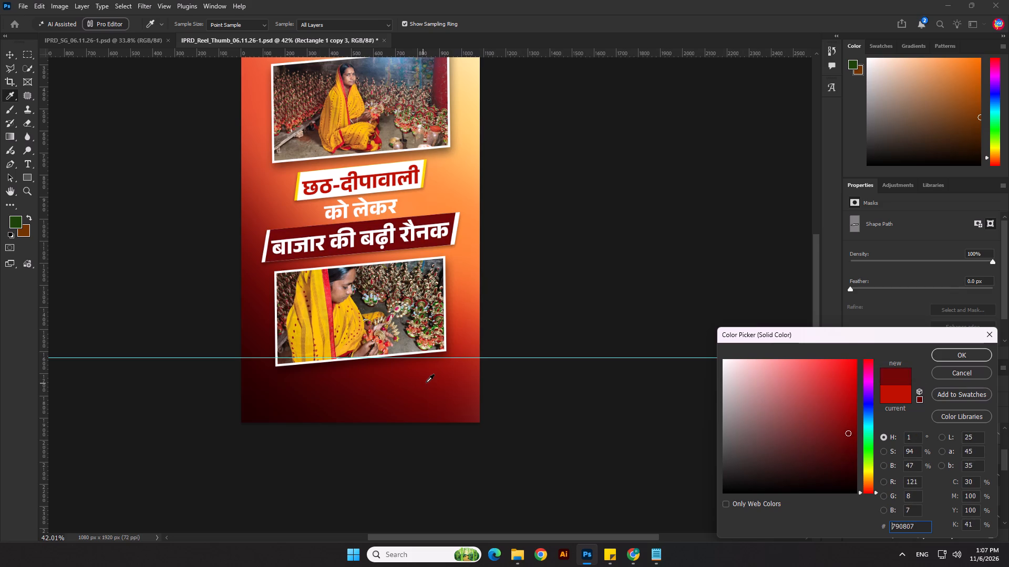
{"action": "left_click_drag", "start_coordinate": [426, 382], "coordinate": [441, 379]}
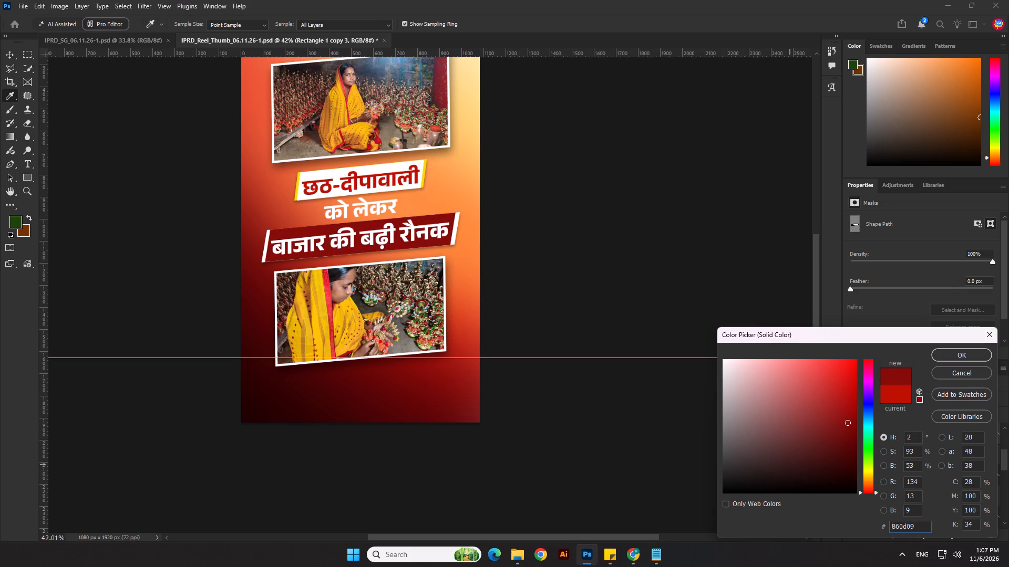
{"action": "left_click_drag", "start_coordinate": [918, 528], "coordinate": [870, 532]}
{"action": "key", "text": "ctrl+c"}
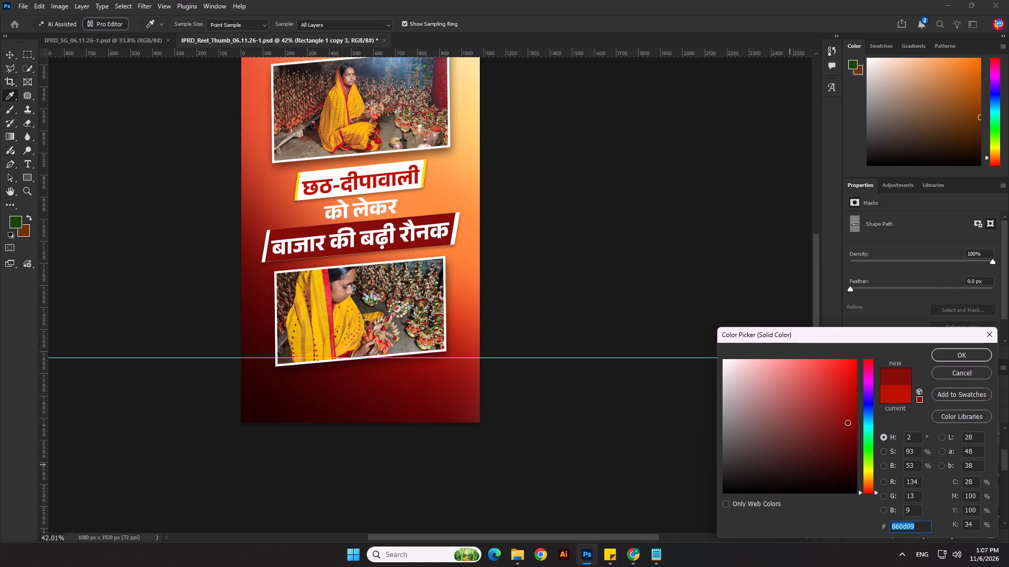
{"action": "left_click", "coordinate": [972, 361]}
{"action": "left_click", "coordinate": [725, 468]}
Set the text colour of the headline line छठ-दीपावाली to #860d09.
{"action": "scroll", "coordinate": [345, 176], "scroll_direction": "up", "scroll_amount": 3}
{"action": "left_click", "coordinate": [365, 178]}
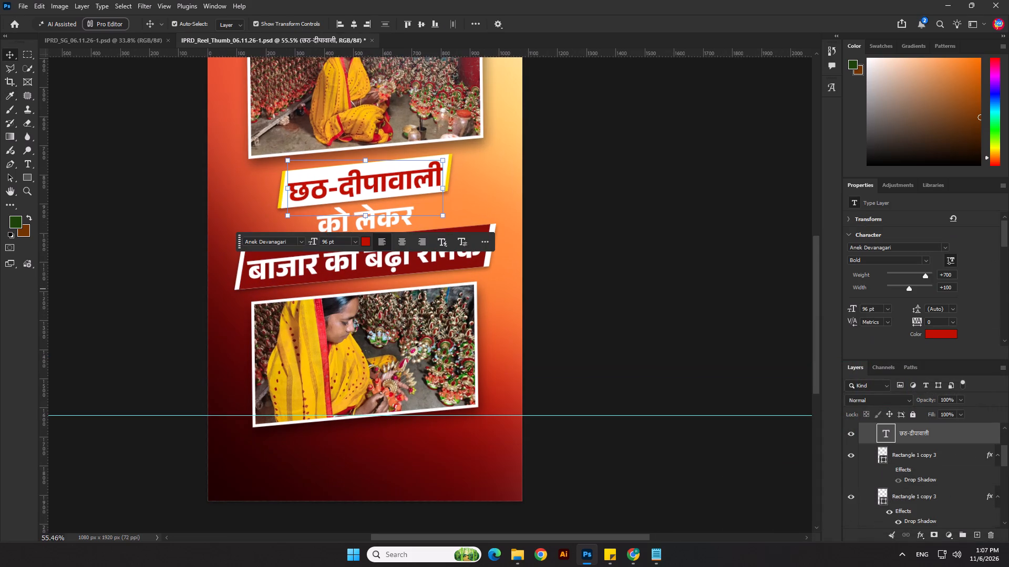
{"action": "left_click", "coordinate": [946, 332]}
{"action": "key", "text": "ctrl+v"}
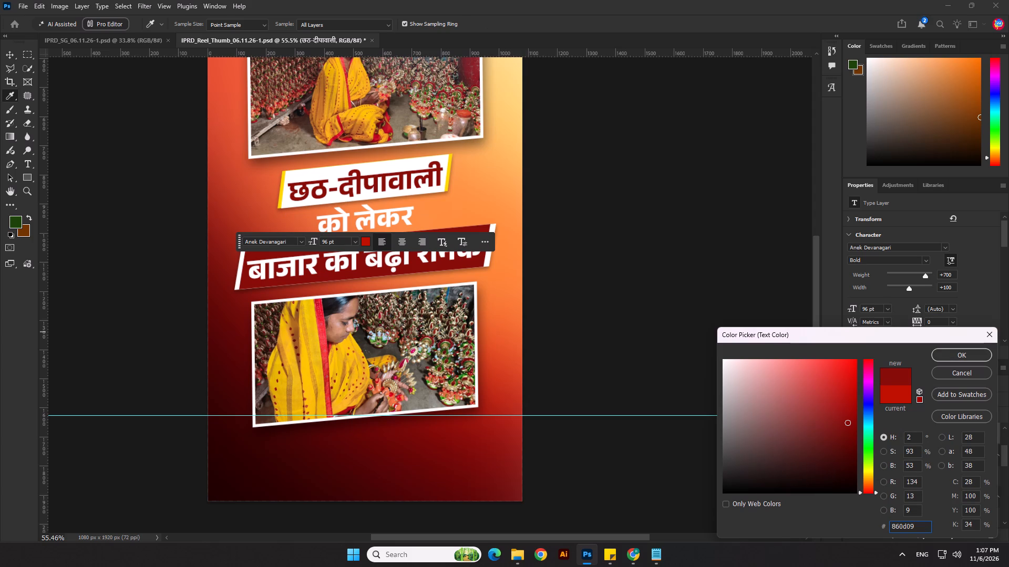
{"action": "left_click", "coordinate": [937, 357]}
{"action": "left_click", "coordinate": [766, 334]}
Save the thumbnail document.
{"action": "scroll", "coordinate": [680, 344], "scroll_direction": "down", "scroll_amount": 5}
{"action": "key", "text": "ctrl+s"}
Switch to Pinterest in Chrome and search for "square texture".
{"action": "left_click", "coordinate": [632, 547]}
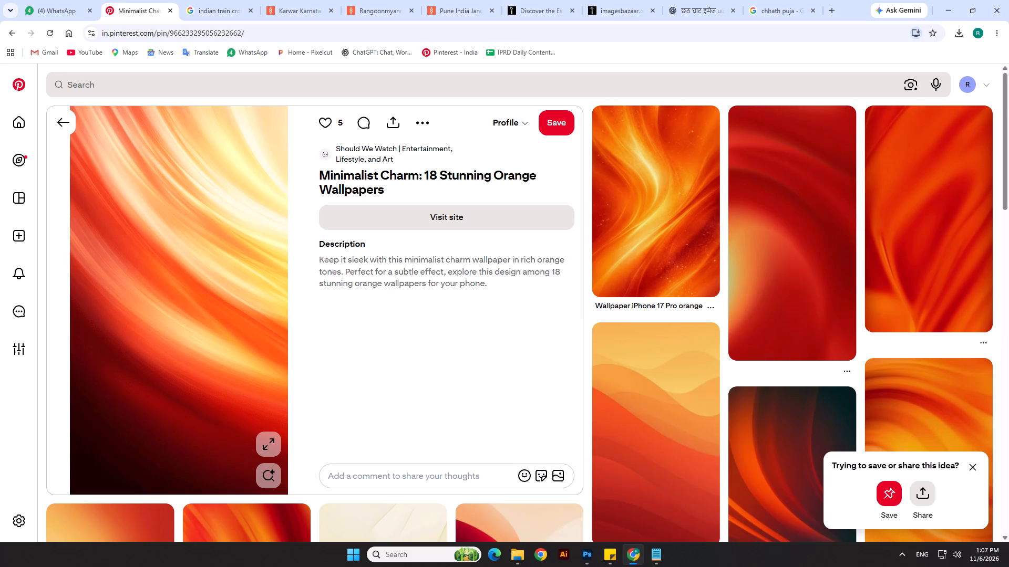
{"action": "left_click", "coordinate": [240, 89]}
{"action": "key", "text": "s"}
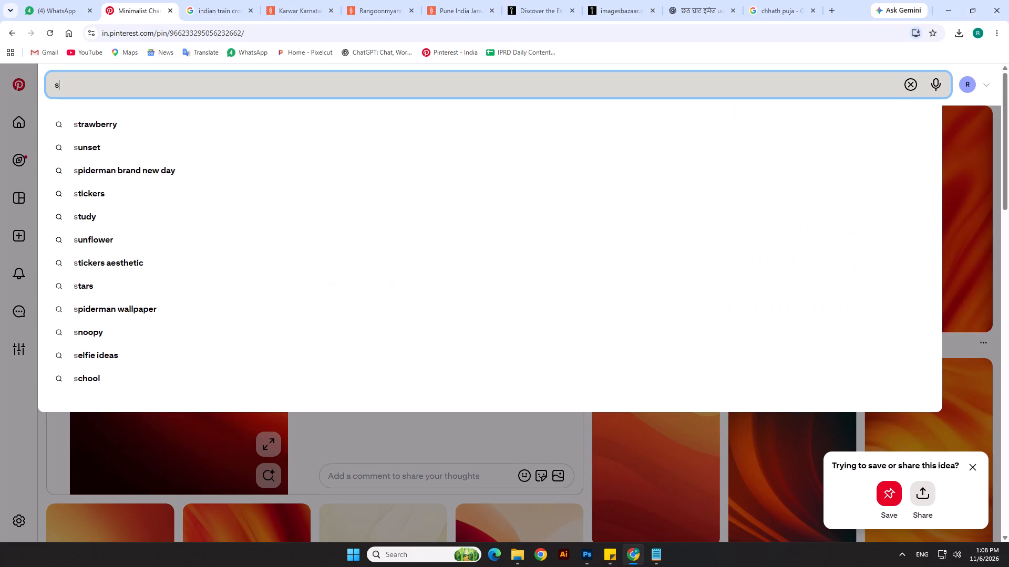
{"action": "key", "text": "u"}
{"action": "key", "text": "BackSpace"}
{"action": "type", "text": "quare"}
{"action": "key", "text": "space"}
{"action": "type", "text": "tex"}
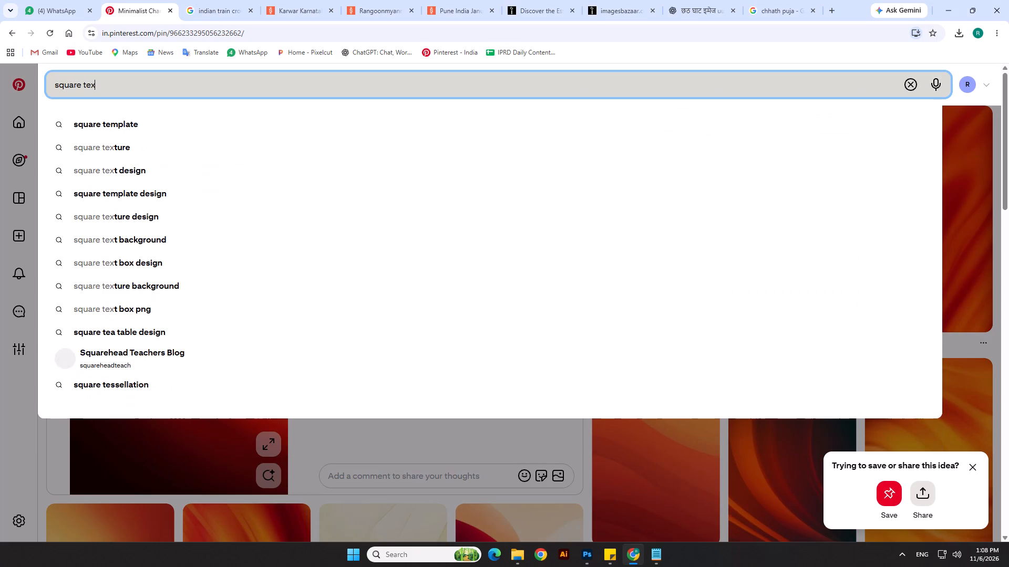
{"action": "key", "text": "Down"}
{"action": "key", "text": "Down"}
{"action": "key", "text": "Return"}
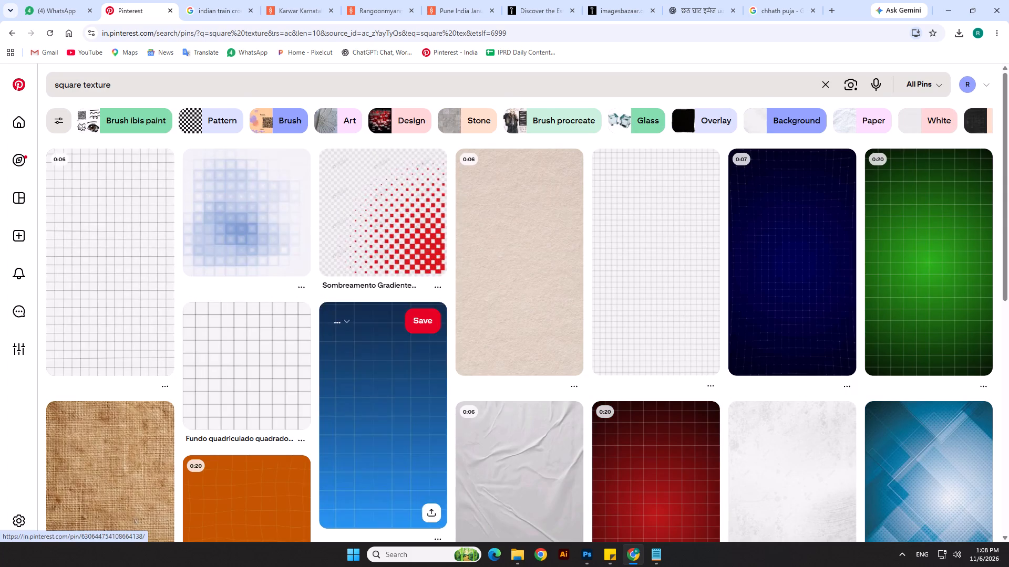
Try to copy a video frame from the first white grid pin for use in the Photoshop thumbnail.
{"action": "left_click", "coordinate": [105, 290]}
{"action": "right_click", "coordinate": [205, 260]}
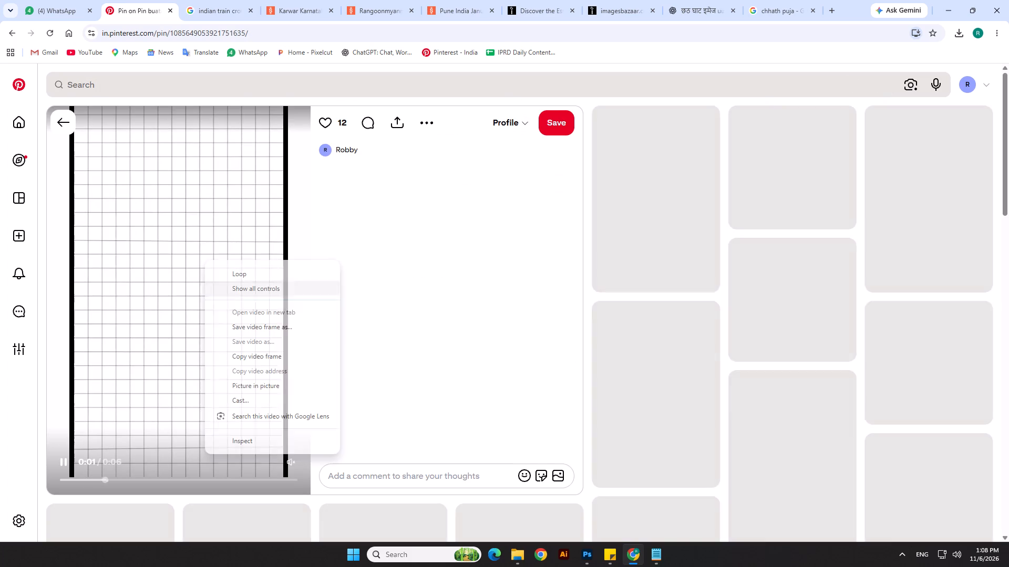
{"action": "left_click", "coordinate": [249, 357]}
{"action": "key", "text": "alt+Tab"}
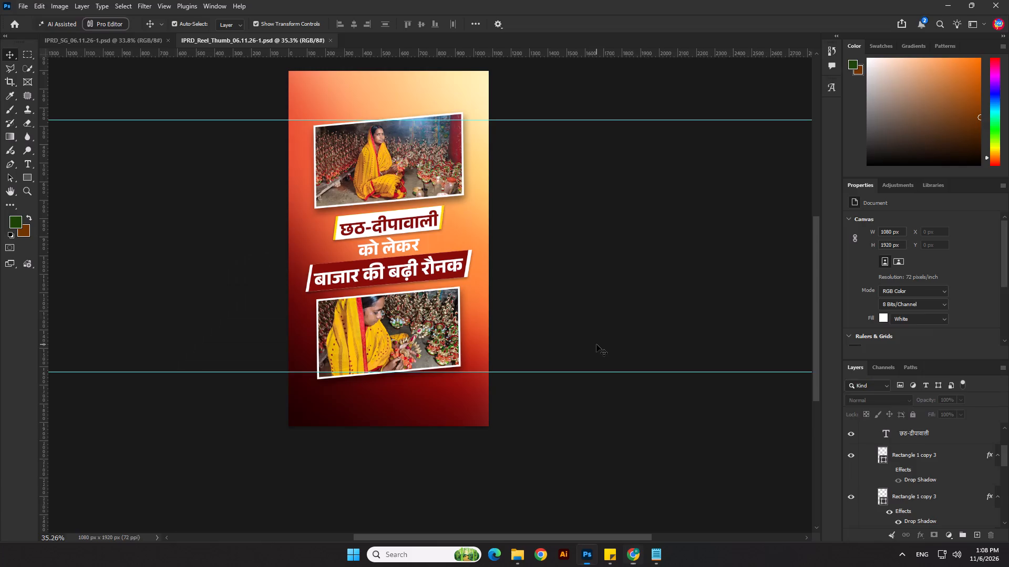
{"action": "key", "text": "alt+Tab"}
Open a still white grid pin, copy its image, and paste it into the Photoshop thumbnail directly above the background layer.
{"action": "left_click", "coordinate": [678, 245]}
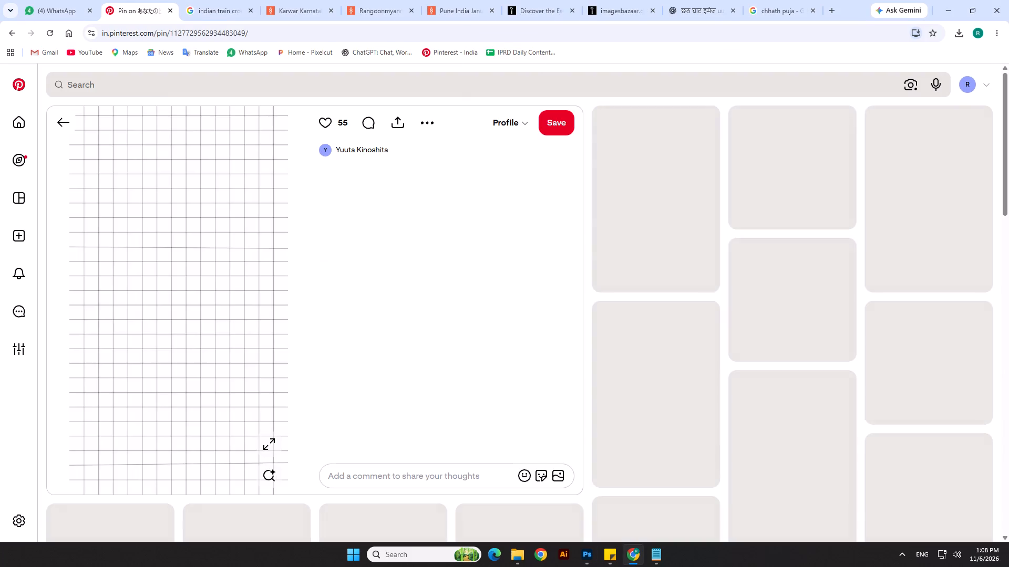
{"action": "right_click", "coordinate": [169, 243]}
{"action": "left_click", "coordinate": [209, 286]}
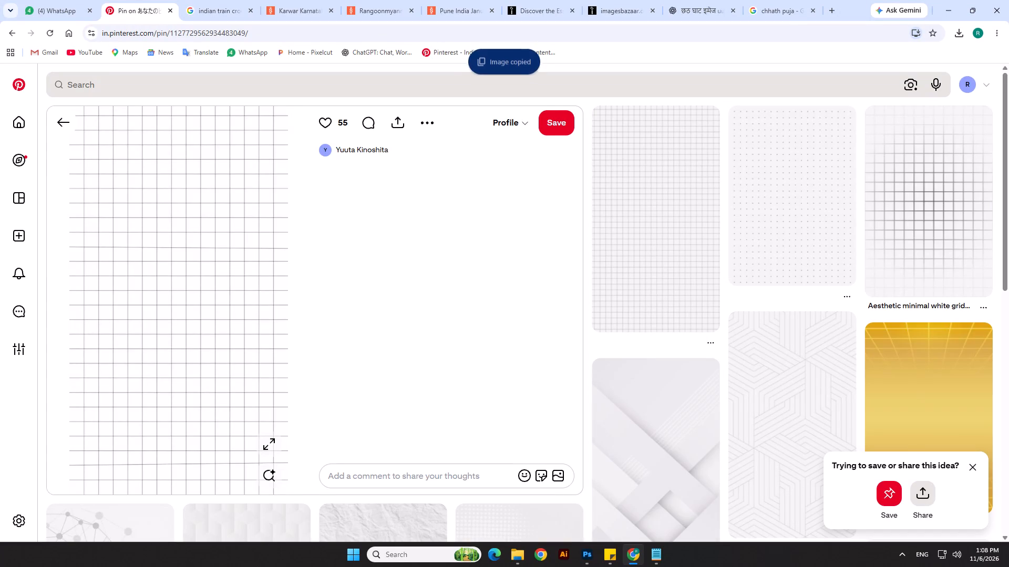
{"action": "key", "text": "alt+Tab"}
{"action": "left_click", "coordinate": [477, 229]}
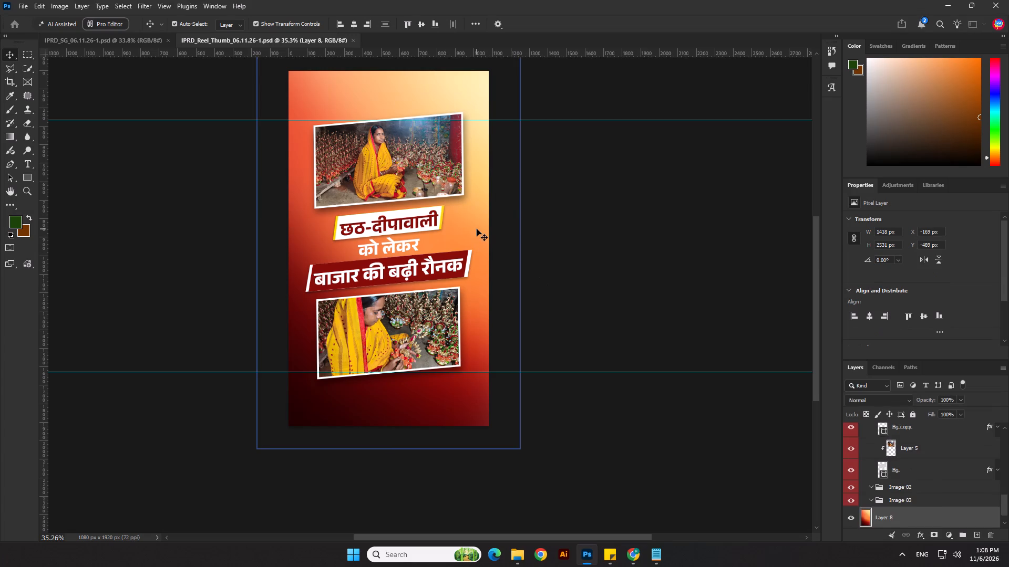
{"action": "key", "text": "ctrl+v"}
Scale the pasted grid image up proportionally to about 151.5% and nudge it upward so it covers the canvas.
{"action": "scroll", "coordinate": [427, 267], "scroll_direction": "down", "scroll_amount": 3}
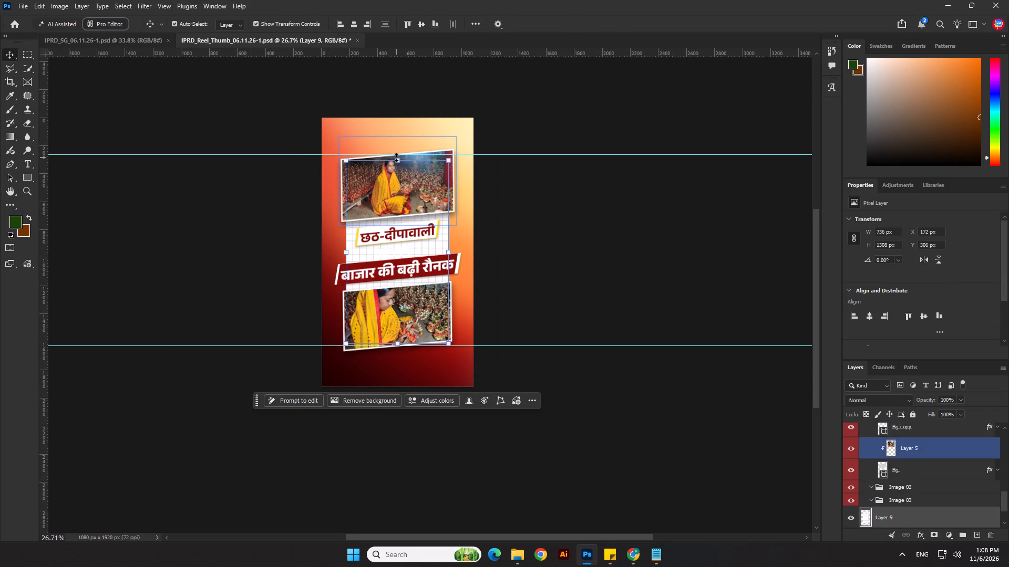
{"action": "left_click_drag", "start_coordinate": [396, 157], "coordinate": [407, 110]}
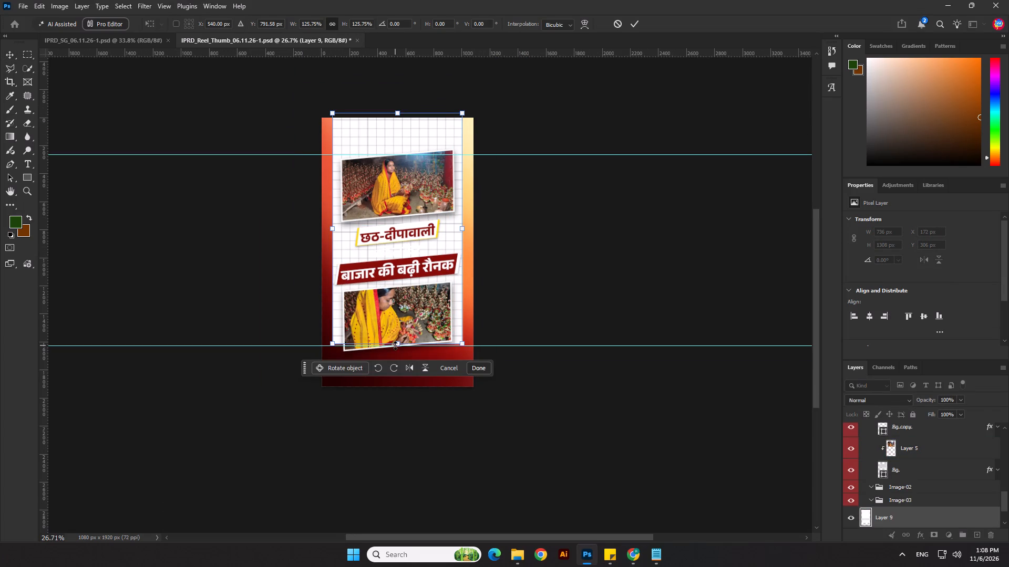
{"action": "left_click_drag", "start_coordinate": [395, 345], "coordinate": [400, 393]}
{"action": "key", "text": "Up"}
{"action": "key", "text": "Up"}
{"action": "key", "text": "Up"}
{"action": "key", "text": "Up"}
{"action": "key", "text": "Up"}
{"action": "key", "text": "Up"}
{"action": "key", "text": "Up"}
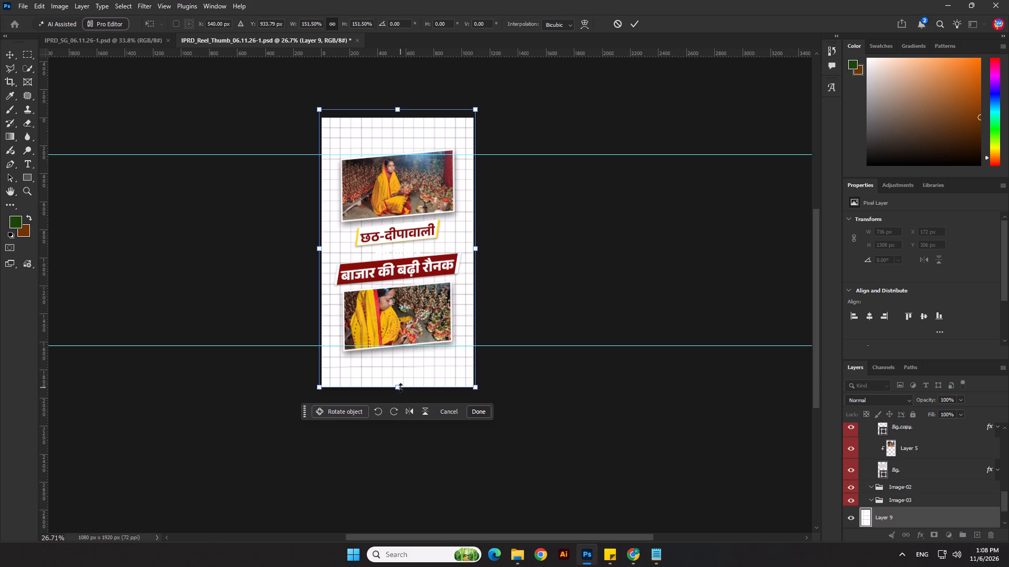
{"action": "key", "text": "Up"}
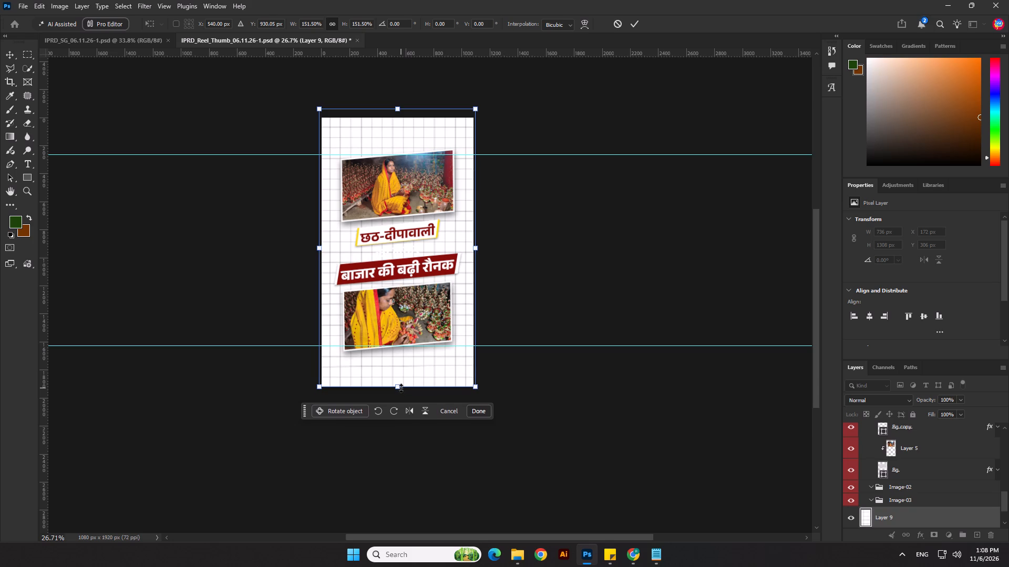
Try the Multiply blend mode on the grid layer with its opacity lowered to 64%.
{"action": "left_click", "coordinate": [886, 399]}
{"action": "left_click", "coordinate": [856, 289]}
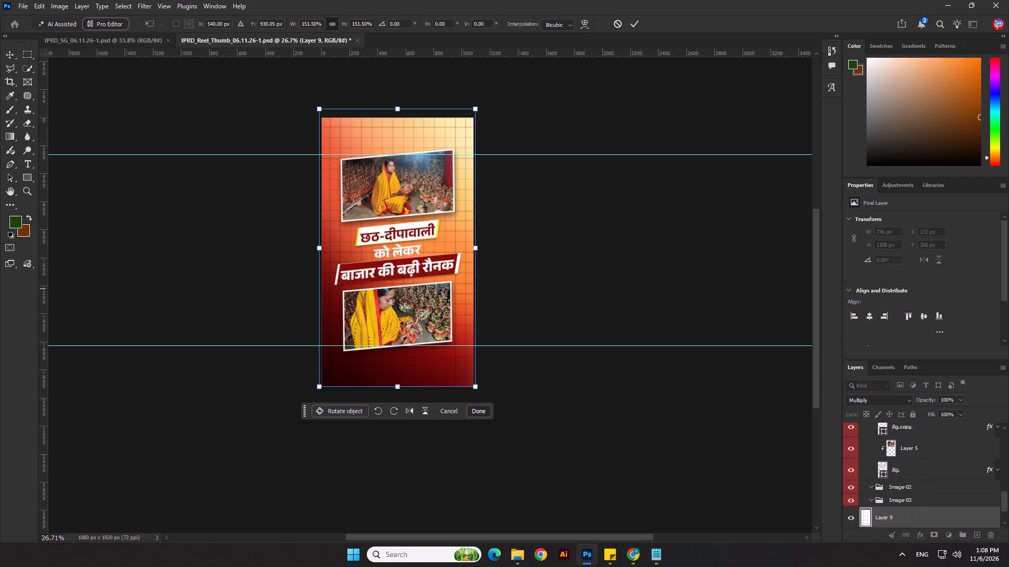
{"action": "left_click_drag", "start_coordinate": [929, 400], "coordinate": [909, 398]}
Commit the grid's scaling, then set its layer to the Divide blend mode at 40% opacity.
{"action": "left_click", "coordinate": [883, 397]}
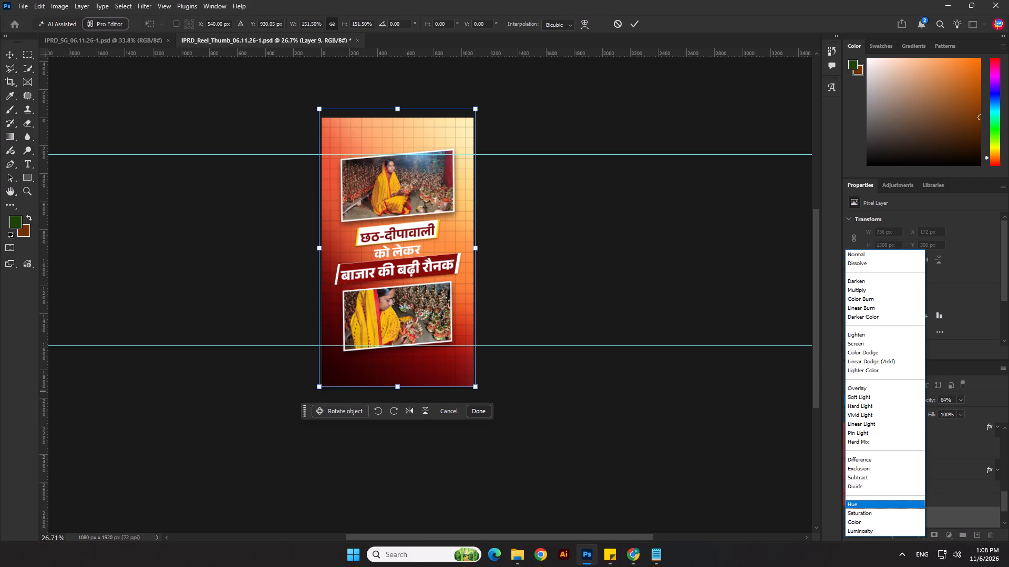
{"action": "key", "text": "Return"}
{"action": "key", "text": "Return"}
{"action": "scroll", "coordinate": [873, 434], "scroll_direction": "up", "scroll_amount": 2}
{"action": "left_click", "coordinate": [868, 398]}
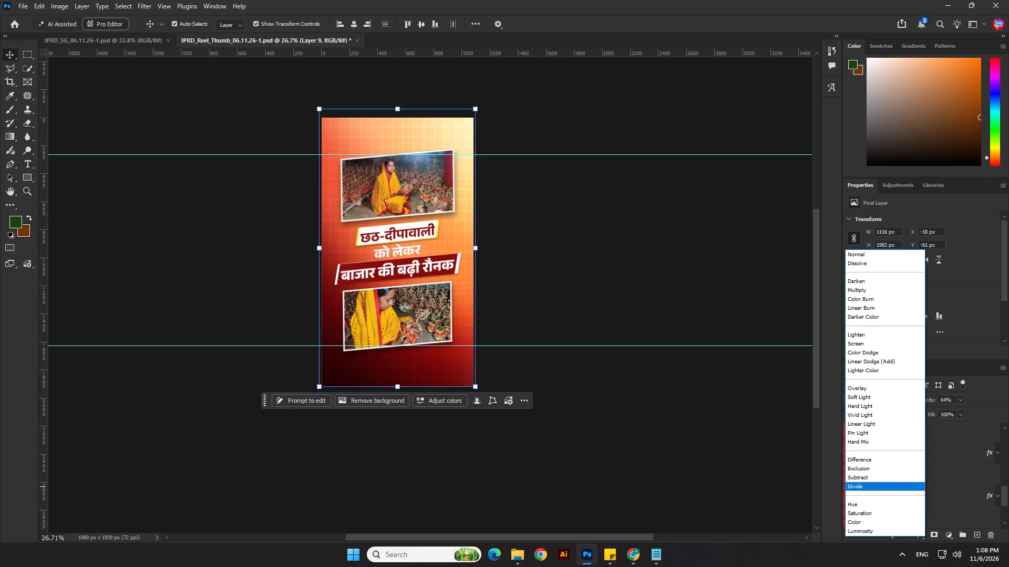
{"action": "left_click", "coordinate": [885, 486]}
{"action": "left_click_drag", "start_coordinate": [930, 400], "coordinate": [921, 401]}
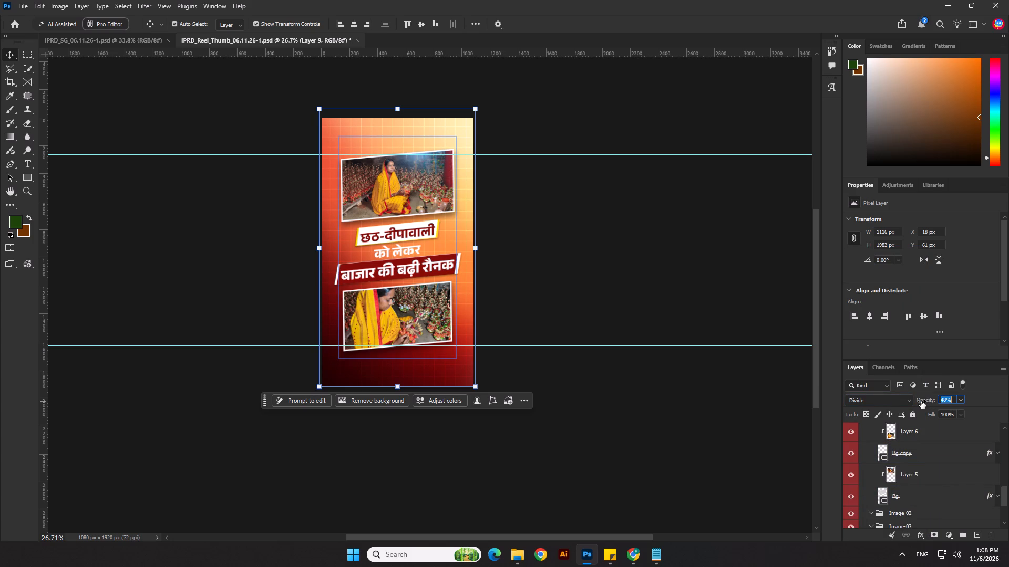
{"action": "left_click_drag", "start_coordinate": [921, 401], "coordinate": [917, 402]}
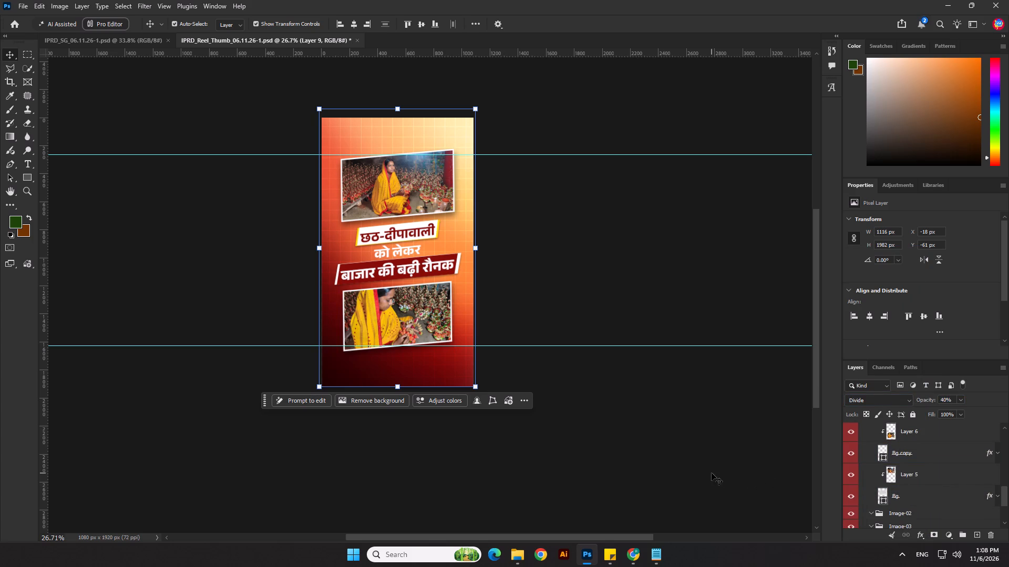
{"action": "left_click", "coordinate": [698, 471]}
Add a layer mask to the grid layer and paint out the grid around the upper photo with a black 1000 px brush.
{"action": "scroll", "coordinate": [397, 180], "scroll_direction": "up", "scroll_amount": 3}
{"action": "left_click", "coordinate": [412, 123]}
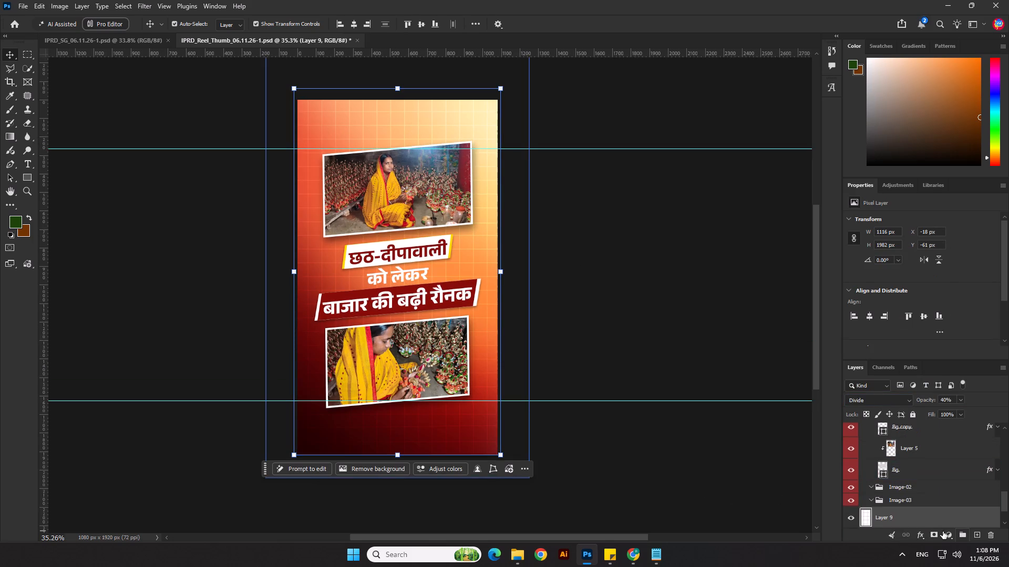
{"action": "left_click", "coordinate": [931, 535]}
{"action": "left_click", "coordinate": [8, 110]}
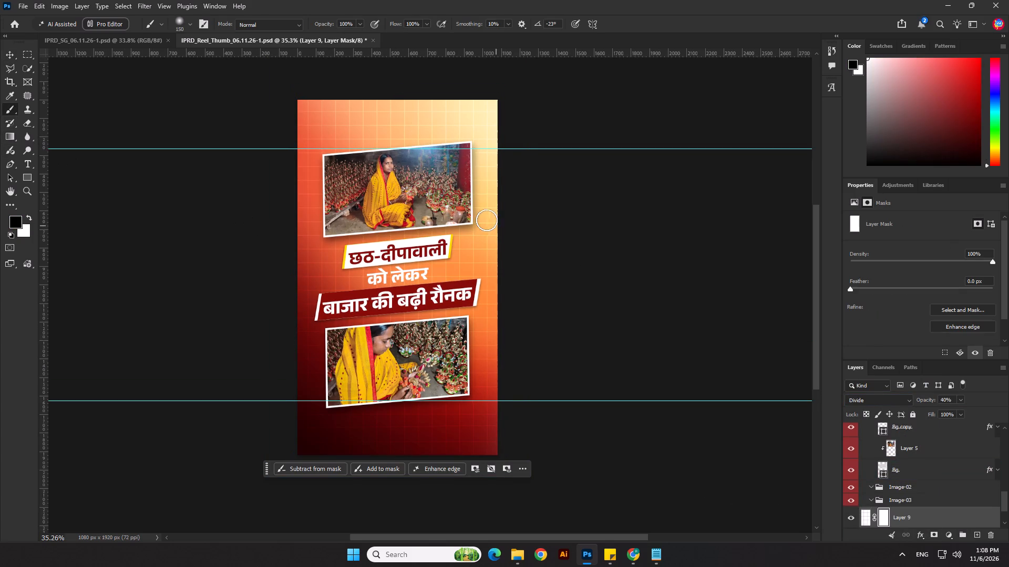
{"action": "key", "text": "bracketright"}
{"action": "key", "text": "bracketright"}
{"action": "key", "text": "bracketright"}
{"action": "key", "text": "bracketright"}
{"action": "key", "text": "bracketright"}
{"action": "key", "text": "bracketright"}
{"action": "key", "text": "bracketright"}
{"action": "key", "text": "bracketright"}
{"action": "key", "text": "bracketright"}
{"action": "key", "text": "bracketright"}
{"action": "key", "text": "bracketright"}
{"action": "key", "text": "bracketright"}
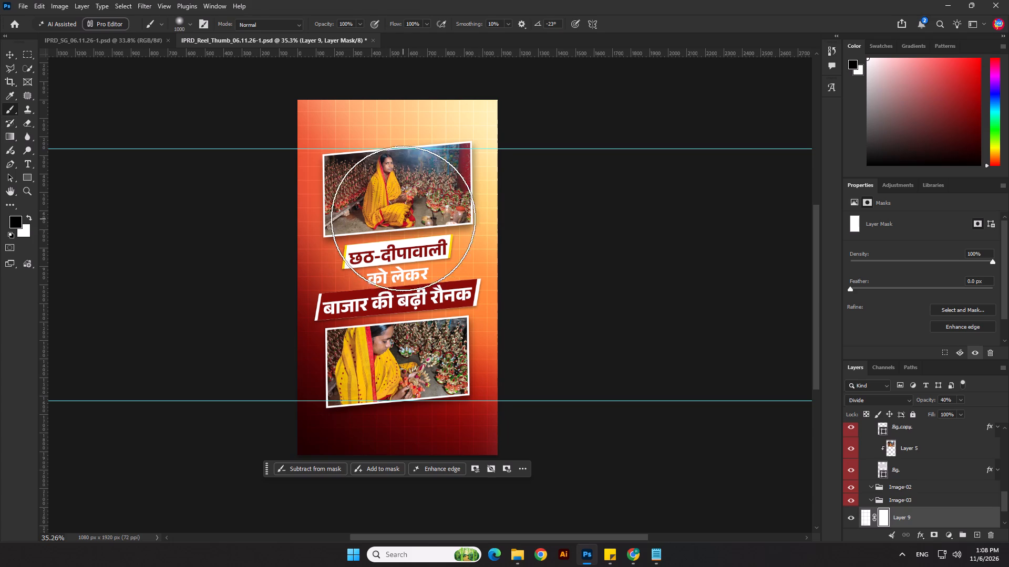
{"action": "left_click", "coordinate": [403, 218]}
{"action": "left_click", "coordinate": [400, 208]}
{"action": "double_click", "coordinate": [404, 205]}
{"action": "left_click", "coordinate": [407, 204]}
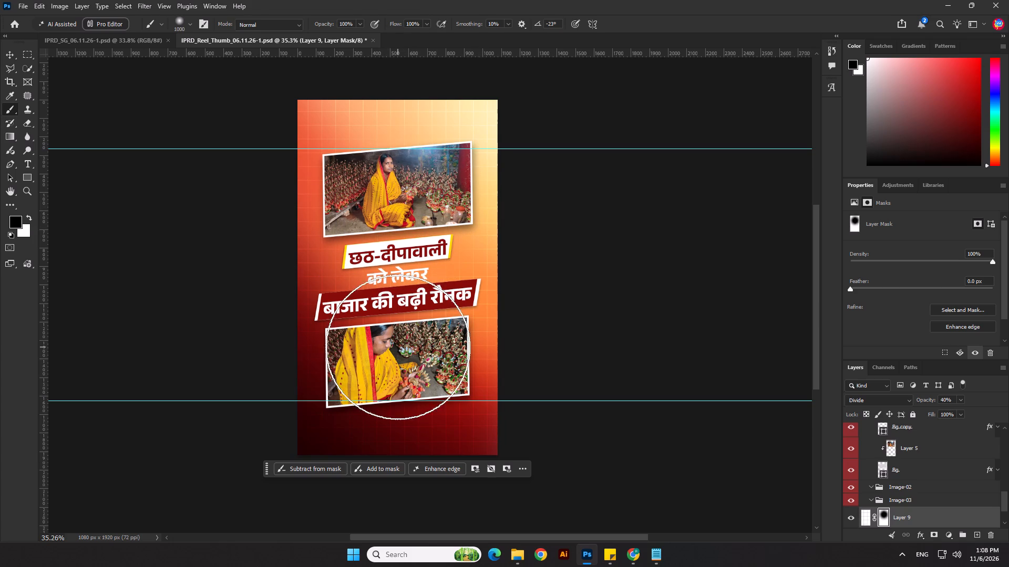
Paint out the grid around the lower photo on the layer mask, enlarging the brush to 1100 px.
{"action": "left_click", "coordinate": [398, 347]}
{"action": "key", "text": "bracketright"}
{"action": "left_click", "coordinate": [397, 347]}
{"action": "left_click", "coordinate": [383, 353]}
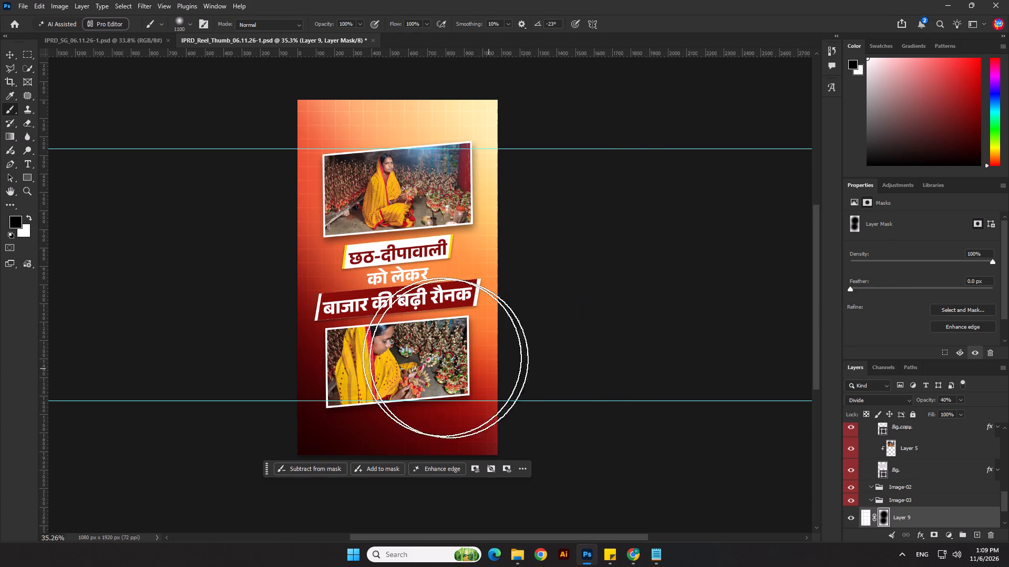
Paint out the remaining grid around the headline text on the grid layer's mask with the black 1100 px brush.
{"action": "left_click", "coordinate": [386, 293]}
Set the grid layer's opacity to 50% and save the reel thumbnail document.
{"action": "scroll", "coordinate": [663, 324], "scroll_direction": "down", "scroll_amount": 2}
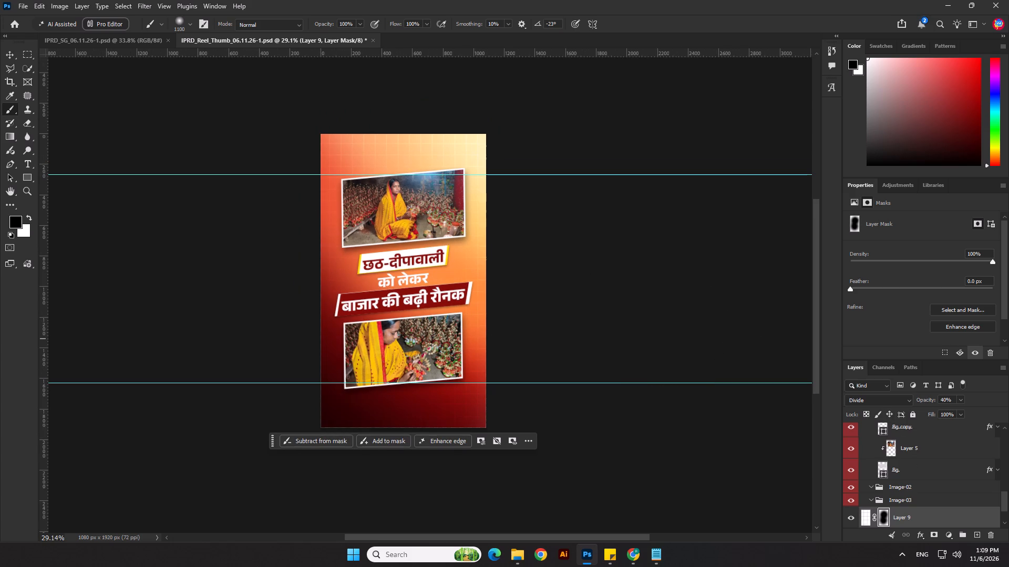
{"action": "left_click_drag", "start_coordinate": [945, 402], "coordinate": [907, 401]}
{"action": "type", "text": "50"}
{"action": "key", "text": "Return"}
{"action": "key", "text": "ctrl+s"}
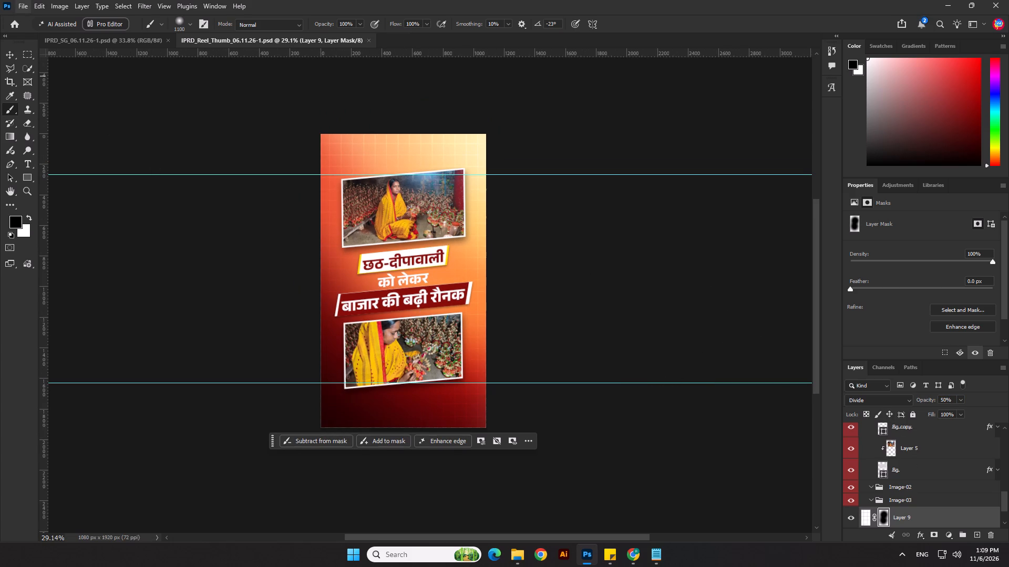
Save a PNG copy of the thumbnail as IPRD_Reel_Thumb_06.11.26-1 copy.png in the November 06.11.26 folder.
{"action": "left_click", "coordinate": [21, 8]}
{"action": "left_click", "coordinate": [43, 142]}
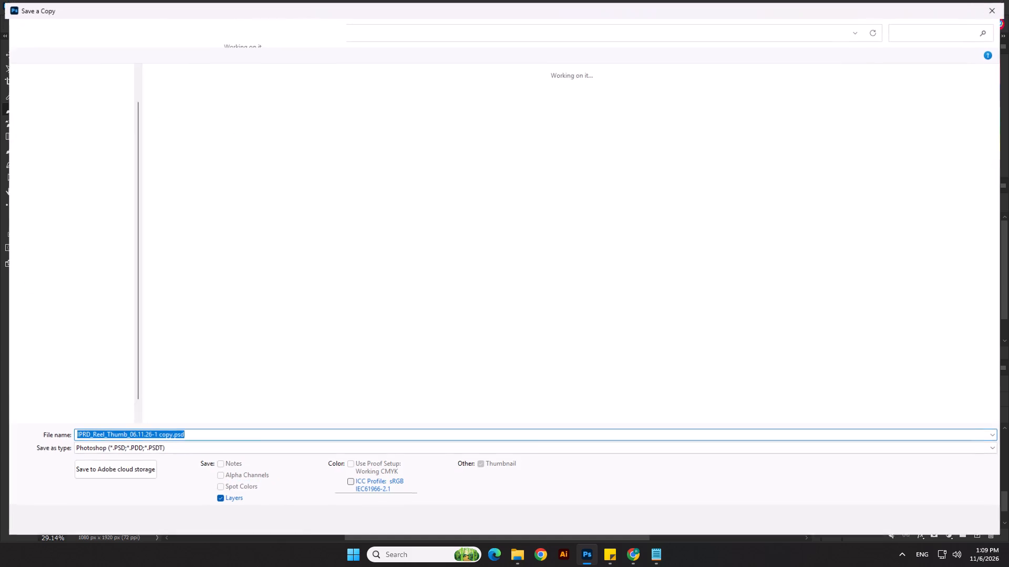
{"action": "left_click", "coordinate": [125, 454]}
{"action": "left_click", "coordinate": [113, 381]}
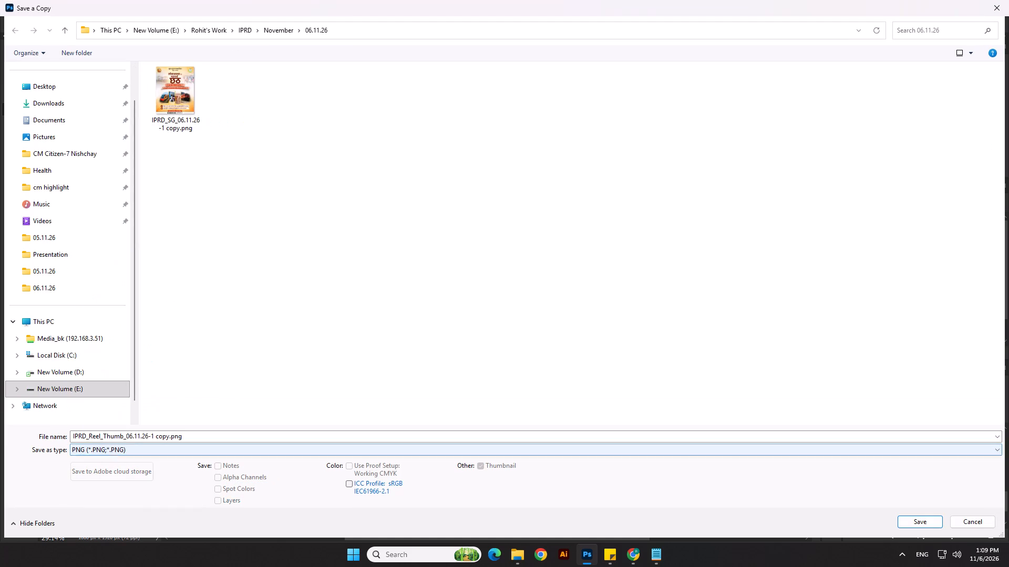
{"action": "left_click", "coordinate": [910, 521]}
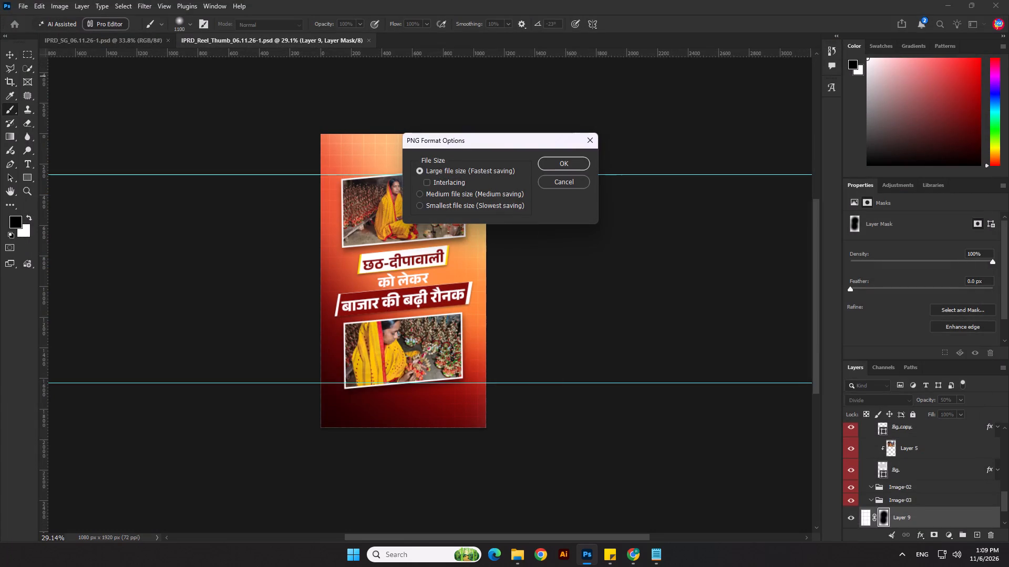
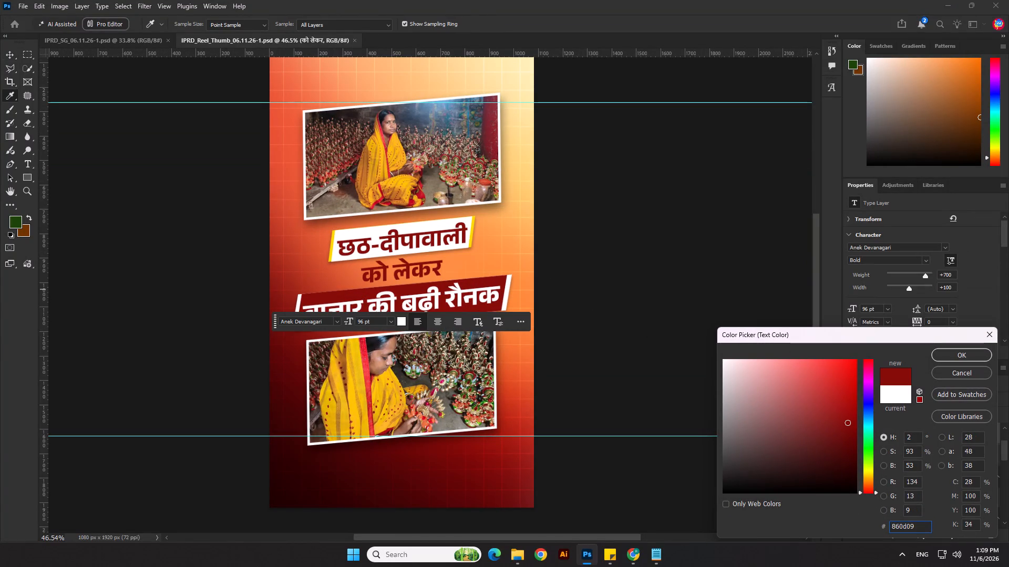
Set the text colour of the middle headline line "को लेकर" to white.
{"action": "left_click_drag", "start_coordinate": [787, 413], "coordinate": [617, 304]}
{"action": "left_click", "coordinate": [983, 353]}
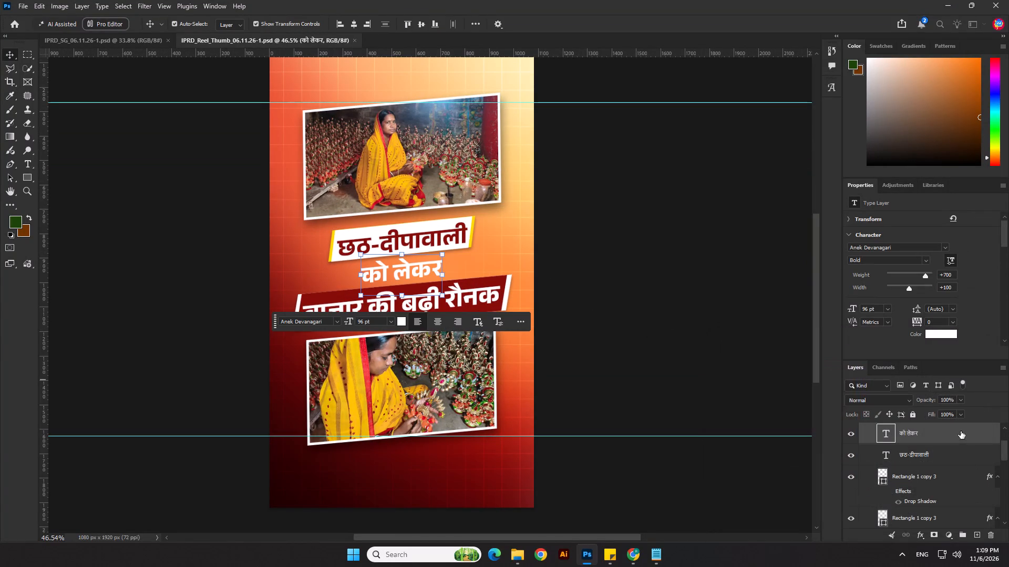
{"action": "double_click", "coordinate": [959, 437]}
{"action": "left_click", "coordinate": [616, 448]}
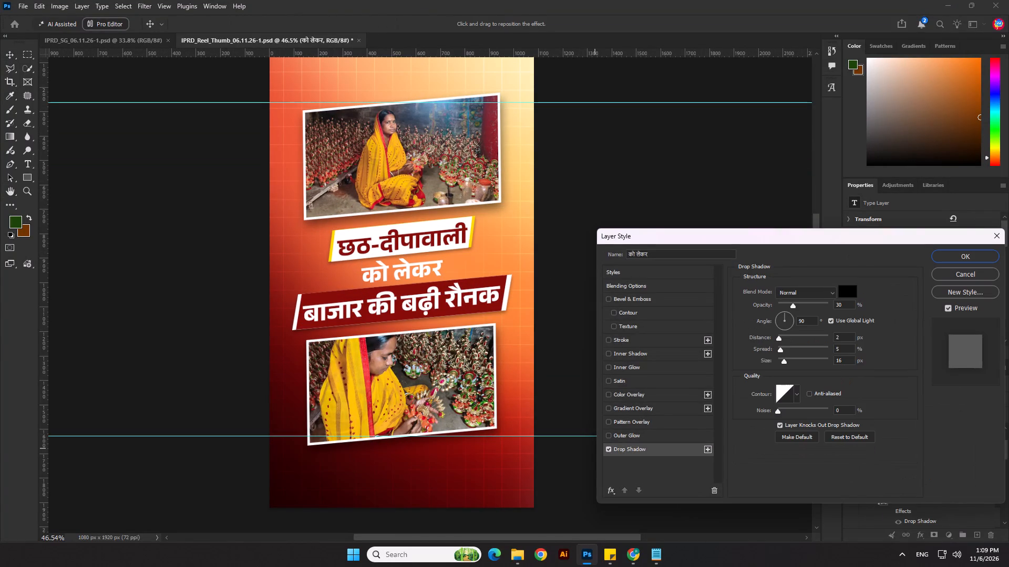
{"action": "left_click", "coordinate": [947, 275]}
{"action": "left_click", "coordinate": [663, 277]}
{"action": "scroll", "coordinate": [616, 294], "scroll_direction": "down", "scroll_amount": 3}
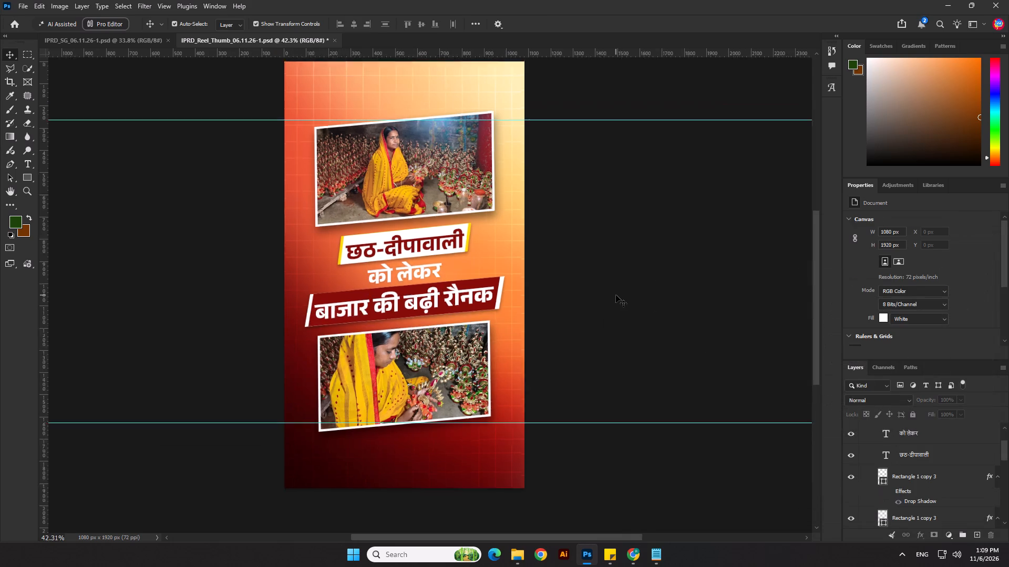
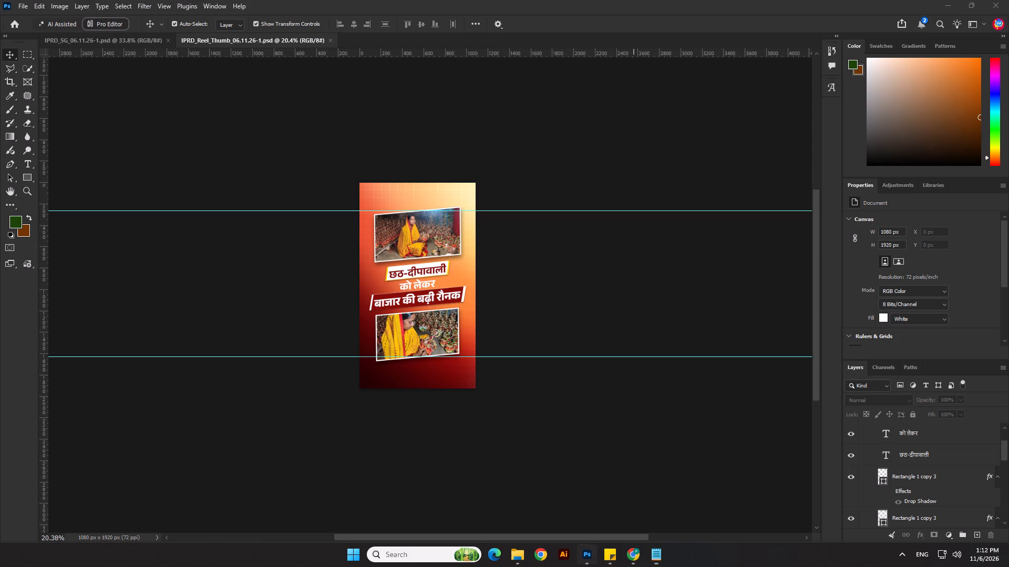
Save the reel thumbnail document.
{"action": "key", "text": "ctrl+s"}
Switch to the File Explorer window showing only the poster files in 06.11.26 and go back to the Downloads folder.
{"action": "left_click", "coordinate": [527, 554]}
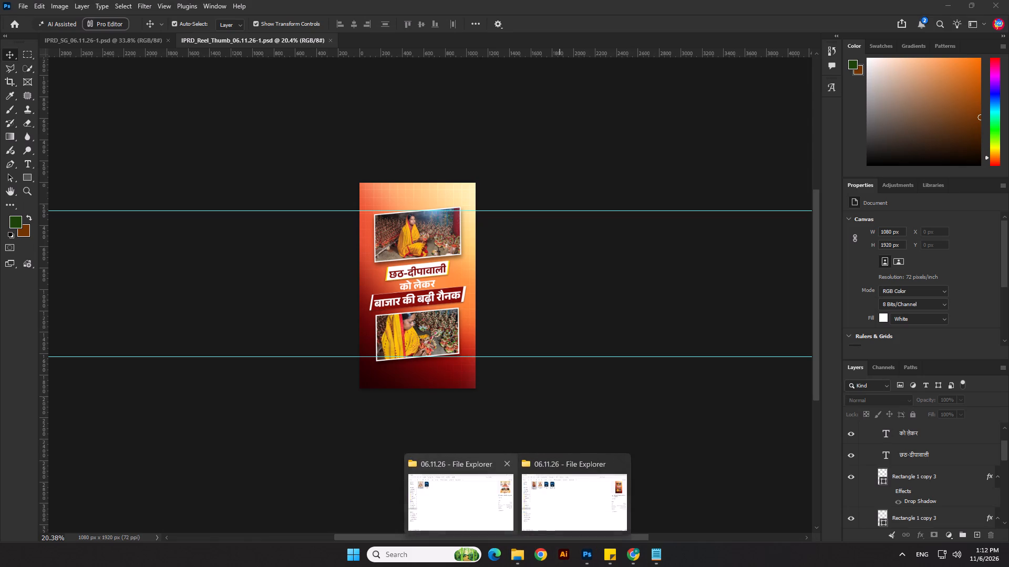
{"action": "left_click", "coordinate": [486, 496]}
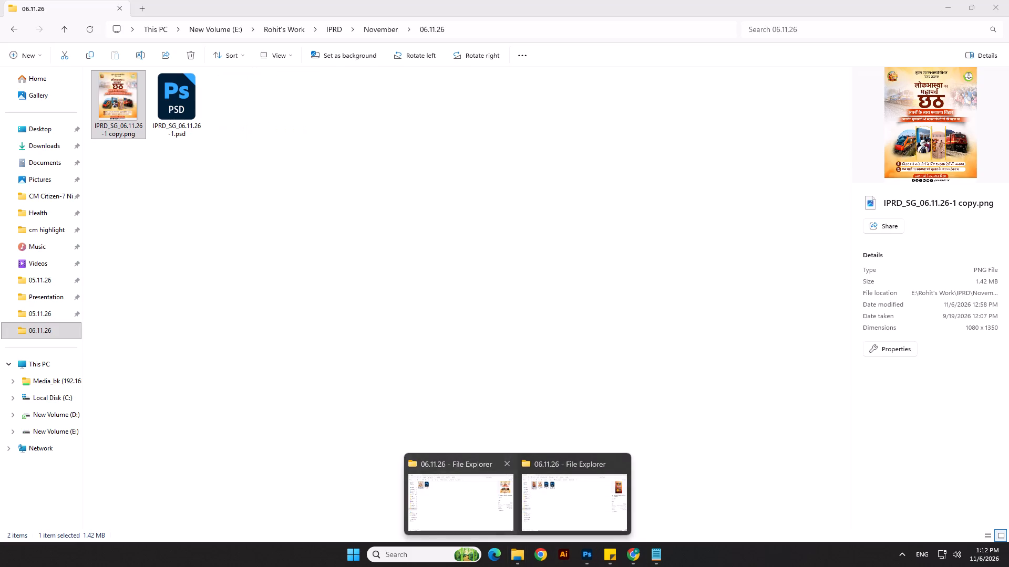
{"action": "left_click", "coordinate": [16, 30]}
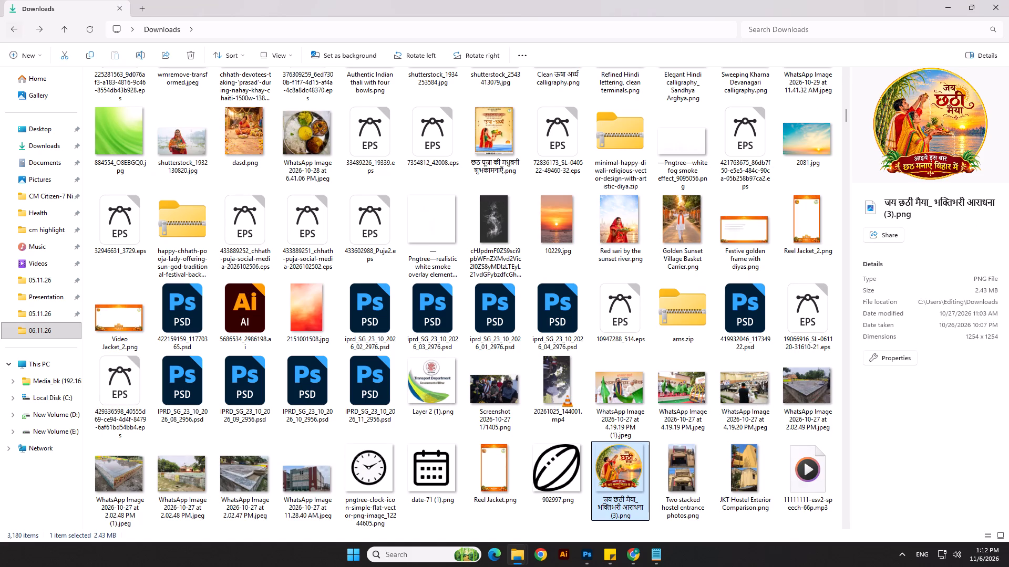
Open IPRD_Reel_Thumb_04.11.26-1.psd in Photoshop from the 04.11.26 folder under E:, Rohit's Work, IPRD, November.
{"action": "left_click", "coordinate": [54, 365]}
{"action": "left_click", "coordinate": [455, 91]}
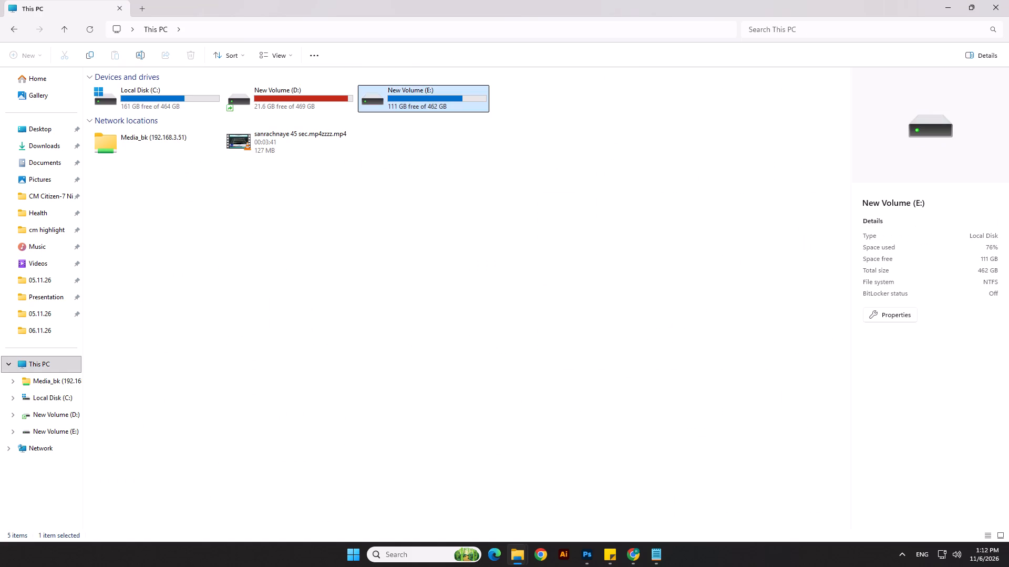
{"action": "double_click", "coordinate": [454, 95]}
{"action": "double_click", "coordinate": [325, 121]}
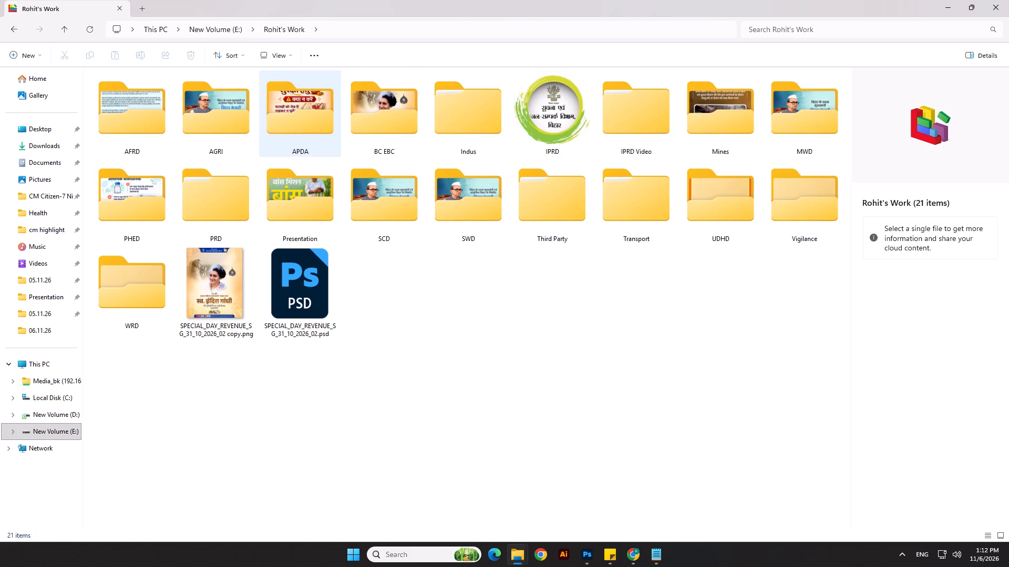
{"action": "double_click", "coordinate": [551, 123]}
{"action": "double_click", "coordinate": [154, 121]}
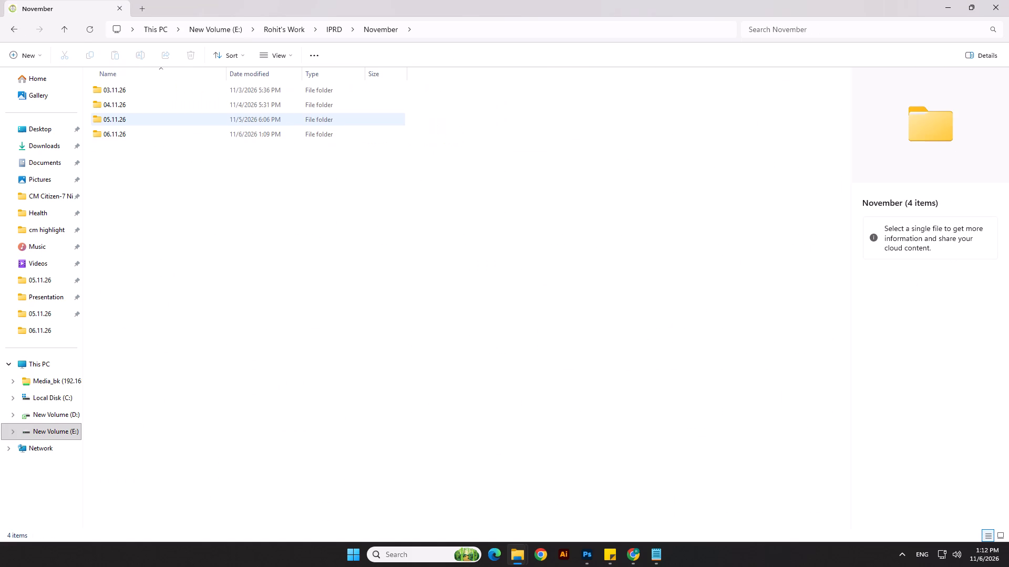
{"action": "double_click", "coordinate": [129, 119]}
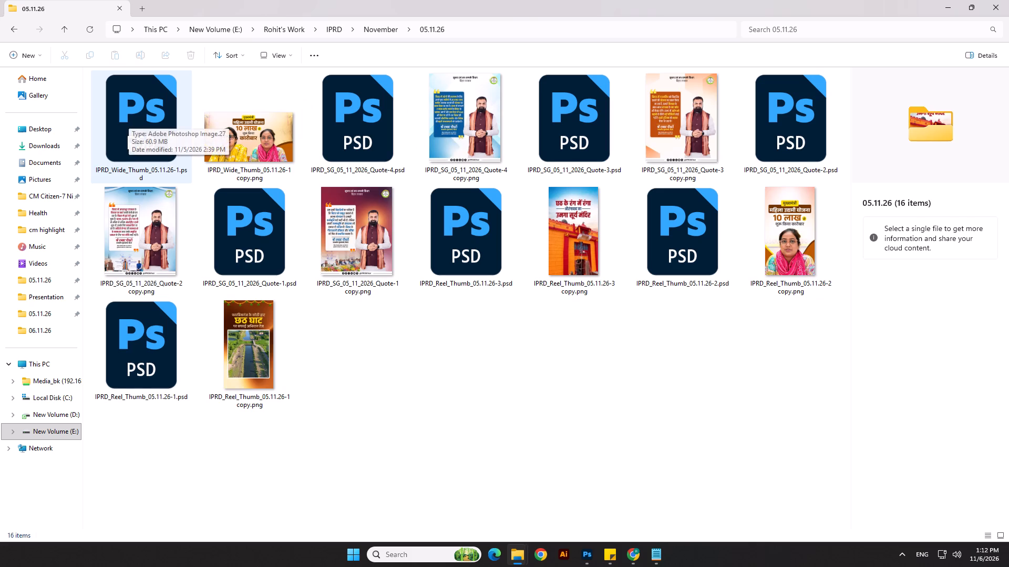
{"action": "key", "text": "BackSpace"}
{"action": "double_click", "coordinate": [127, 104]}
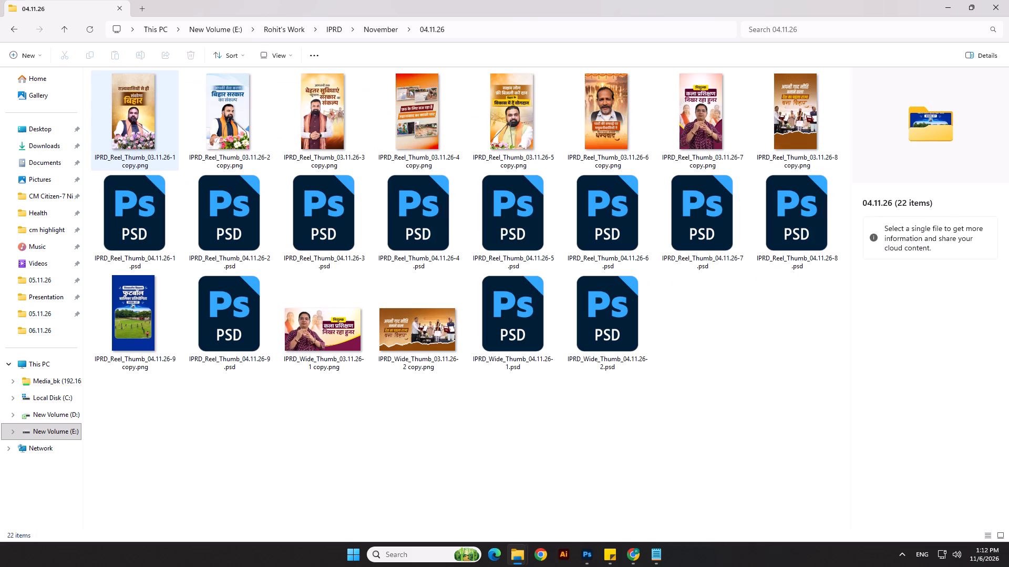
{"action": "left_click", "coordinate": [133, 135]}
{"action": "double_click", "coordinate": [141, 233]}
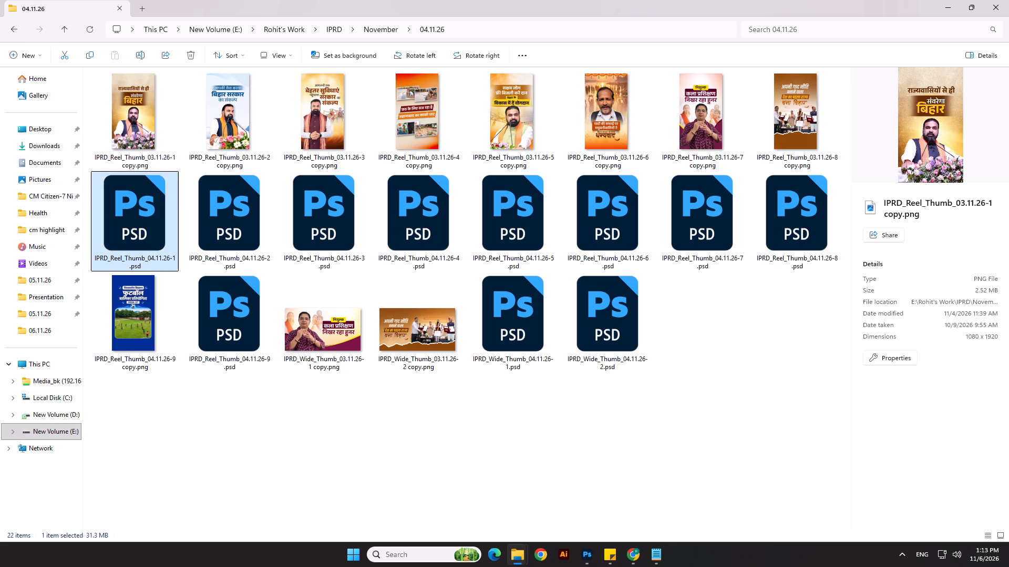
Delete the golden glow background layer, Layer 5 and the hidden Layer 2 from the thumbnail.
{"action": "left_click", "coordinate": [495, 146]}
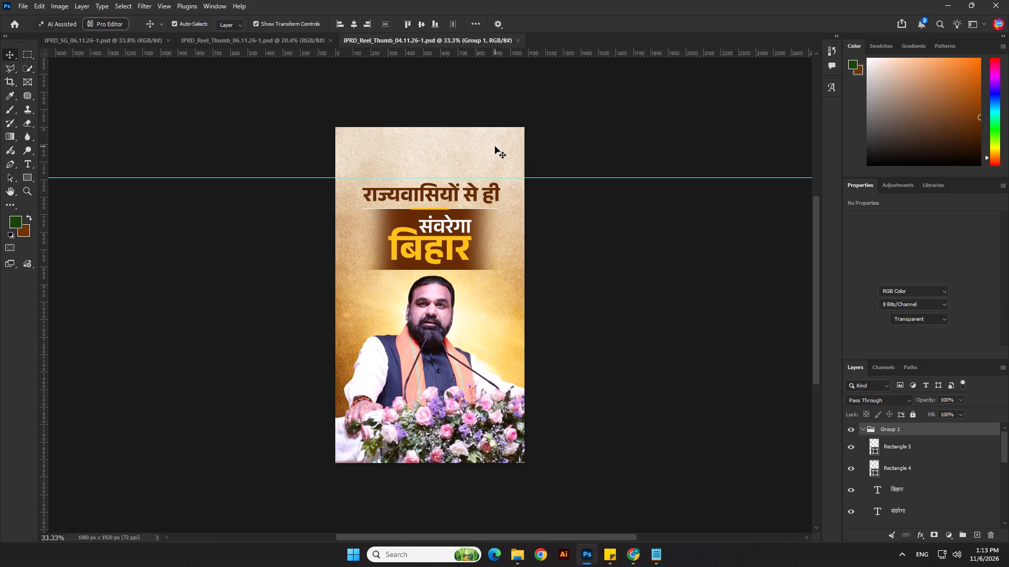
{"action": "left_click", "coordinate": [502, 334]}
{"action": "scroll", "coordinate": [948, 481], "scroll_direction": "down", "scroll_amount": 6}
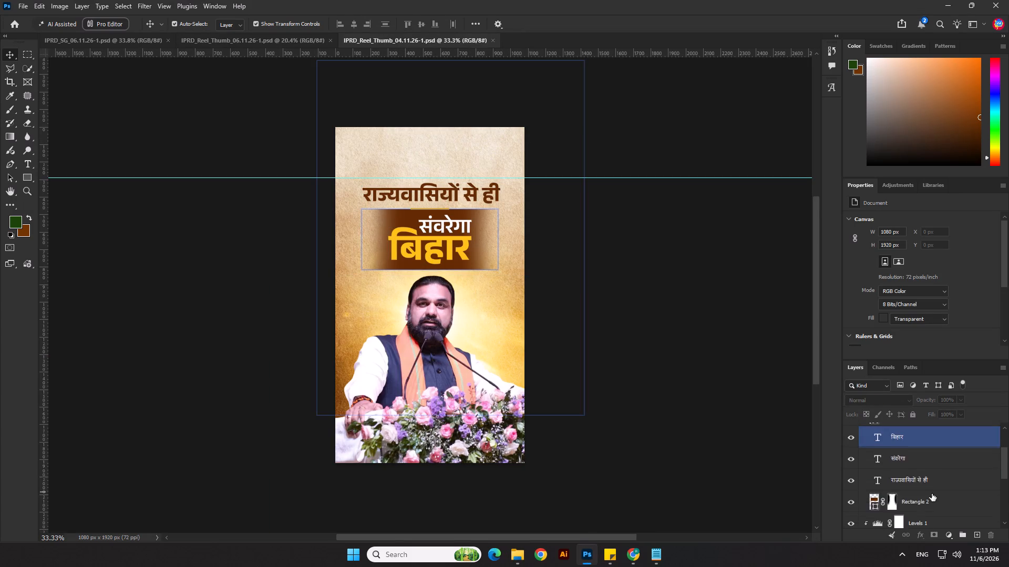
{"action": "scroll", "coordinate": [932, 493], "scroll_direction": "down", "scroll_amount": 8}
{"action": "left_click", "coordinate": [987, 458]}
{"action": "left_click", "coordinate": [940, 451]}
{"action": "key", "text": "Delete"}
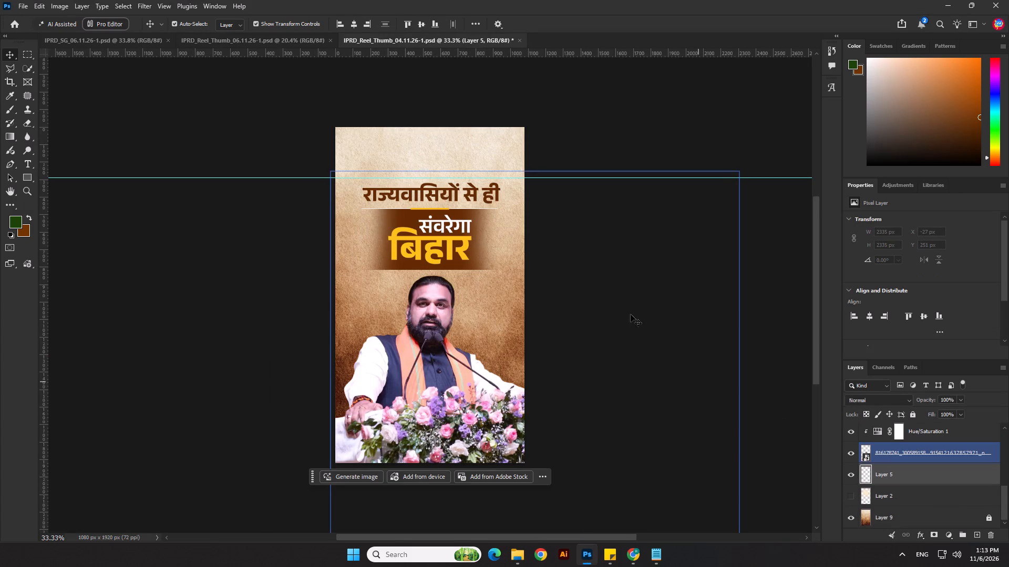
{"action": "left_click", "coordinate": [503, 164]}
{"action": "left_click", "coordinate": [894, 481]}
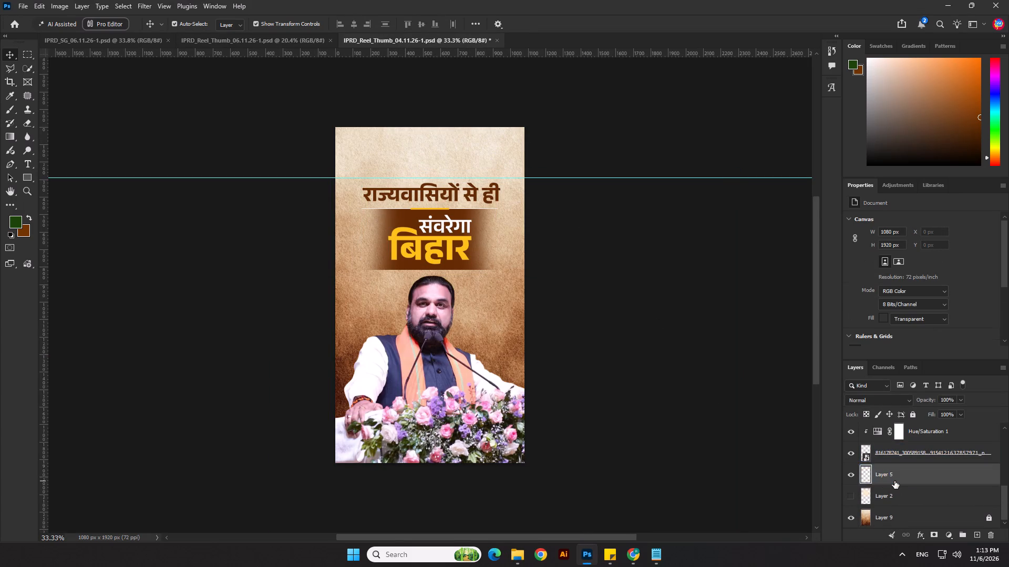
{"action": "key", "text": "Delete"}
{"action": "key", "text": "Delete"}
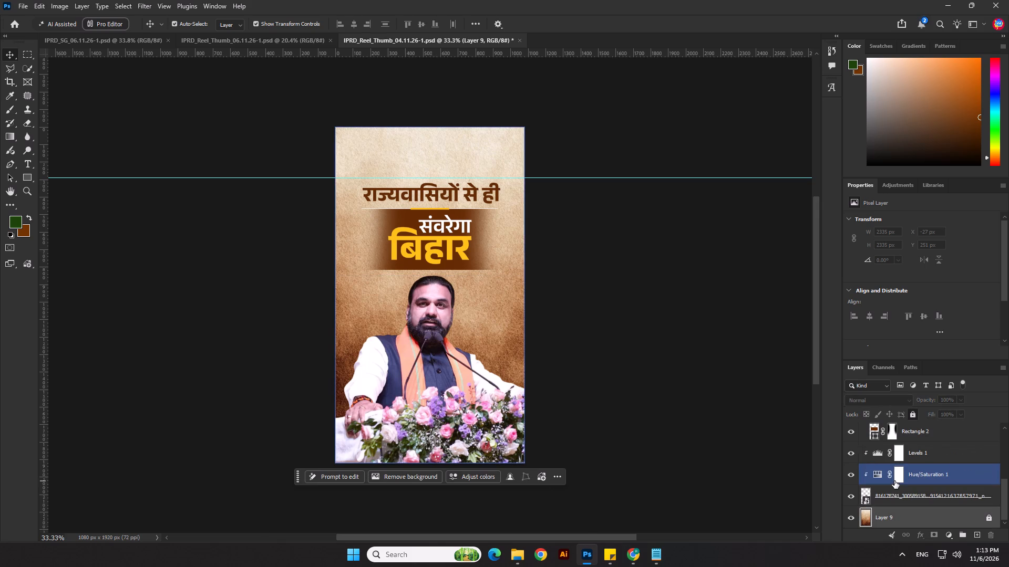
Unlock and delete the brown textured background, Layer 9.
{"action": "left_click", "coordinate": [987, 518]}
{"action": "left_click", "coordinate": [976, 519]}
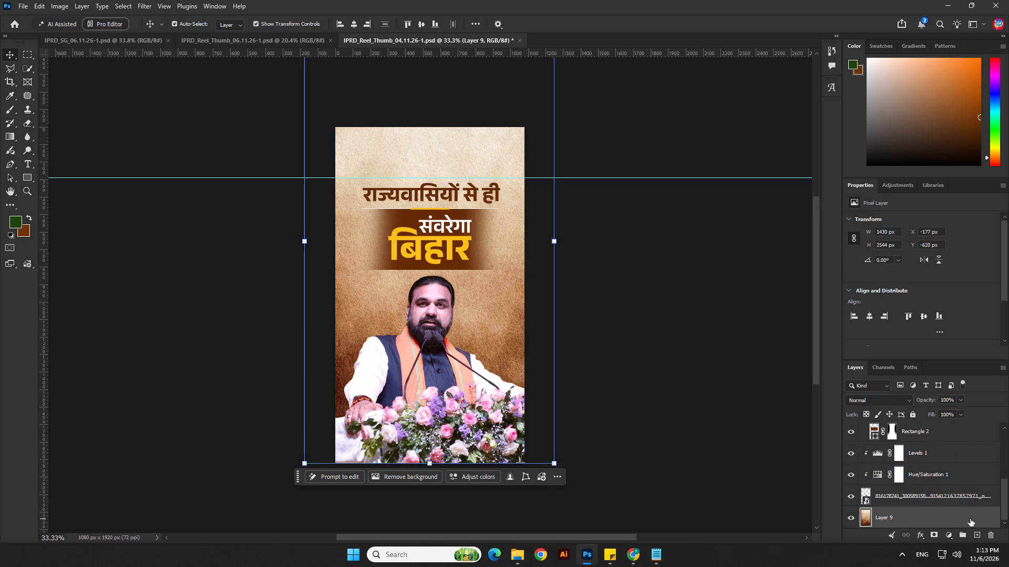
{"action": "key", "text": "Delete"}
{"action": "left_click", "coordinate": [723, 405]}
Switch to Chrome and look through the open image tabs and previously viewed Pinterest pages for a background.
{"action": "left_click", "coordinate": [635, 547]}
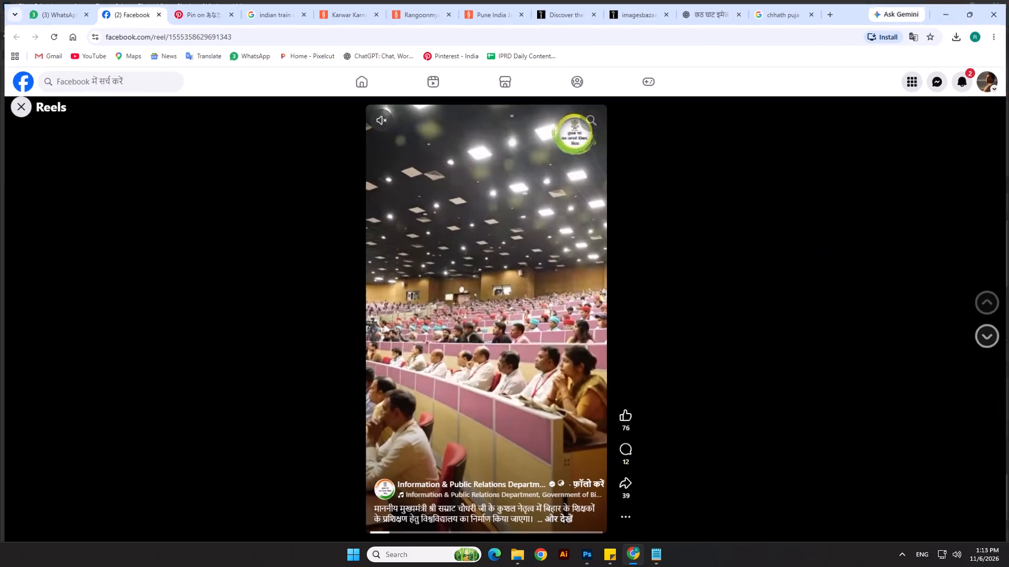
{"action": "left_click", "coordinate": [186, 0]}
{"action": "left_click", "coordinate": [304, 0]}
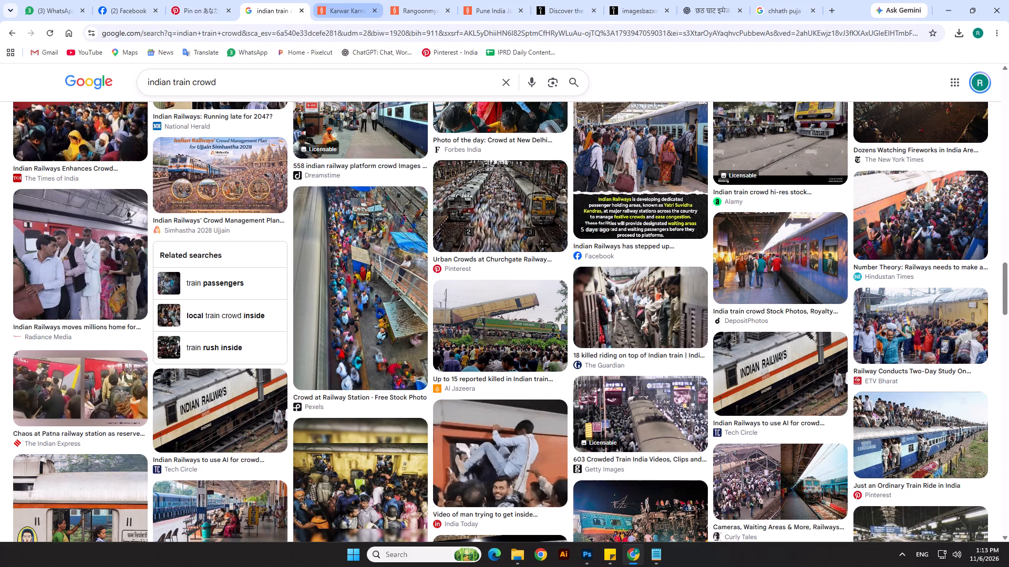
{"action": "left_click", "coordinate": [351, 0]}
{"action": "left_click", "coordinate": [213, 0]}
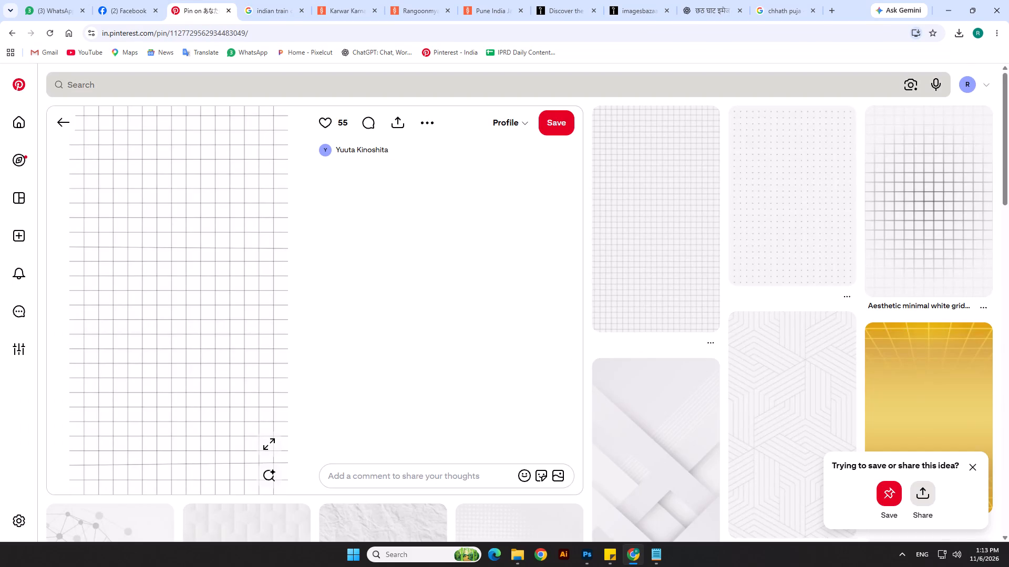
{"action": "left_click", "coordinate": [4, 37]}
{"action": "left_click", "coordinate": [6, 39]}
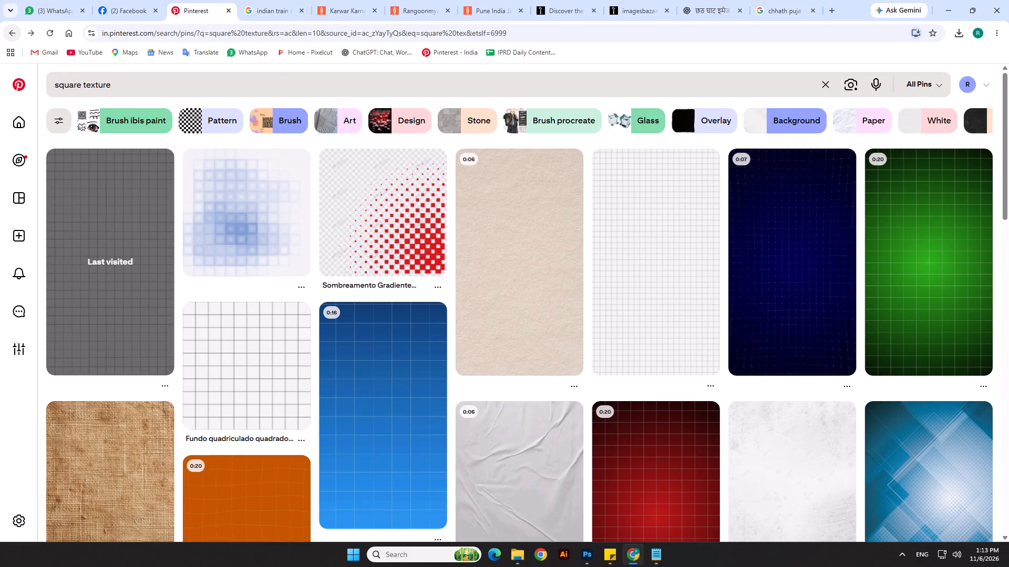
{"action": "left_click", "coordinate": [6, 39]}
Back in Photoshop, save the document as IPRD_Reel_Thumb_06.11.26-2 in Photoshop format in the November 06.11.26 folder.
{"action": "key", "text": "alt+Tab"}
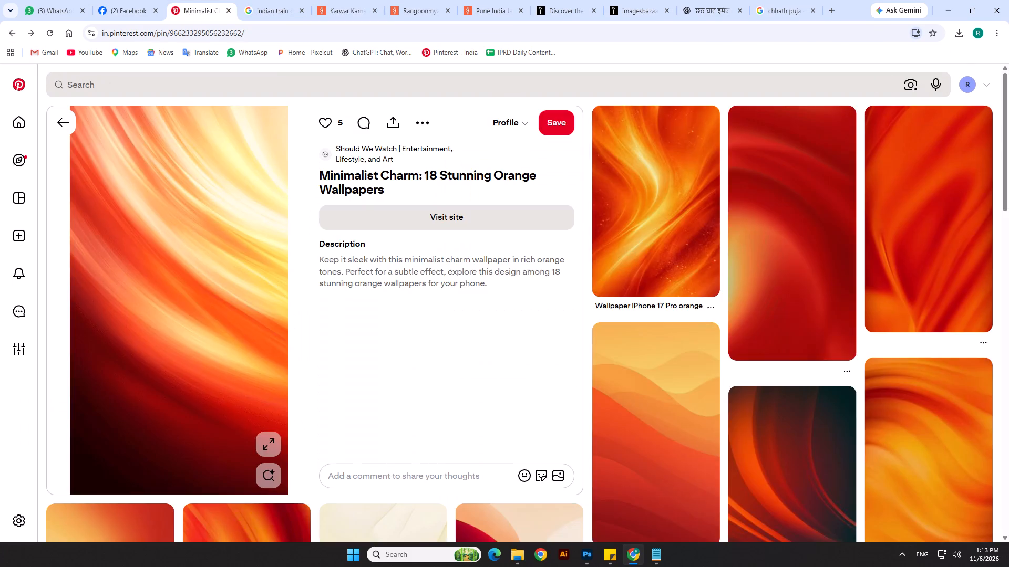
{"action": "left_click", "coordinate": [29, 8]}
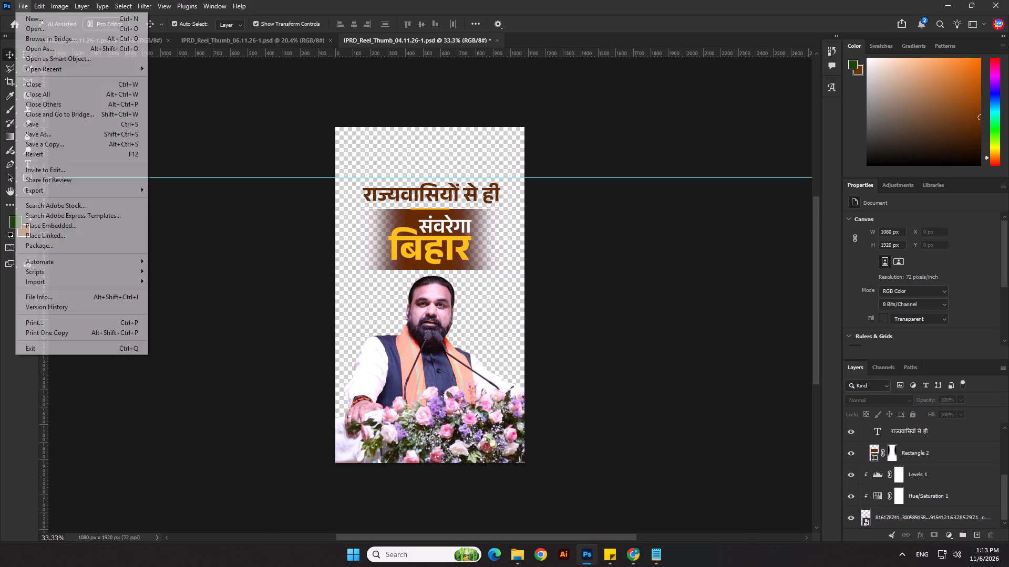
{"action": "left_click", "coordinate": [48, 133]}
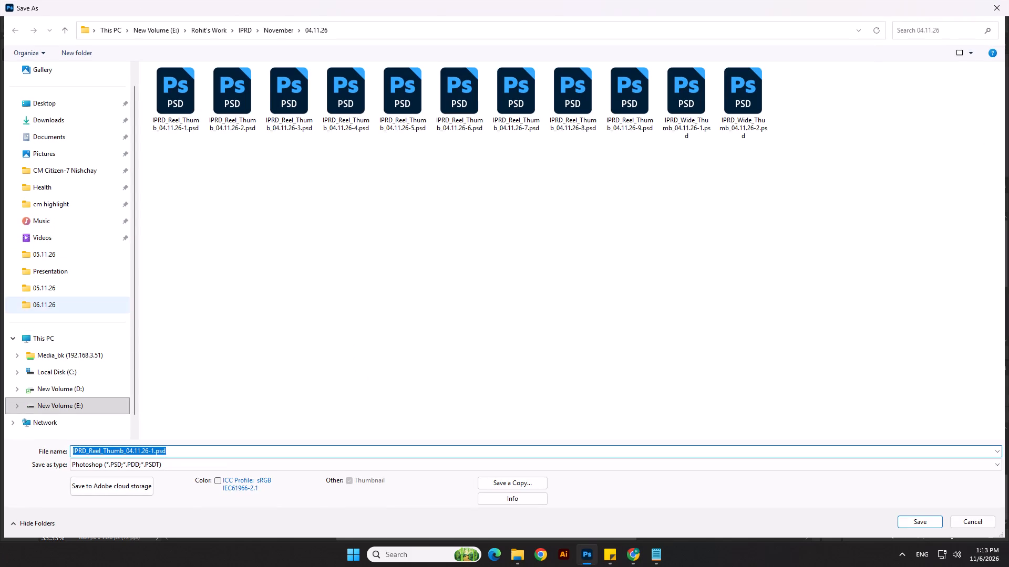
{"action": "left_click", "coordinate": [60, 309]}
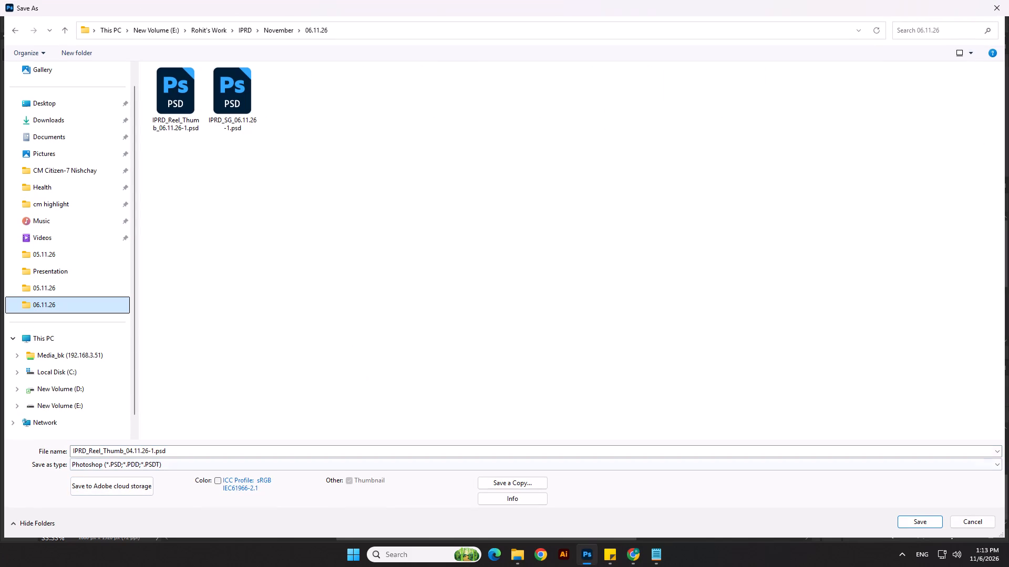
{"action": "left_click", "coordinate": [177, 119]}
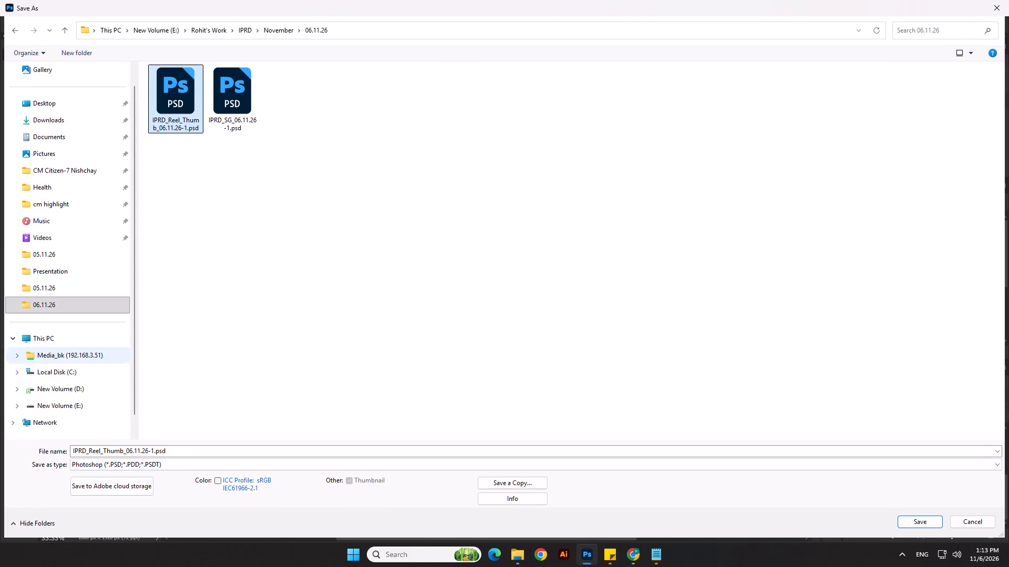
{"action": "left_click", "coordinate": [132, 451]}
{"action": "left_click", "coordinate": [129, 452]}
{"action": "left_click", "coordinate": [132, 450]}
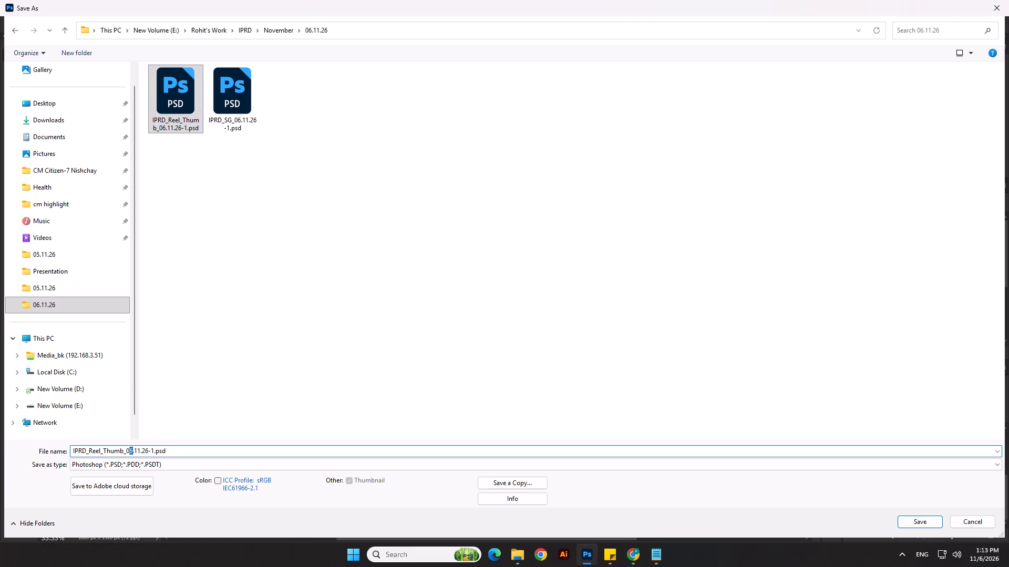
{"action": "left_click_drag", "start_coordinate": [164, 453], "coordinate": [164, 453]}
{"action": "left_click_drag", "start_coordinate": [164, 453], "coordinate": [151, 456]}
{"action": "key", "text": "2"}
{"action": "key", "text": "Return"}
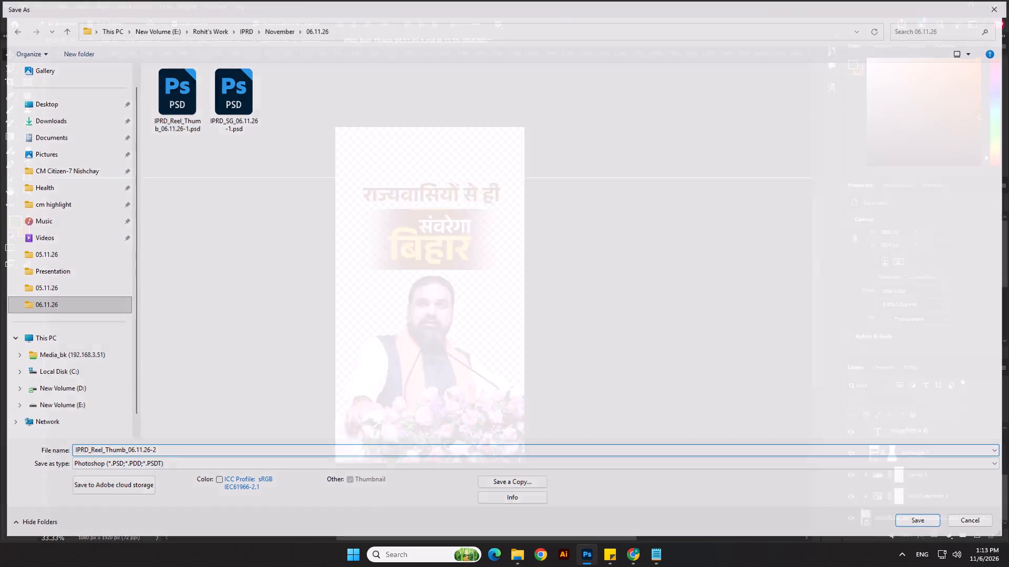
{"action": "key", "text": "Return"}
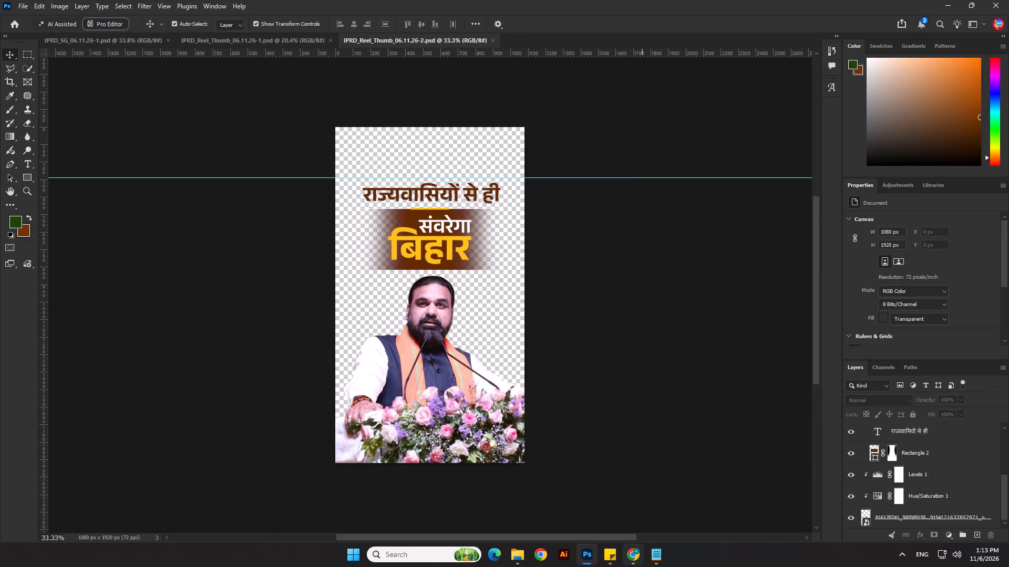
Switch to Chrome and look through the related orange and red abstract backgrounds on Pinterest for the new thumbnail.
{"action": "left_click", "coordinate": [642, 548]}
{"action": "scroll", "coordinate": [361, 298], "scroll_direction": "down", "scroll_amount": 3}
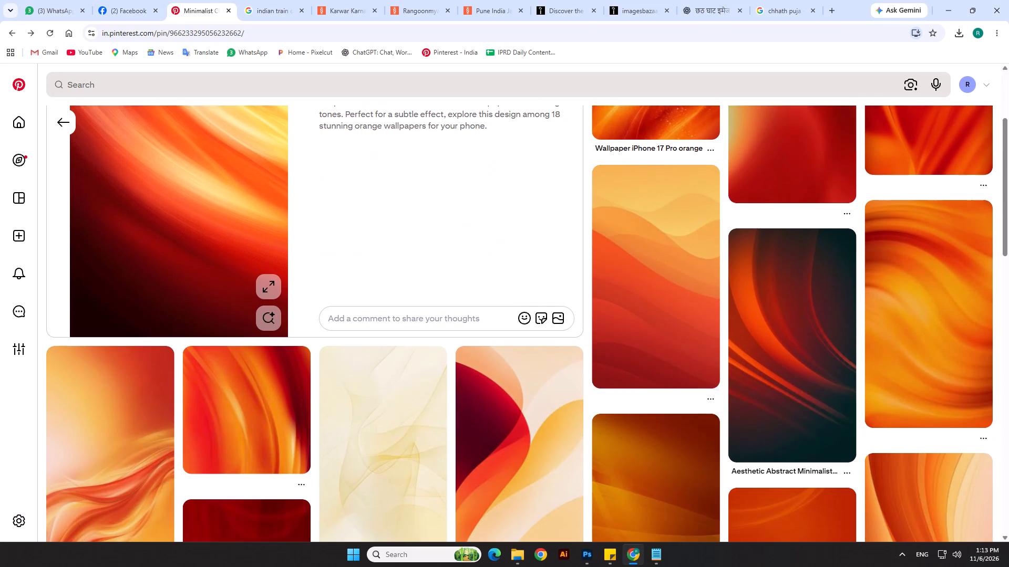
{"action": "scroll", "coordinate": [360, 297], "scroll_direction": "down", "scroll_amount": 7}
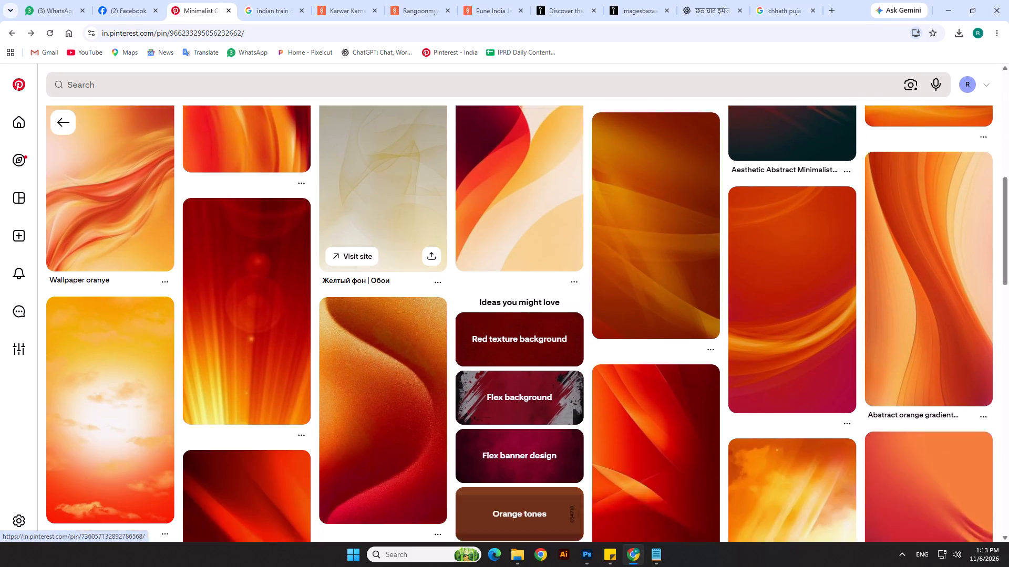
{"action": "scroll", "coordinate": [220, 314], "scroll_direction": "down", "scroll_amount": 6}
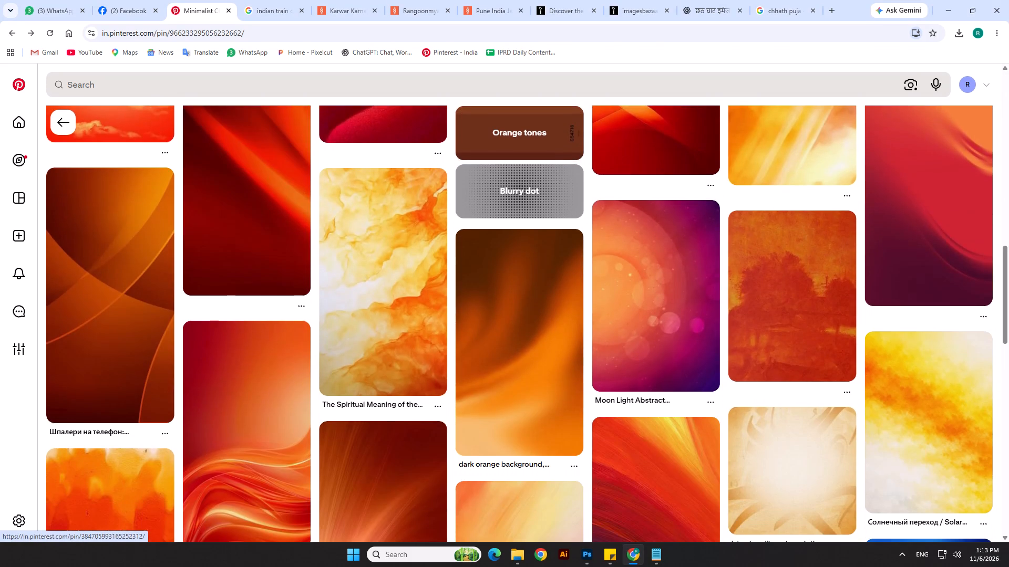
{"action": "scroll", "coordinate": [225, 314], "scroll_direction": "down", "scroll_amount": 4}
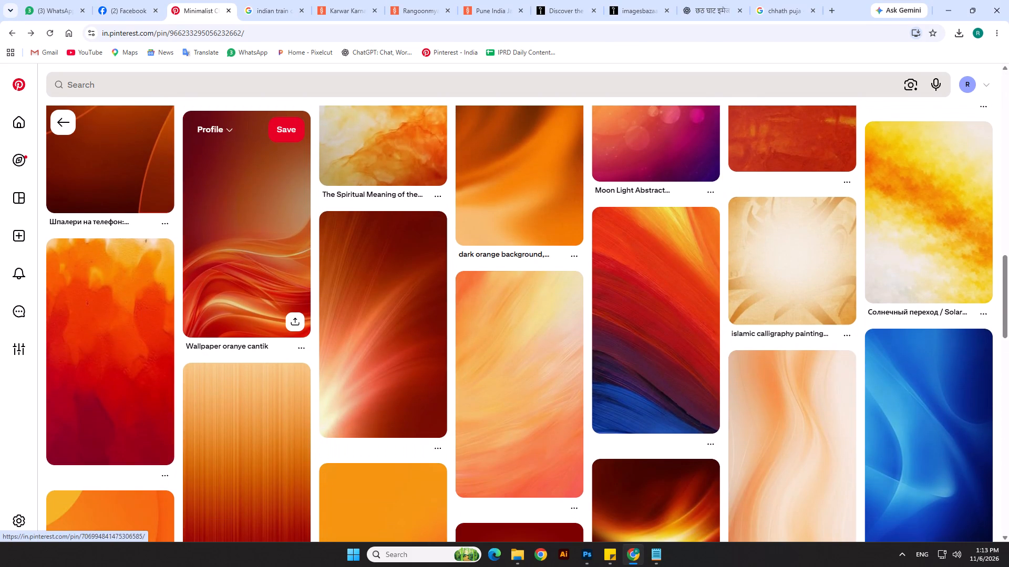
{"action": "scroll", "coordinate": [521, 371], "scroll_direction": "down", "scroll_amount": 1}
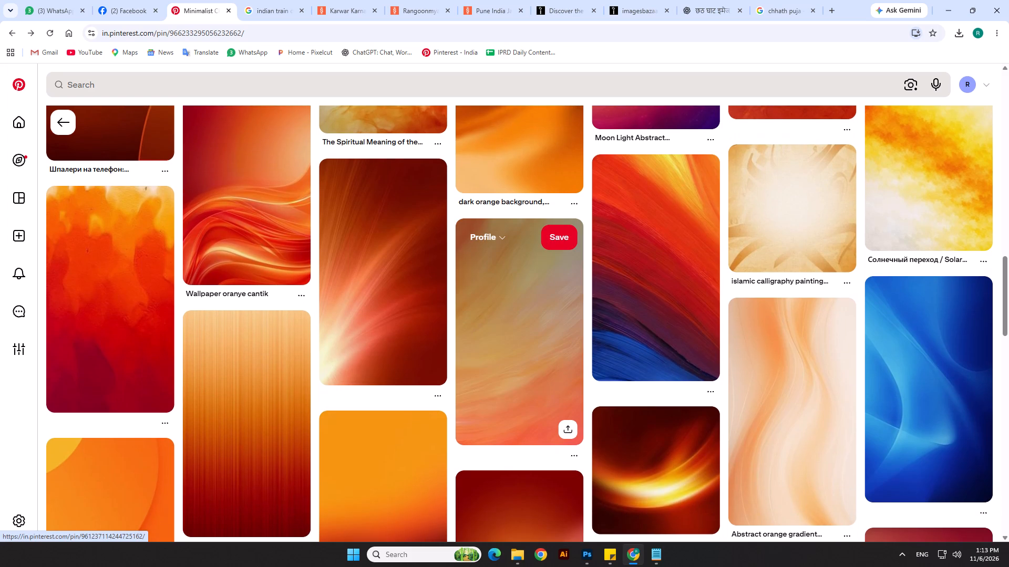
{"action": "scroll", "coordinate": [508, 380], "scroll_direction": "down", "scroll_amount": 4}
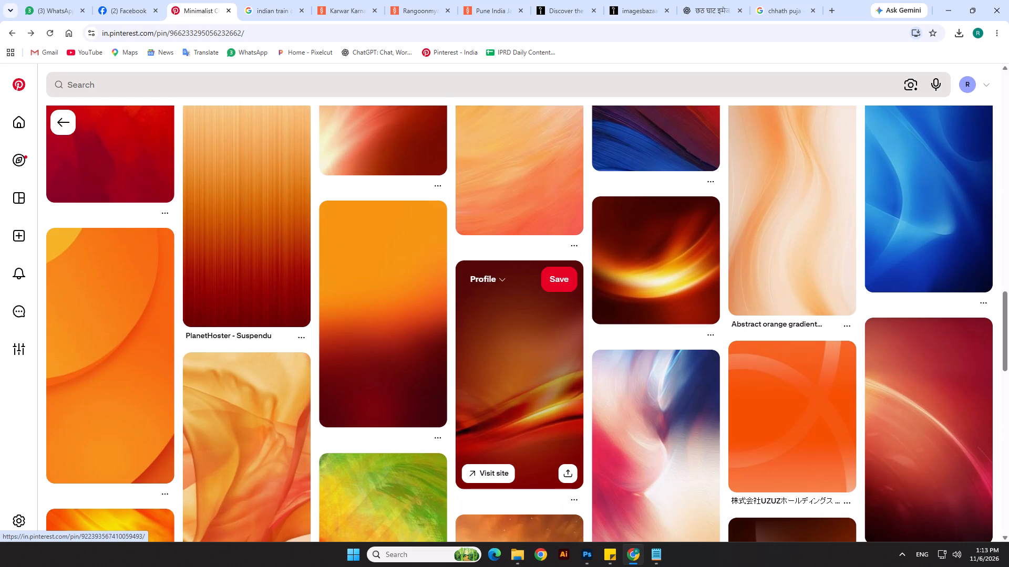
{"action": "scroll", "coordinate": [369, 281], "scroll_direction": "down", "scroll_amount": 1}
{"action": "scroll", "coordinate": [388, 320], "scroll_direction": "up", "scroll_amount": 3}
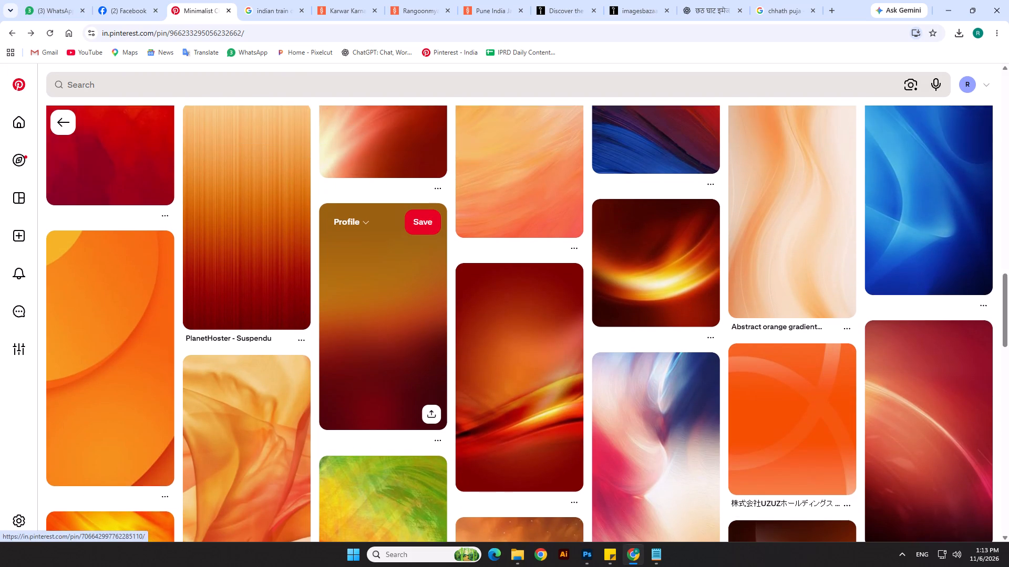
Switch to Notepad and look through the Thumbnail, CM QUOTE and "लोकआस्था का महापर्व छठ" notes.
{"action": "left_click", "coordinate": [653, 560]}
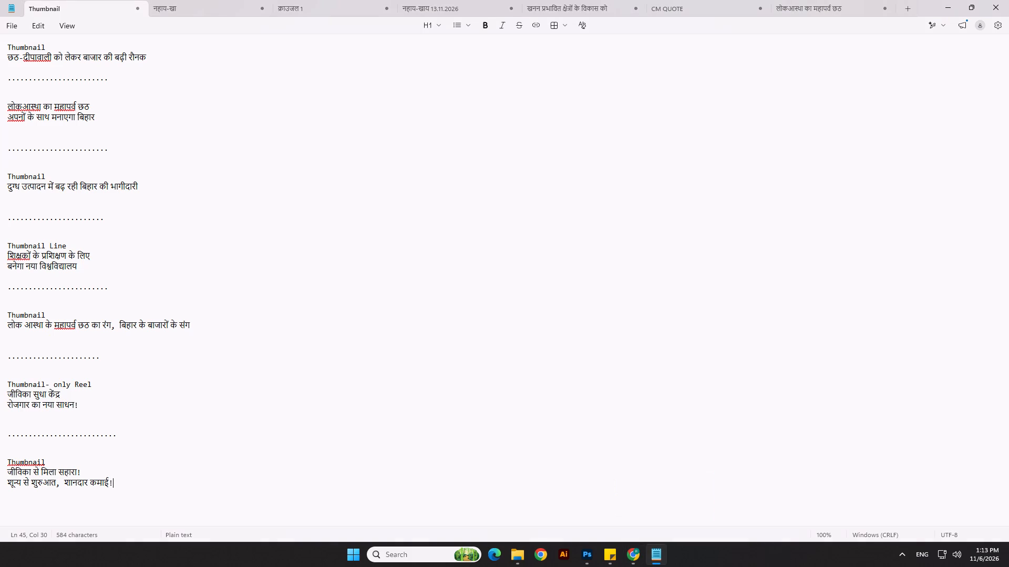
{"action": "left_click", "coordinate": [727, 0]}
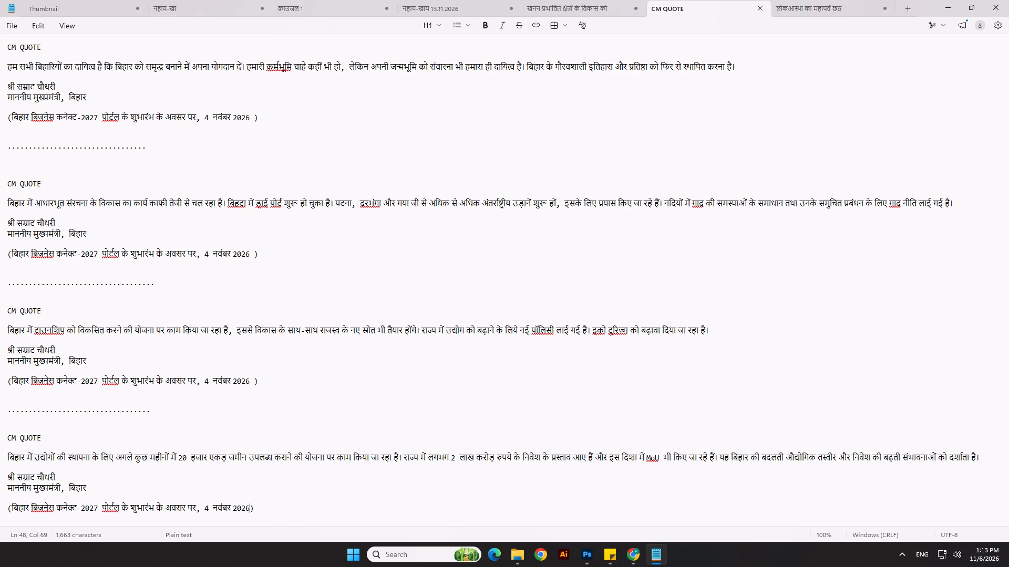
{"action": "left_click", "coordinate": [798, 0]}
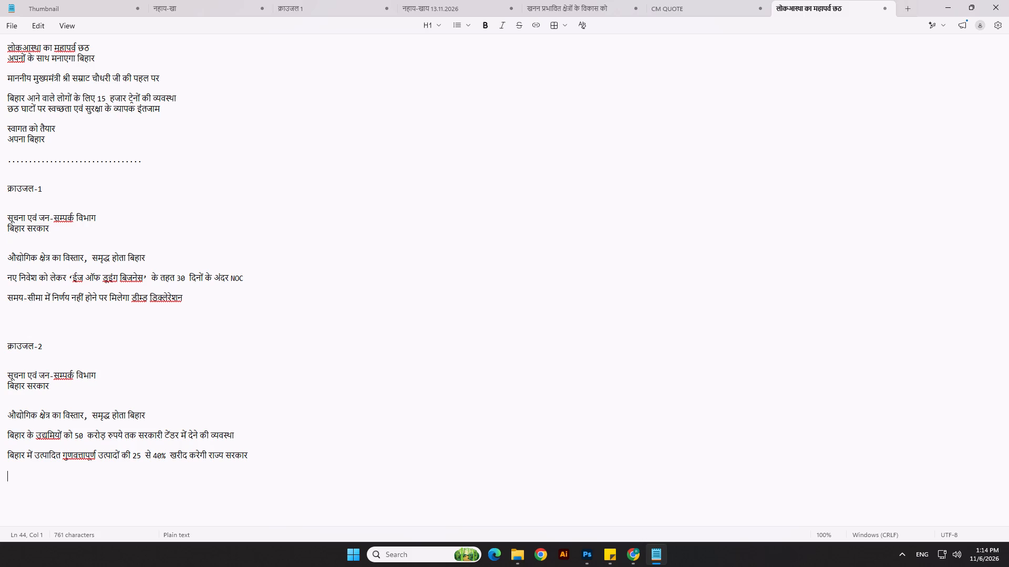
{"action": "scroll", "coordinate": [341, 204], "scroll_direction": "up", "scroll_amount": 1}
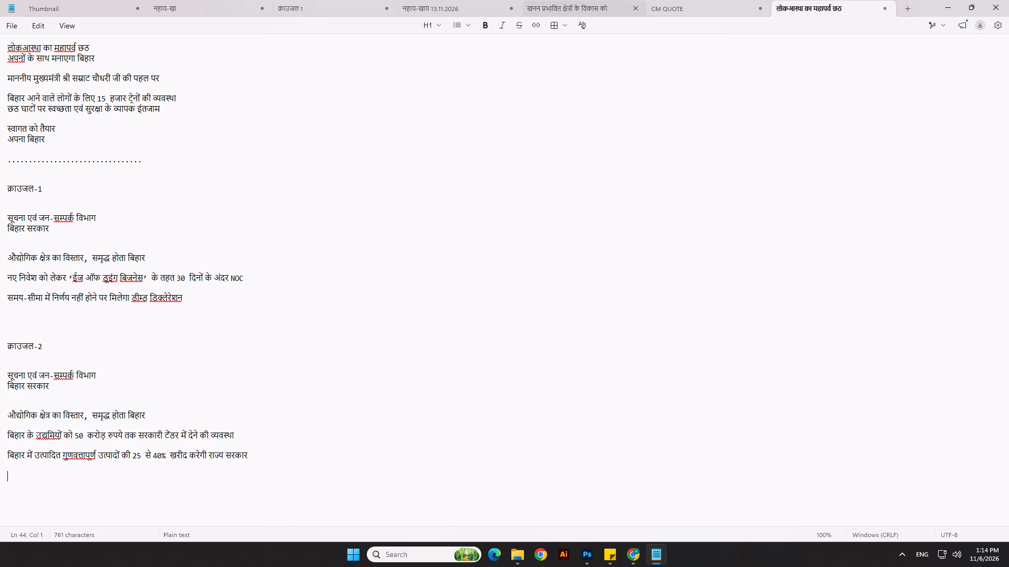
Close the "खनन प्रभावित क्षेत्रों के विकास को" note without saving its changes.
{"action": "left_click", "coordinate": [585, 0]}
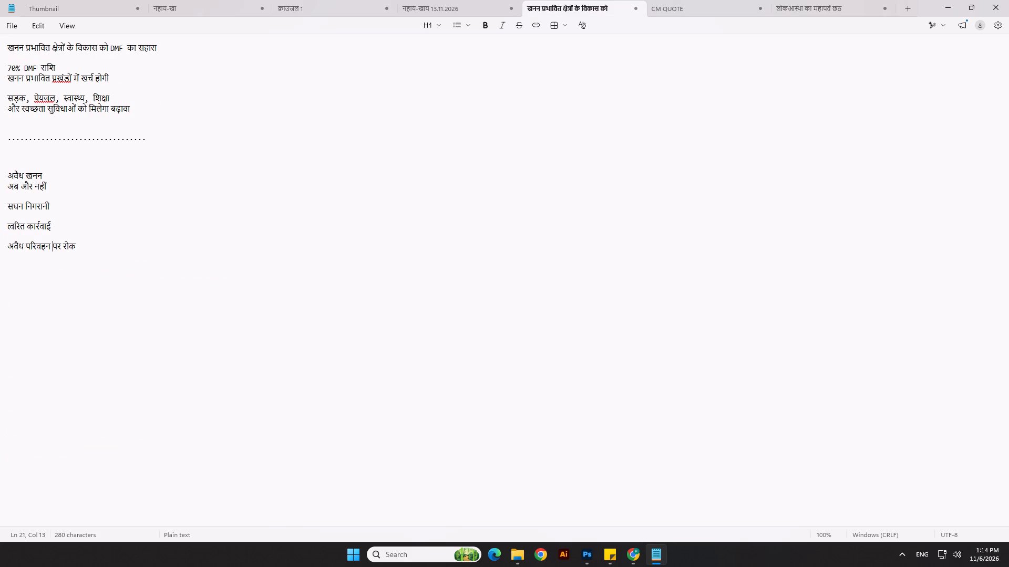
{"action": "left_click", "coordinate": [634, 9]}
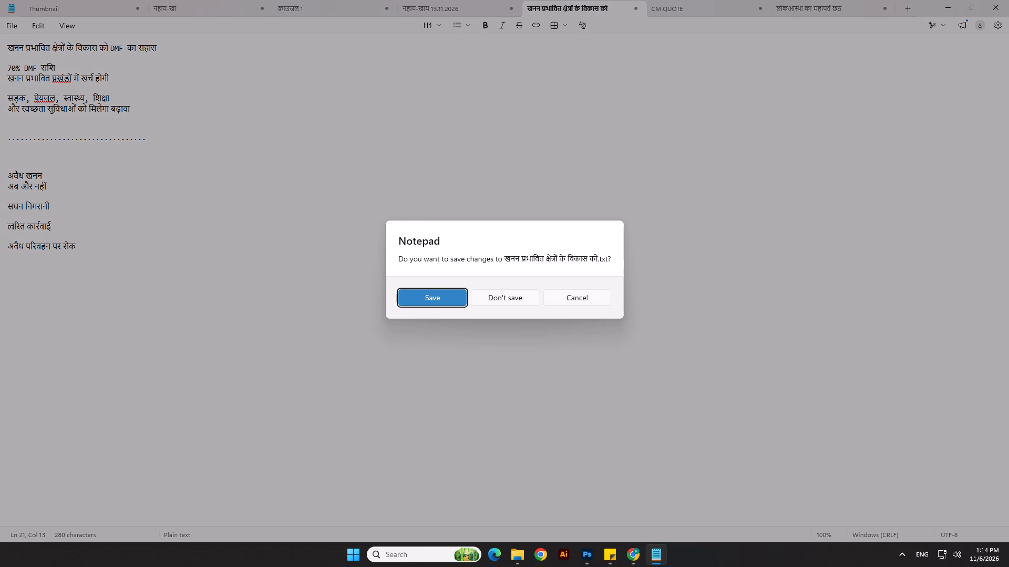
{"action": "left_click", "coordinate": [511, 296]}
{"action": "scroll", "coordinate": [435, 343], "scroll_direction": "up", "scroll_amount": 2}
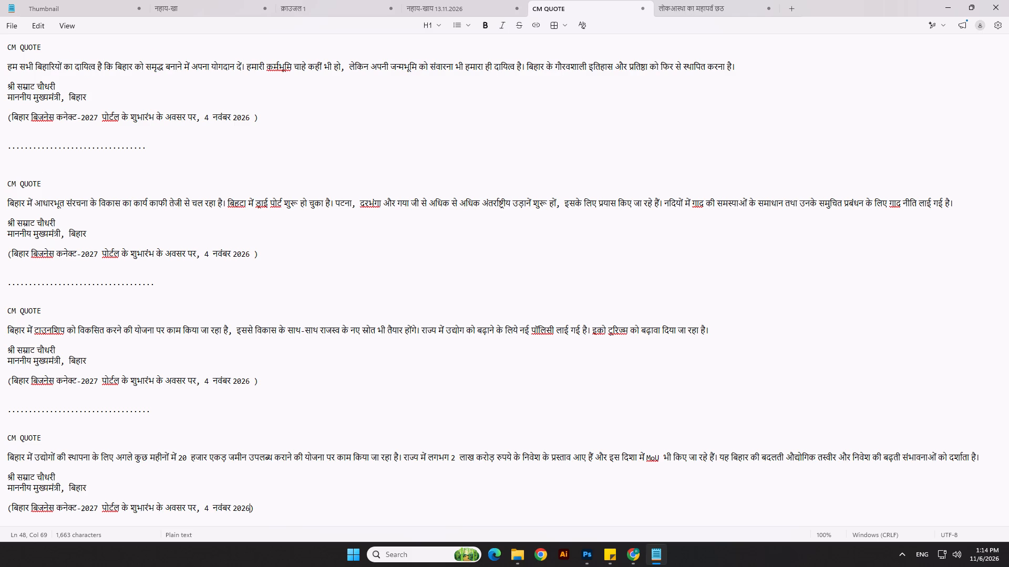
{"action": "scroll", "coordinate": [435, 343], "scroll_direction": "up", "scroll_amount": 1}
Switch back to Chrome to look through the orange and red abstract backgrounds on Pinterest.
{"action": "left_click", "coordinate": [631, 557]}
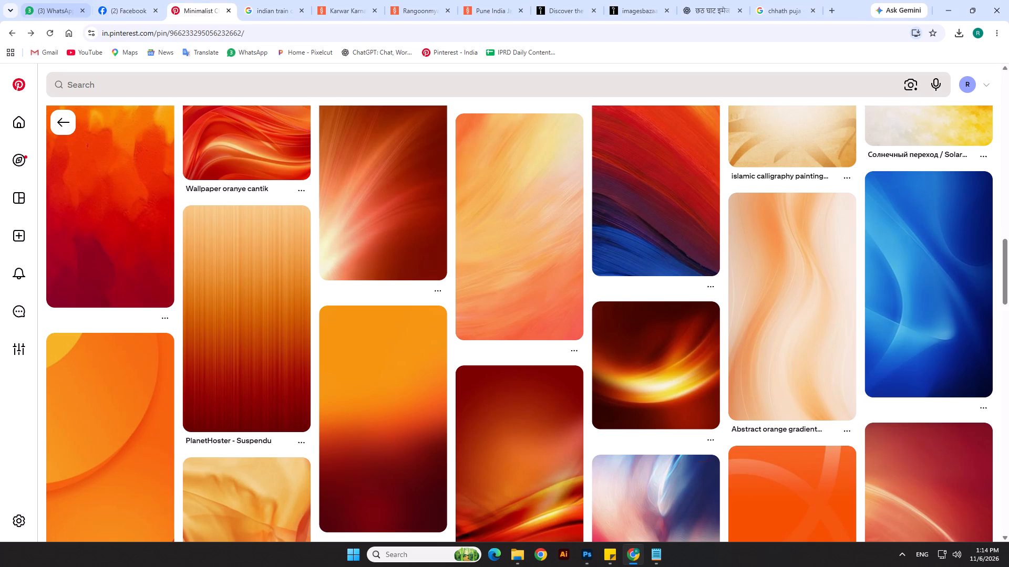